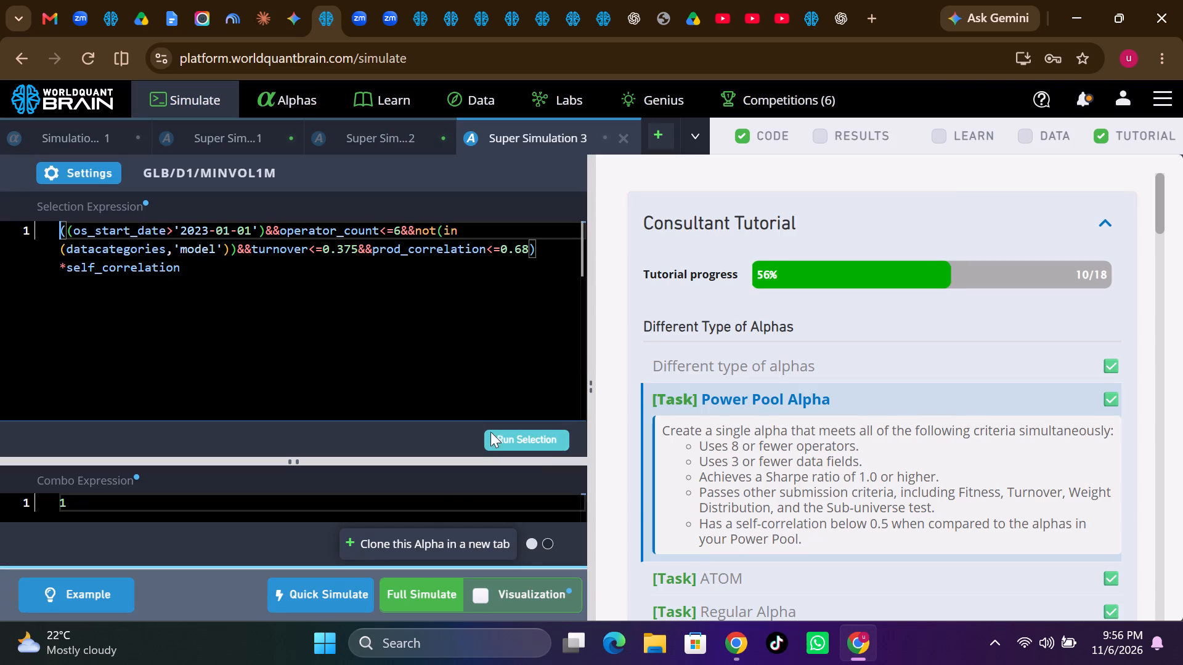
Run a full simulation of the GLB/D1/MINVOL1M super alpha in Super Simulation 3.
click(430, 592)
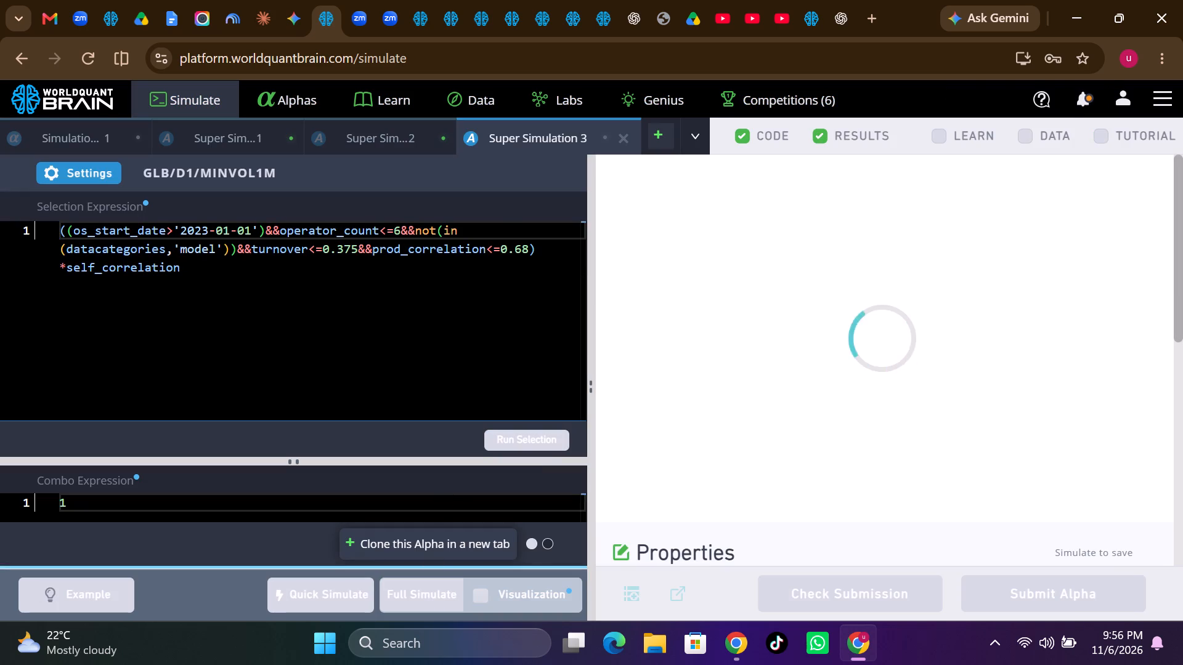
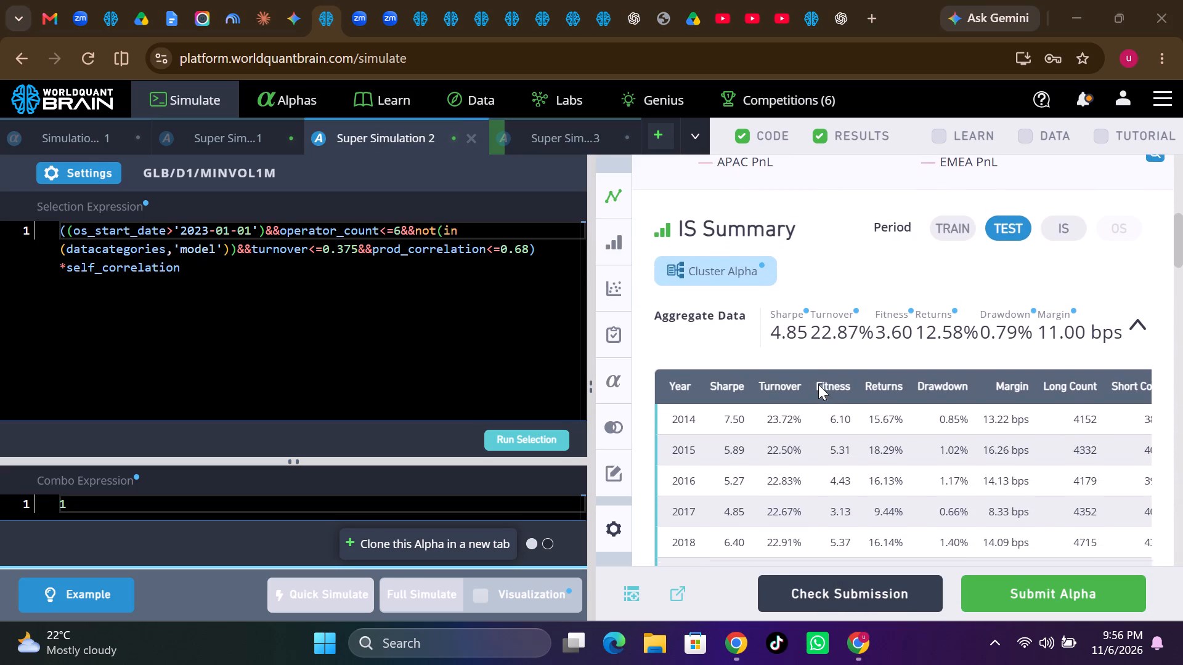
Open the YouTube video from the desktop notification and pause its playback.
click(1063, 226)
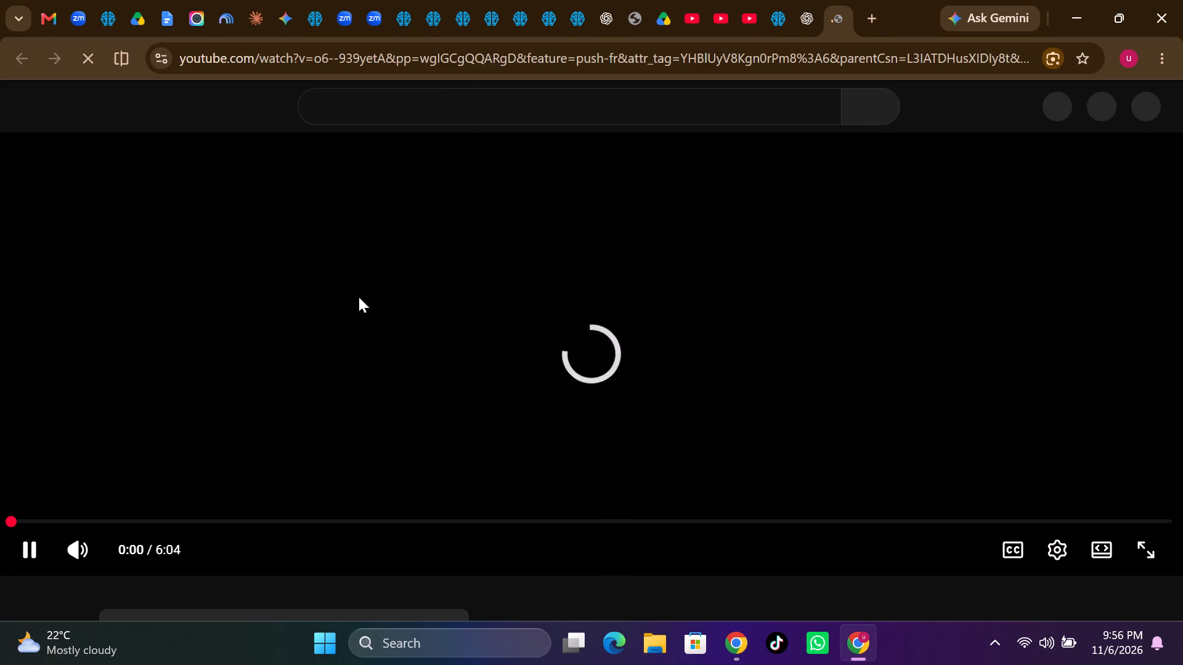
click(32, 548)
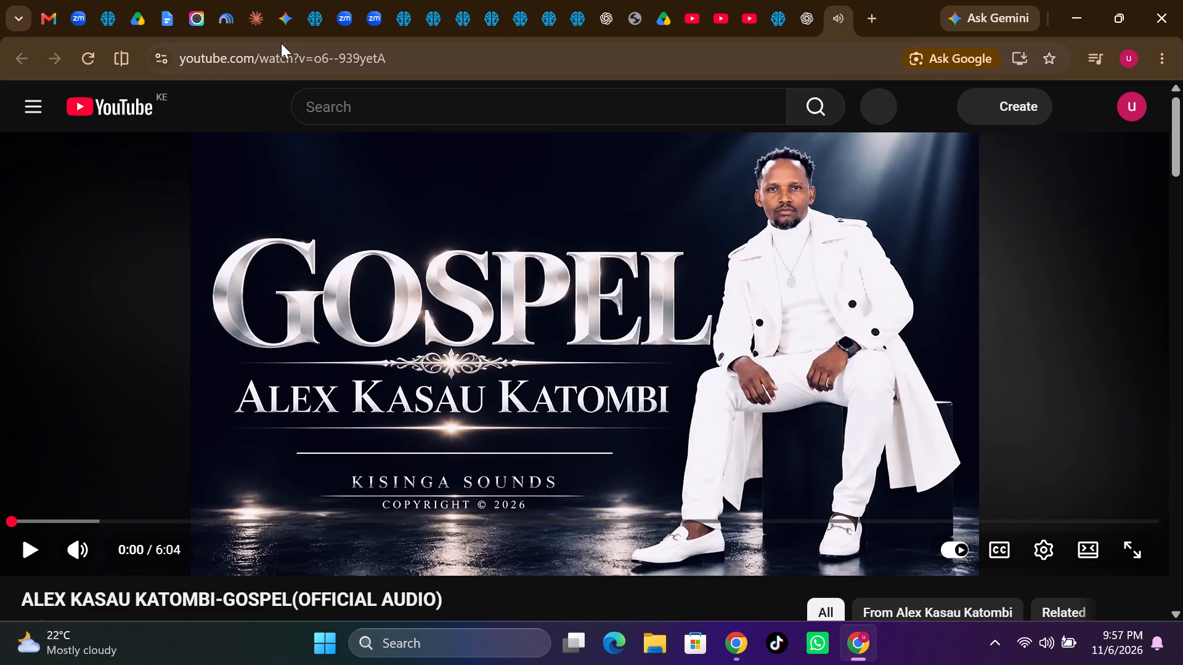
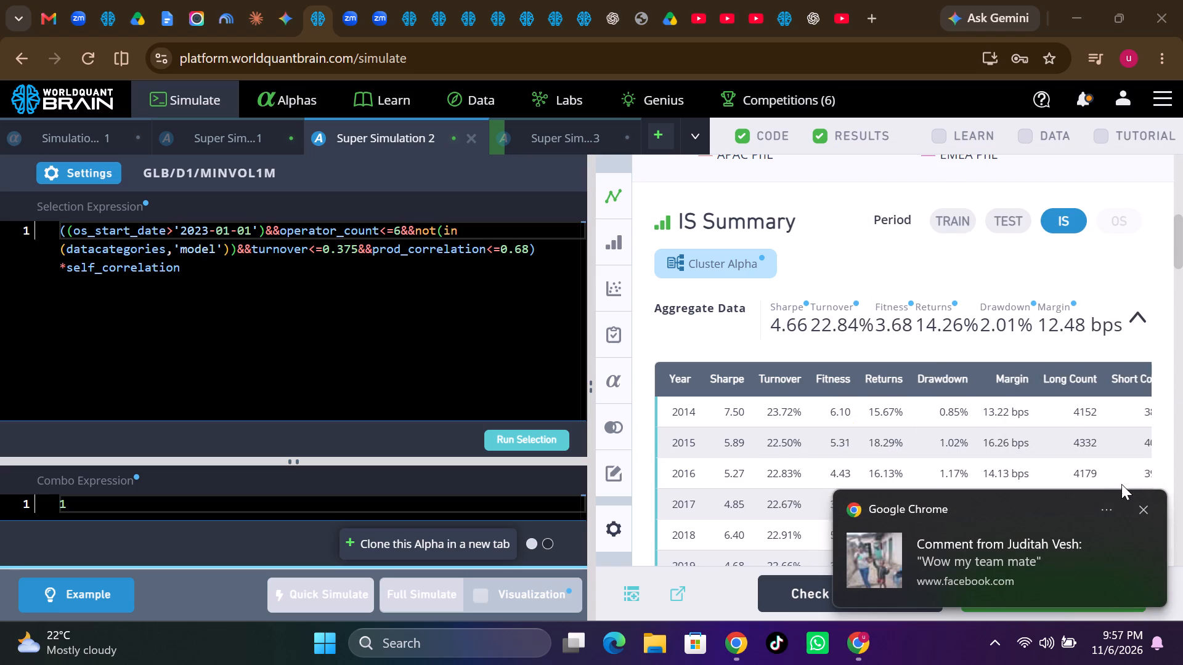
Dismiss the Facebook comment notification covering the IS Summary table of Super Simulation 2.
click(1142, 505)
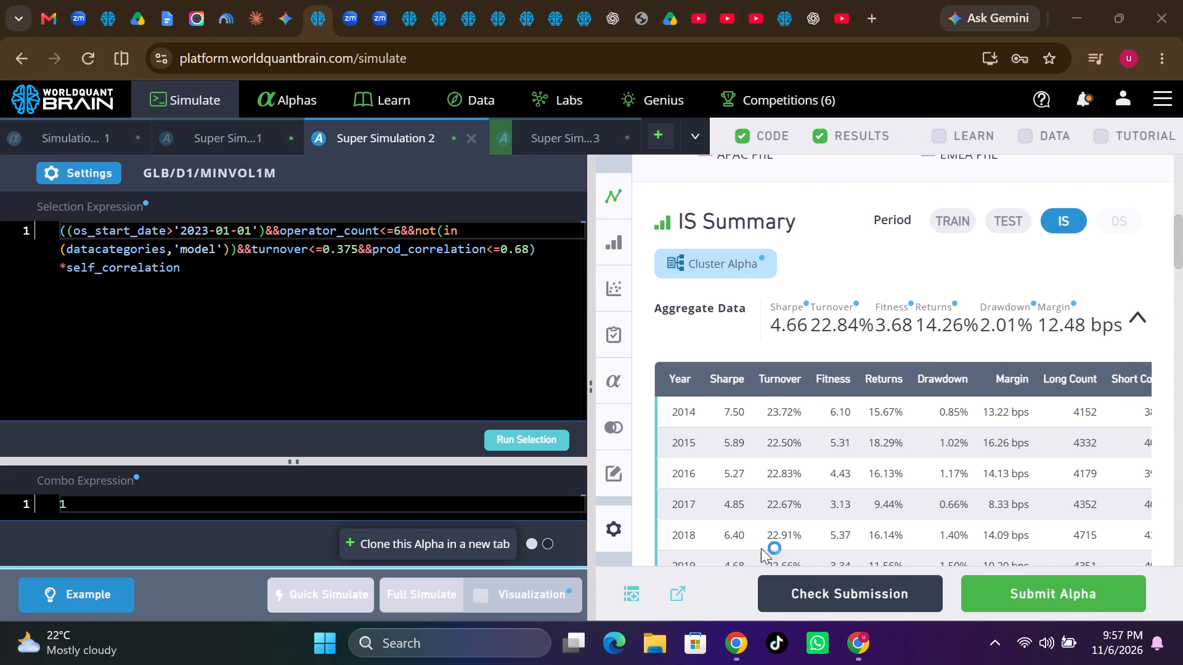
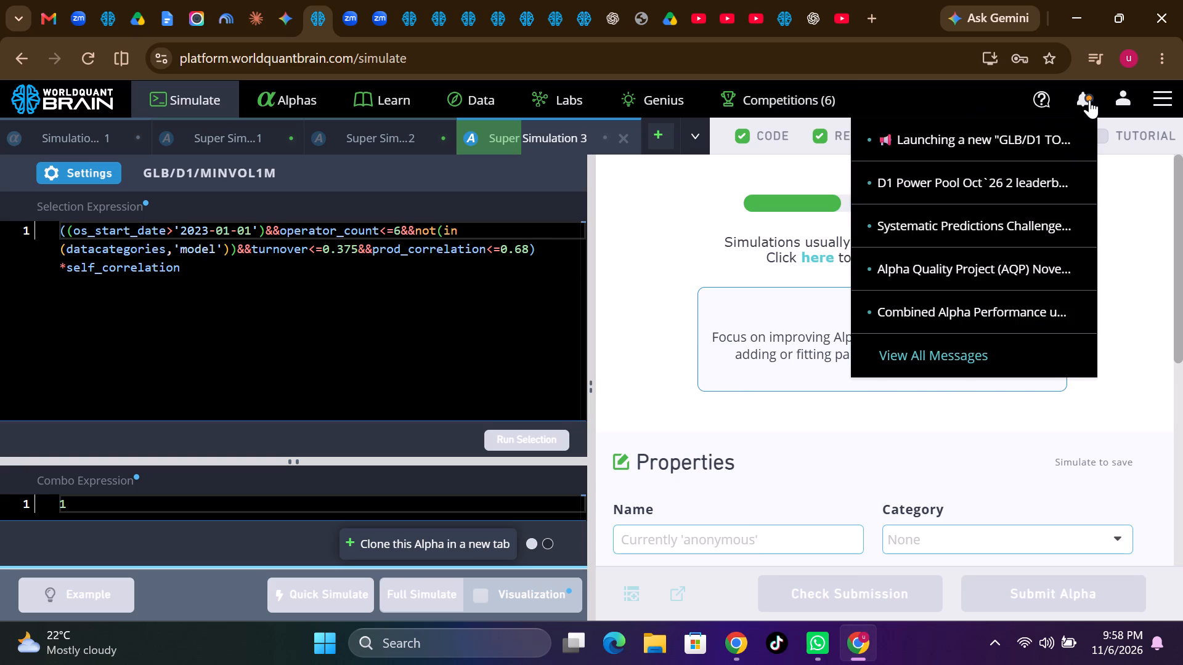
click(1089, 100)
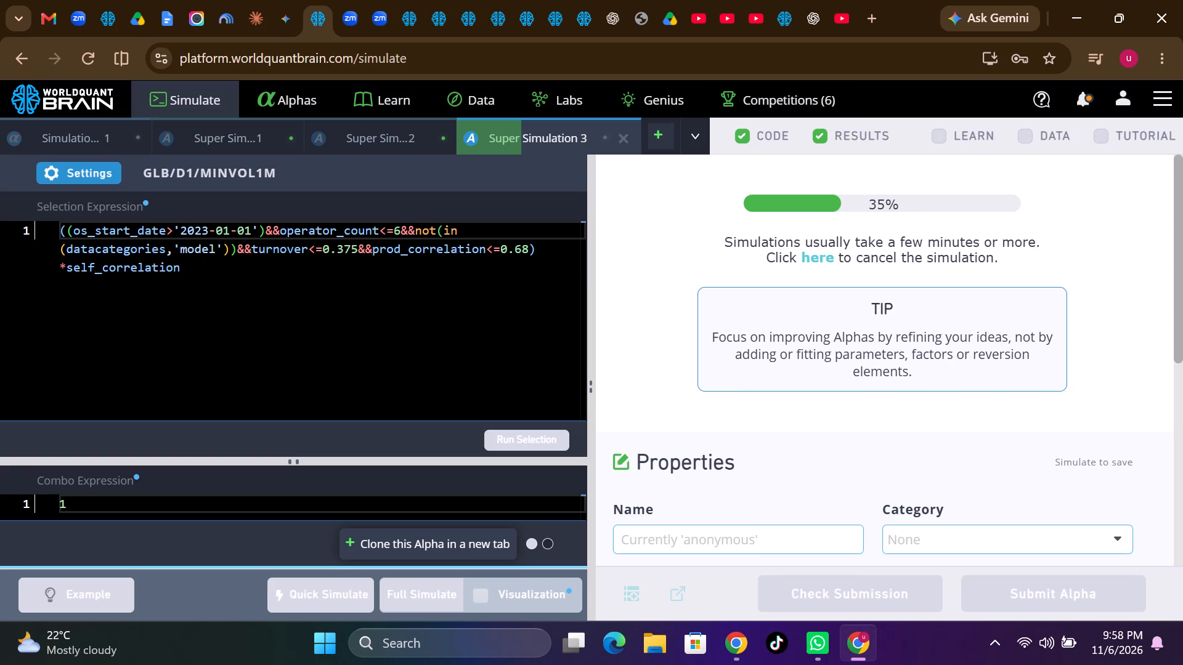
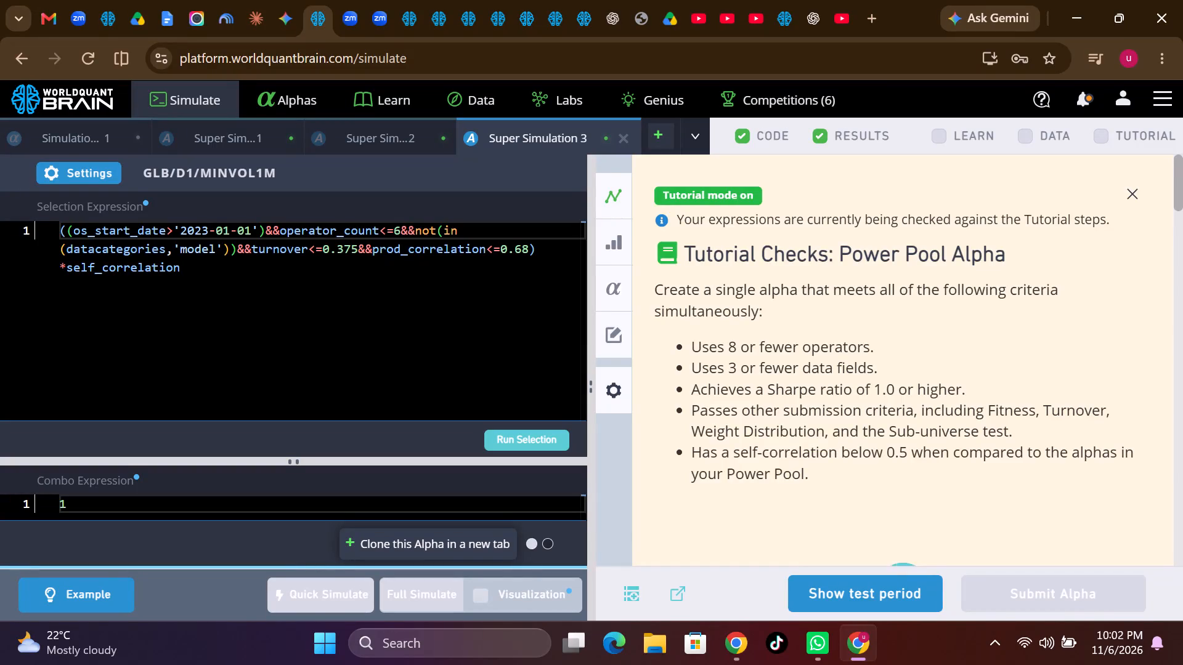
Reveal Super Simulation 3's test period and switch the IS Summary to the IS period.
scroll(848, 379, down, 9)
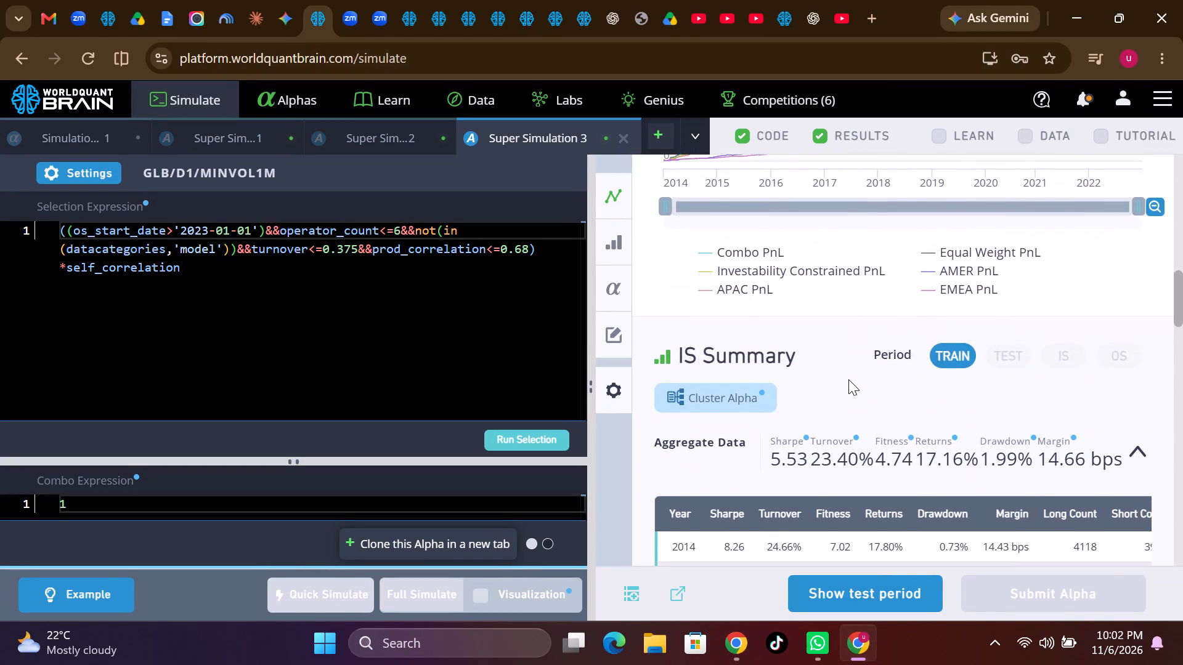
scroll(848, 379, down, 2)
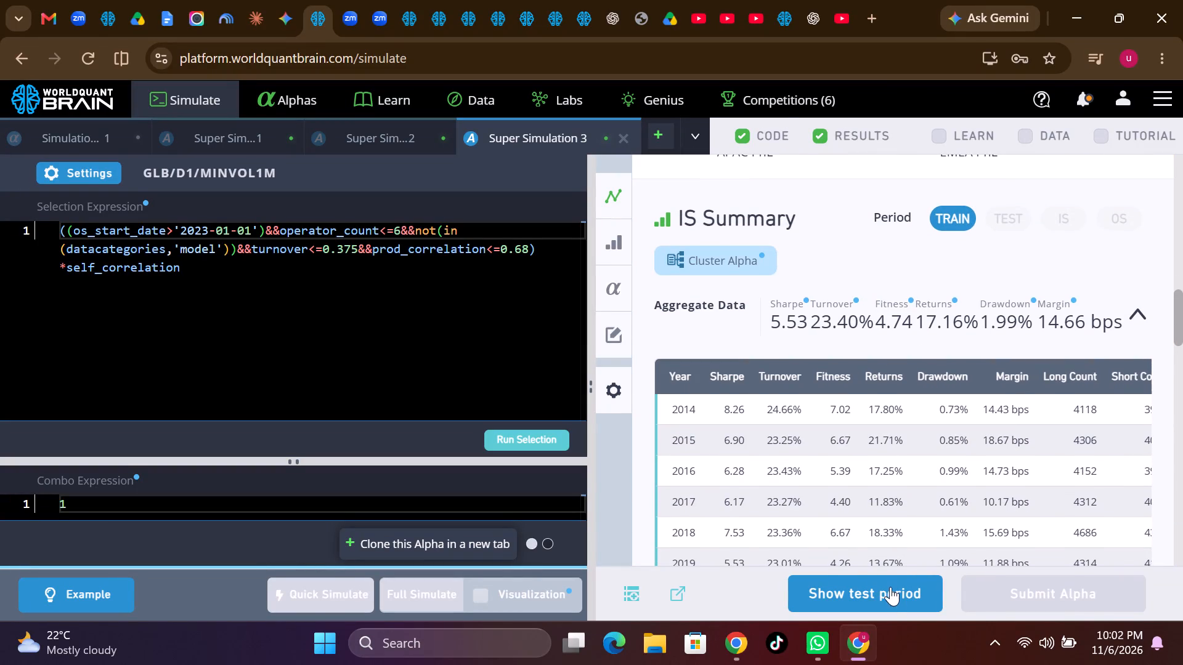
click(890, 593)
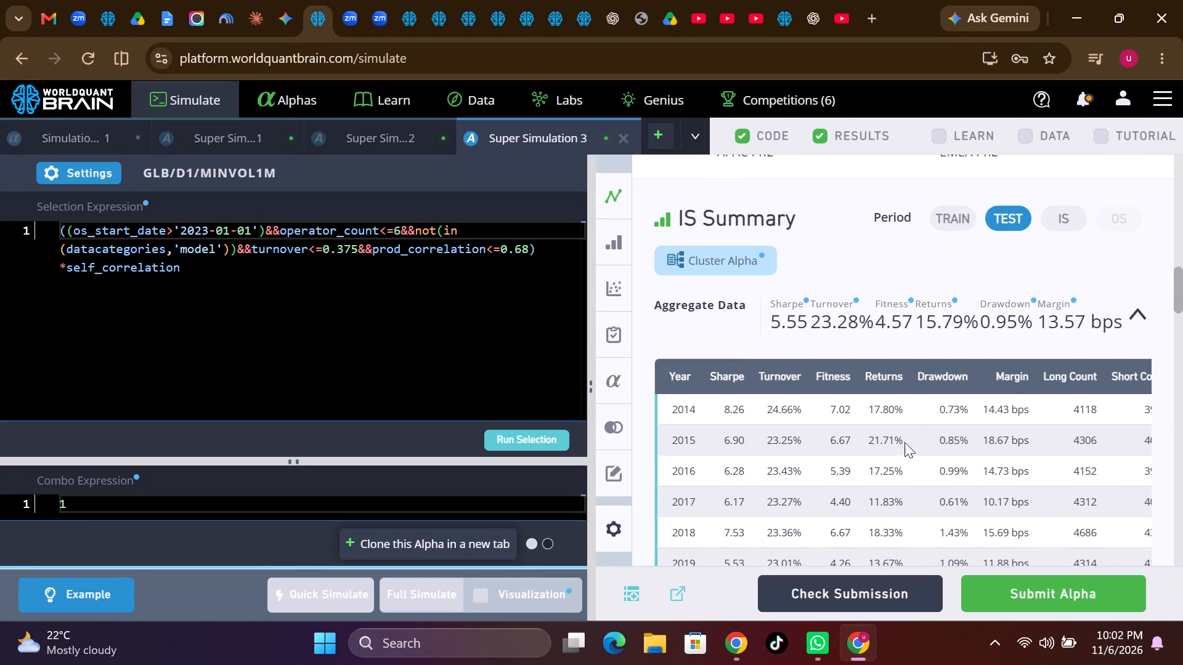
click(1065, 219)
Run the Prod Correlation check for Super Simulation 3.
scroll(1039, 348, down, 6)
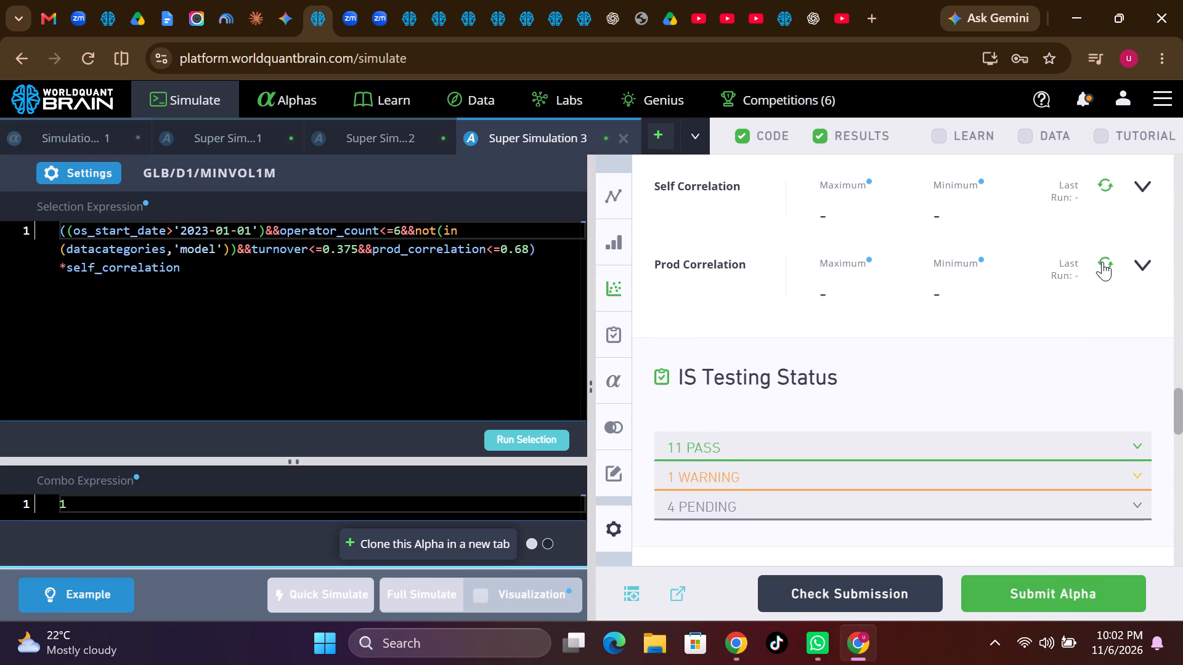
click(1105, 262)
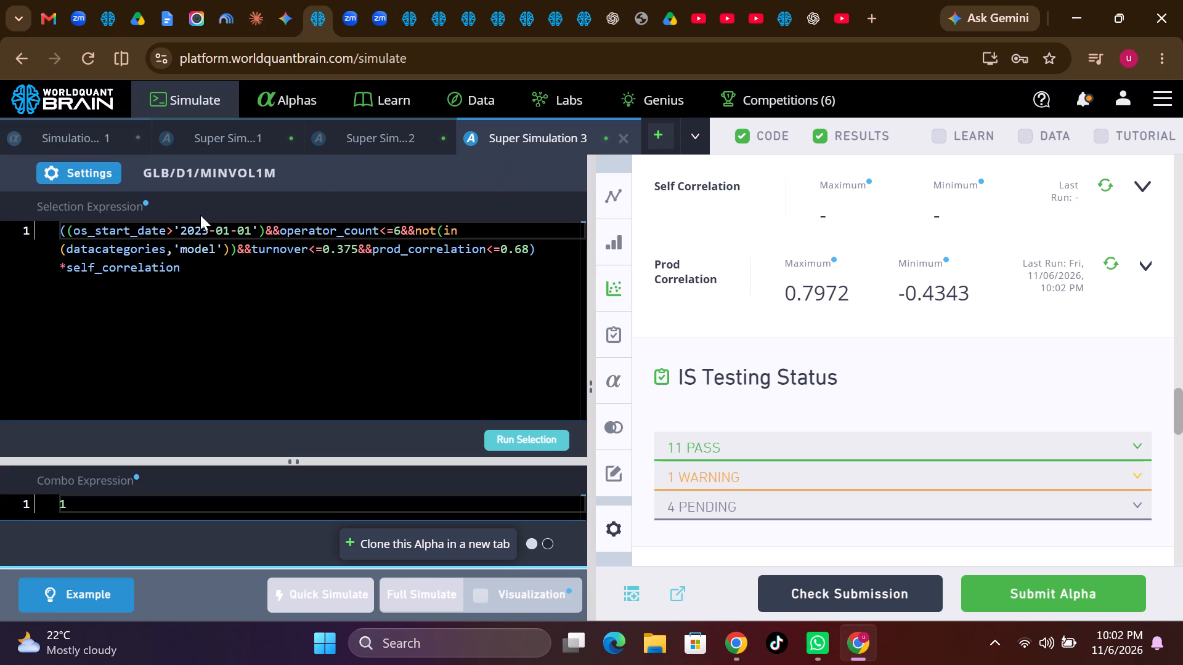
Set Super Simulation 3's selection limit to 50 and apply the settings.
click(104, 171)
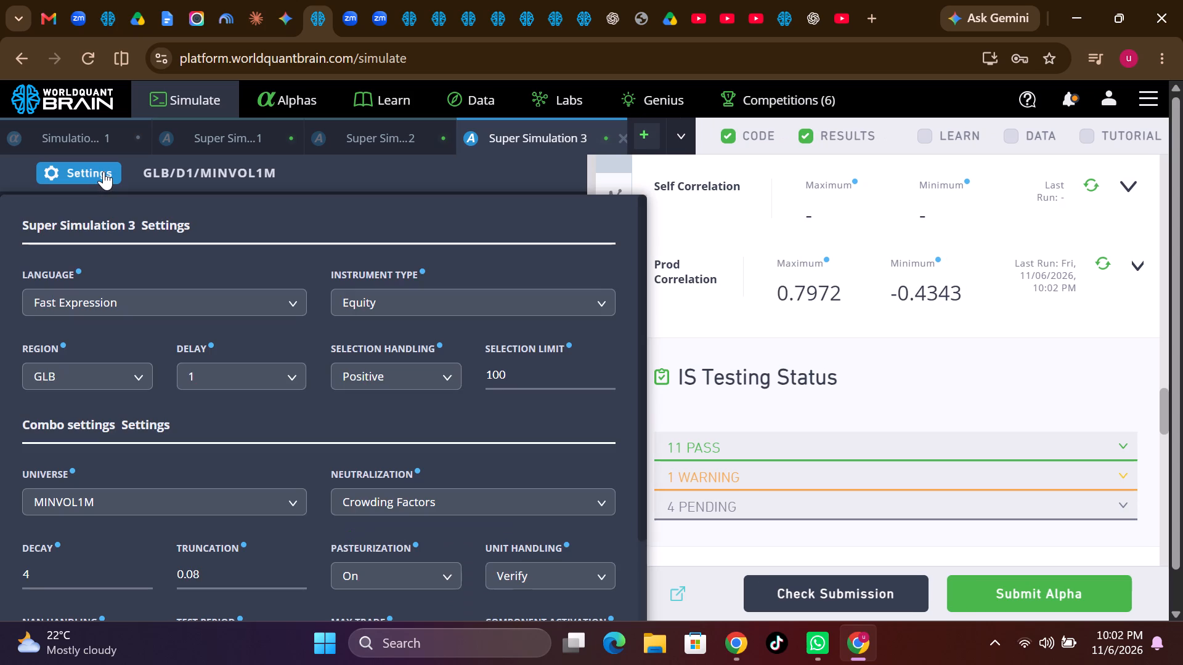
click(502, 373)
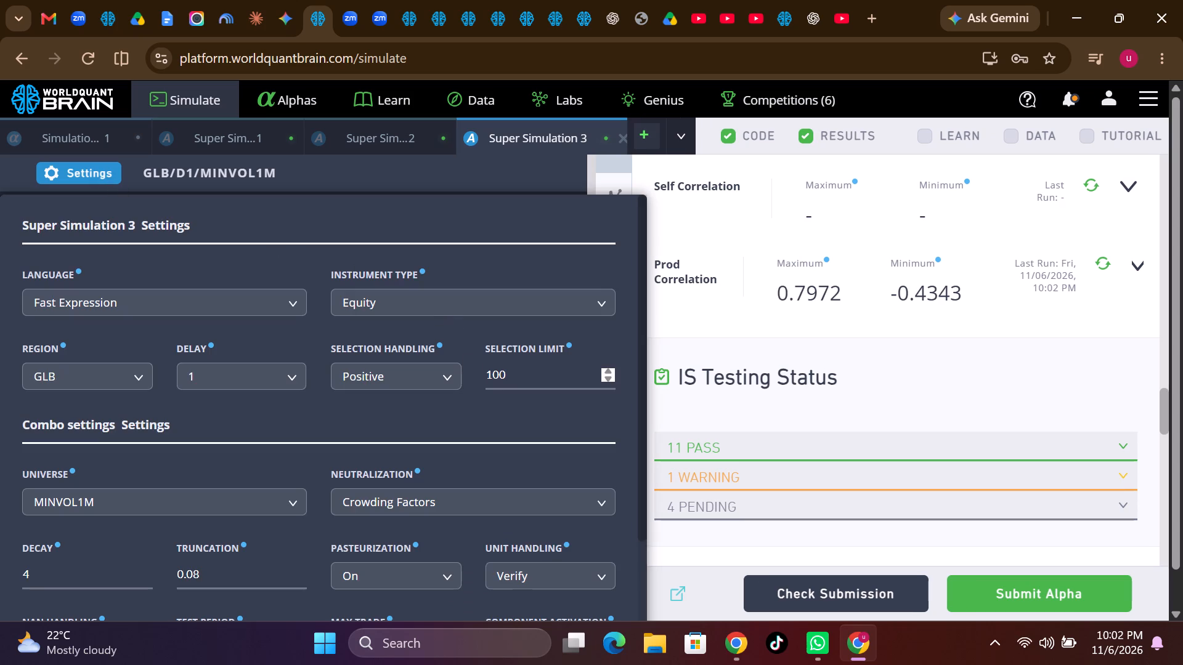
key(BackSpace)
key(BackSpace)
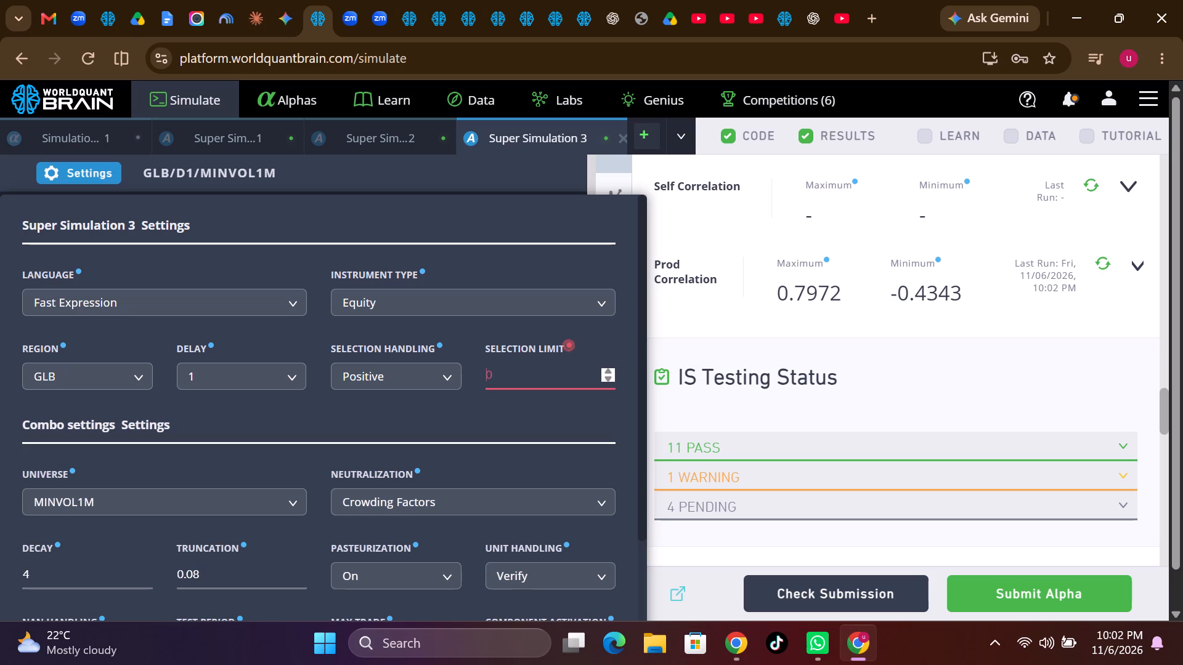
key(5)
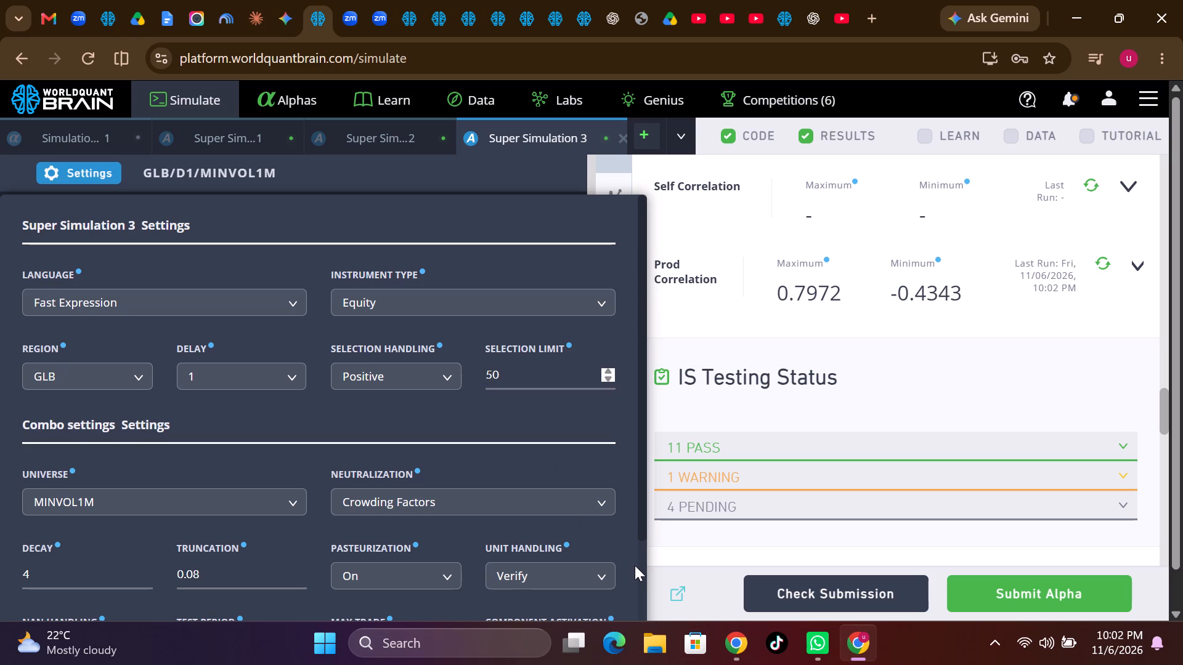
scroll(635, 565, down, 4)
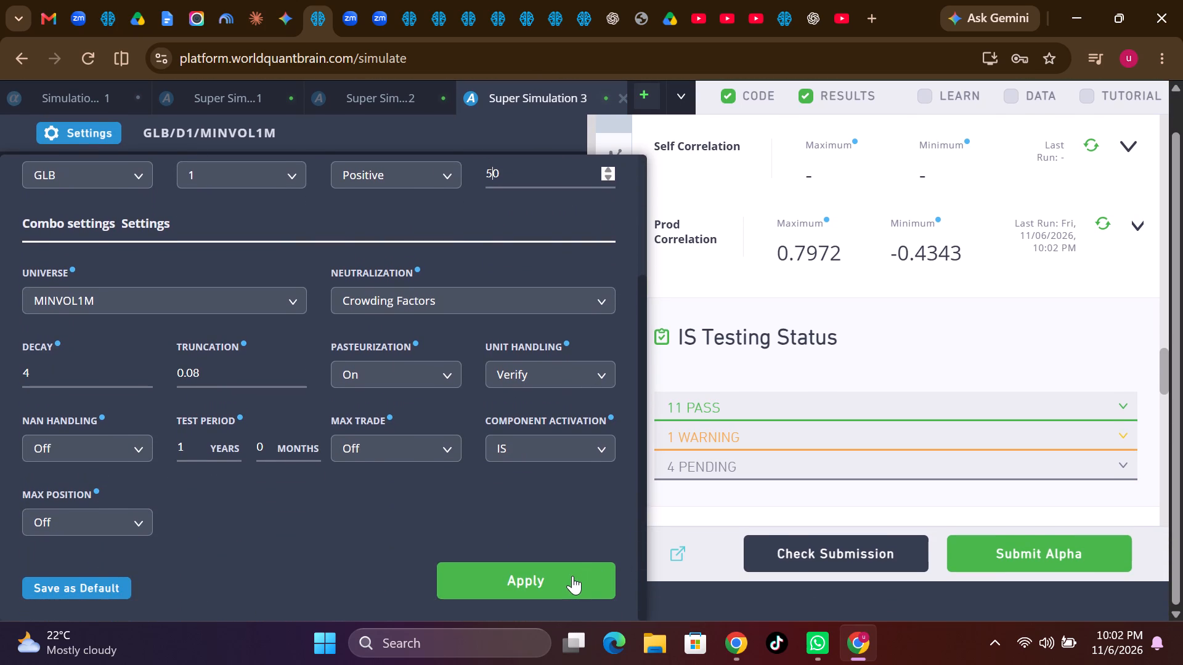
click(572, 576)
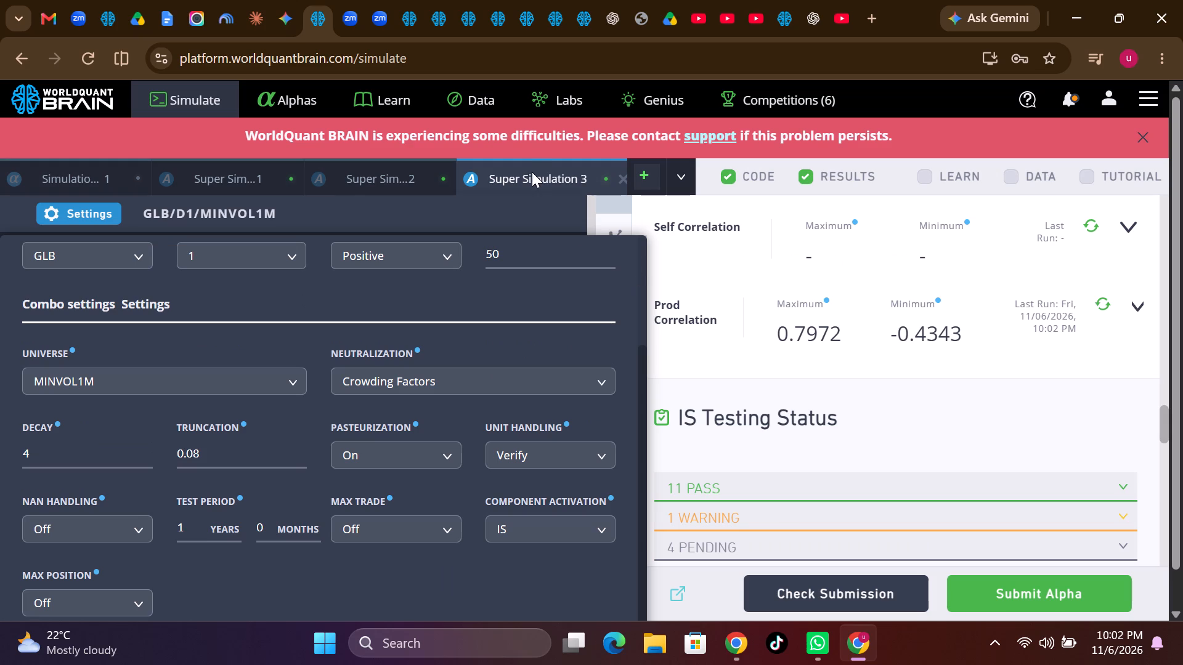
right_click(526, 177)
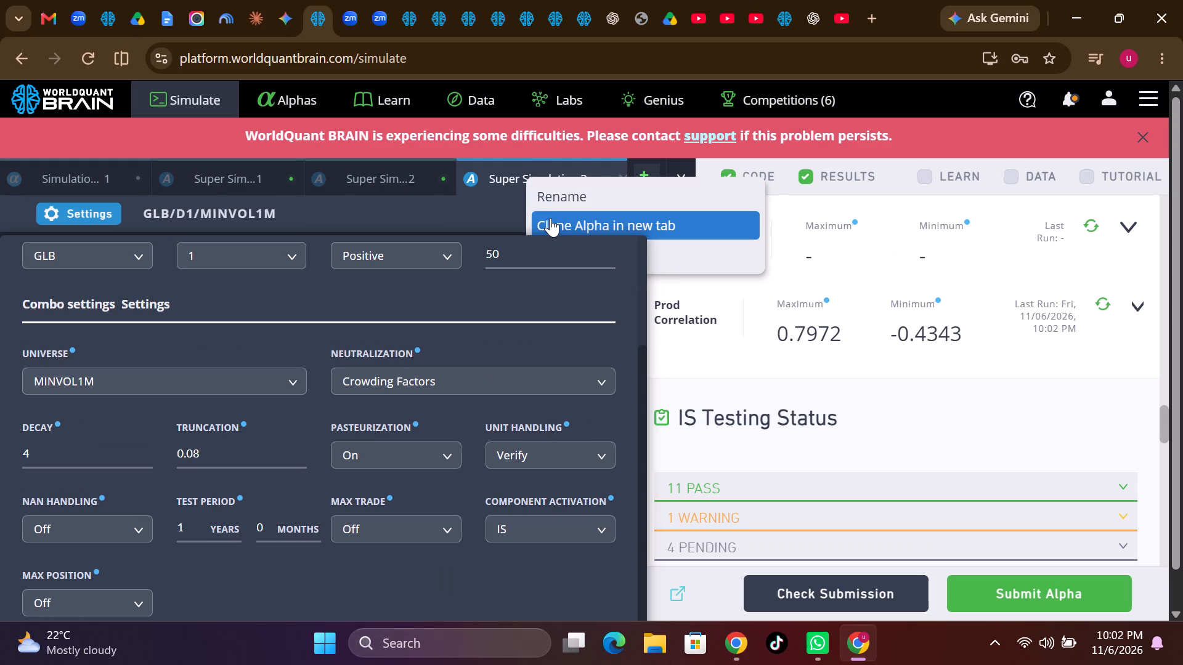
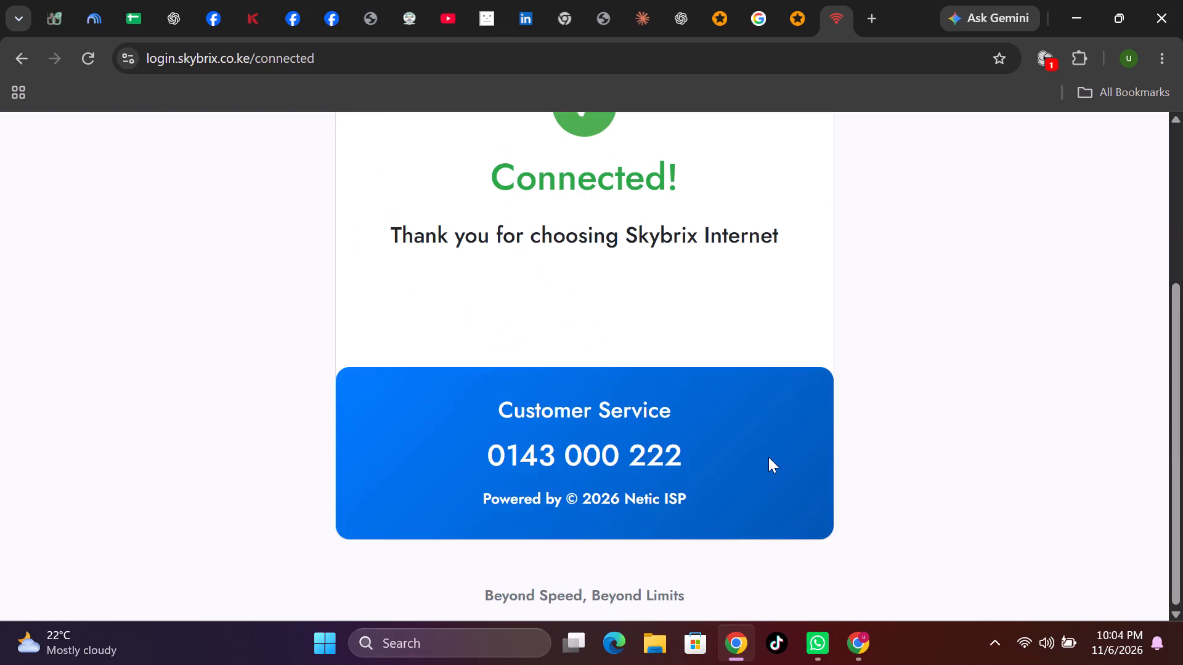
scroll(583, 210, up, 3)
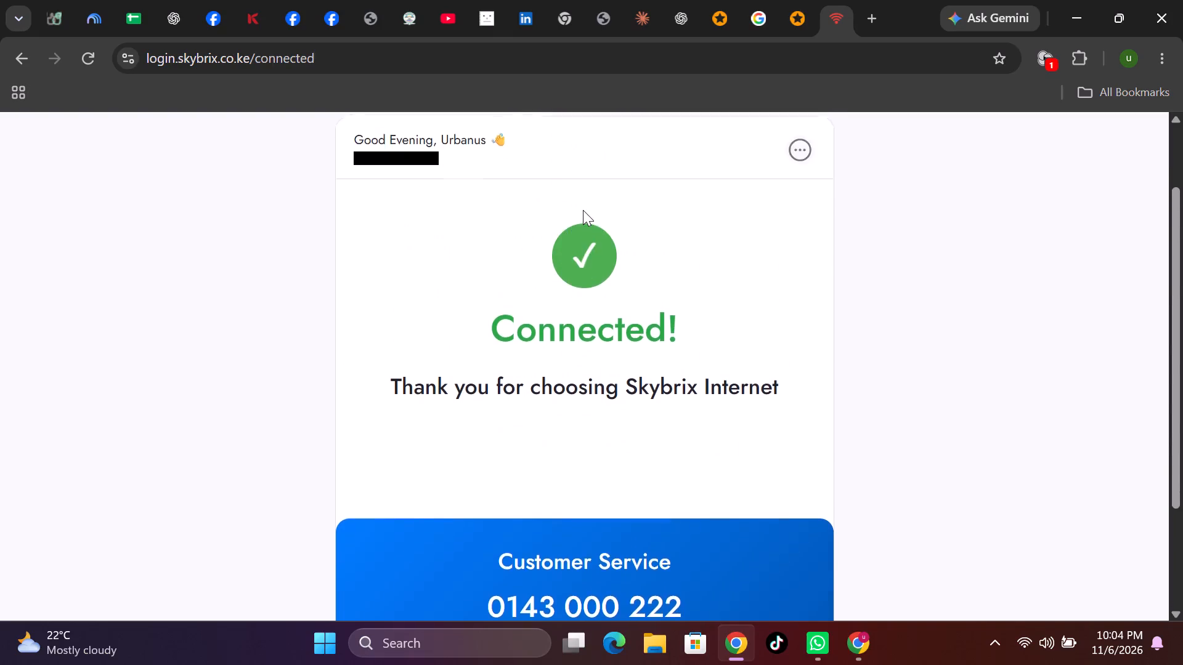
scroll(583, 210, up, 2)
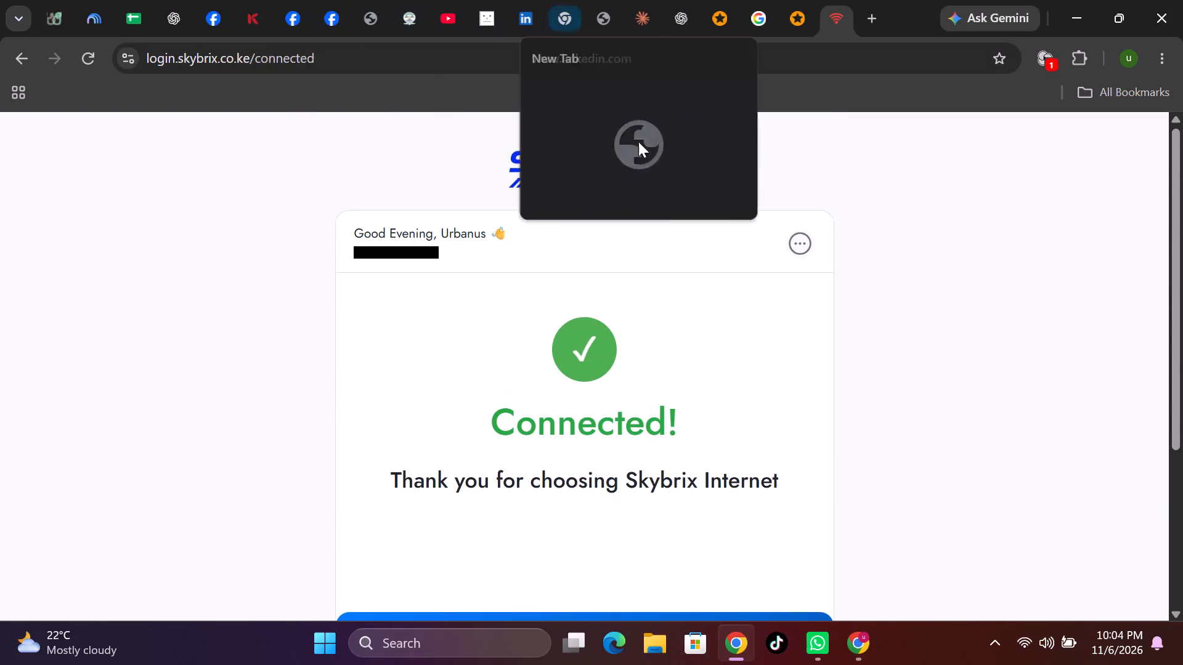
Switch back to the WorldQuant BRAIN window and open the new GLB/D1 TOPDIV3000 Theme announcement from the notifications.
click(795, 544)
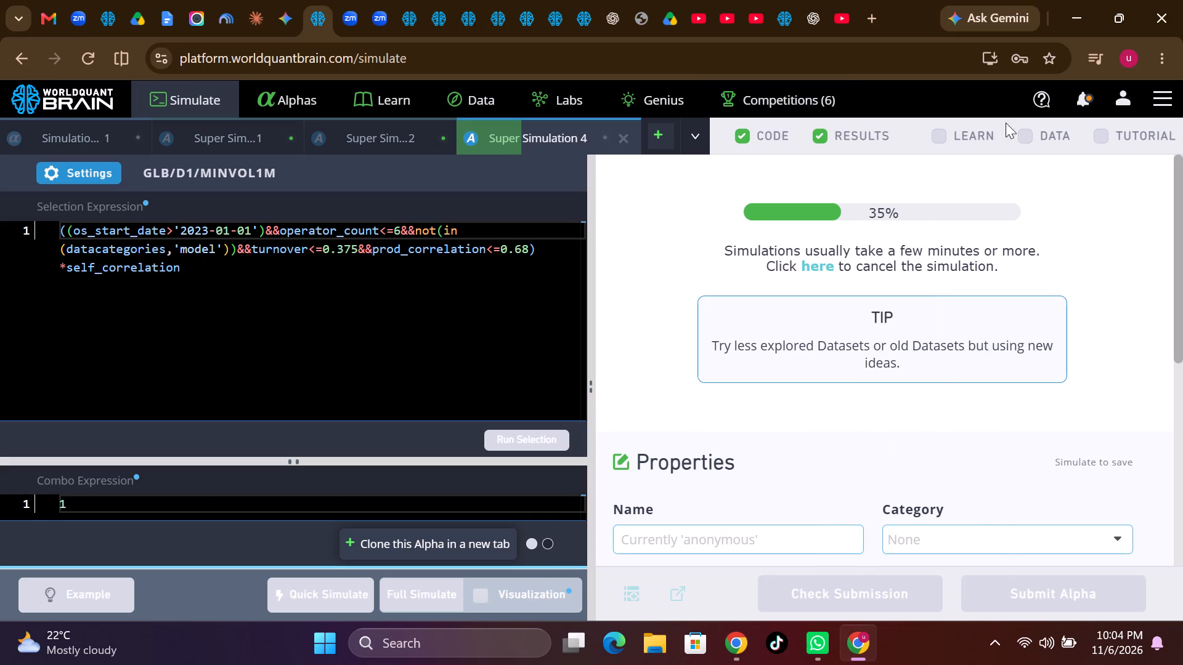
click(1084, 98)
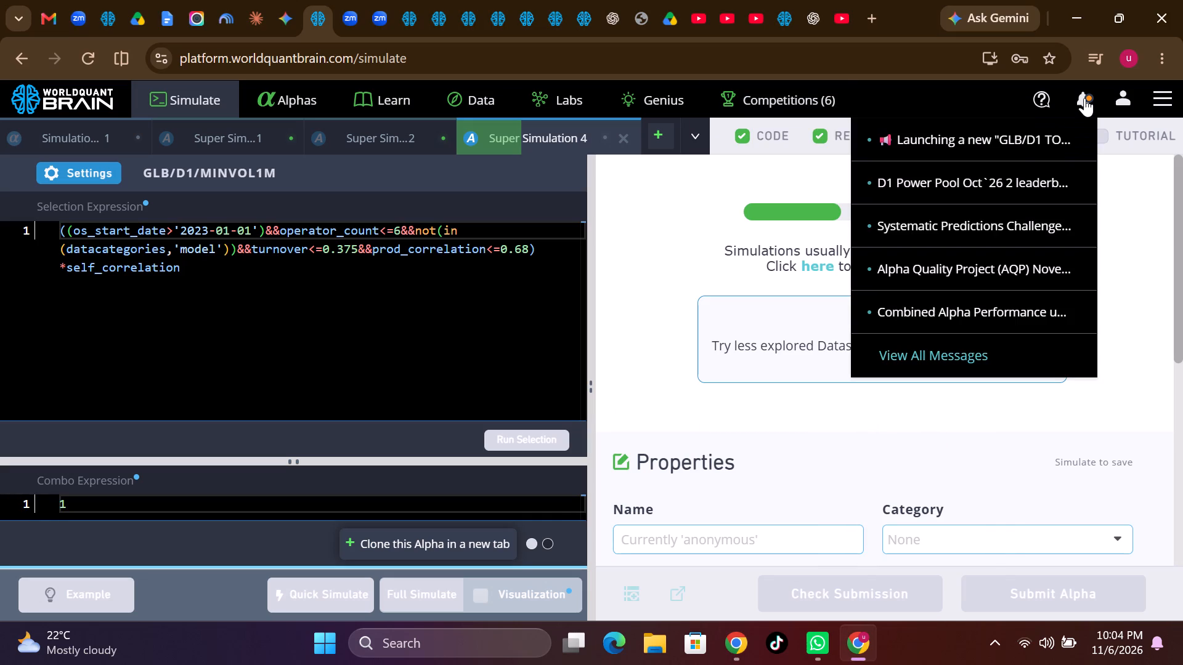
click(1015, 140)
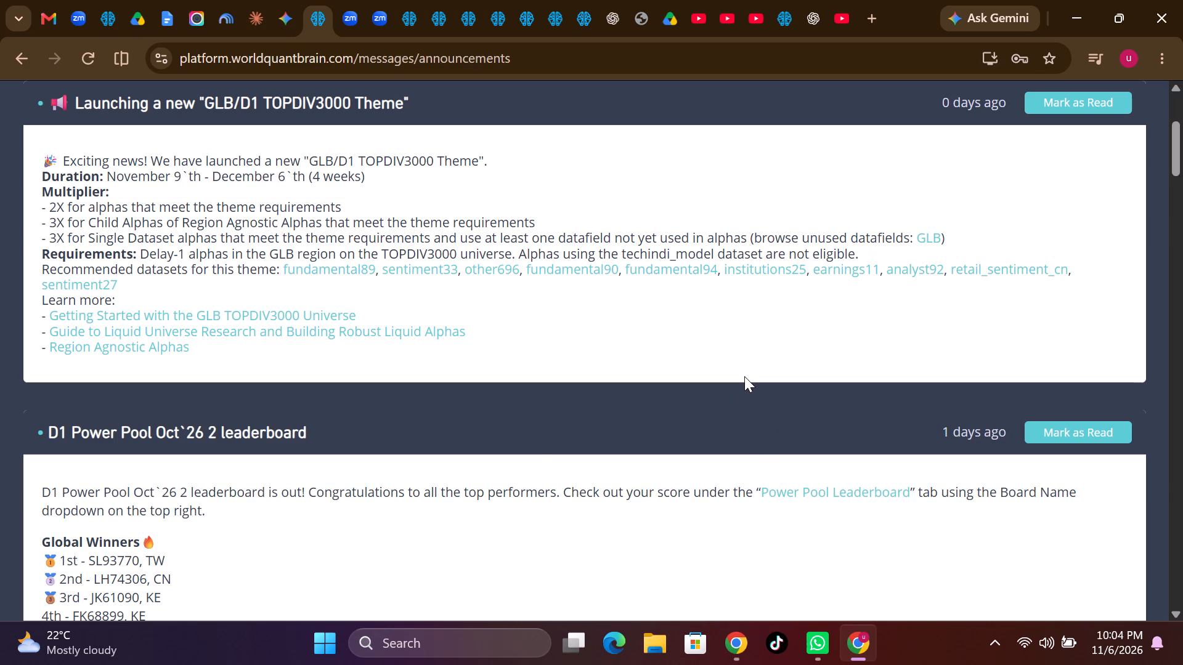
Read the theme announcement and the D1 Power Pool Oct'26 2 leaderboard winners list.
scroll(449, 514, down, 1)
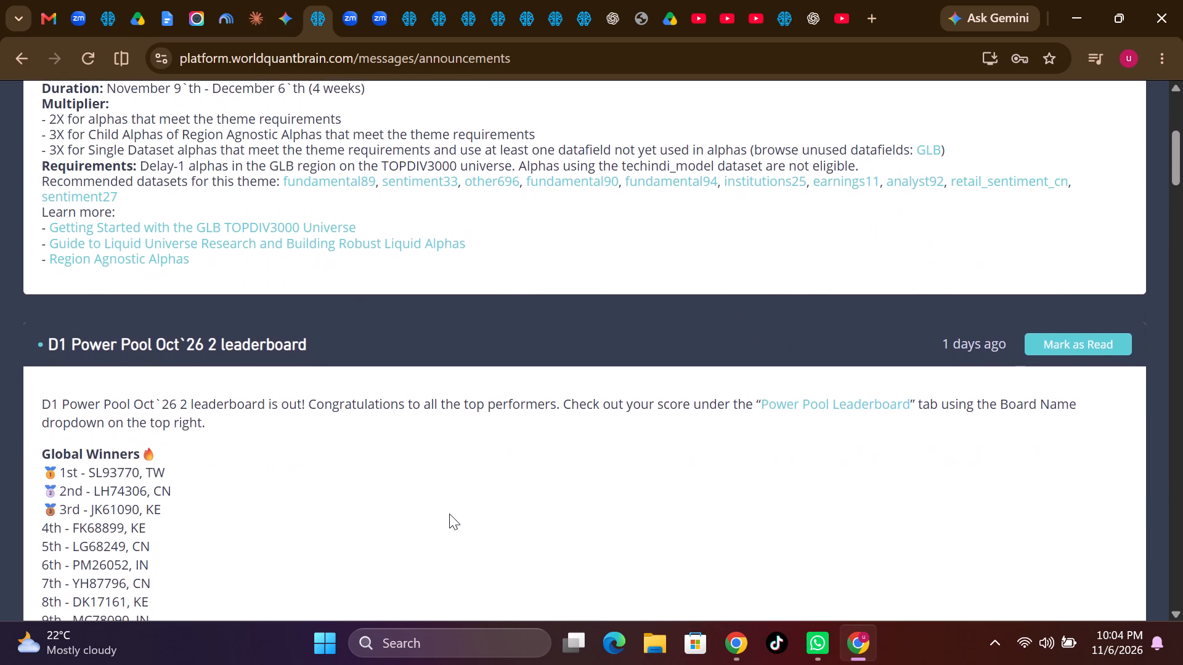
scroll(449, 514, down, 2)
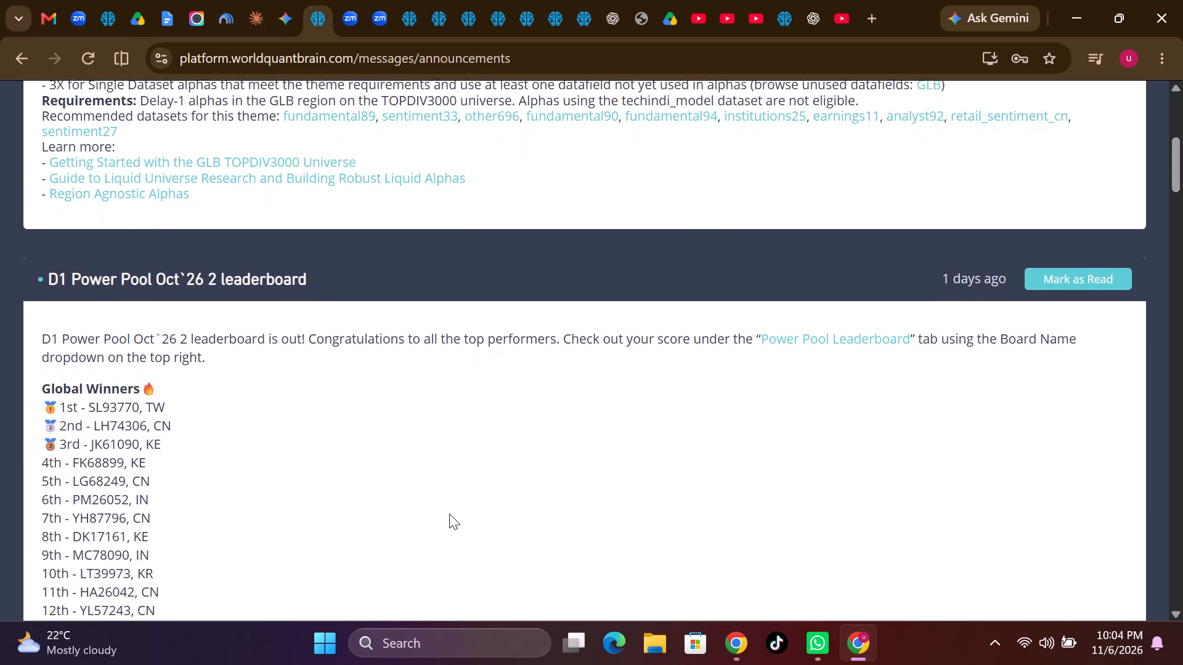
scroll(449, 514, down, 4)
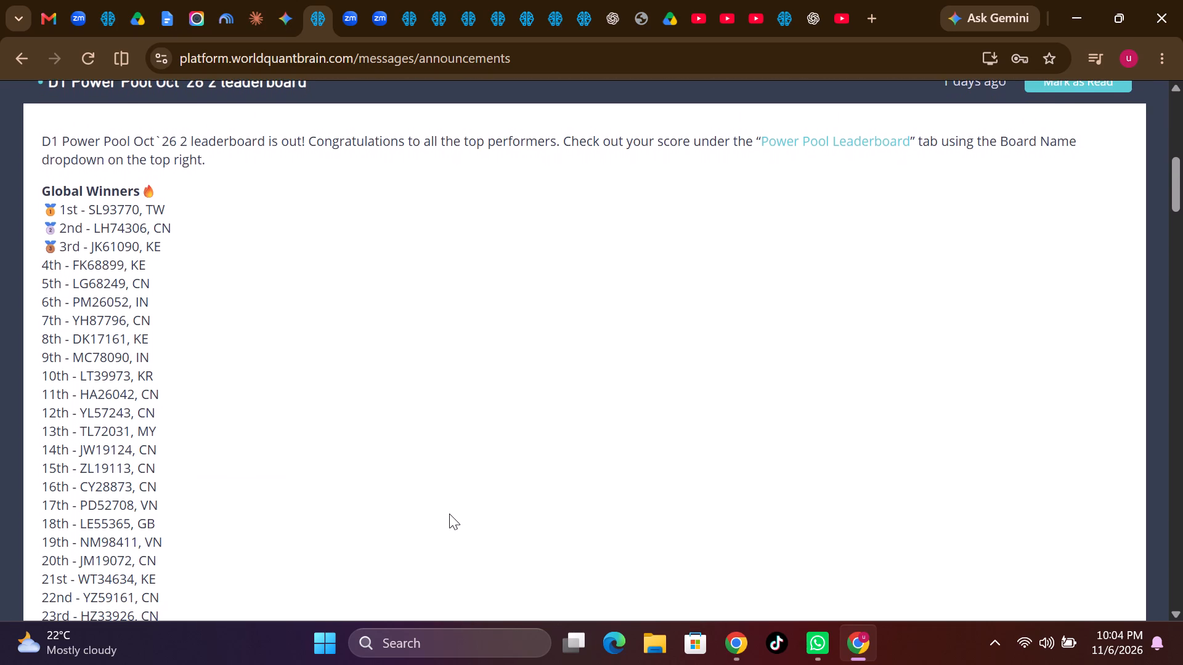
scroll(449, 514, down, 4)
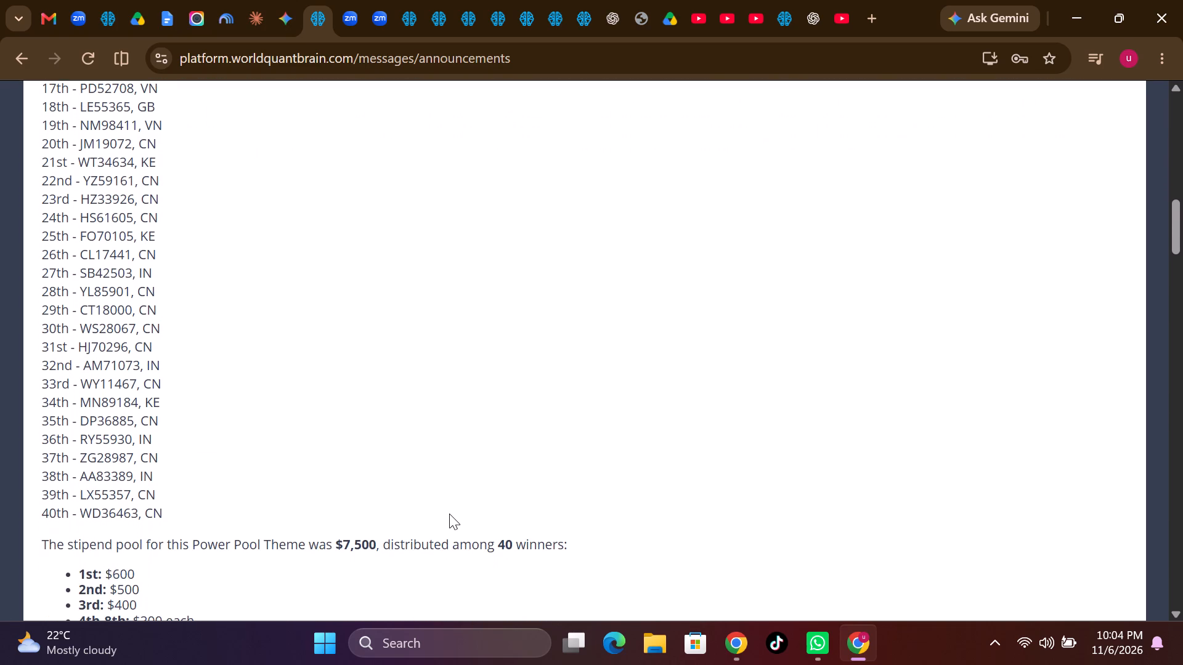
Review the Systematic Predictions Challenge October 2026 leaderboard winners and the Alpha Quality Project announcement, finishing back at the page's beginning.
scroll(449, 514, down, 4)
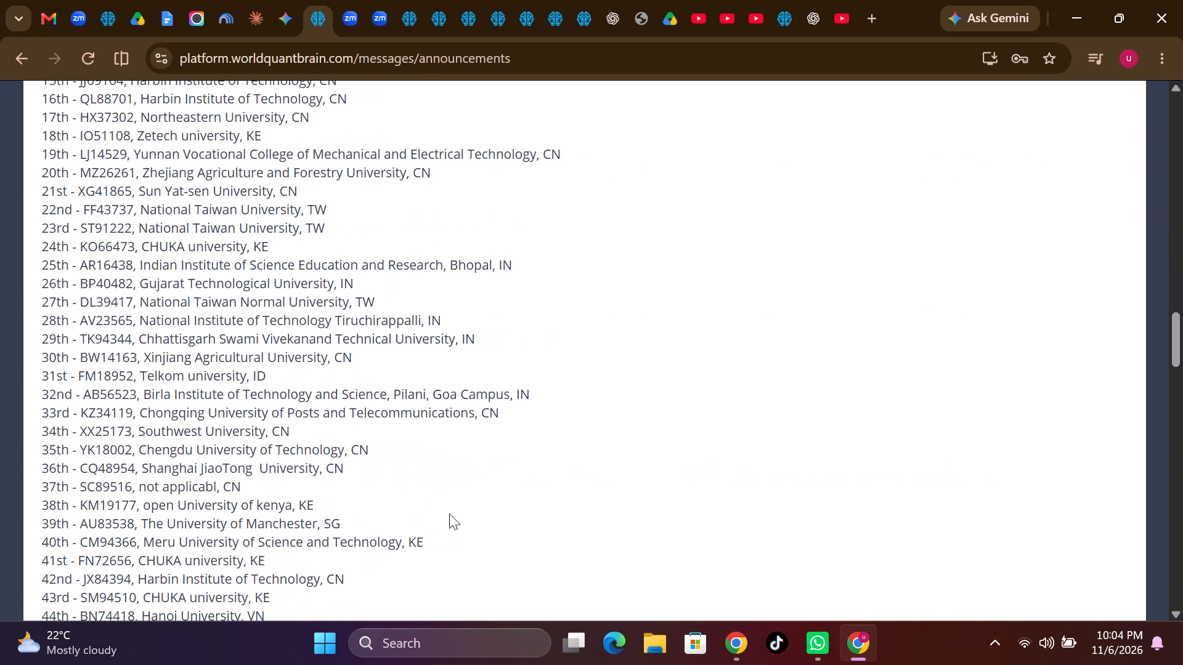
scroll(449, 514, up, 2)
scroll(449, 514, down, 1)
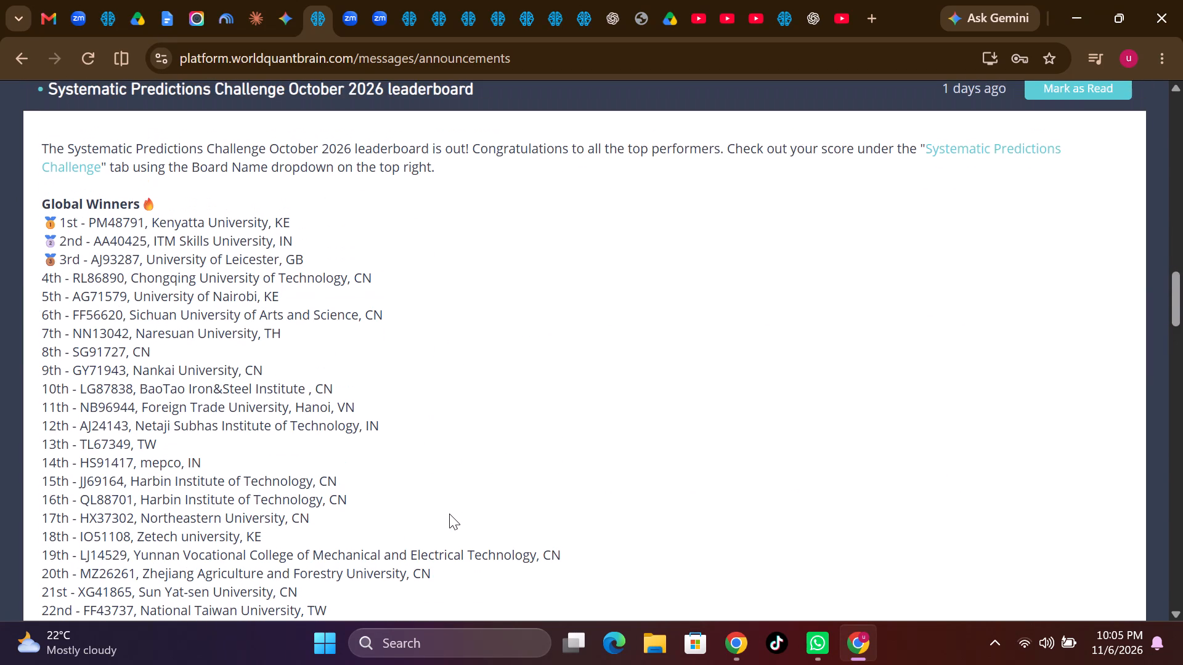
scroll(449, 514, down, 3)
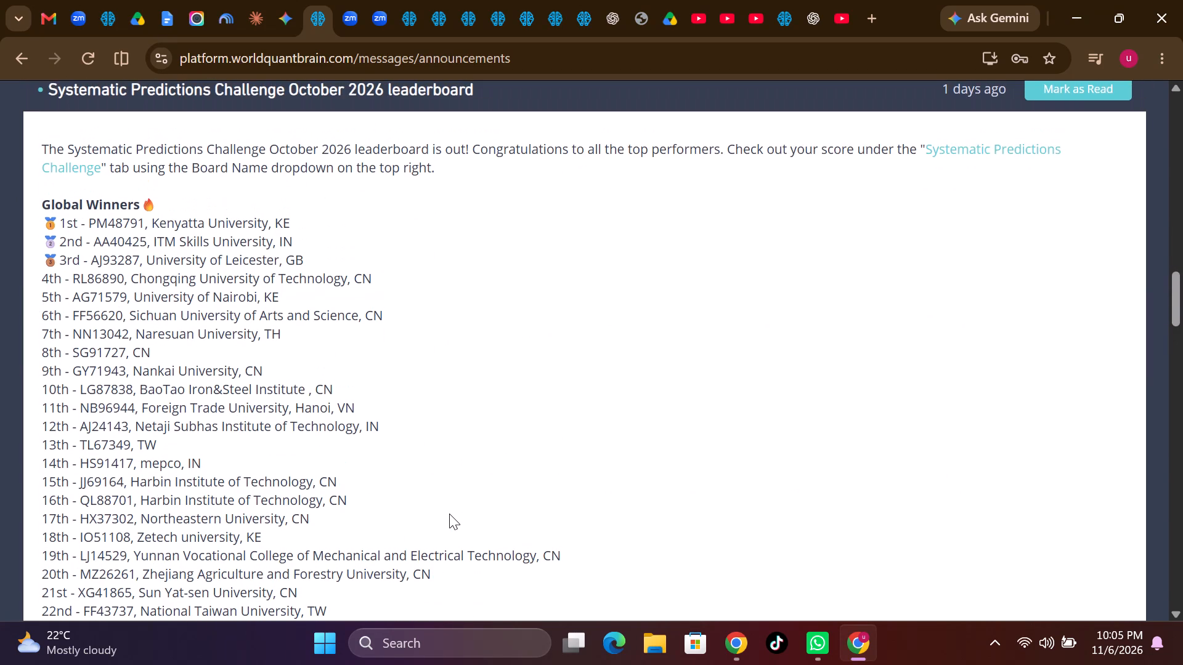
scroll(449, 514, down, 1)
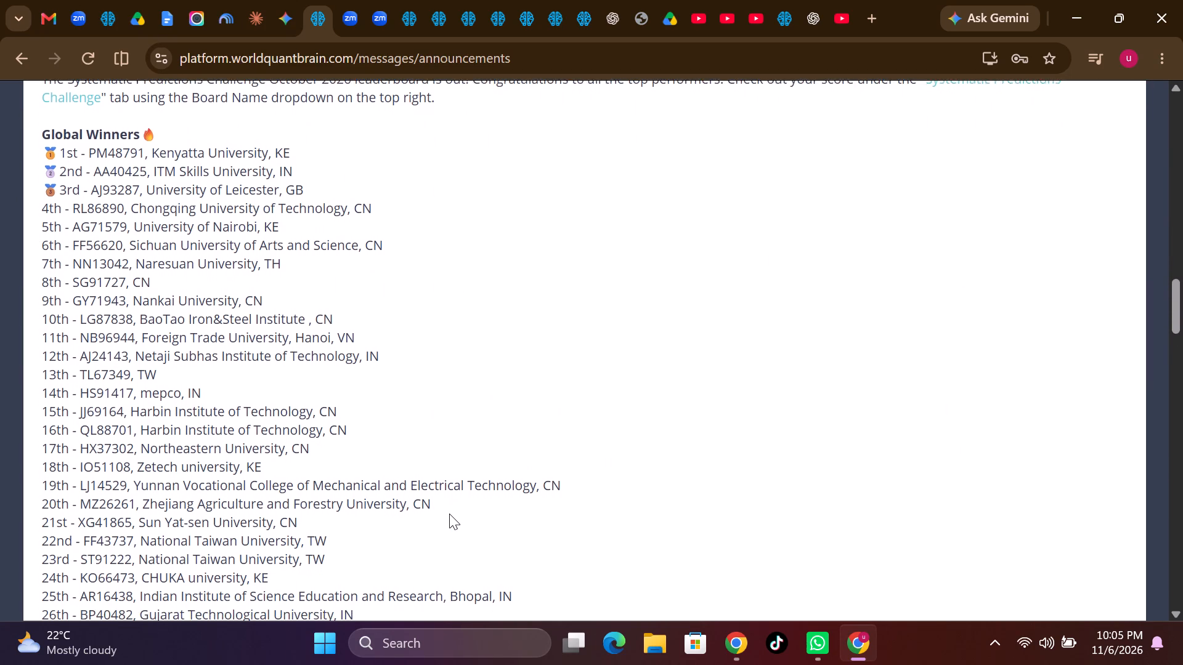
scroll(449, 514, down, 1)
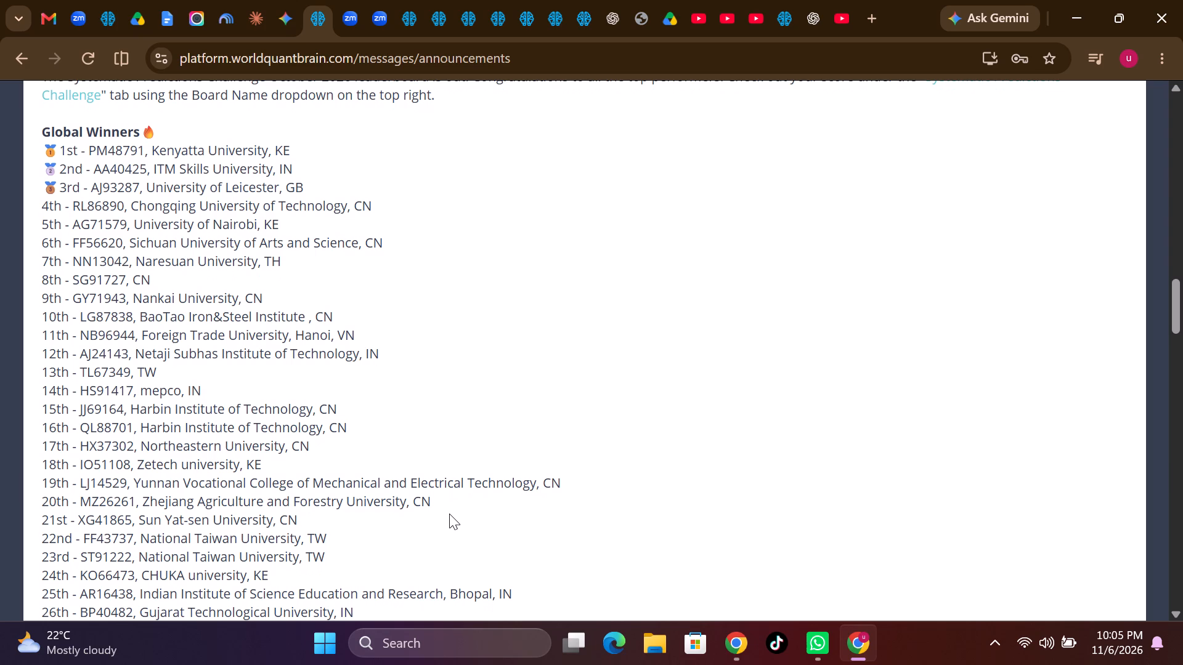
scroll(449, 514, down, 3)
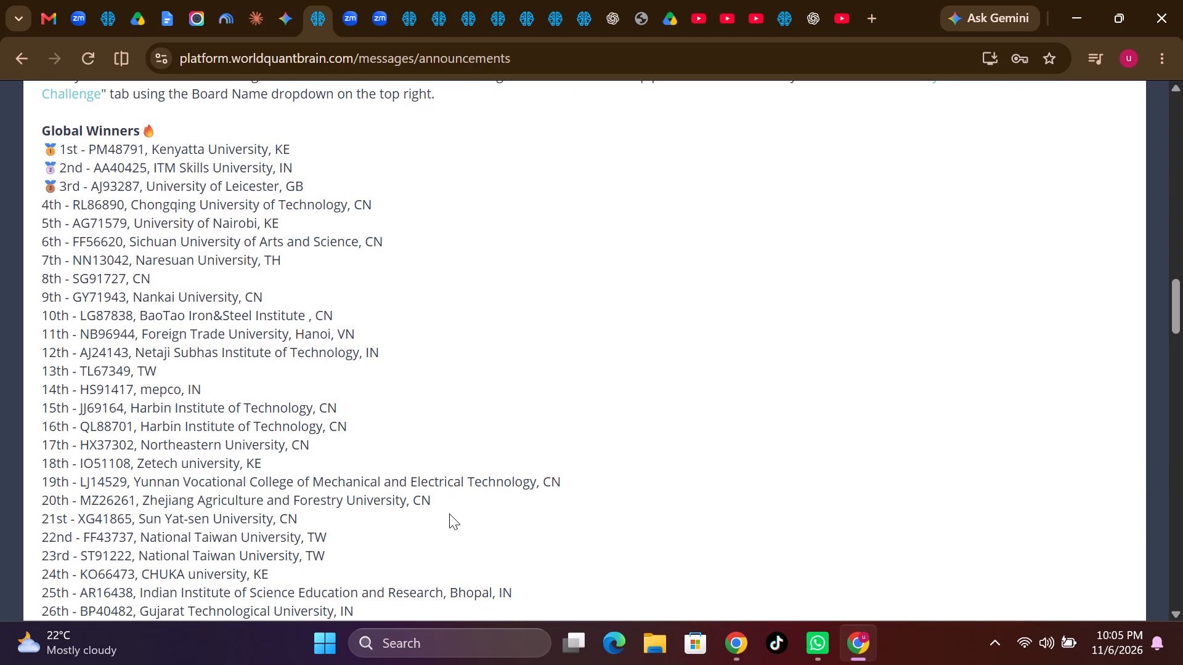
scroll(449, 514, down, 1)
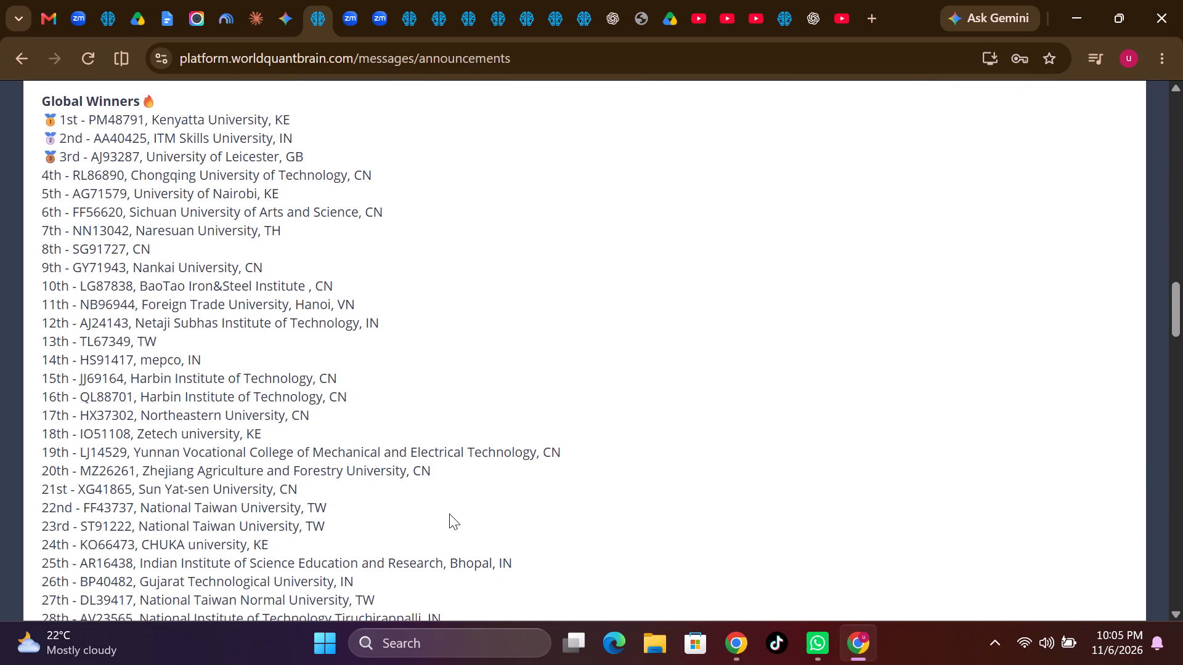
scroll(449, 514, down, 3)
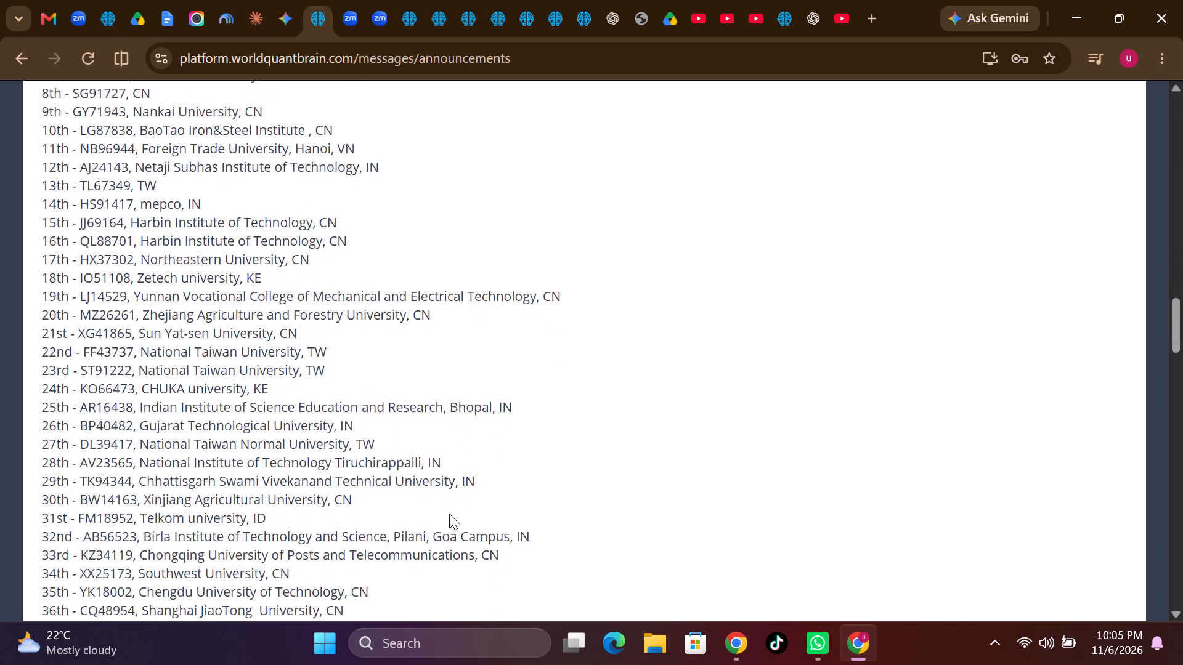
scroll(449, 514, down, 3)
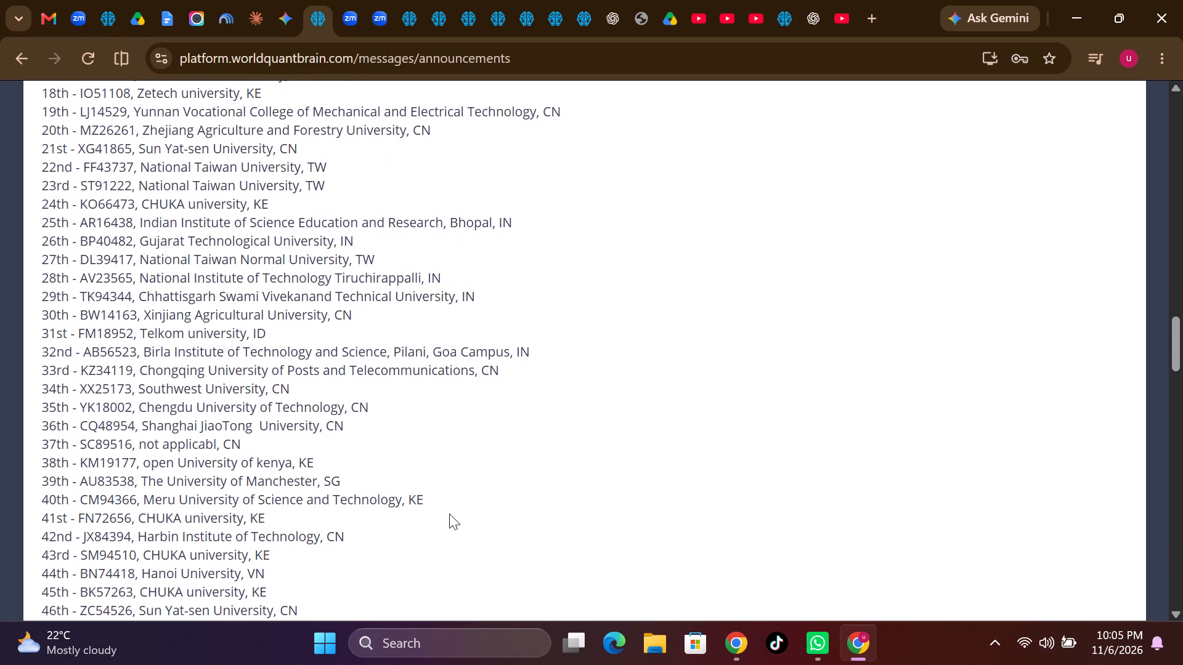
scroll(449, 514, down, 2)
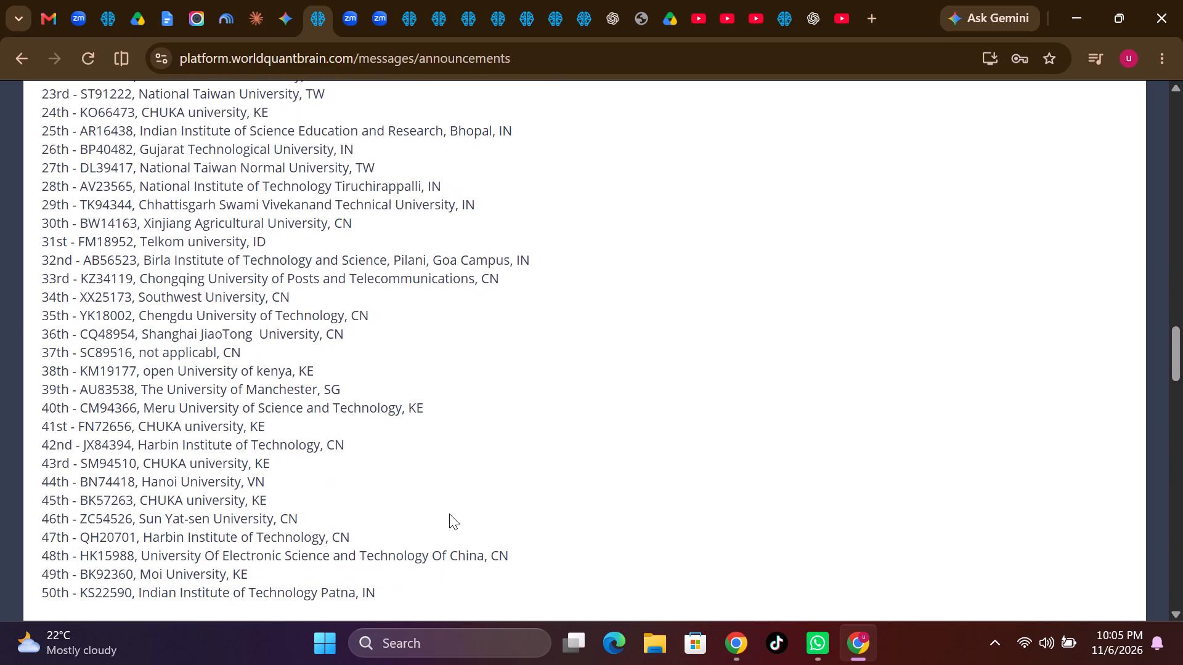
scroll(449, 514, down, 4)
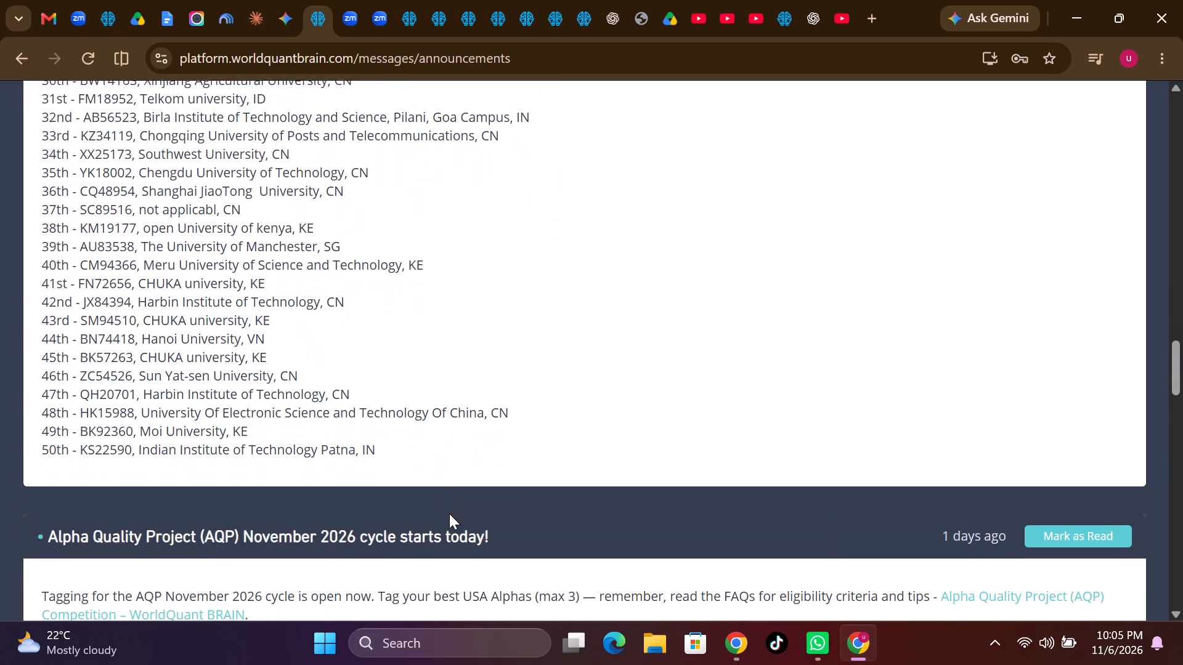
scroll(449, 514, down, 1)
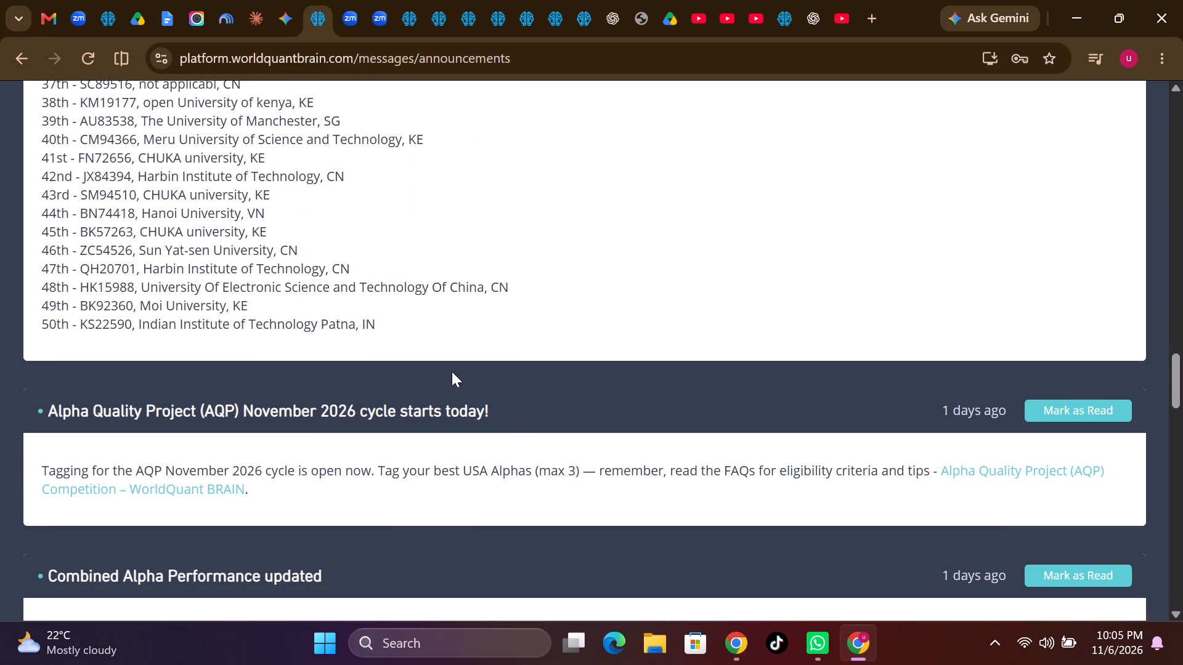
scroll(452, 371, up, 13)
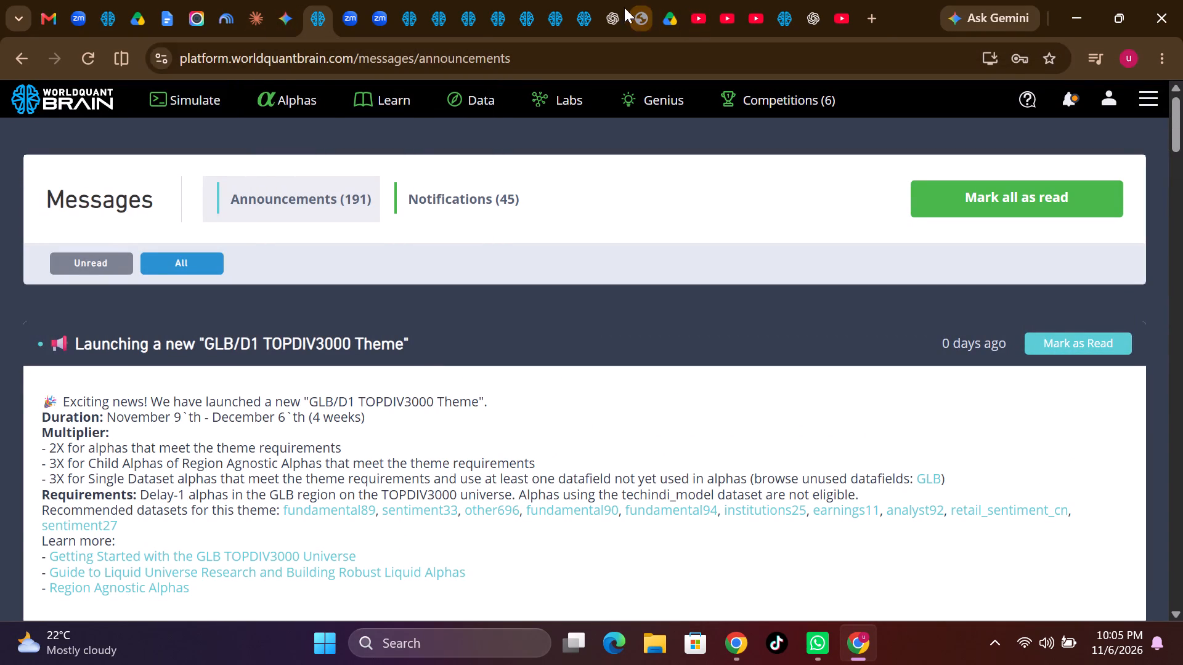
Return from the announcements to the Simulate page.
click(113, 7)
click(325, 14)
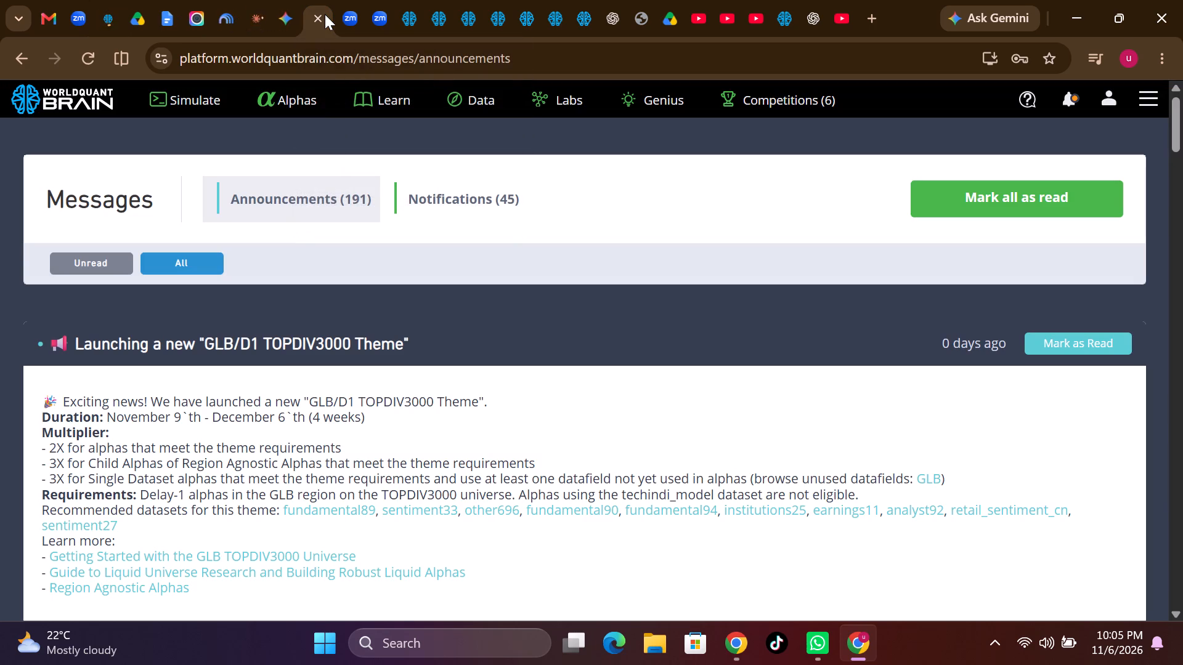
click(206, 95)
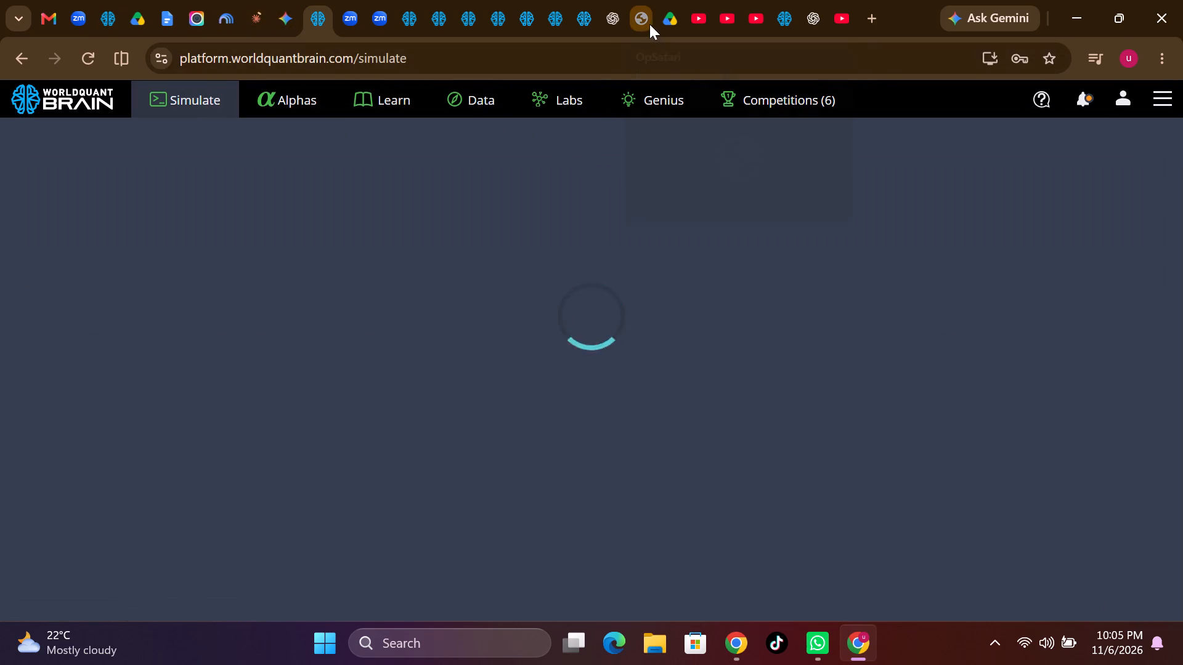
Switch to the Exploring Different Datasets community post and read the post and its comments.
click(781, 17)
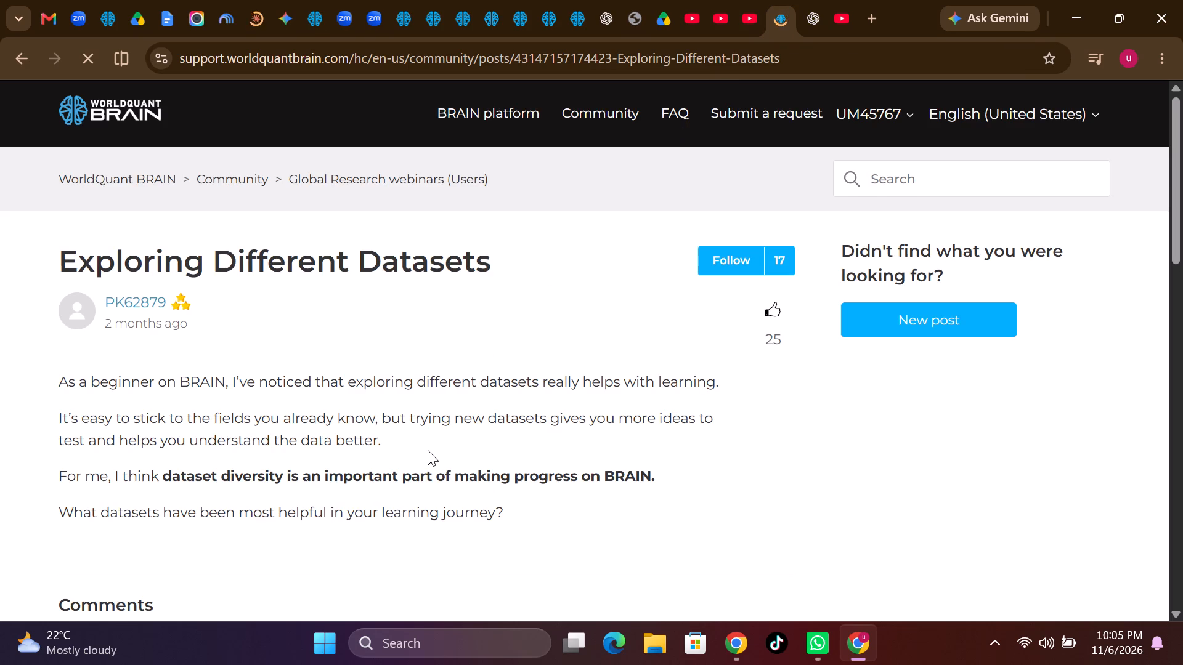
scroll(428, 450, down, 1)
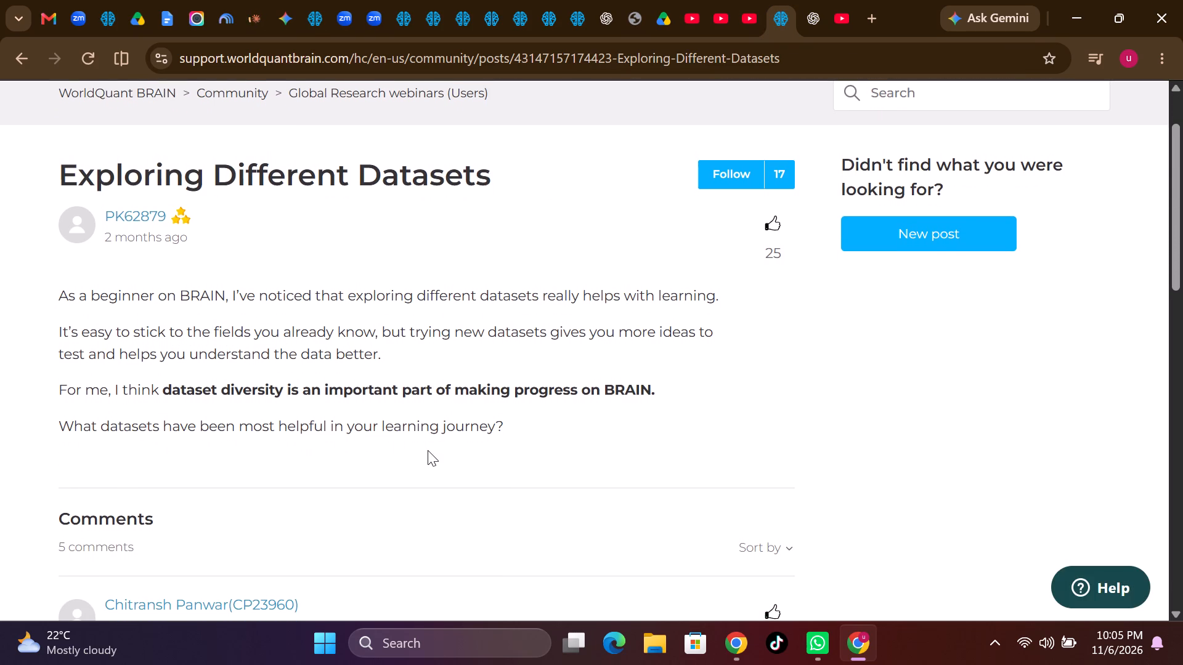
scroll(428, 450, down, 4)
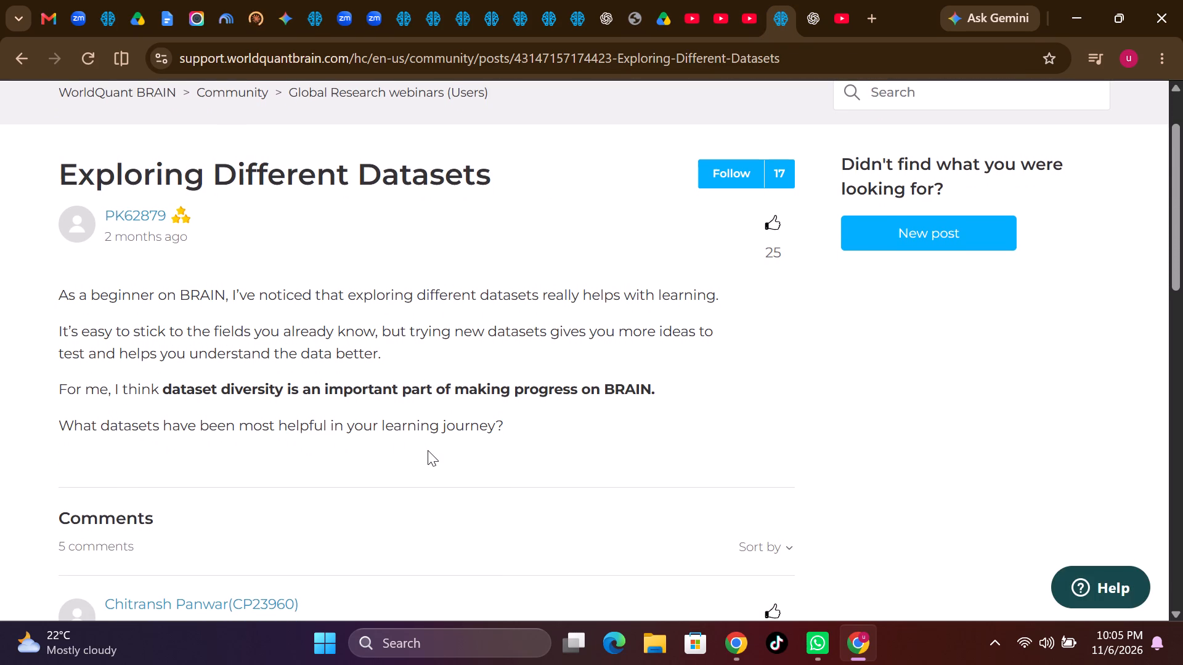
scroll(428, 450, down, 1)
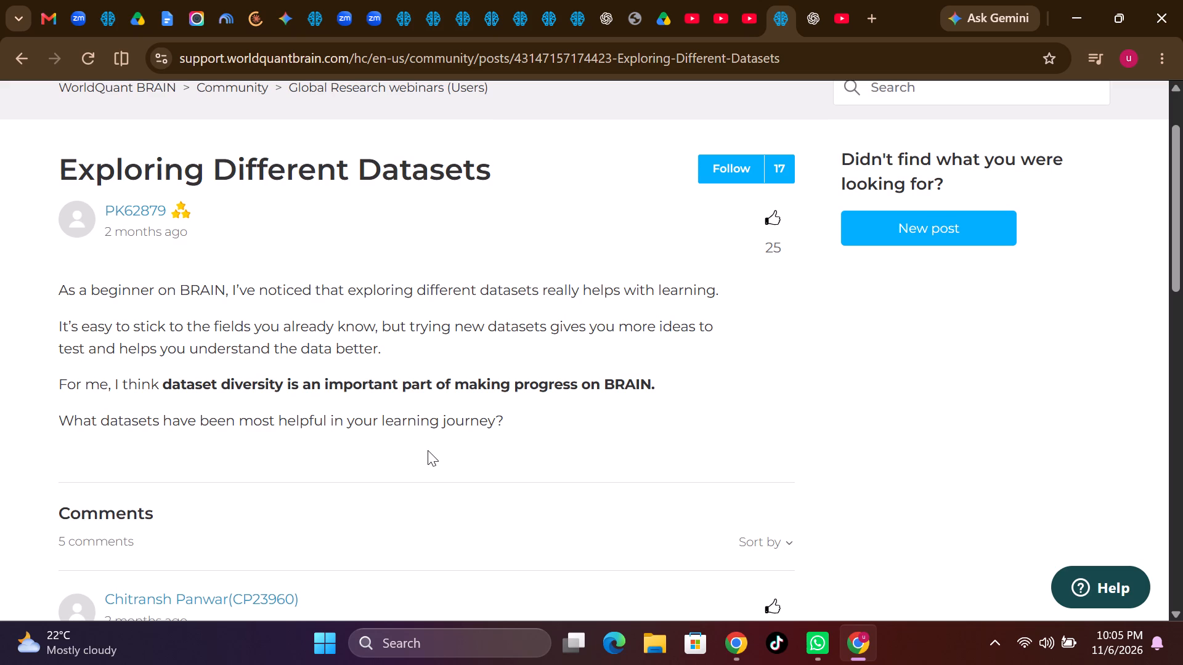
scroll(428, 450, down, 2)
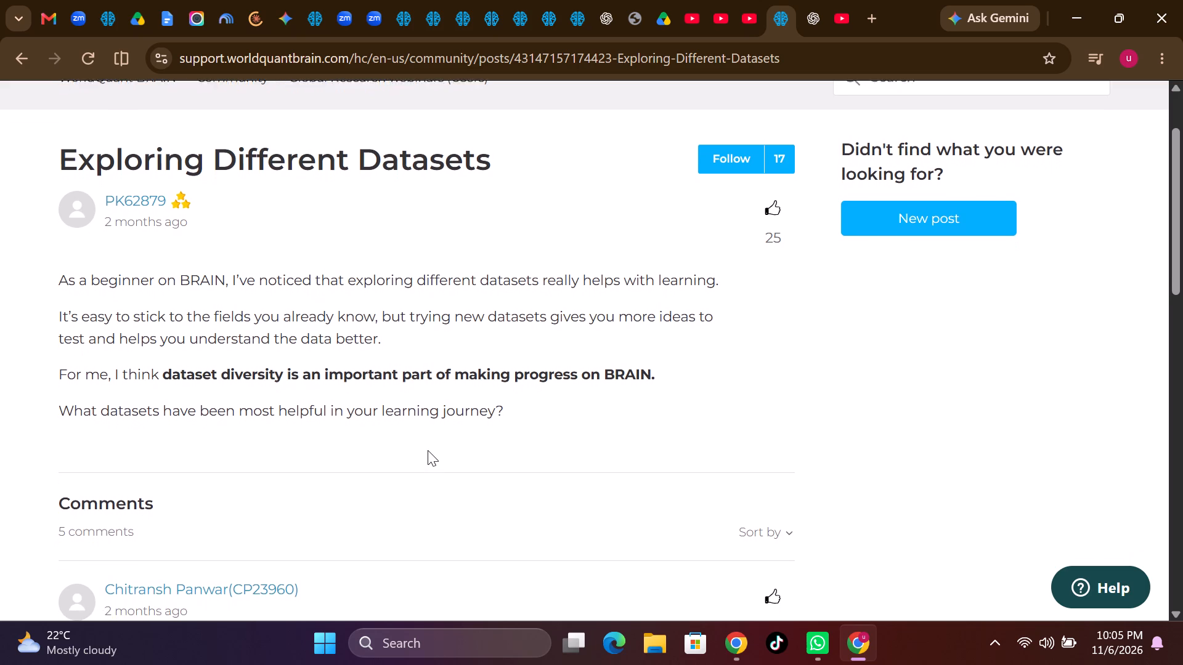
scroll(428, 450, down, 1)
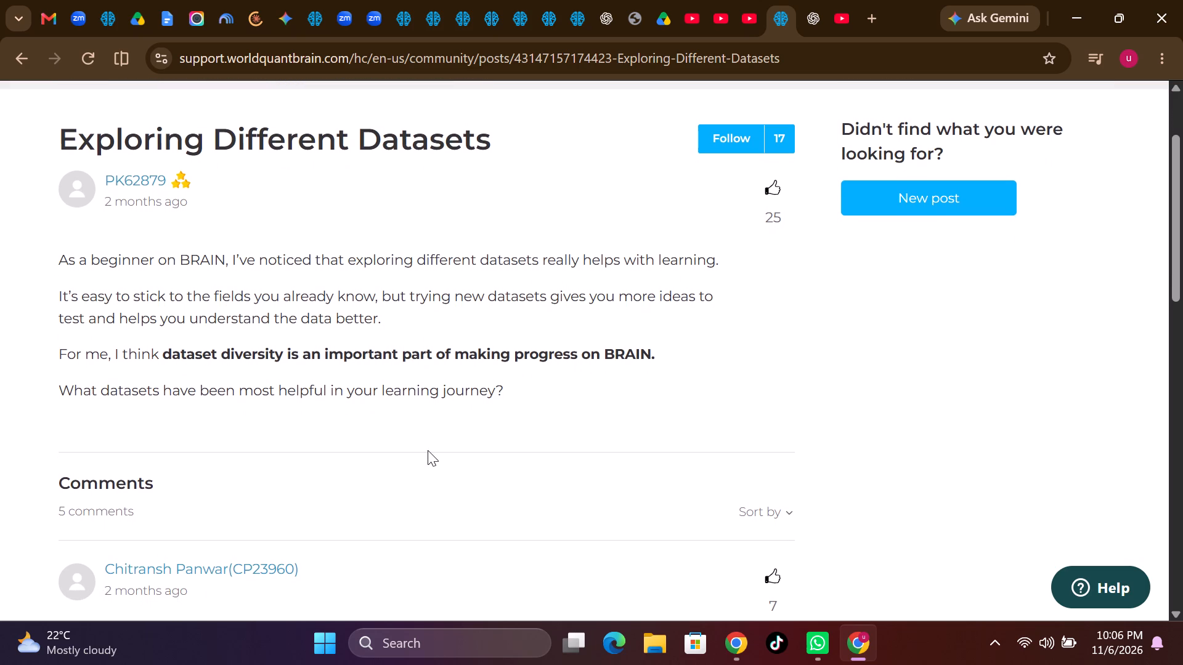
scroll(428, 450, down, 5)
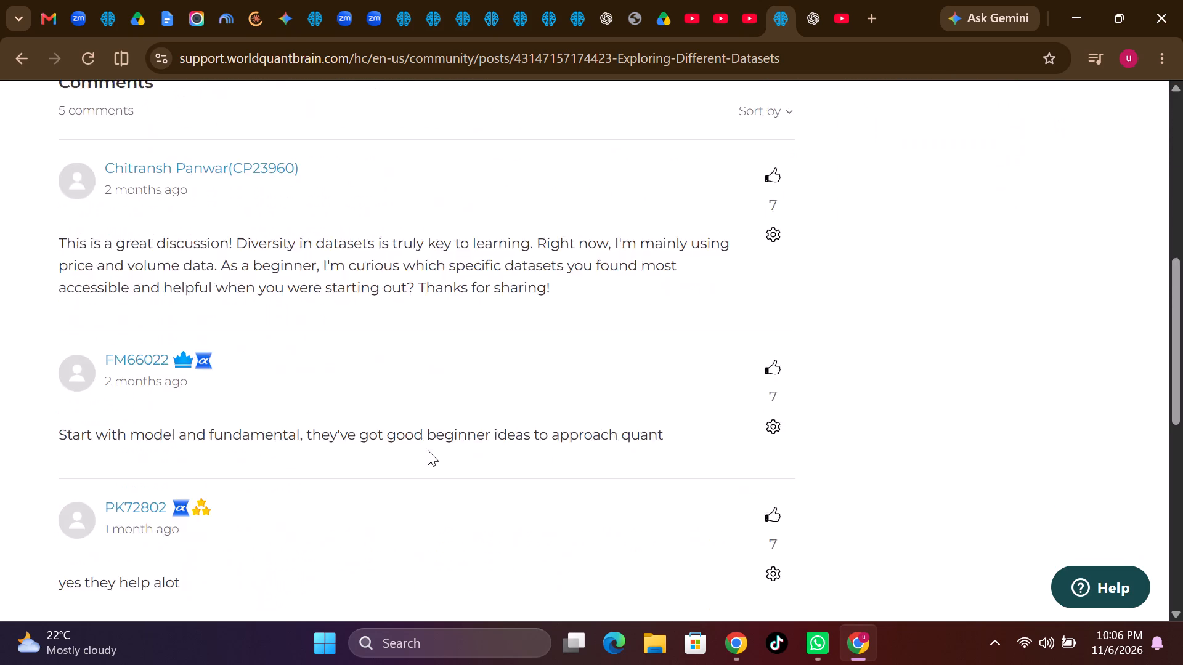
Like the final comment, "insightful", on the Exploring Different Datasets post.
scroll(428, 450, up, 1)
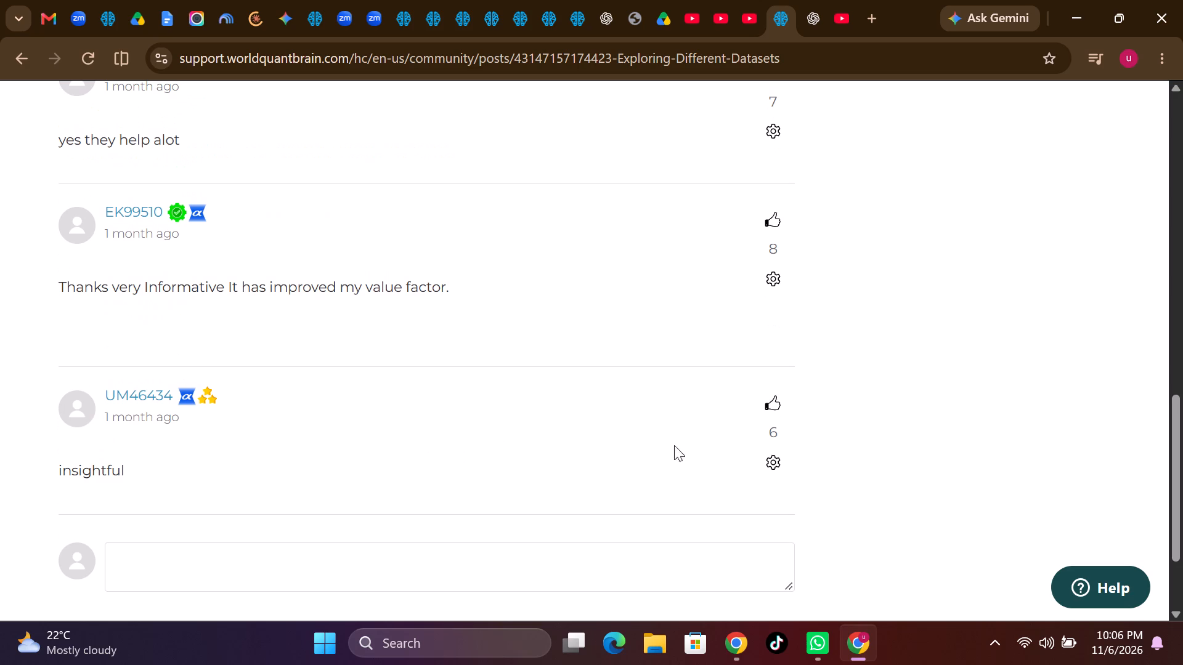
click(774, 405)
scroll(774, 405, up, 2)
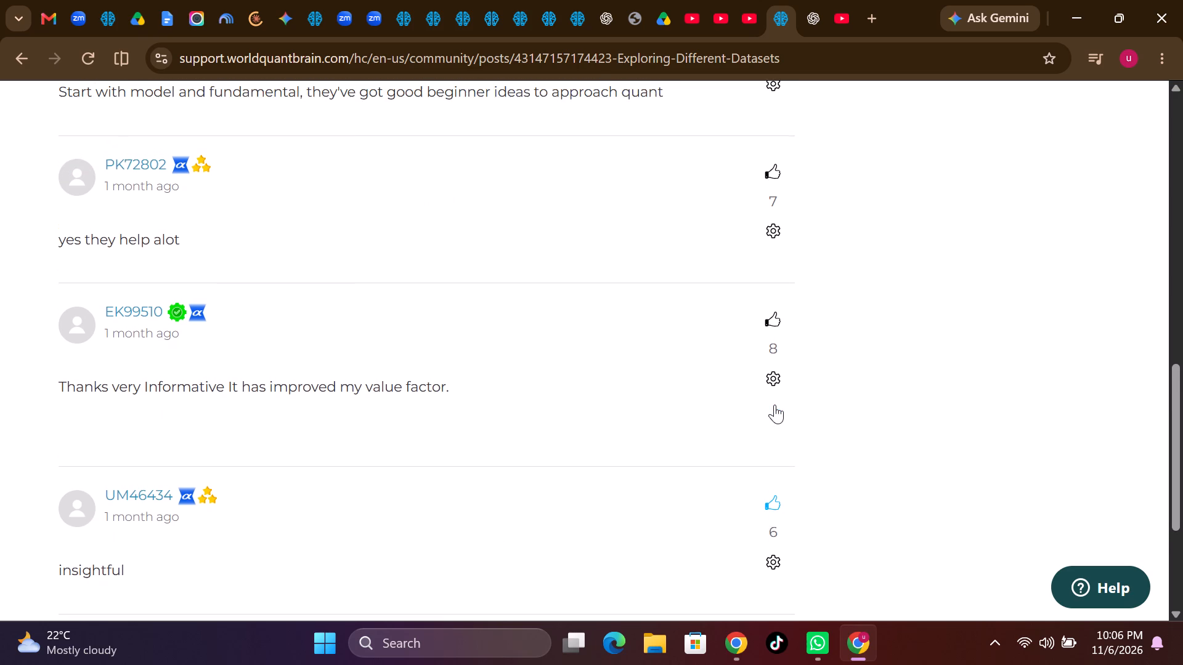
Like the "Thanks very Informative", "yes they help alot" and "Start with model and fundamental" comments, plus the Exploring Different Datasets post itself.
click(778, 321)
scroll(778, 321, up, 1)
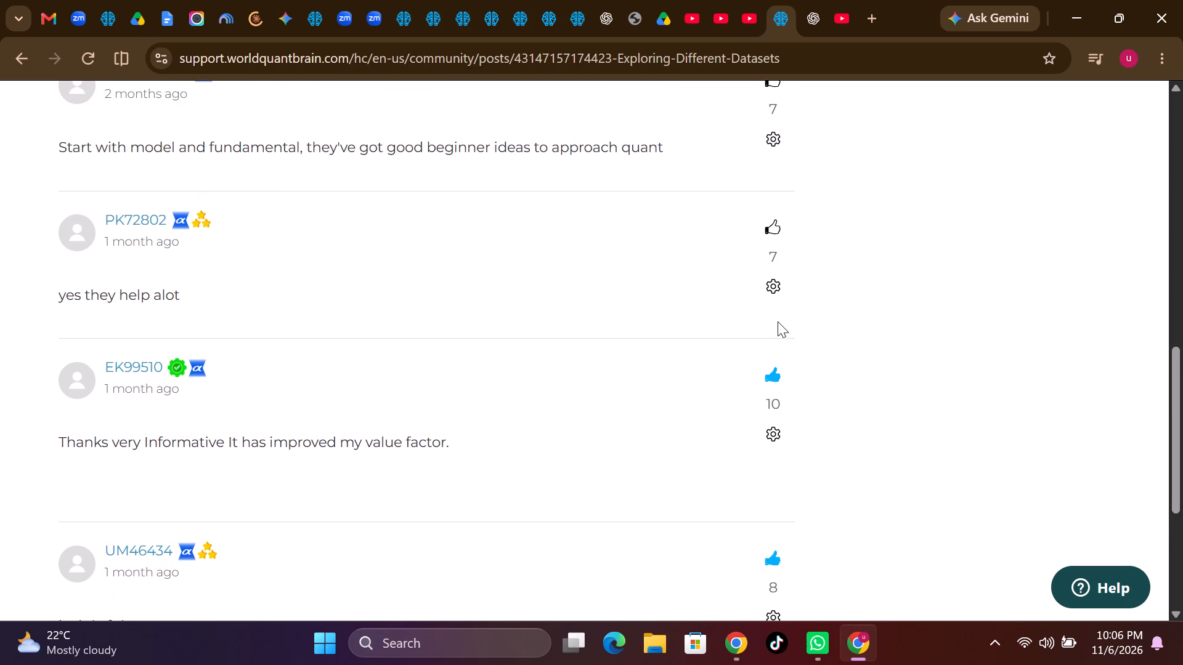
scroll(778, 321, up, 1)
click(778, 321)
scroll(778, 321, up, 3)
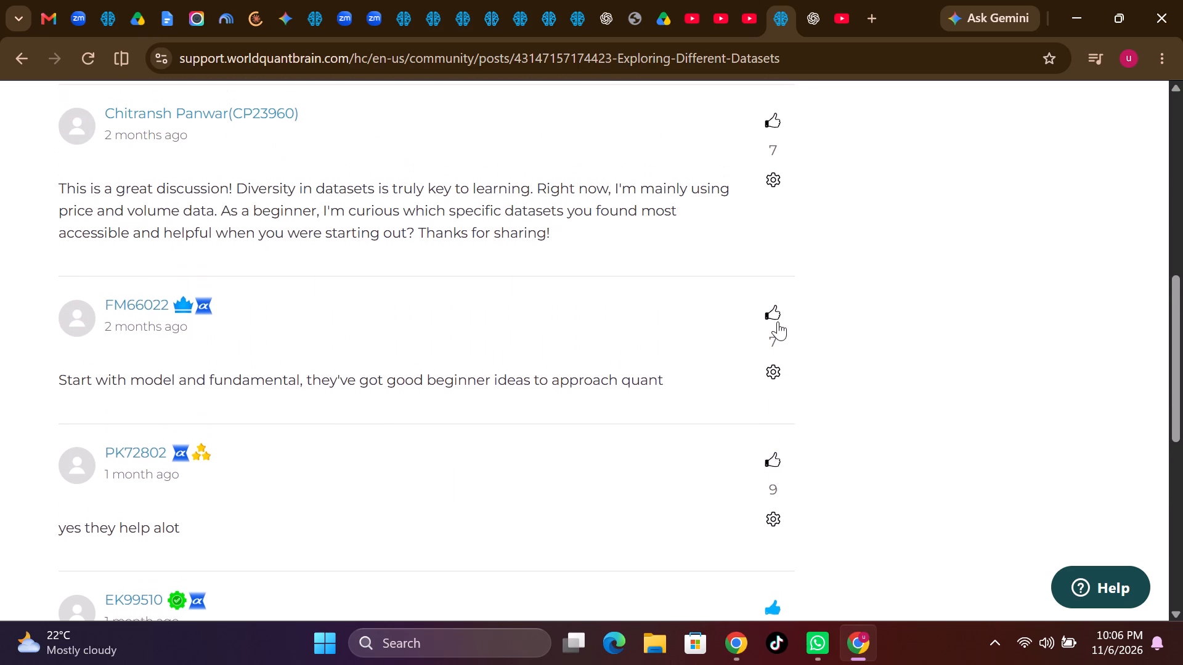
click(778, 321)
scroll(778, 321, up, 4)
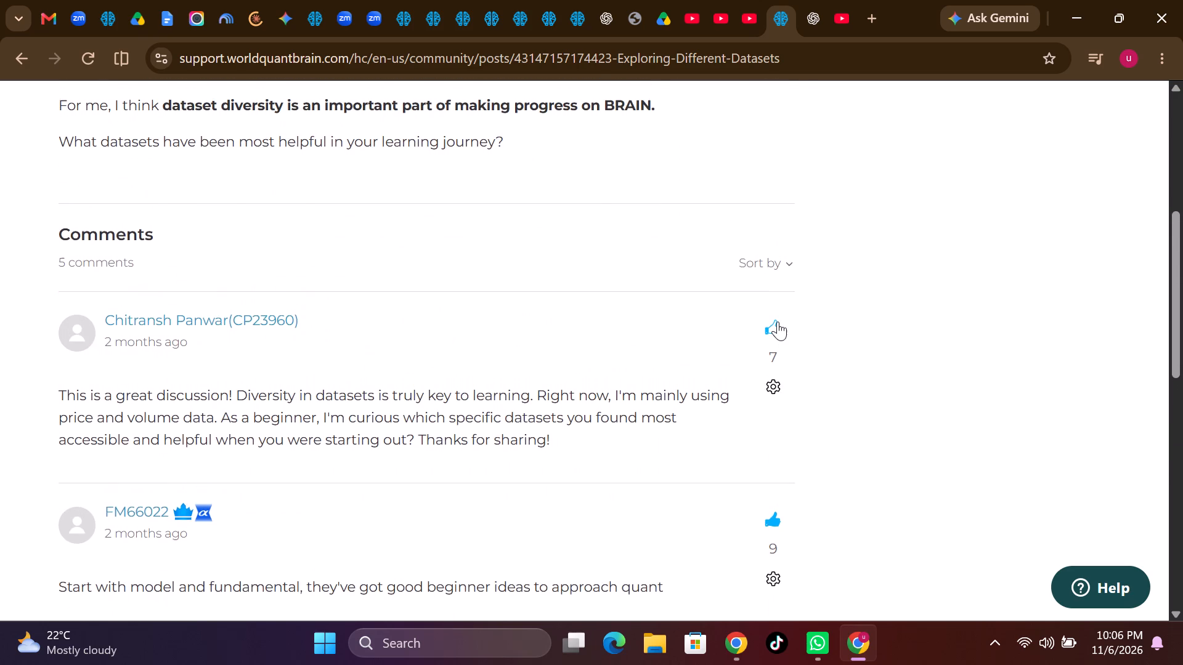
scroll(778, 321, up, 5)
click(773, 306)
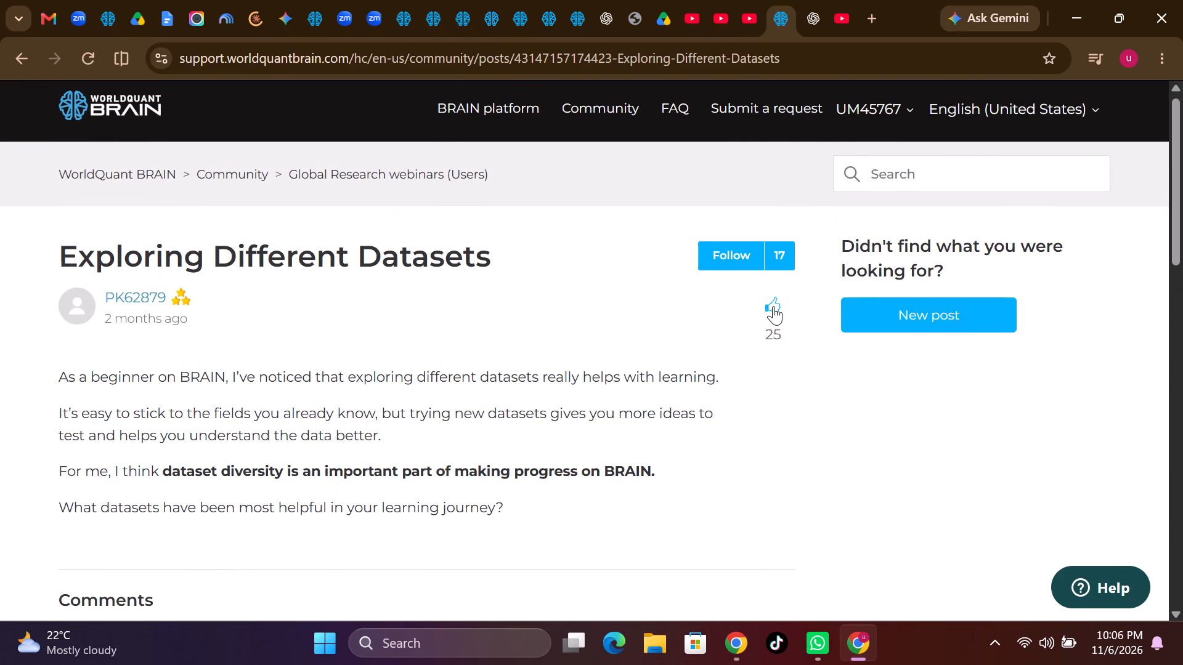
Close the Exploring Different Datasets post and the two YouTube tabs nearest to it.
click(780, 20)
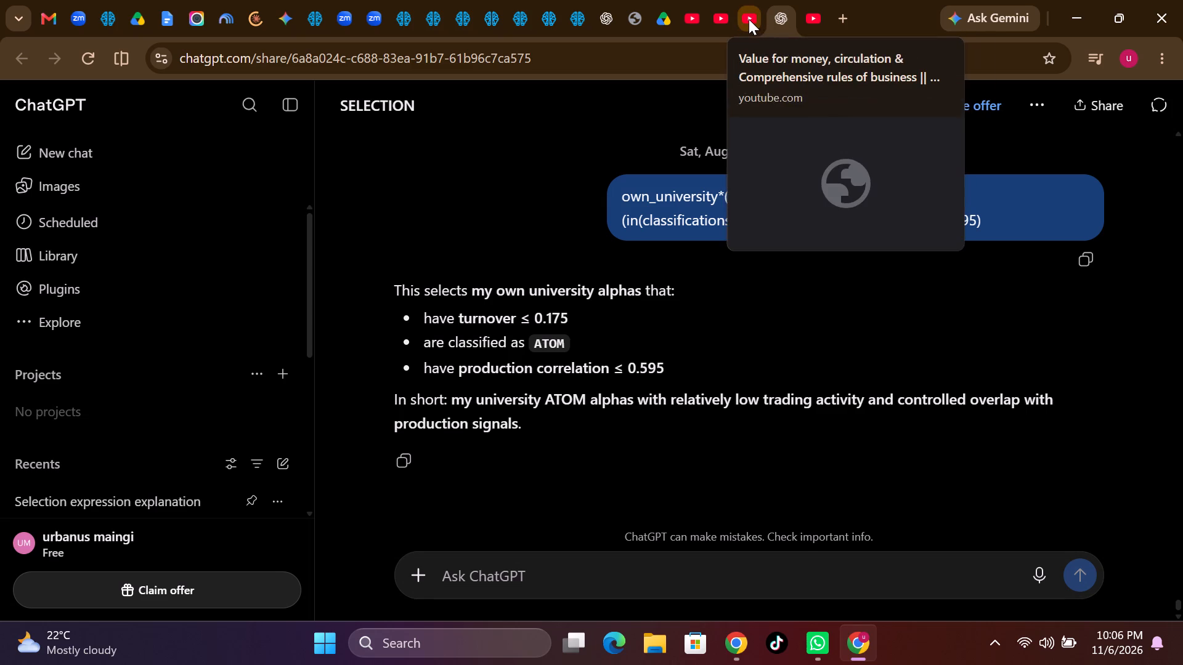
click(749, 19)
click(749, 19)
click(720, 19)
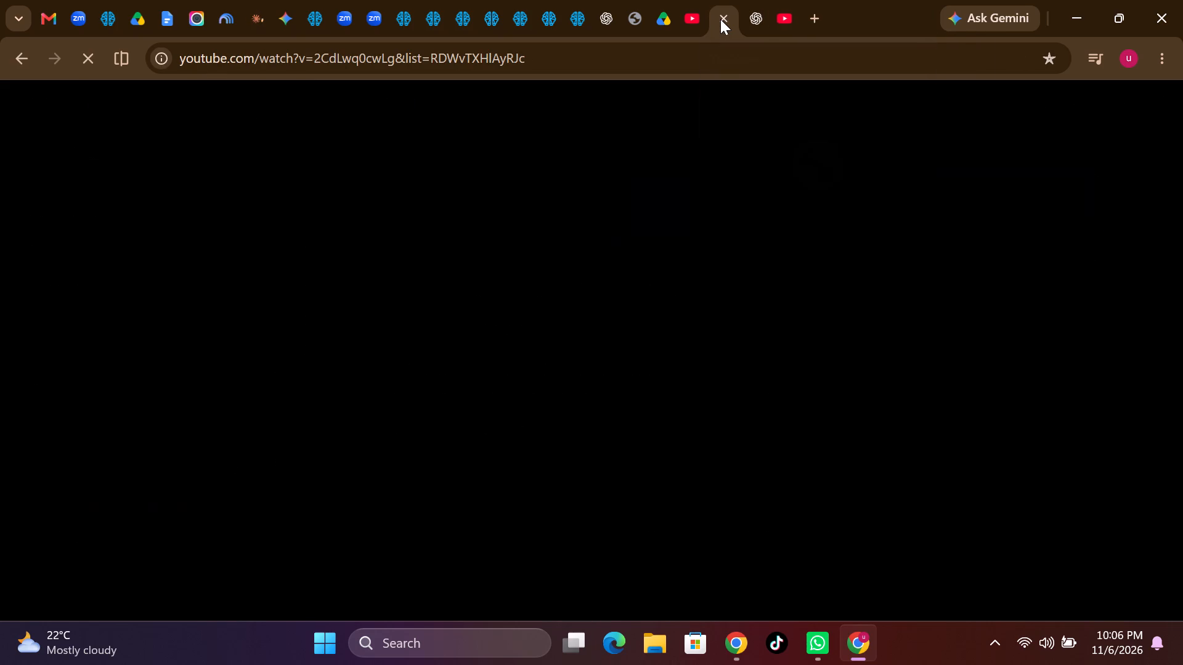
click(720, 19)
Switch to the YouTube video about the birth of Faida Investment Bank and pause its playback.
click(687, 22)
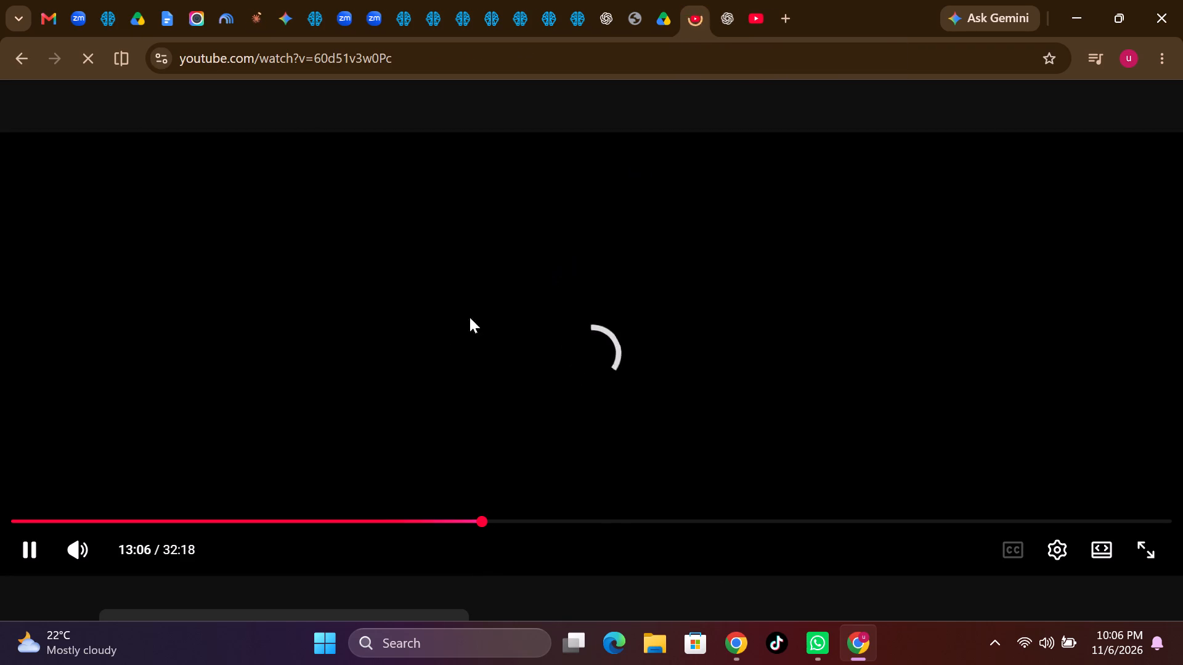
click(36, 550)
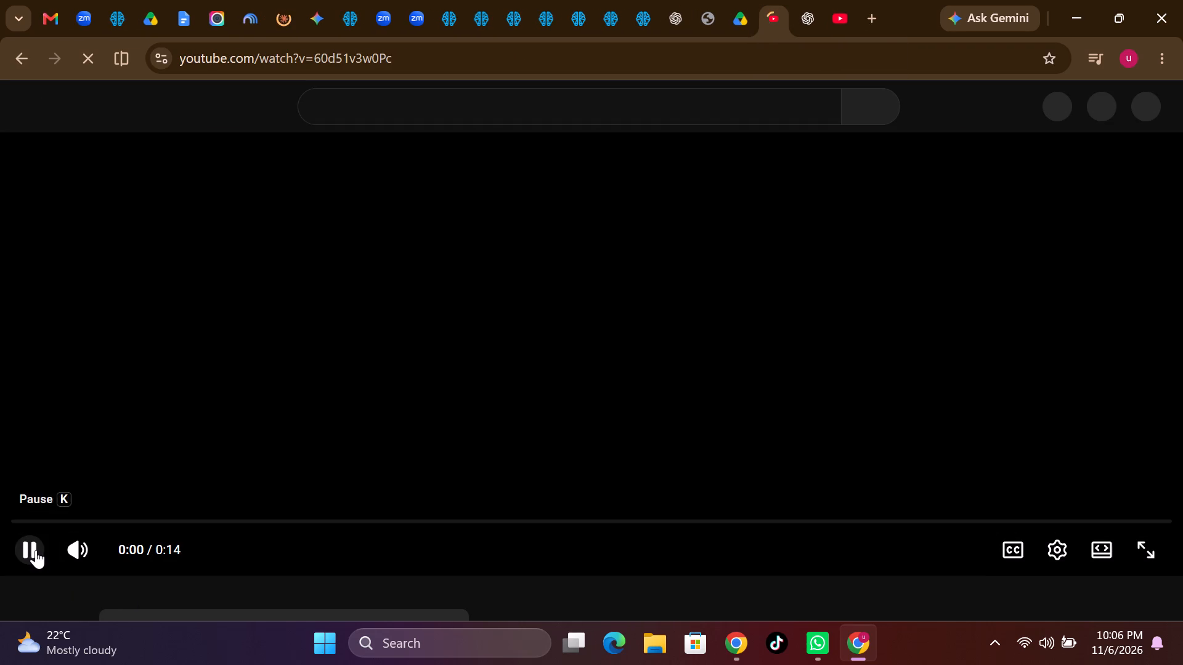
click(31, 549)
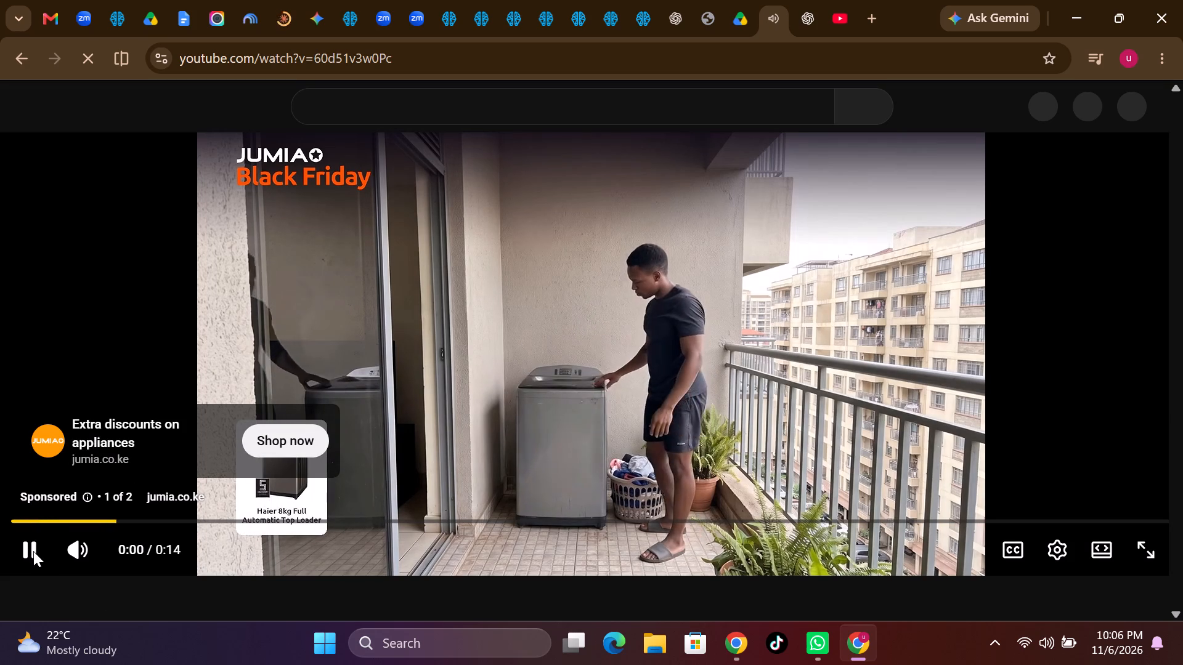
click(33, 551)
click(547, 340)
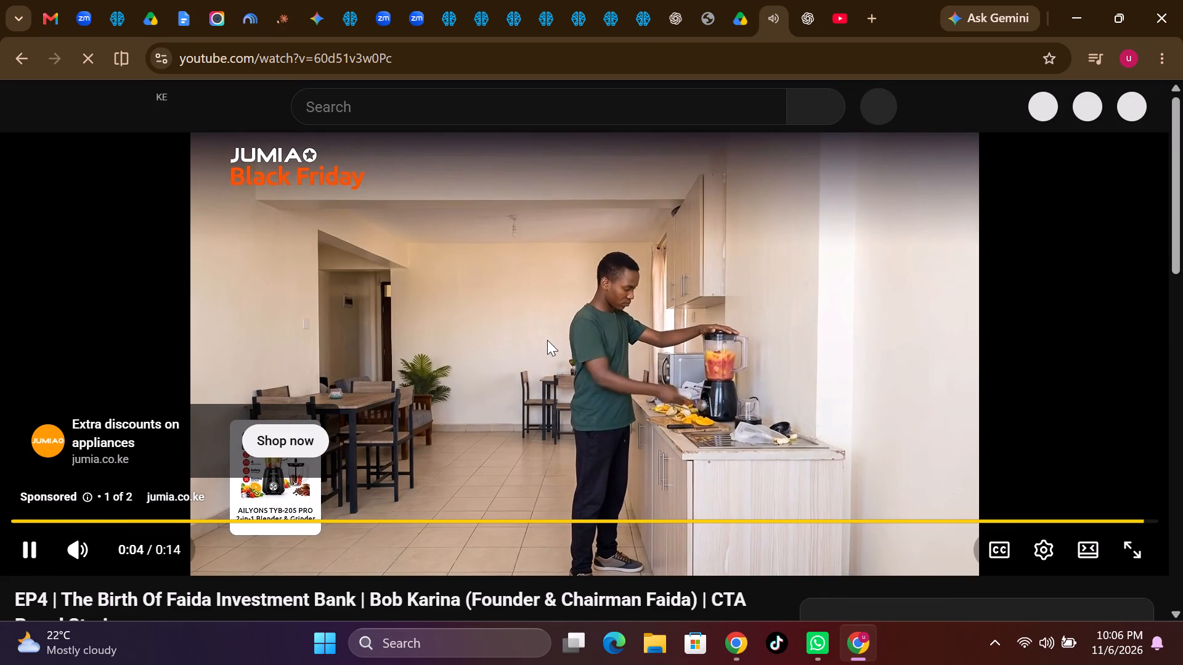
click(533, 355)
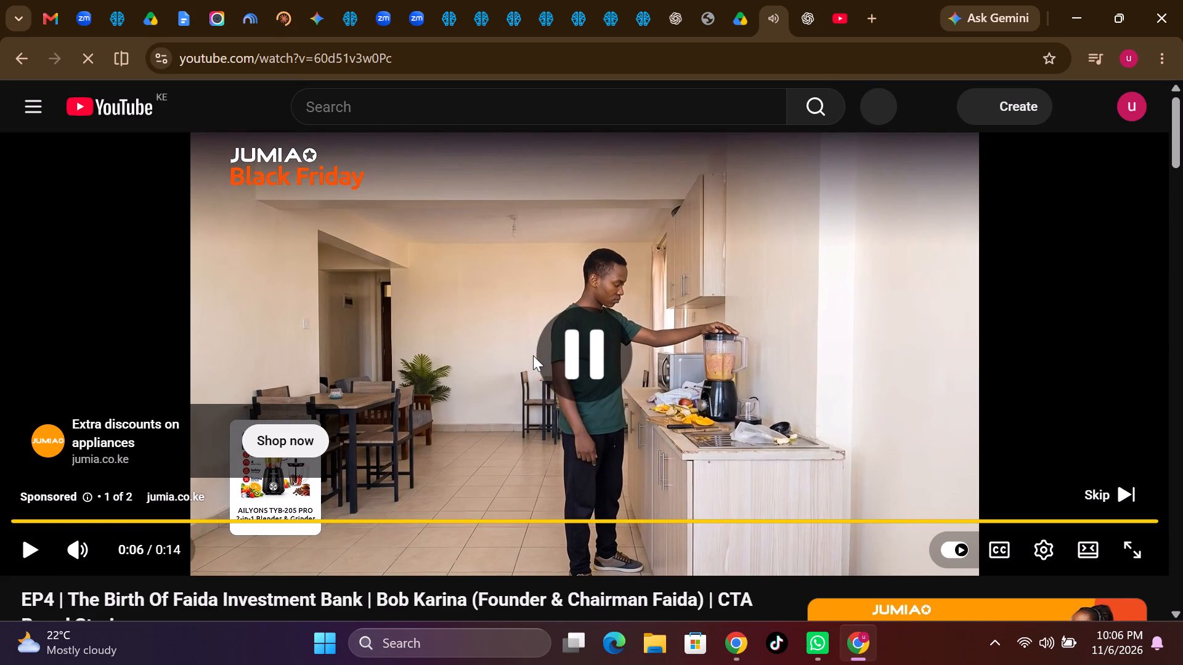
Look through the open community posts and close QL Alpha Template and Data Nuggets: Session 5 and the BRAIN tab before it.
click(643, 19)
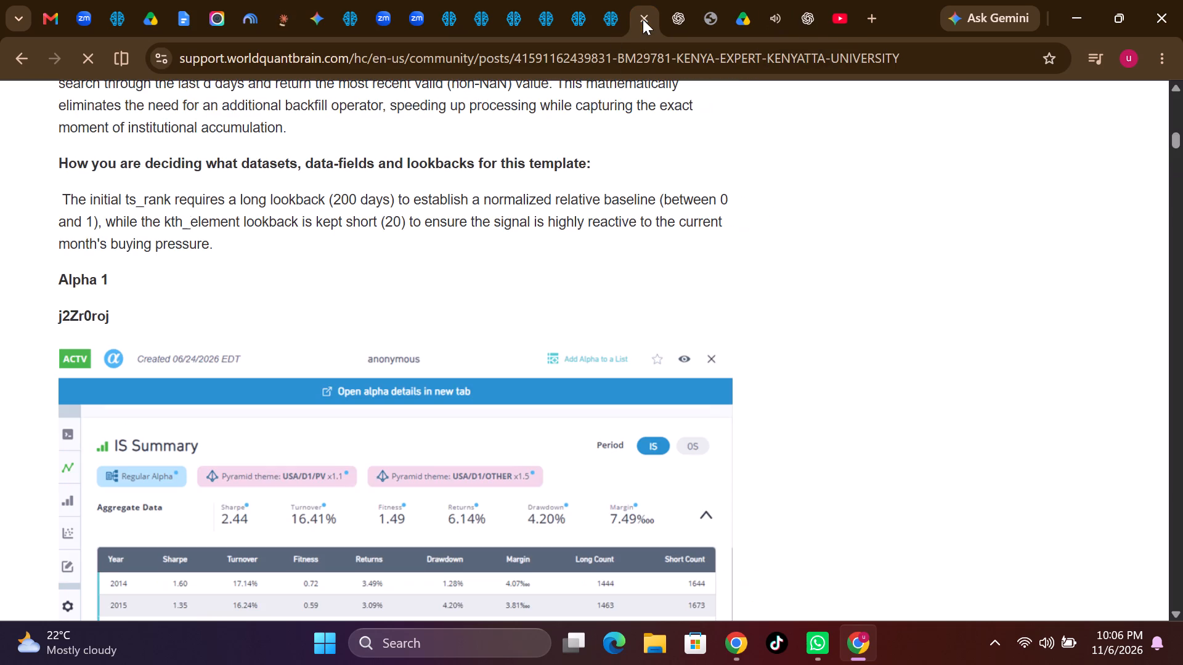
scroll(458, 348, up, 2)
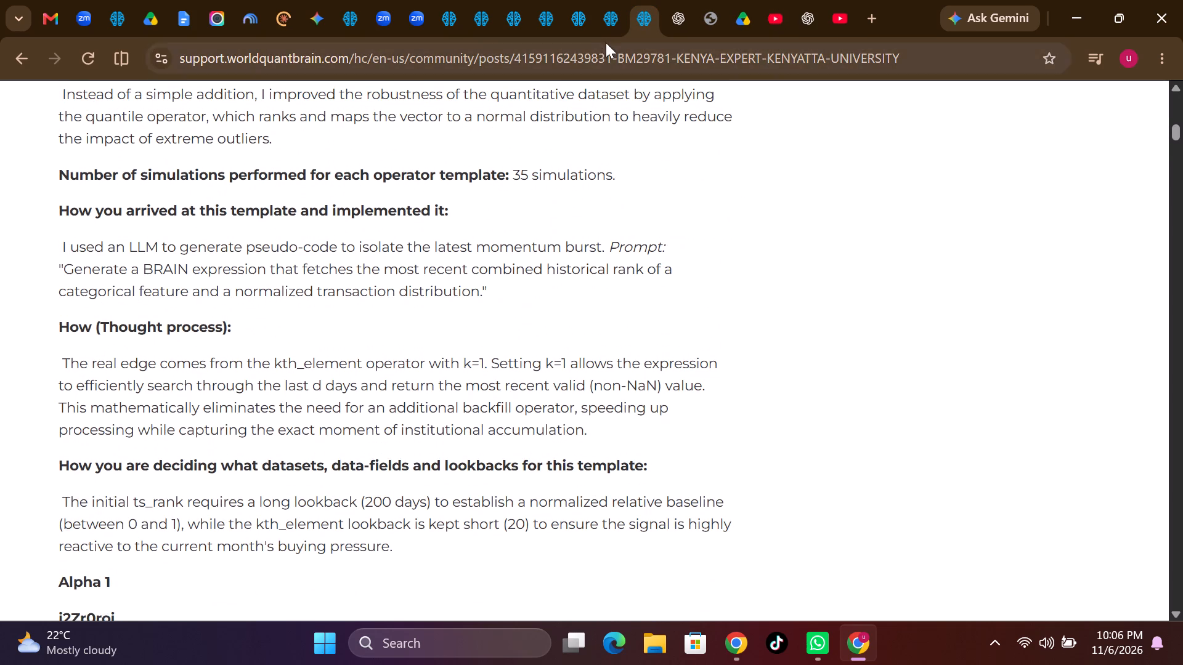
click(607, 34)
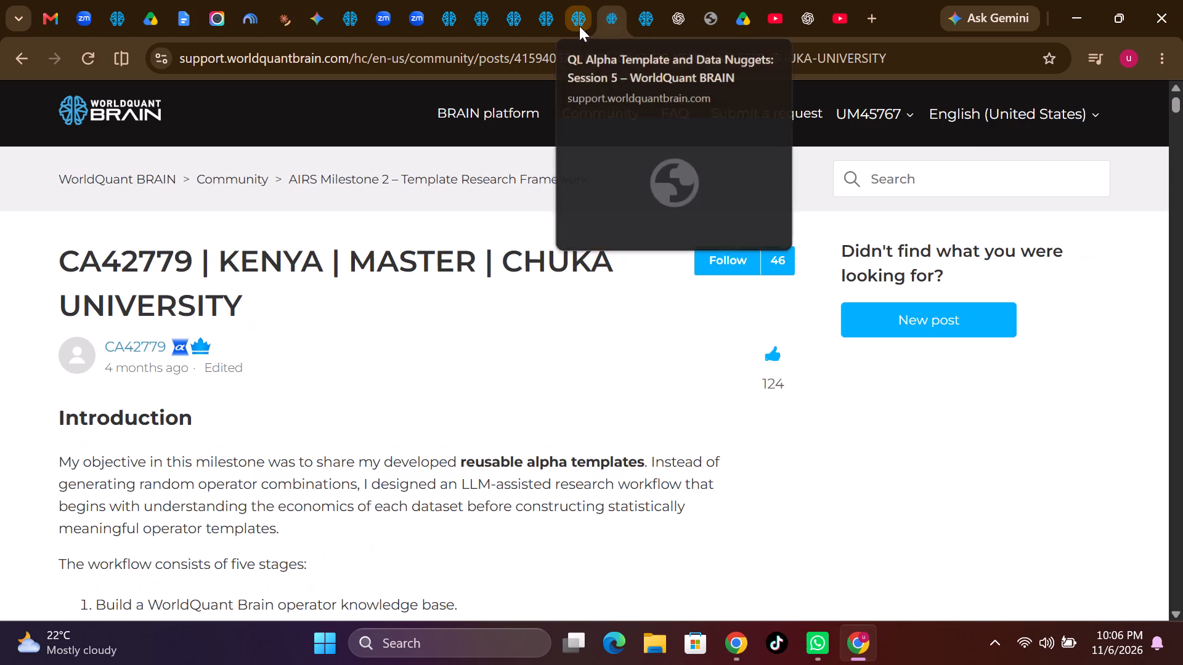
click(579, 26)
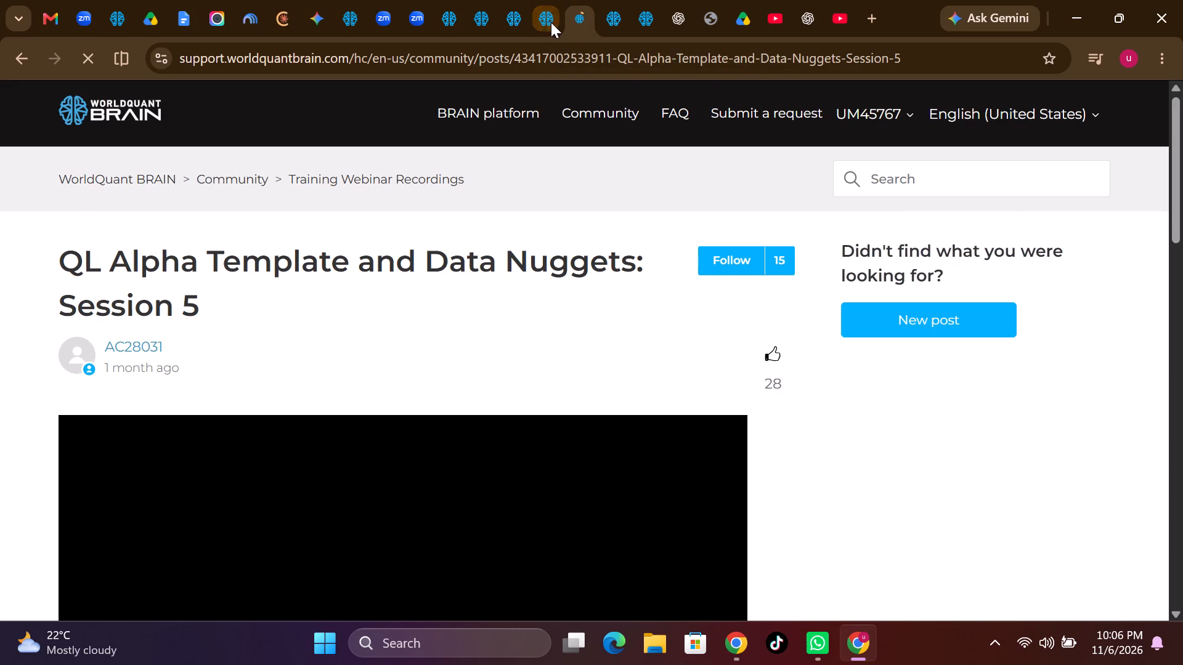
click(577, 18)
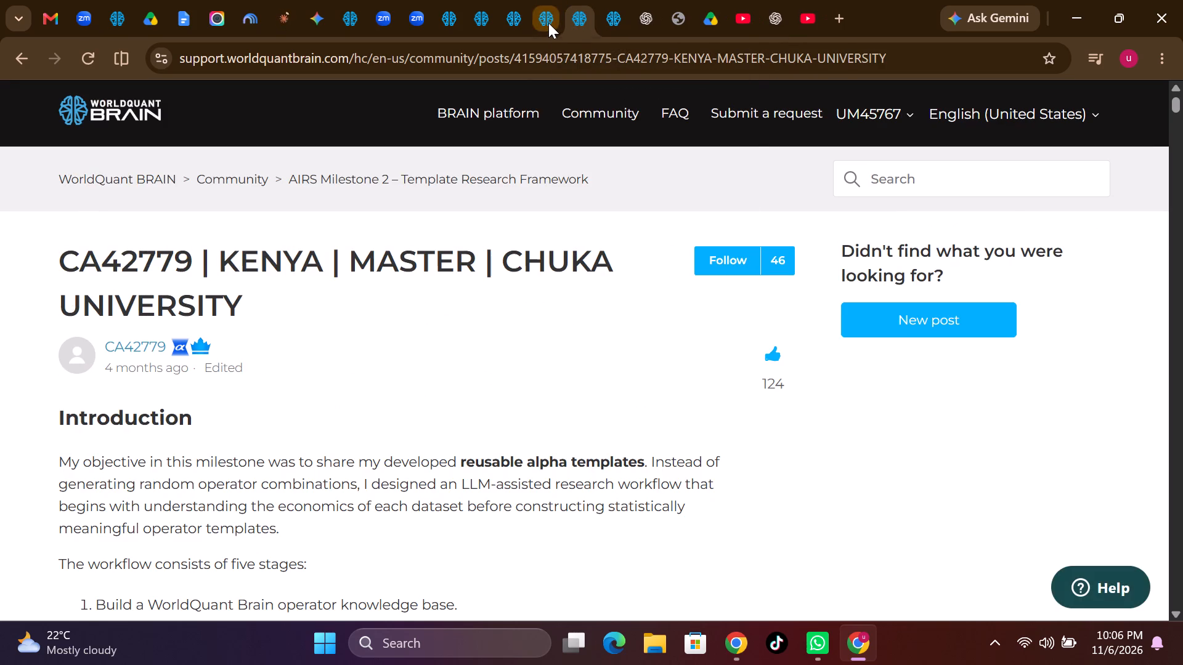
click(548, 23)
click(548, 23)
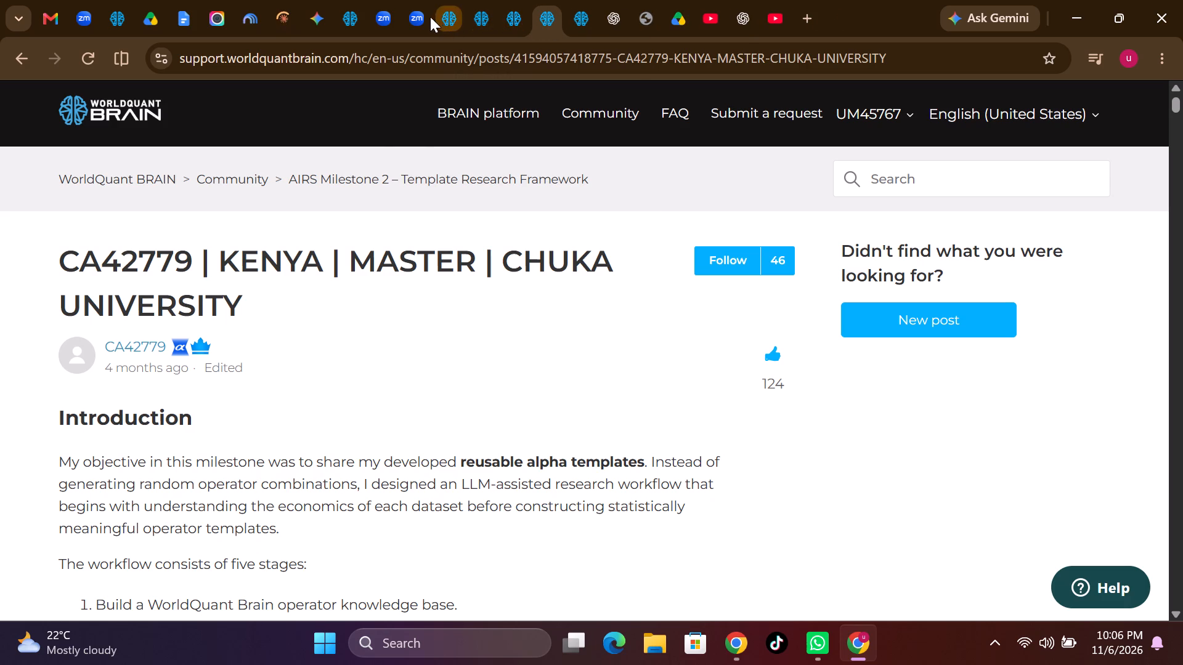
click(420, 17)
click(420, 17)
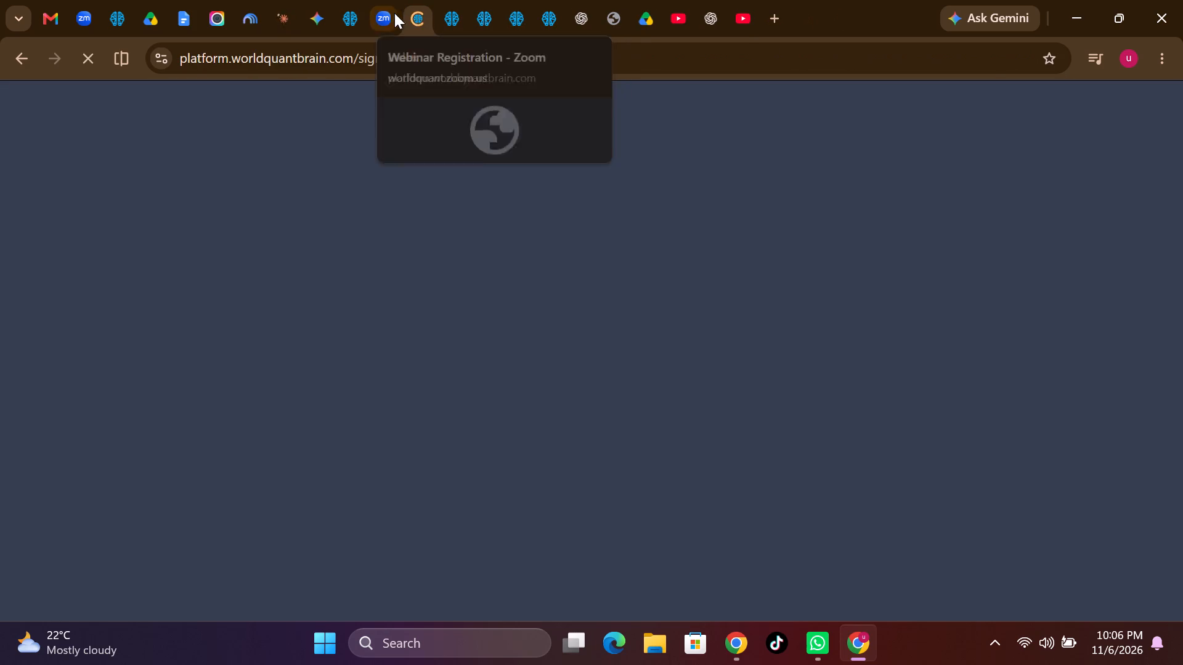
click(389, 13)
click(389, 13)
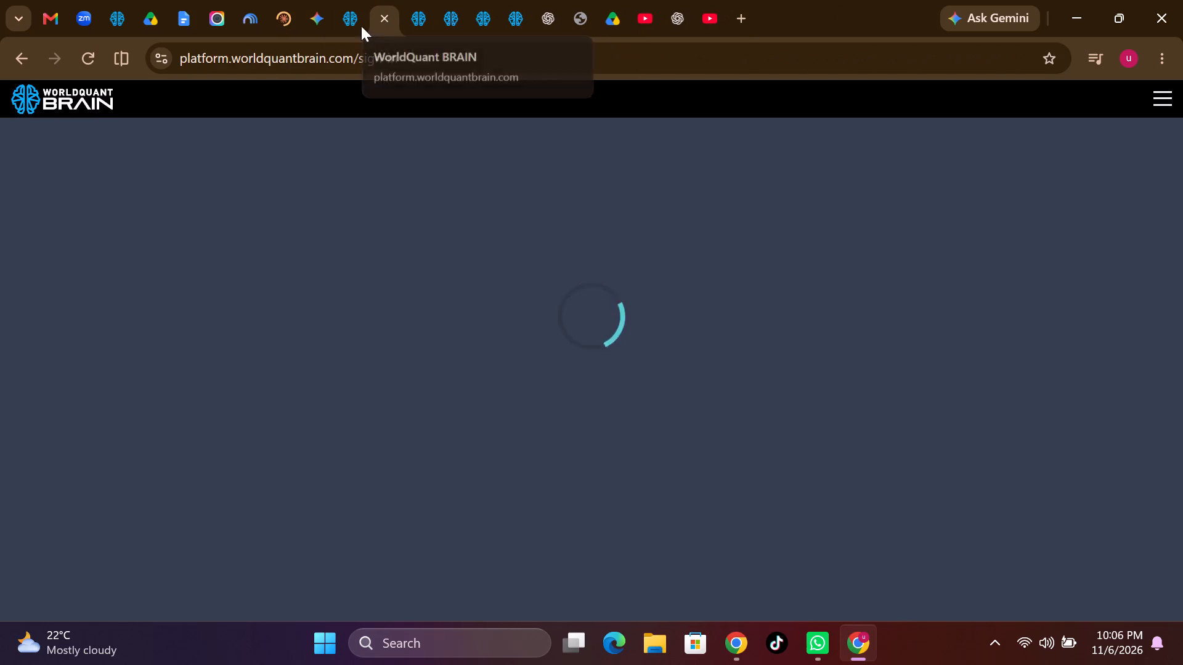
click(126, 6)
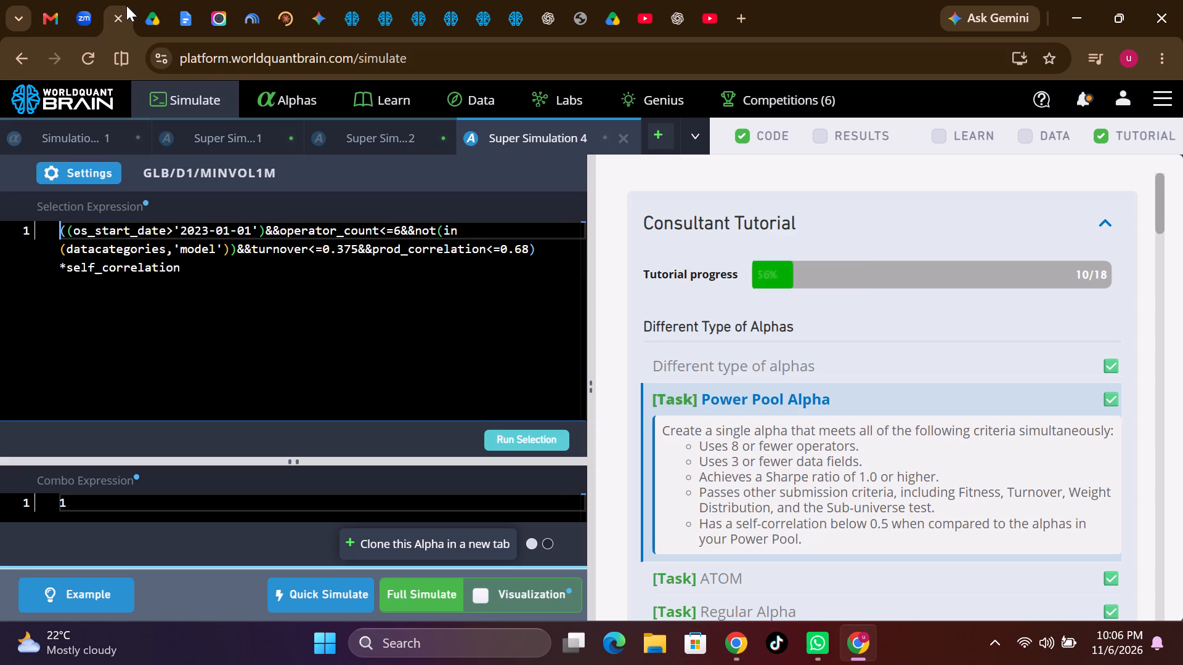
click(123, 20)
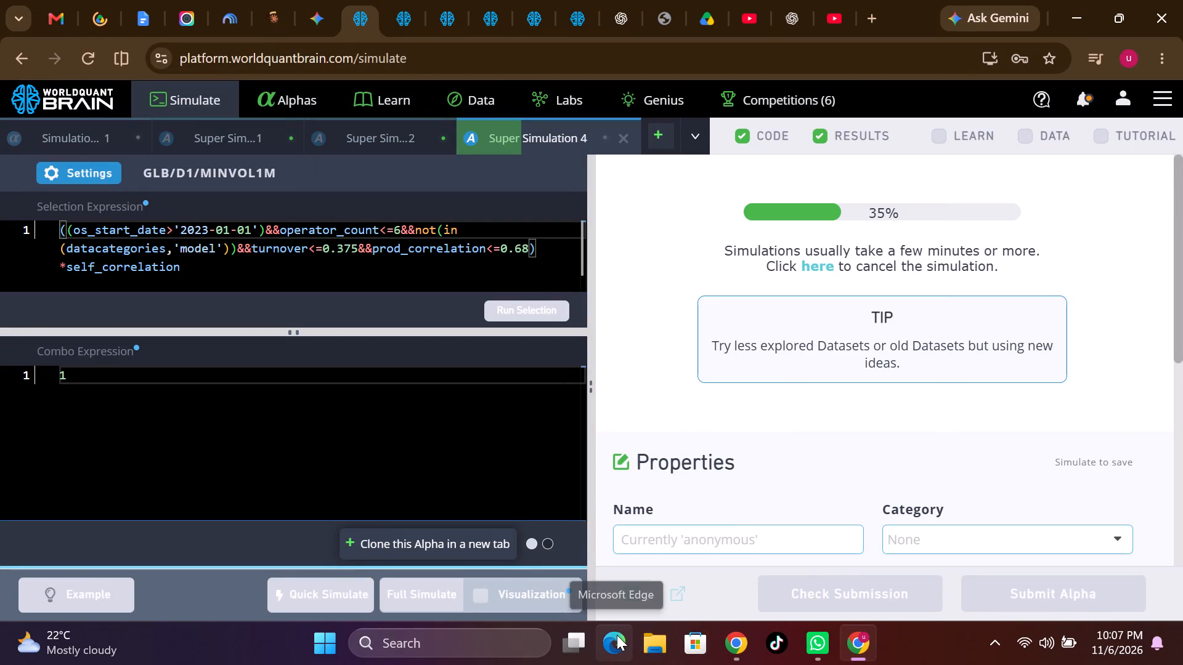
Launch the ace-studio application from the ACE Studio folder on the Desktop.
click(649, 639)
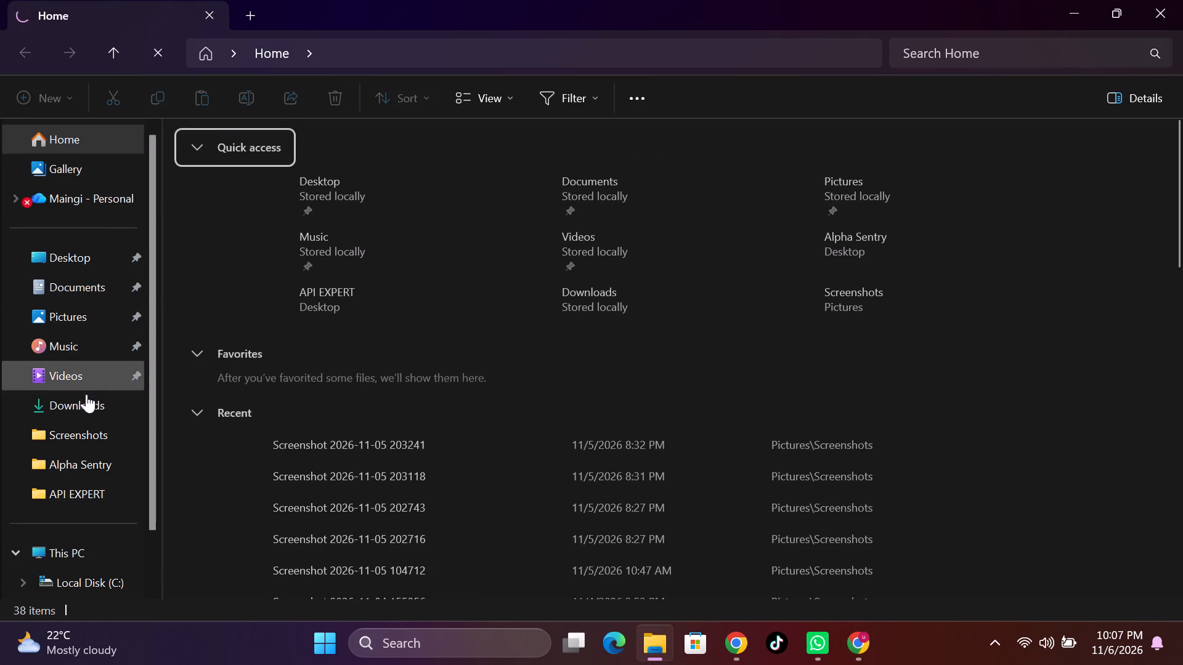
click(69, 254)
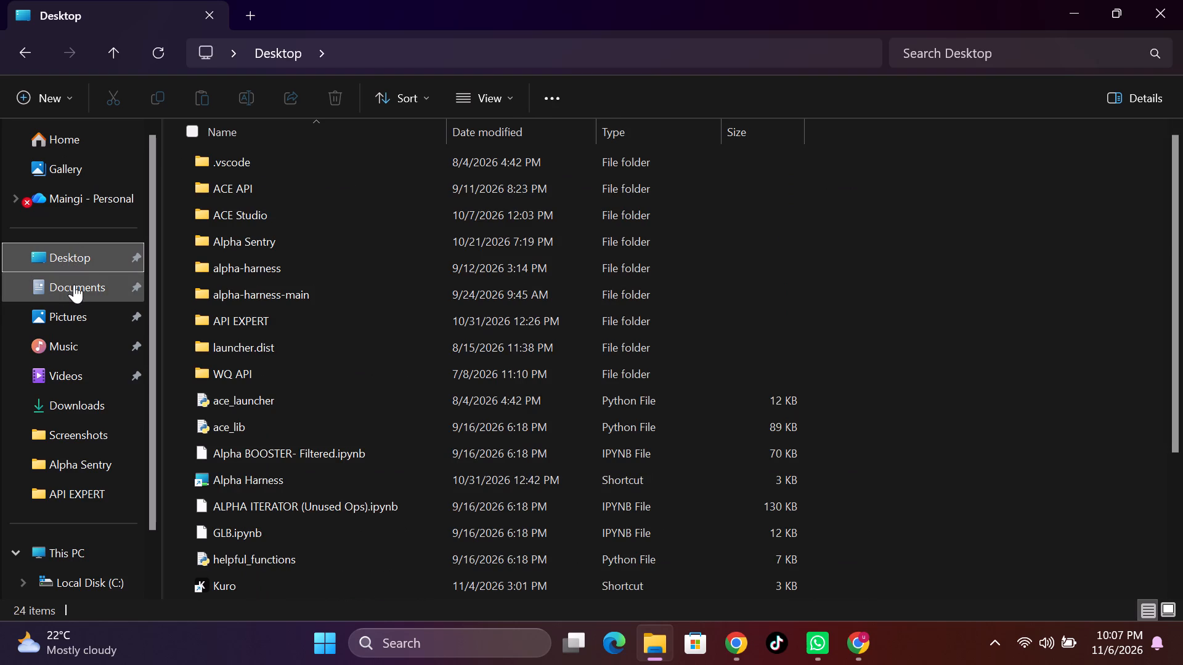
double_click(234, 214)
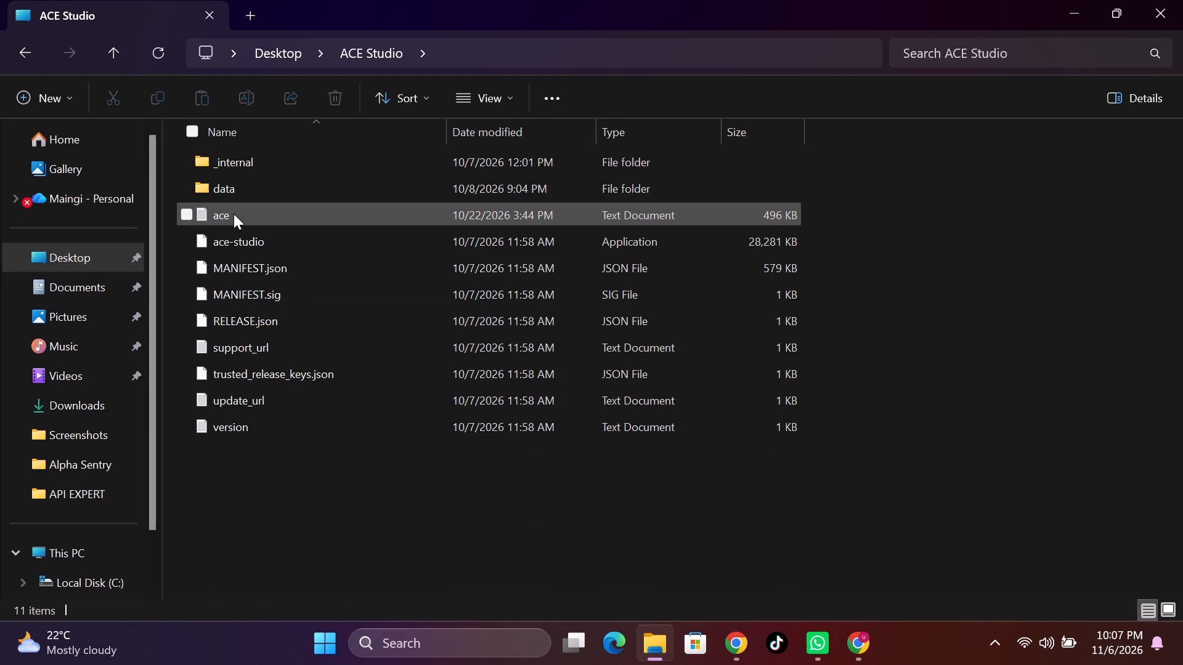
double_click(269, 243)
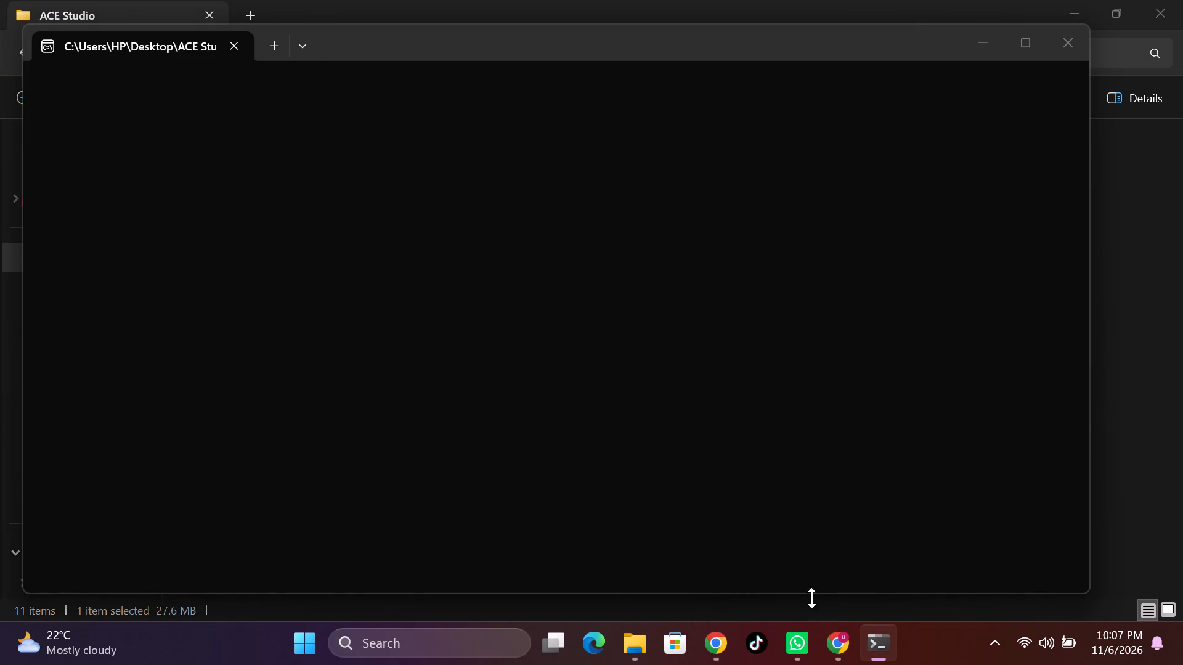
Switch back to the Simulate page in Chrome and check the list of recent BRAIN messages.
click(815, 594)
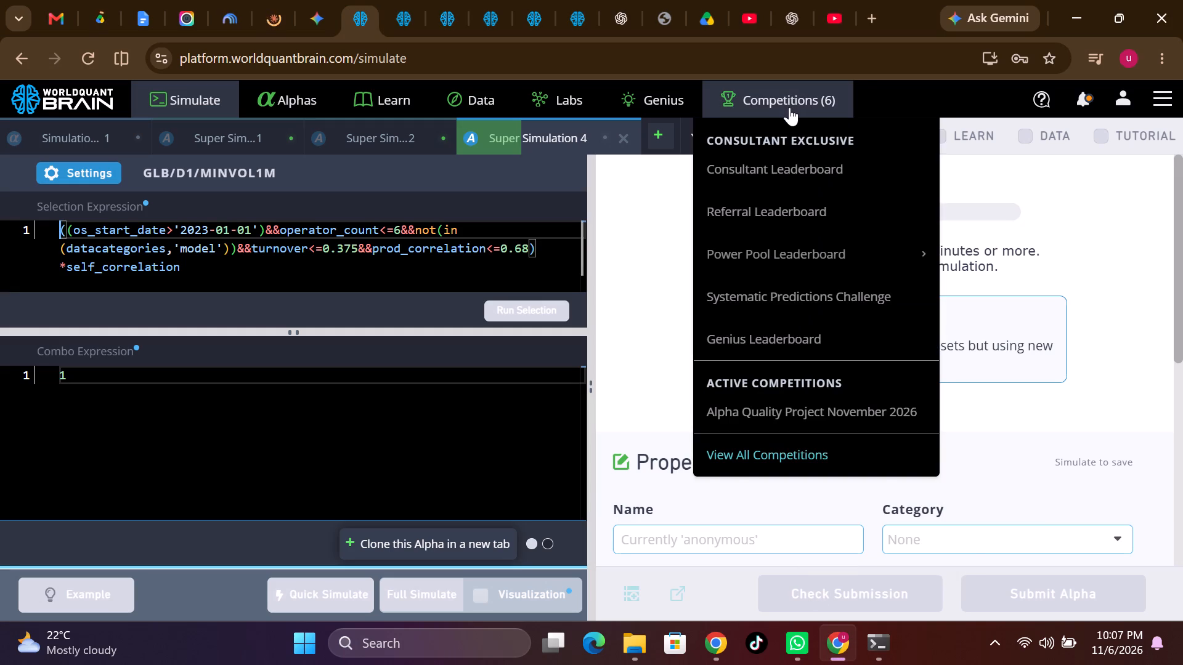
click(1083, 100)
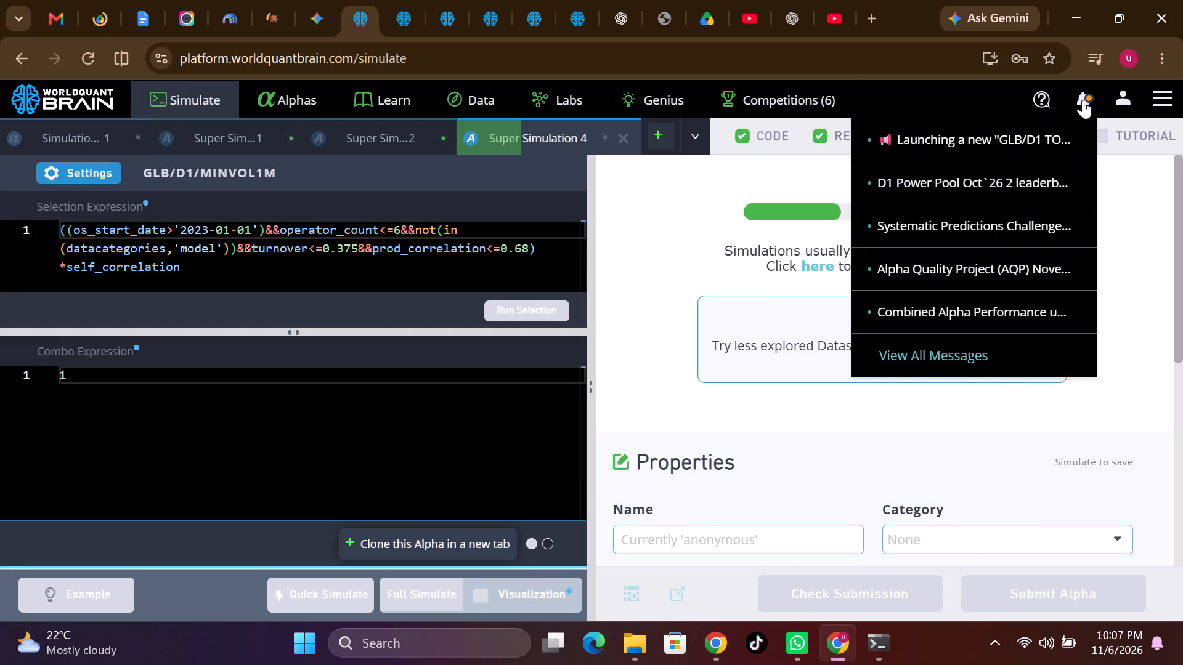
click(1083, 100)
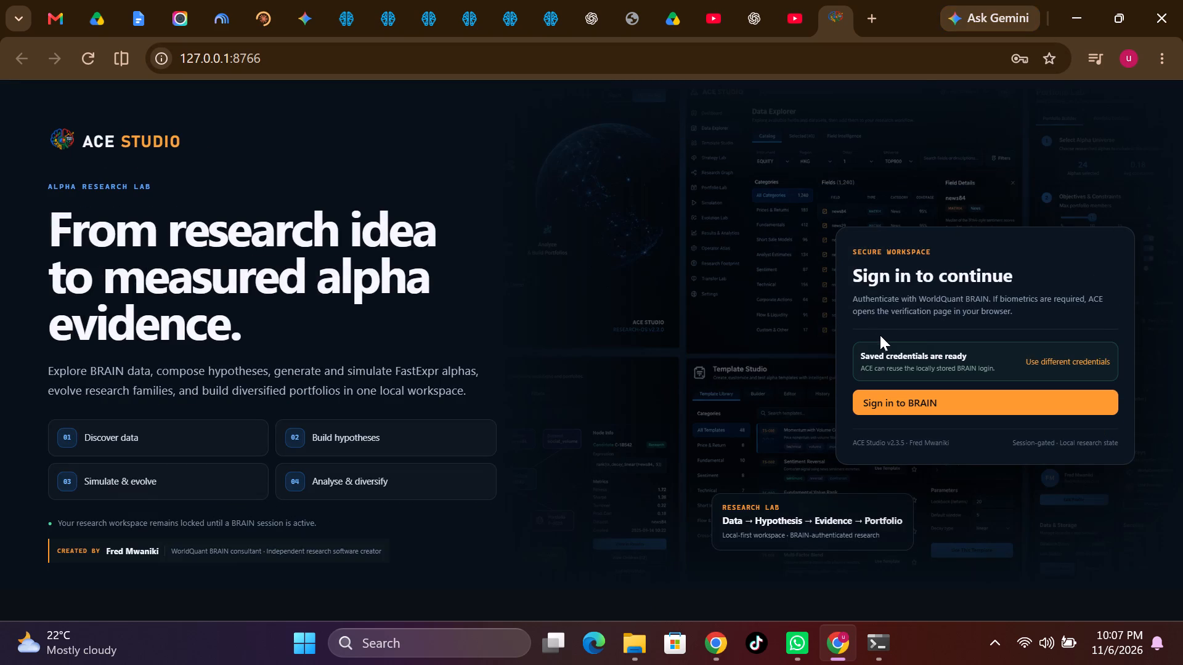
Sign in to BRAIN from ACE Studio with the saved credentials and check the running simulation while the verification page loads.
click(926, 398)
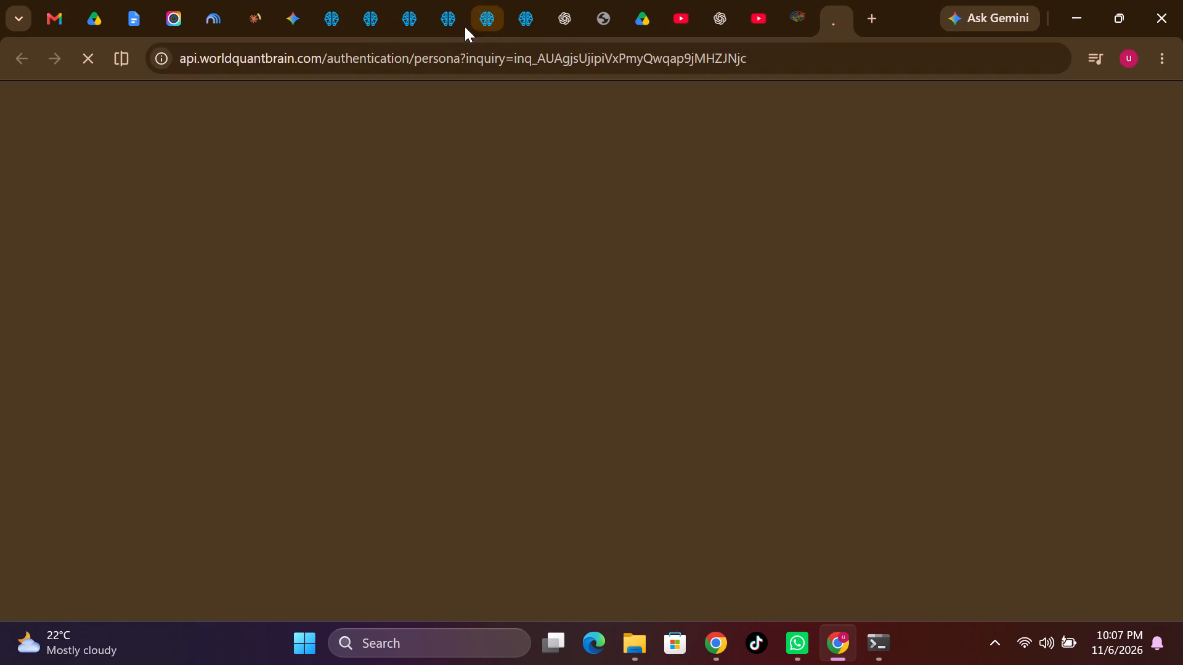
click(332, 18)
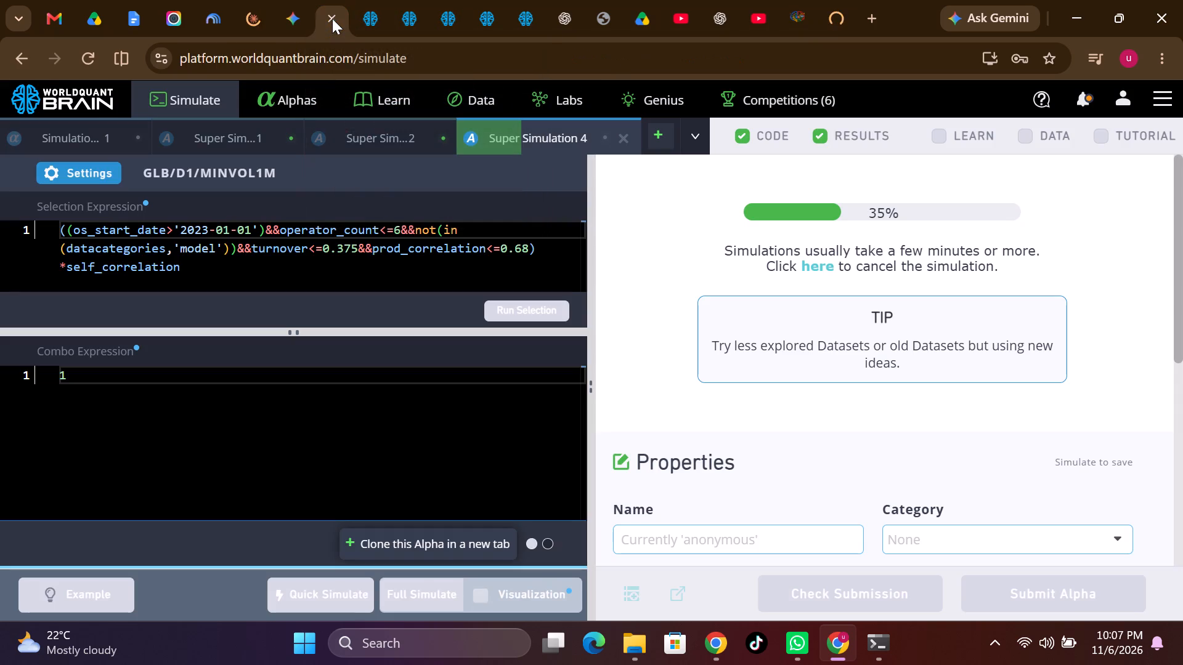
Begin the Persona identity verification and start its camera face check, letting Chrome make the resource-heavy WorldQuant BRAIN tab inactive.
click(834, 16)
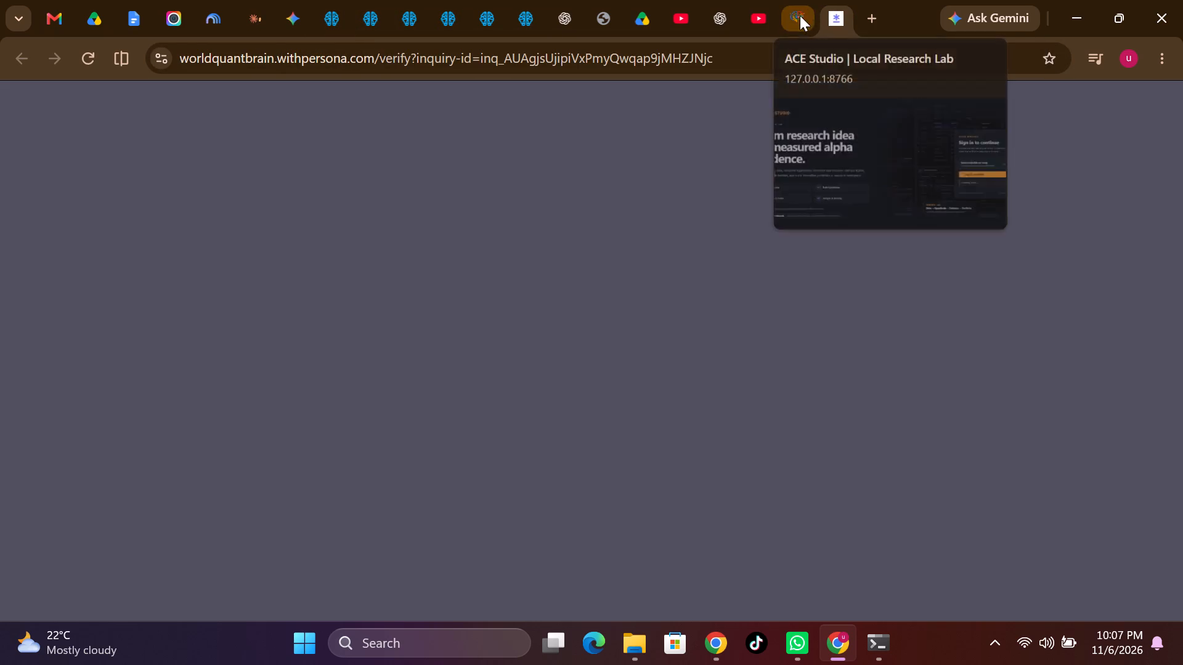
scroll(524, 374, down, 2)
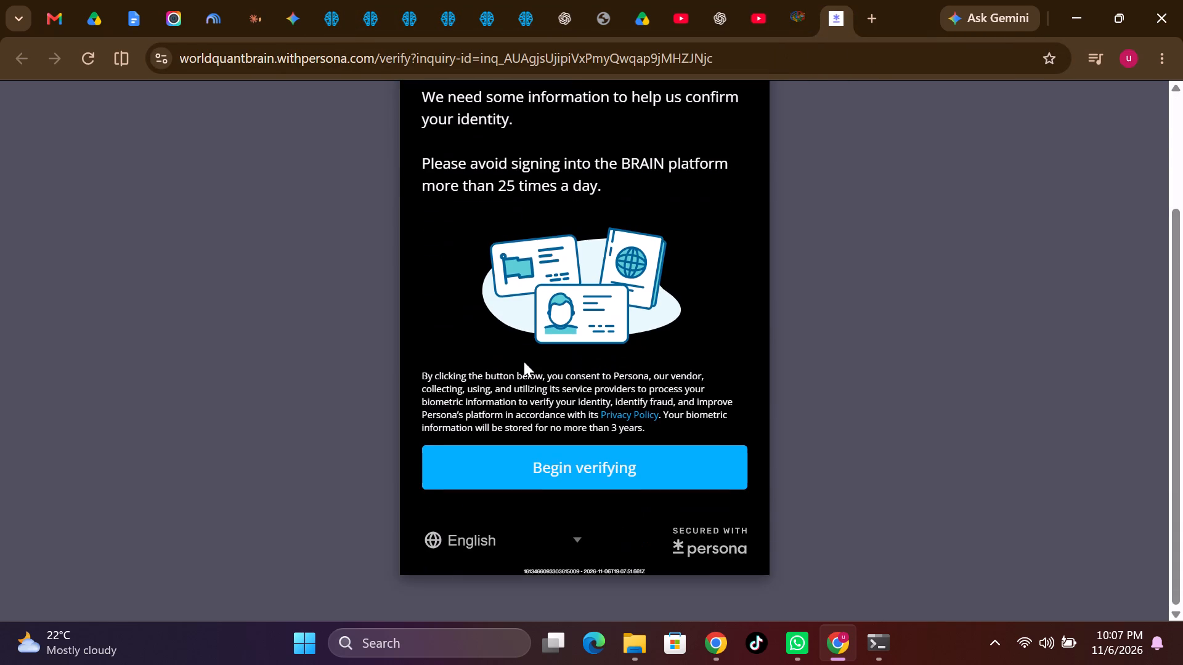
click(570, 480)
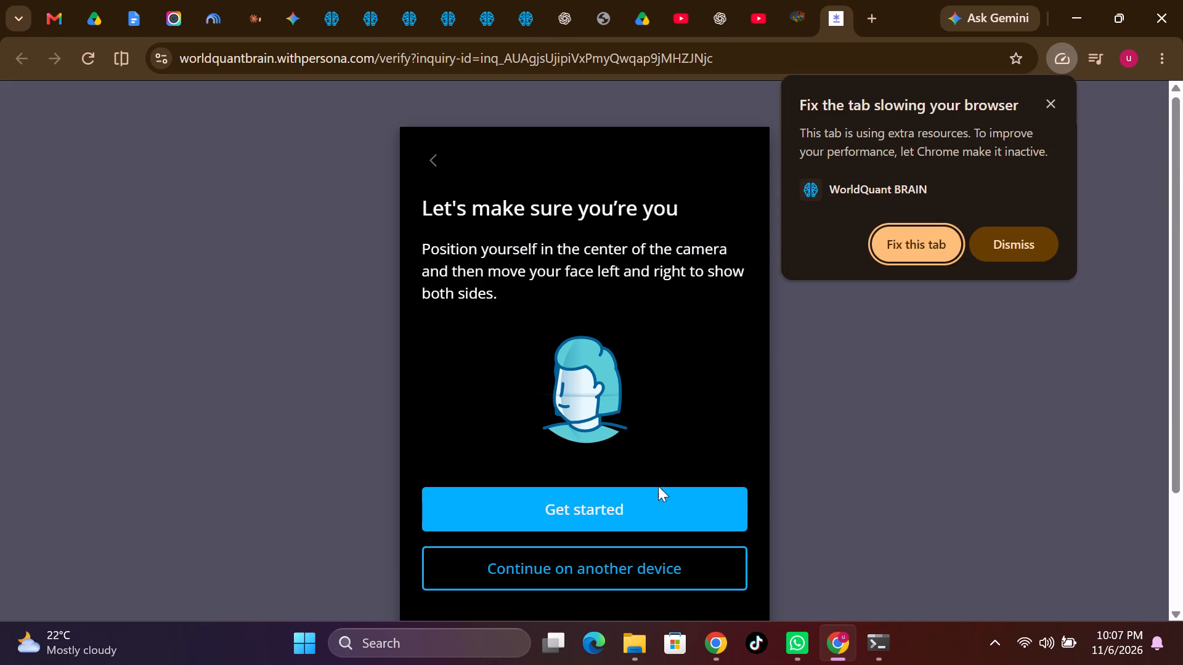
click(908, 243)
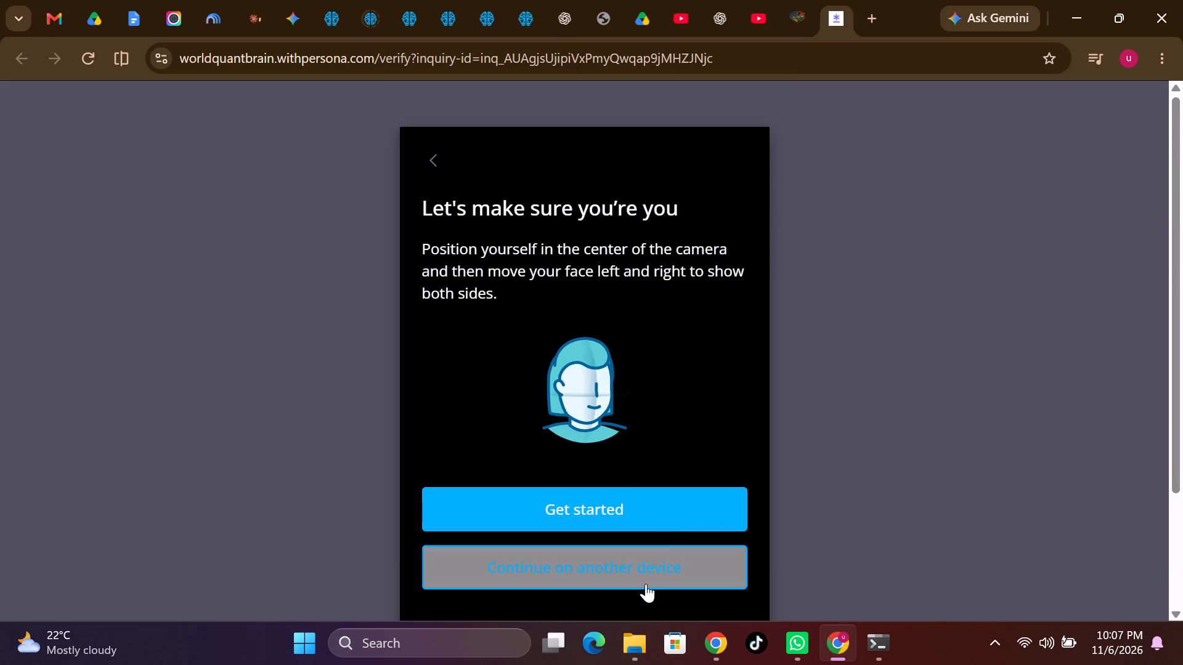
click(619, 506)
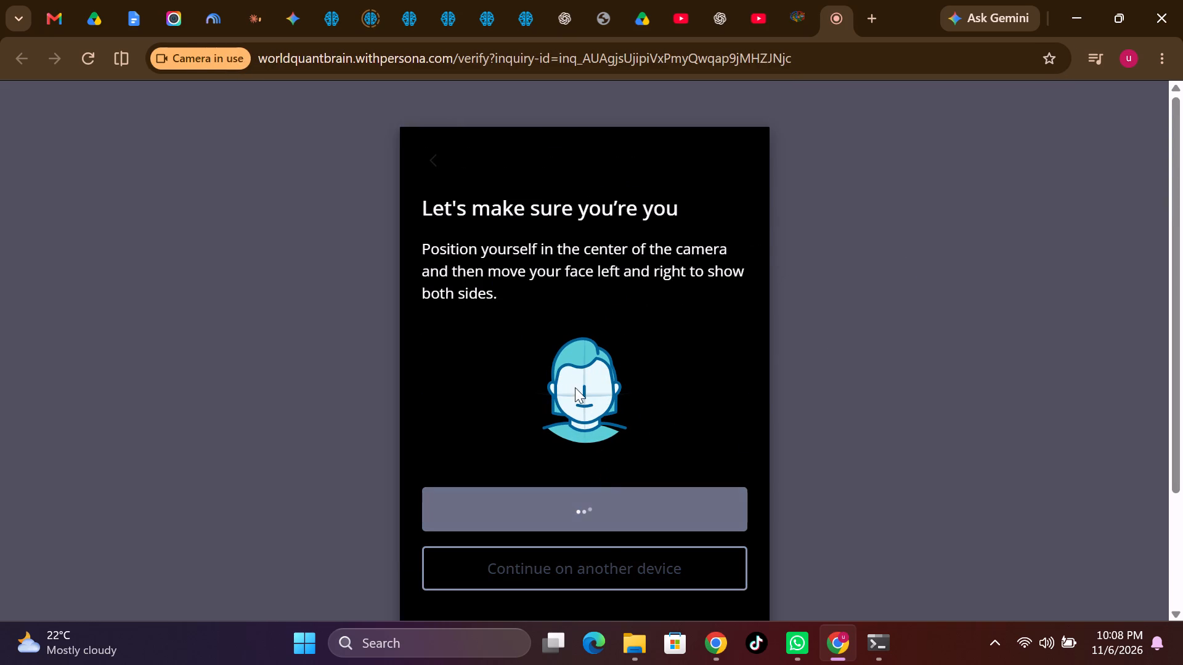
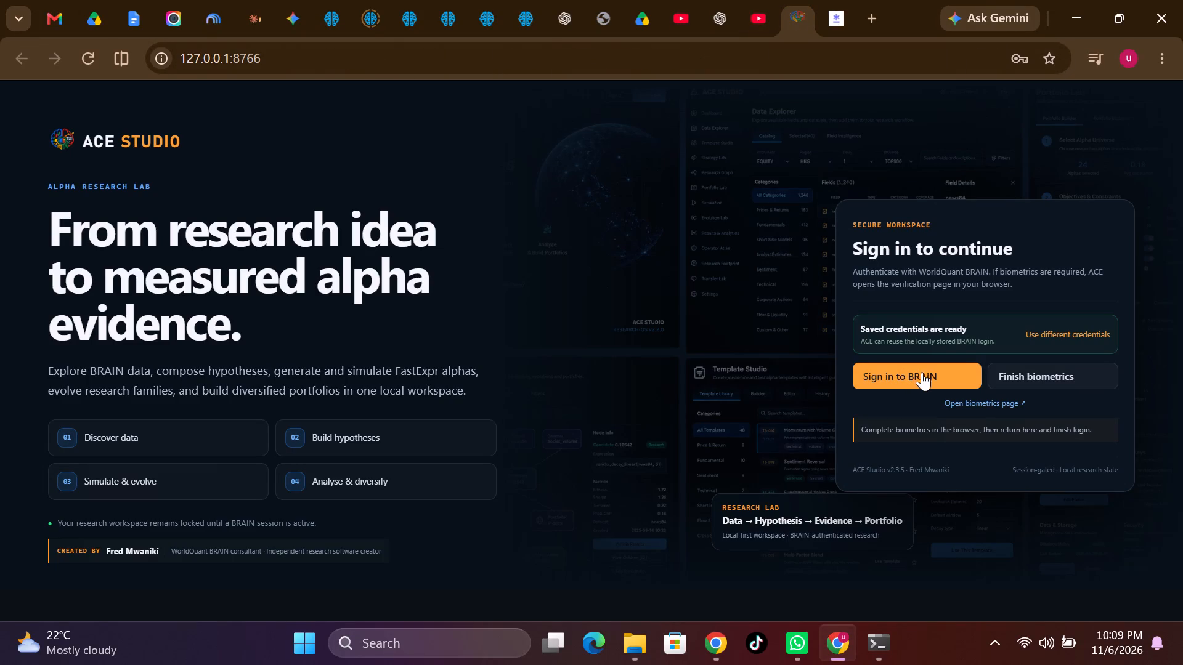
Finish the biometrics login in ACE Studio and look over the System Overview page.
click(1033, 374)
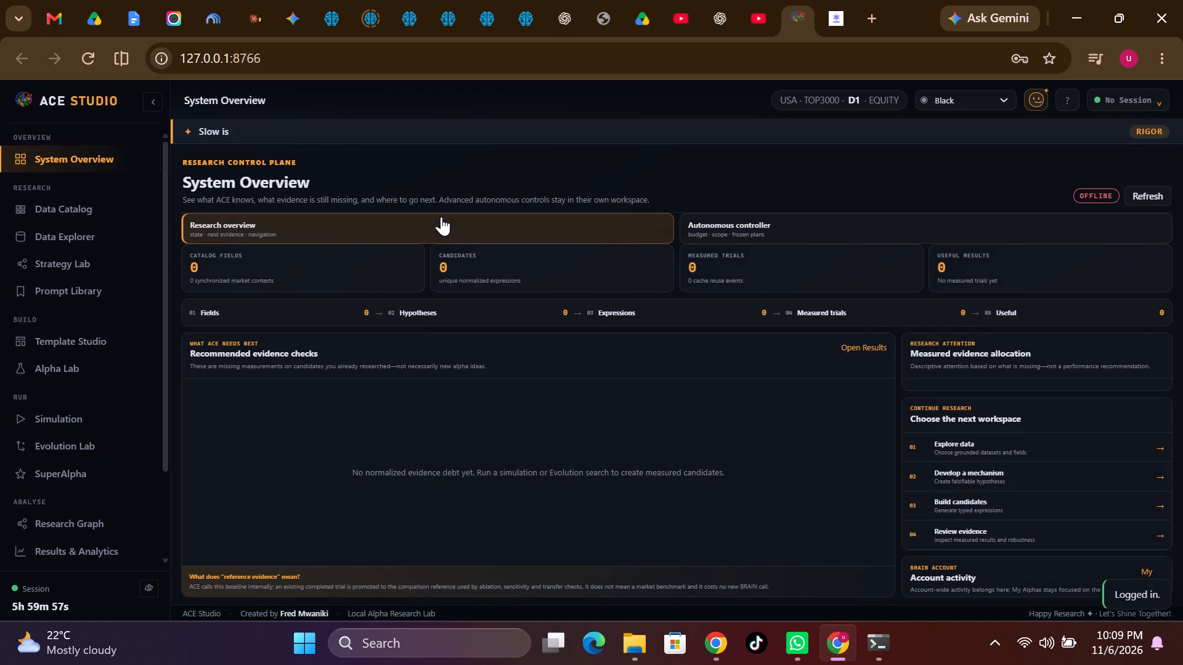
scroll(741, 392, down, 2)
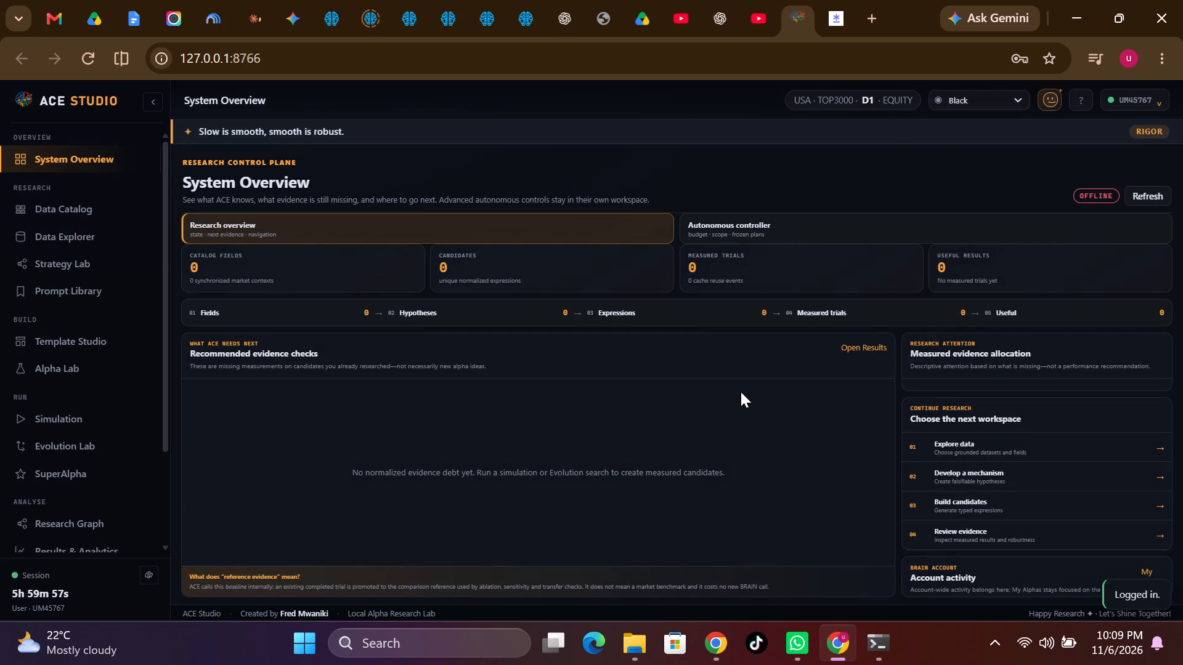
scroll(741, 392, down, 3)
scroll(976, 438, down, 3)
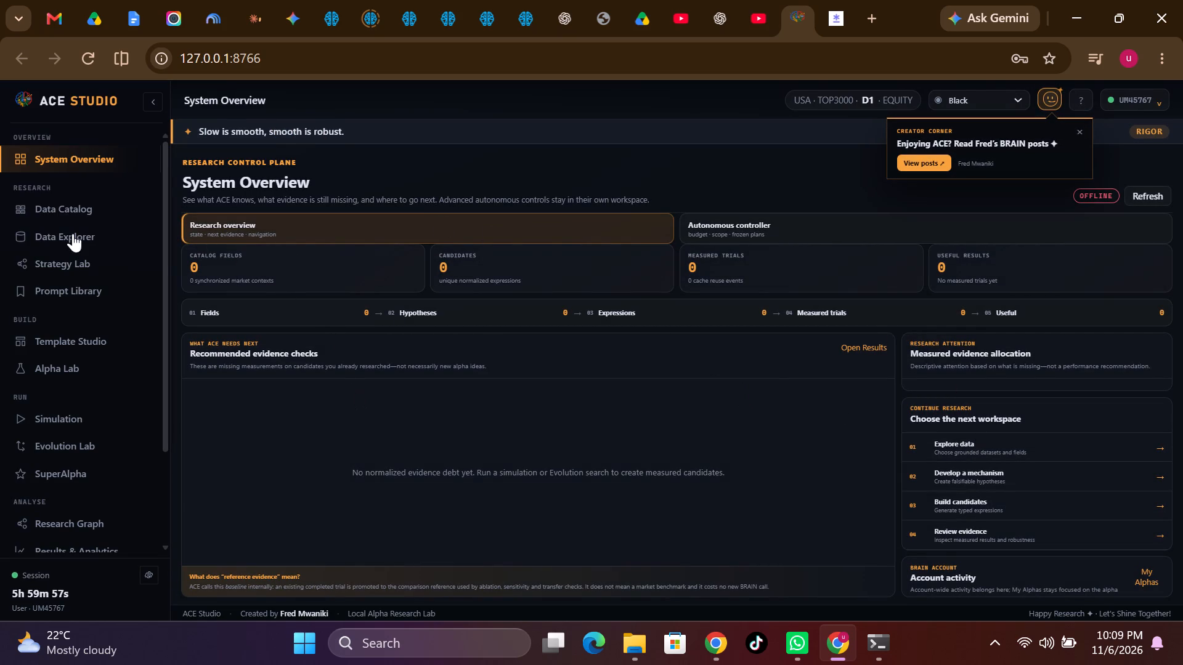
Start the account-wide Global Category Catalog fetch of everything everywhere from ACE Studio's Data Catalog.
click(60, 206)
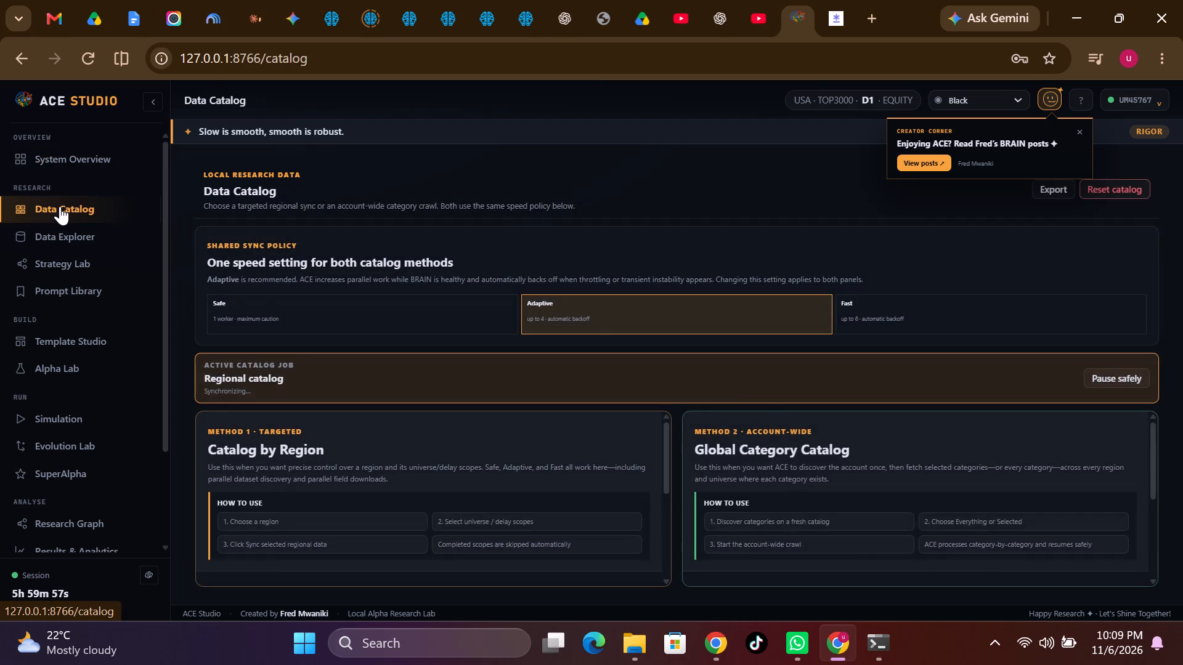
scroll(877, 470, down, 1)
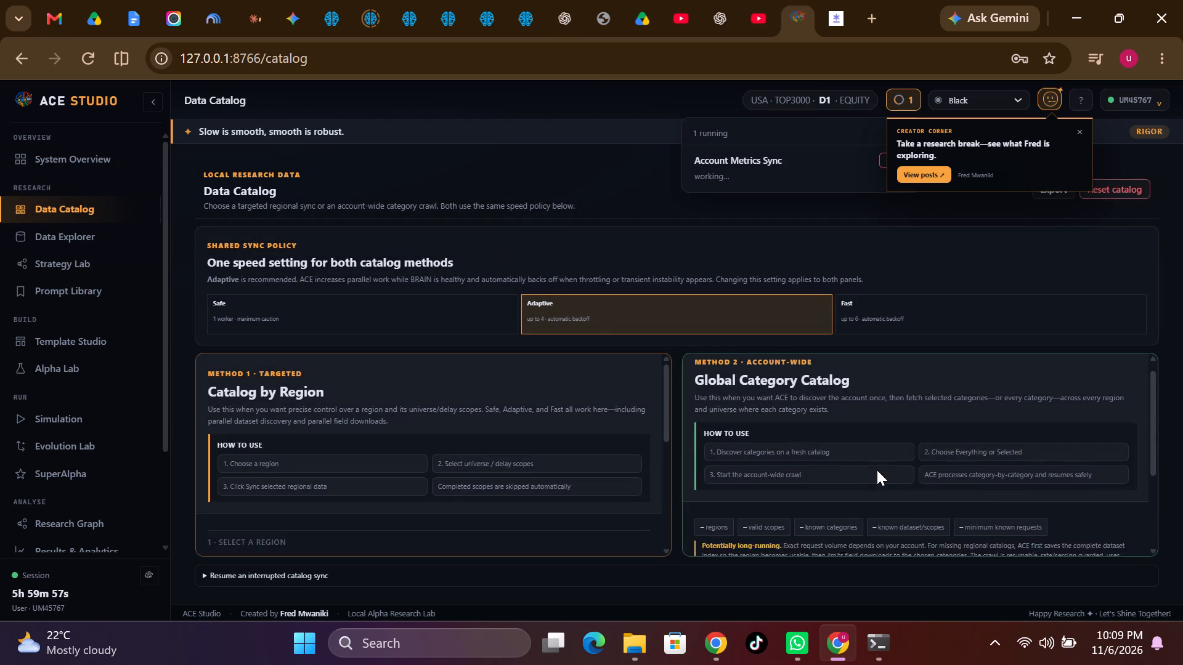
scroll(877, 470, down, 2)
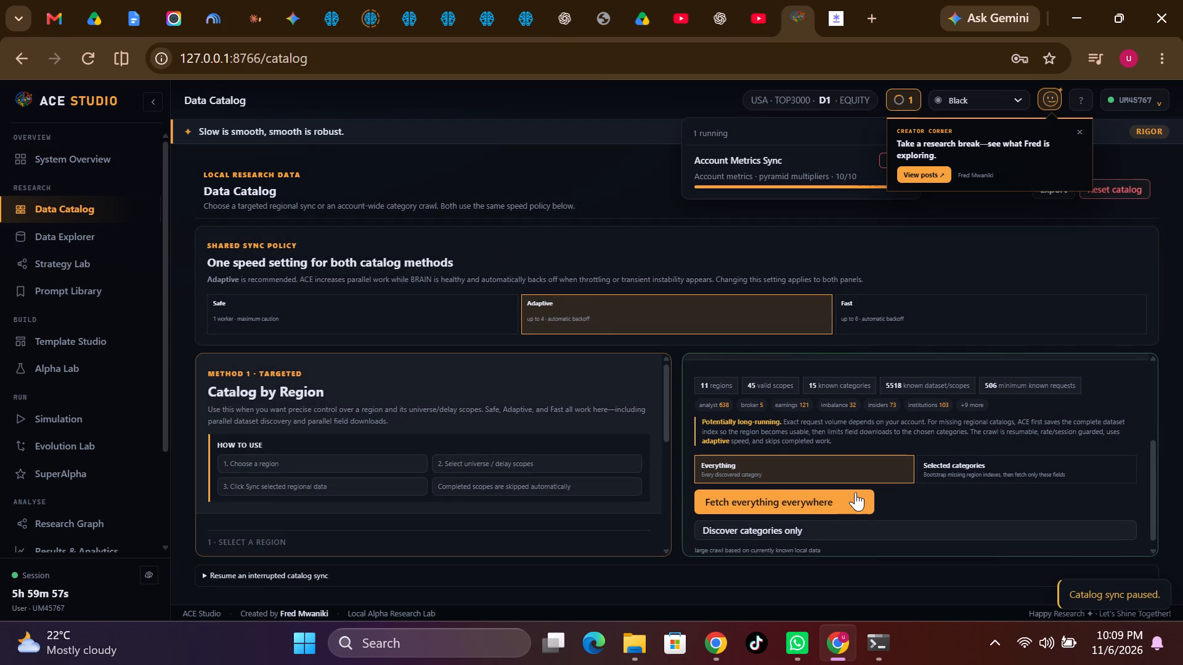
click(846, 503)
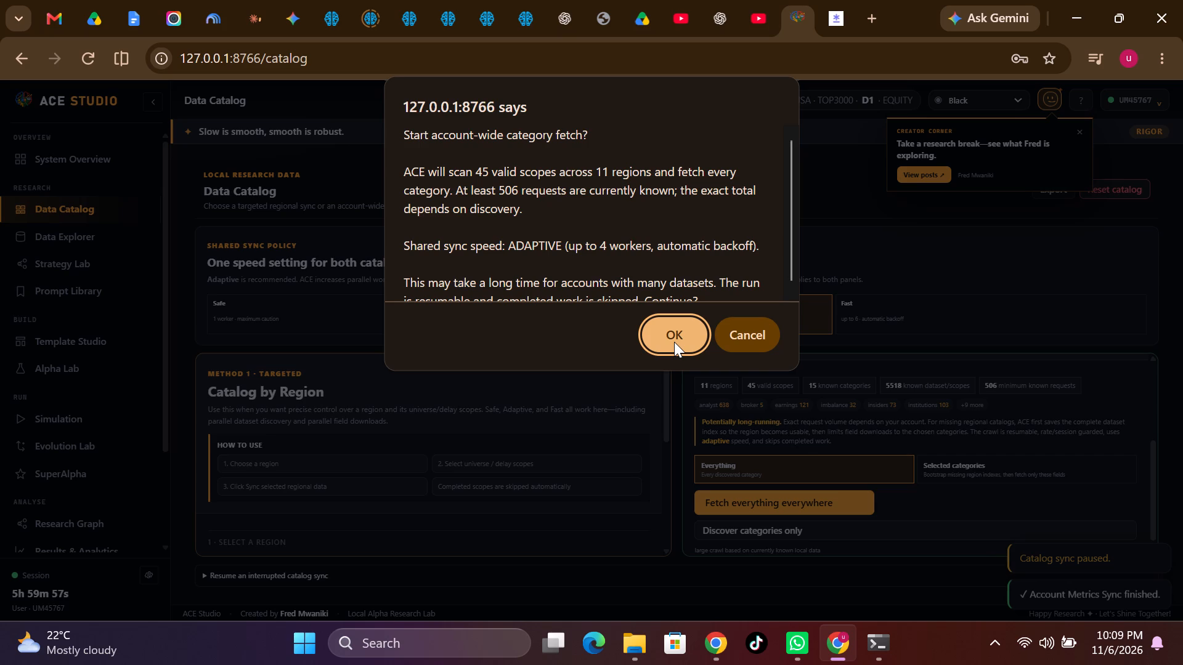
click(669, 339)
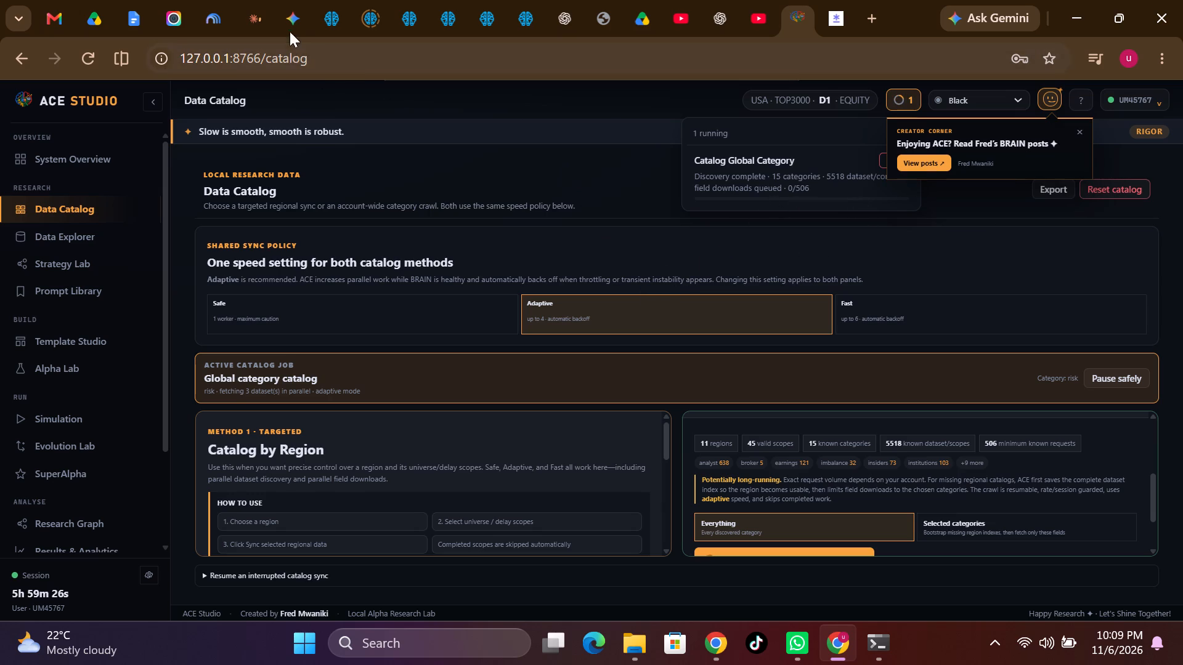
Switch back to the BRAIN Simulate page to check the running super alpha simulation and the notifications.
click(327, 6)
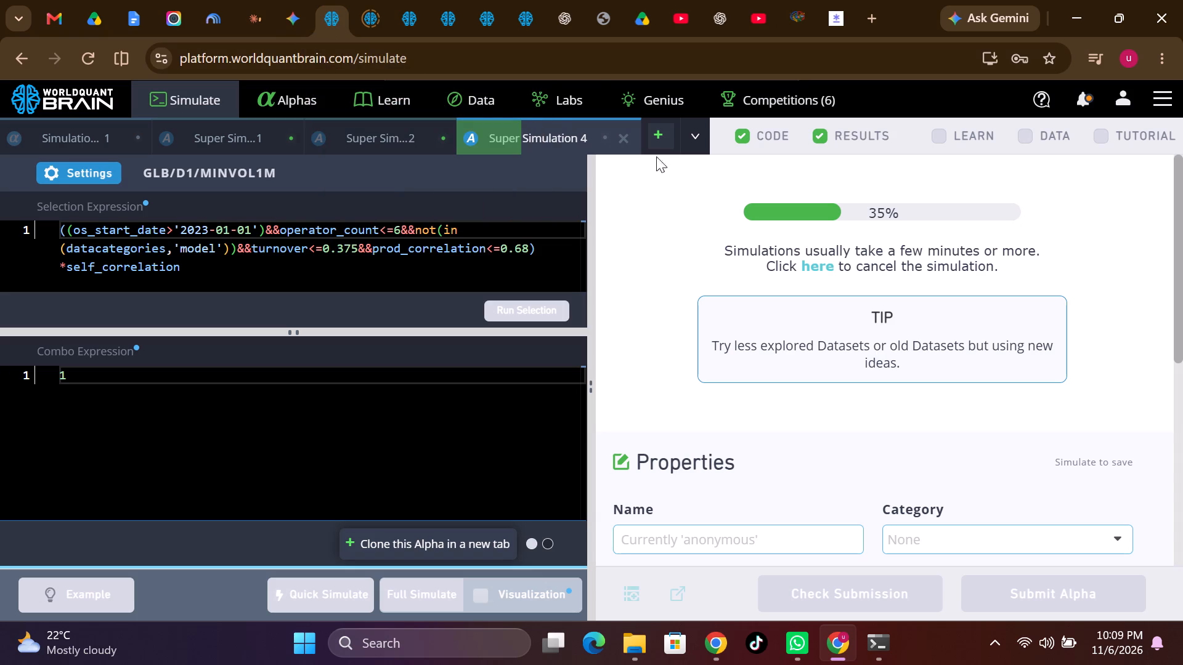
click(1086, 96)
click(1086, 96)
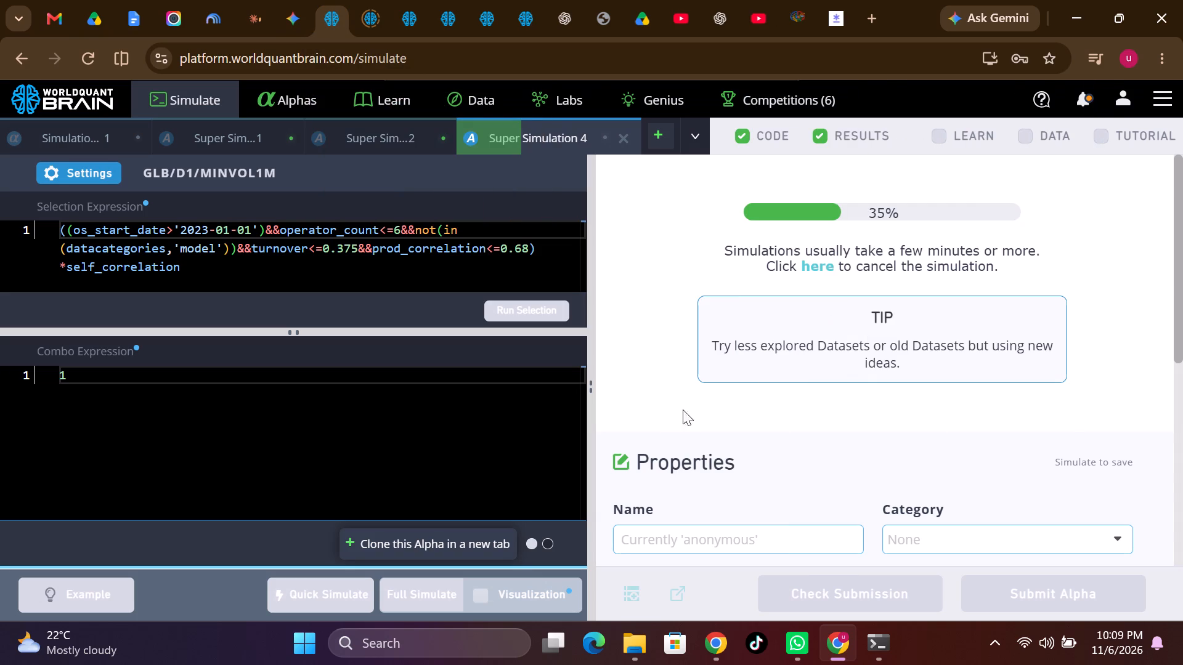
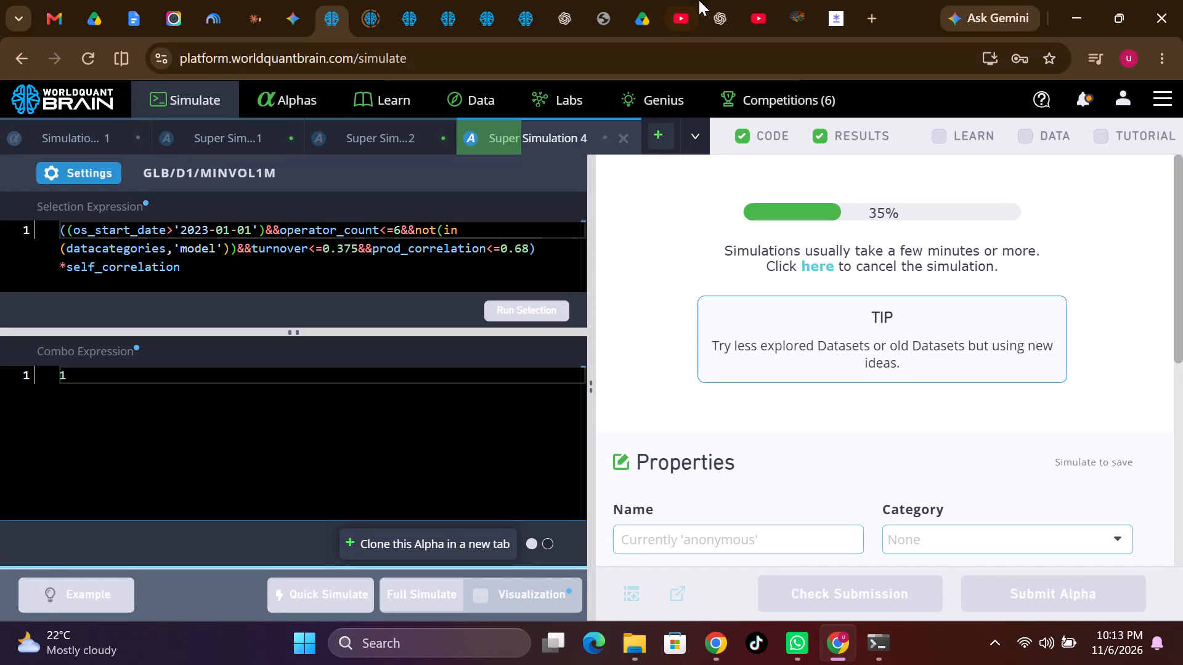
Switch back to ACE Studio's Data Catalog page to check the running Global Category Catalog job.
click(791, 20)
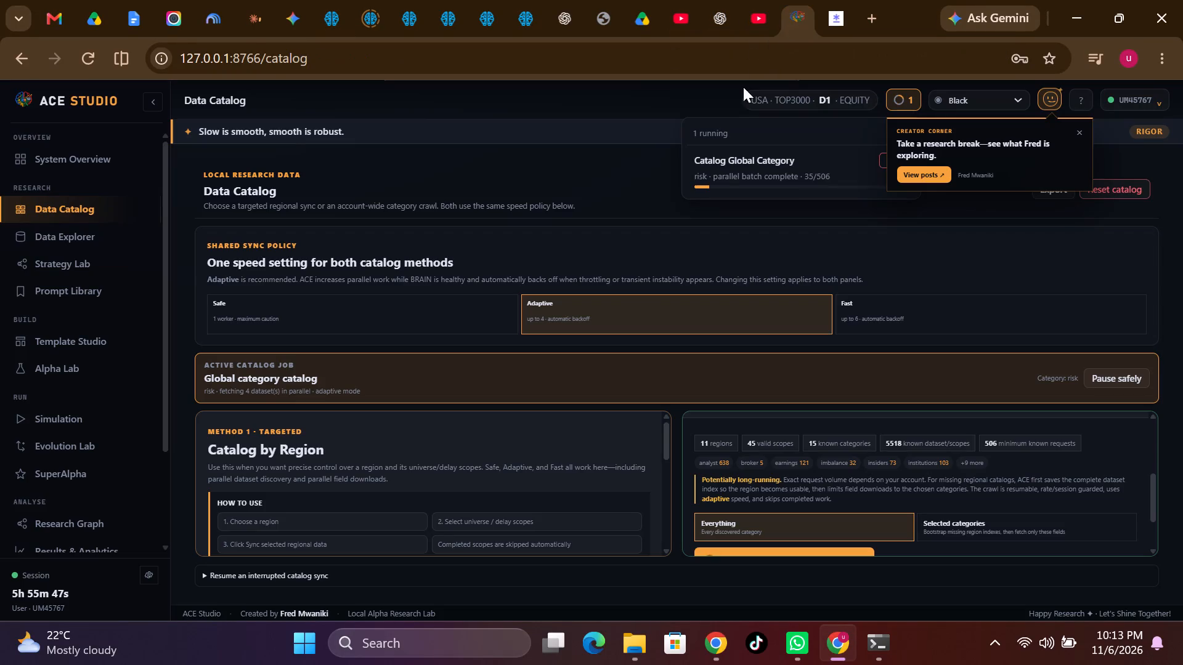
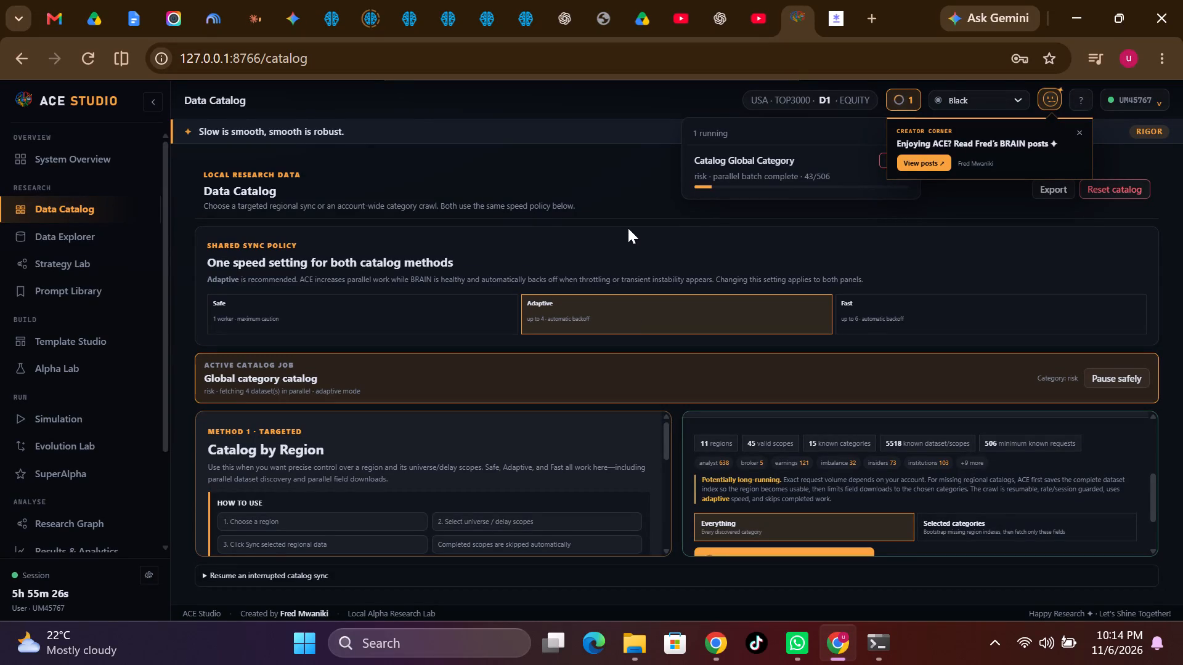
Switch back to the WorldQuant BRAIN Simulate page to check the running GLB/D1/MINVOL1M super alpha simulation.
click(329, 7)
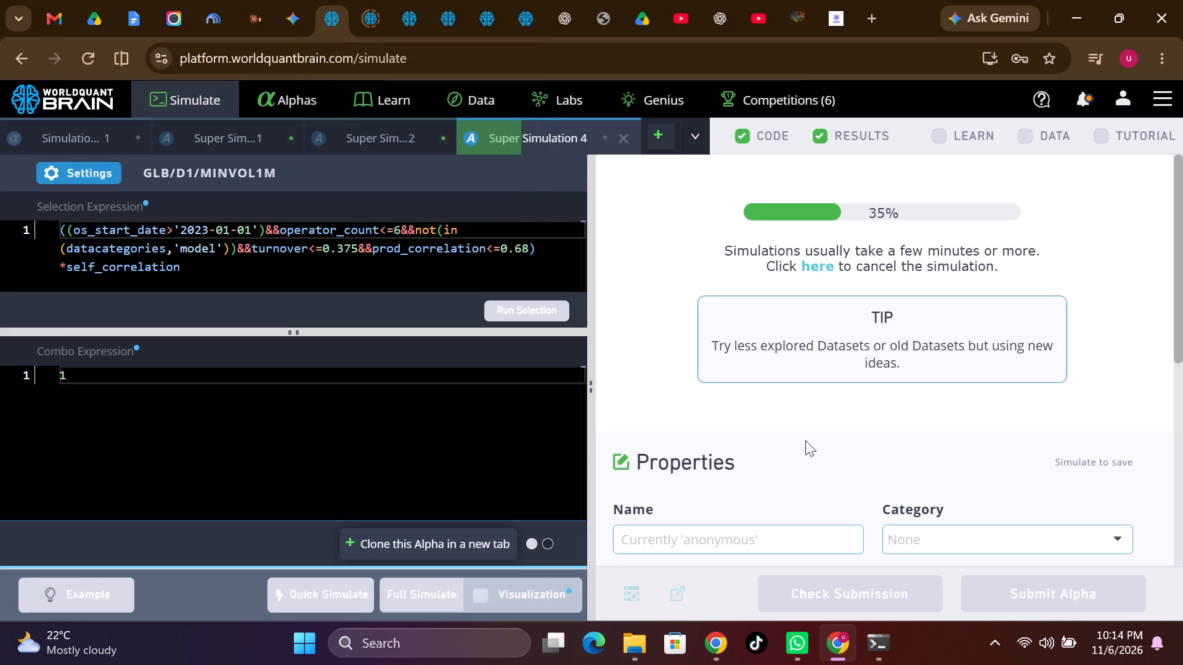
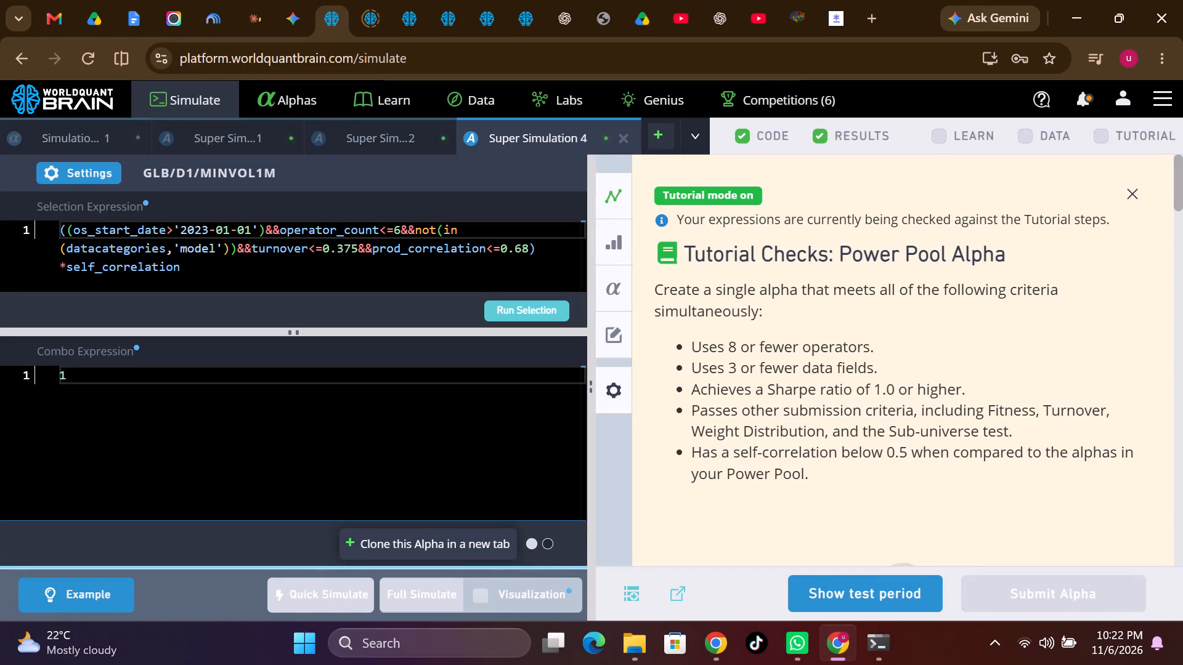
Reveal the test period for the simulated super alpha and review the IS Summary for the IS period, including the regional aggregates.
scroll(934, 440, down, 5)
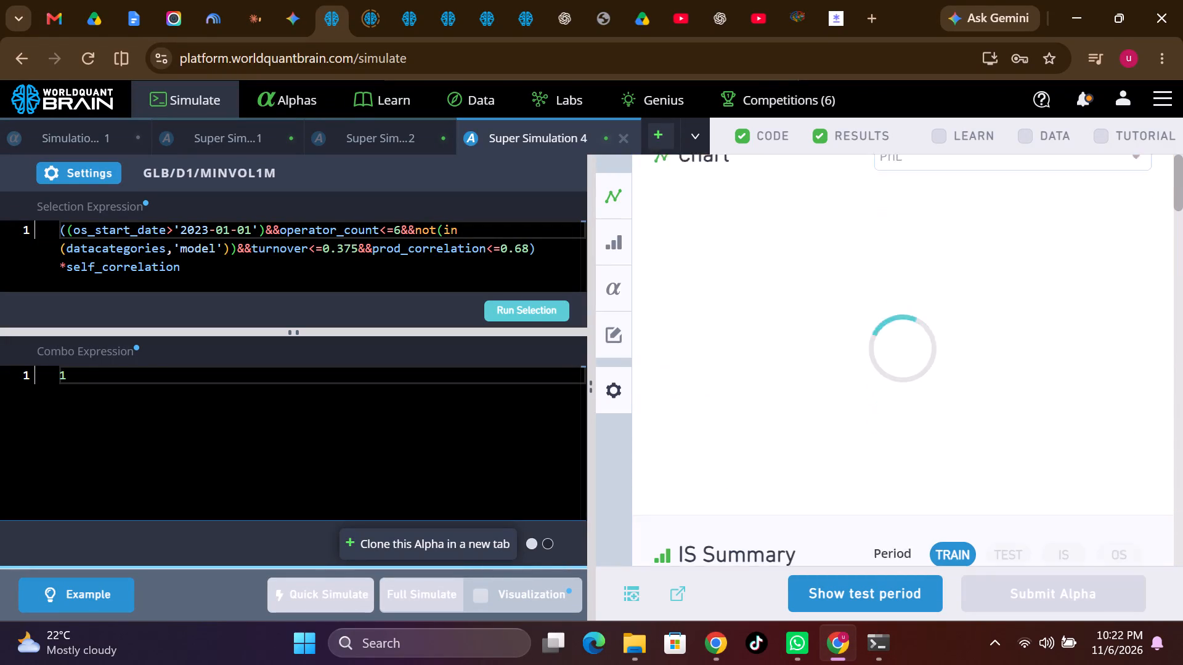
scroll(934, 422, down, 1)
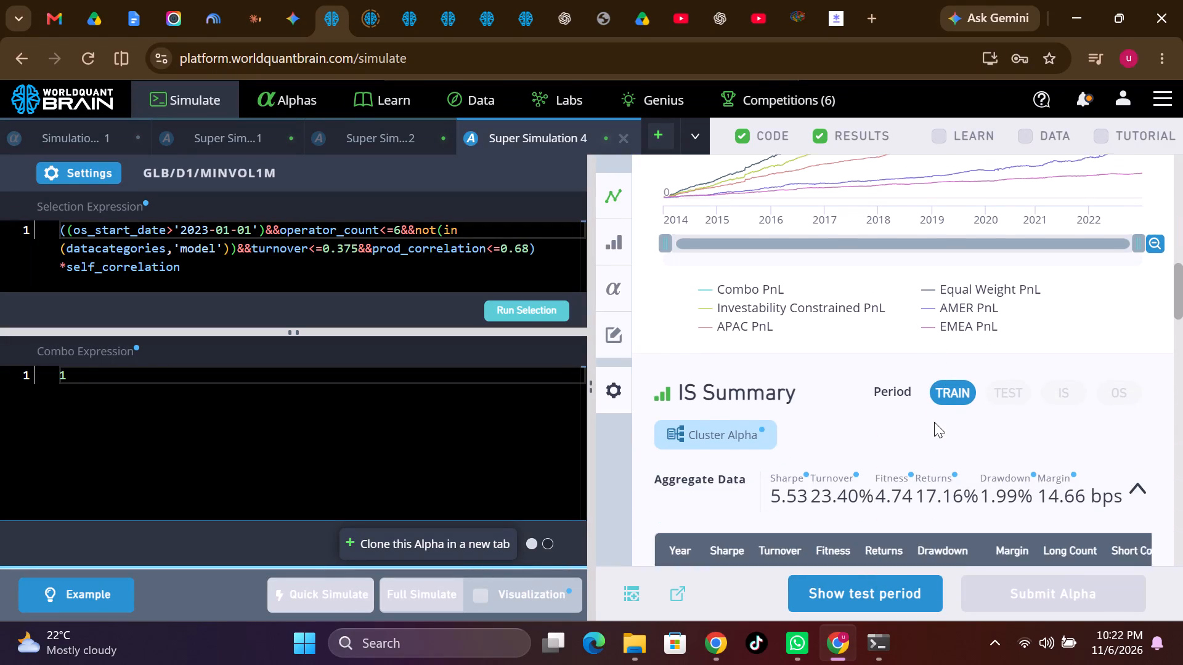
scroll(934, 422, down, 1)
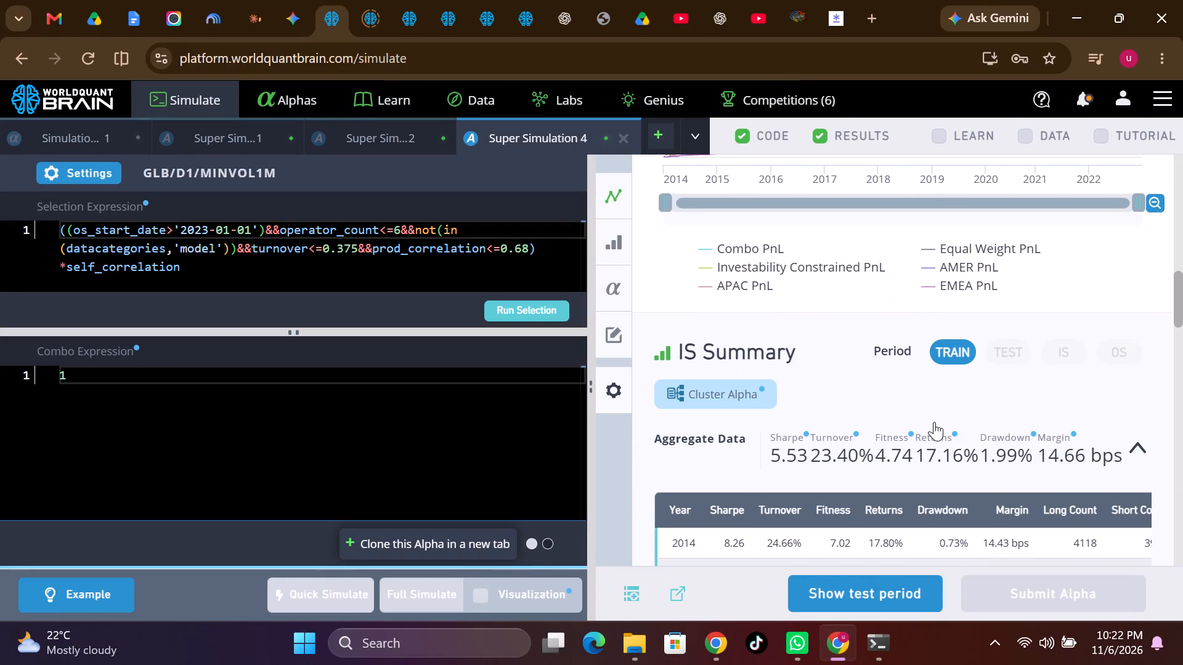
scroll(933, 408, down, 2)
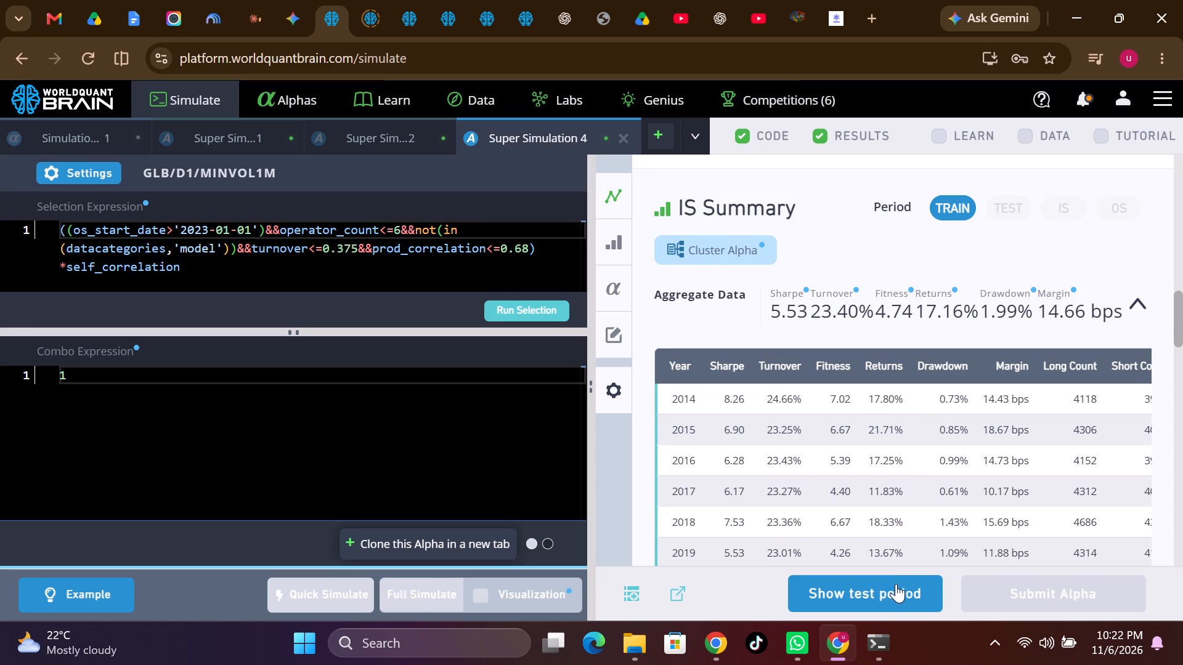
click(896, 590)
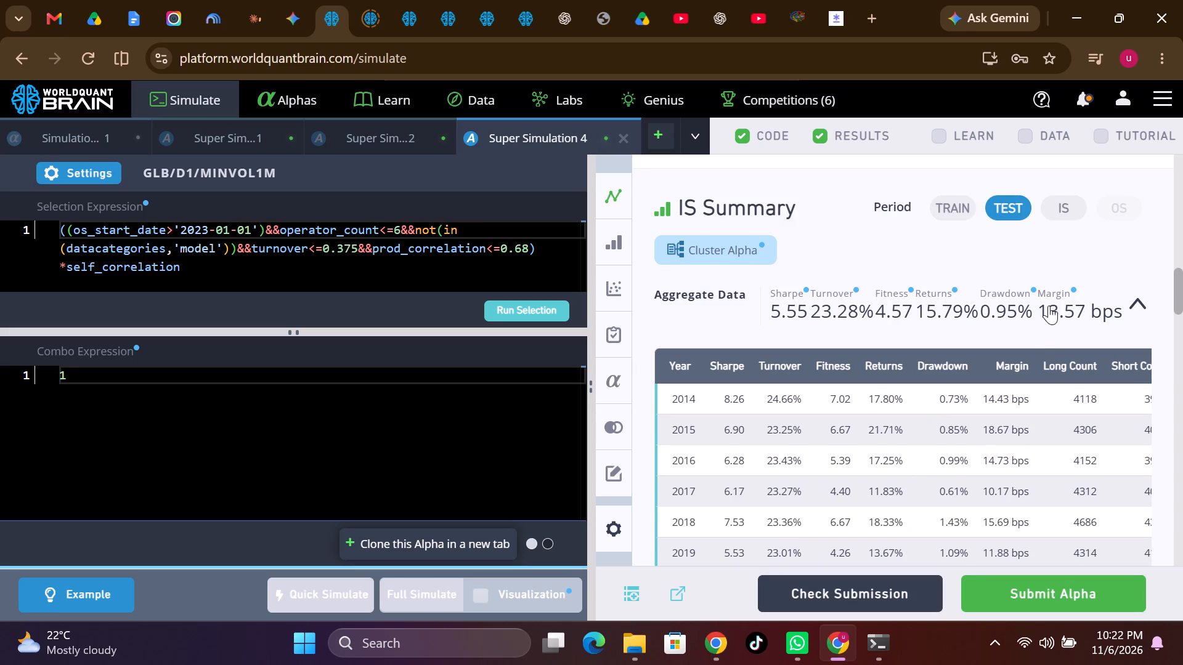
click(1061, 212)
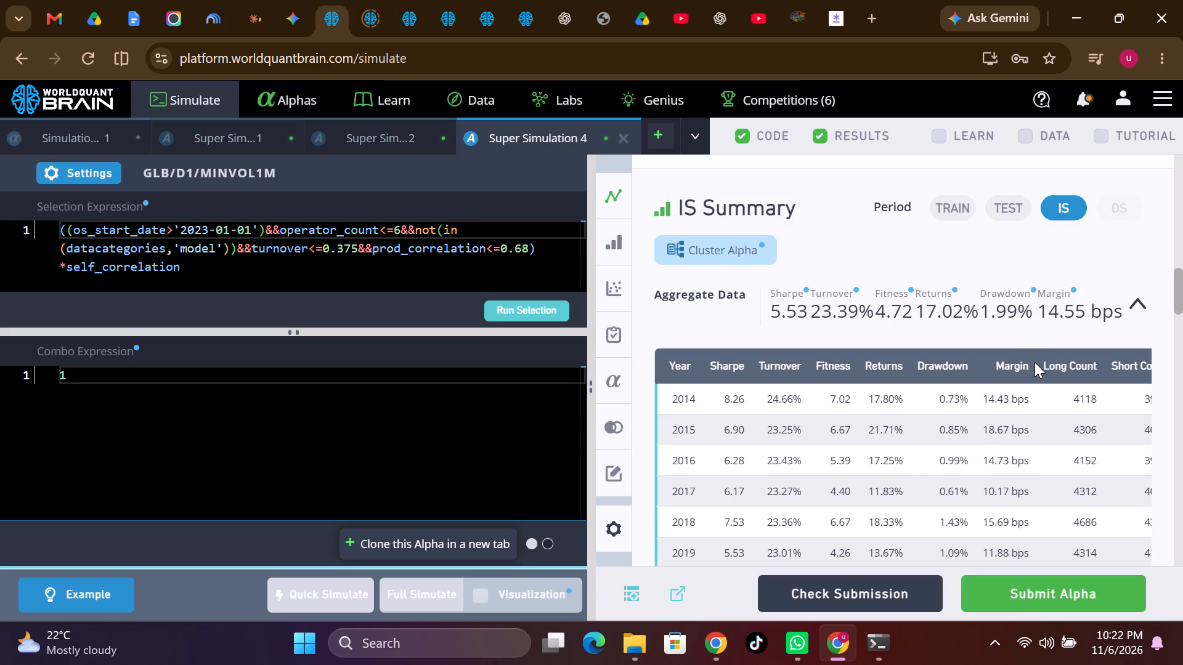
scroll(1035, 362, down, 3)
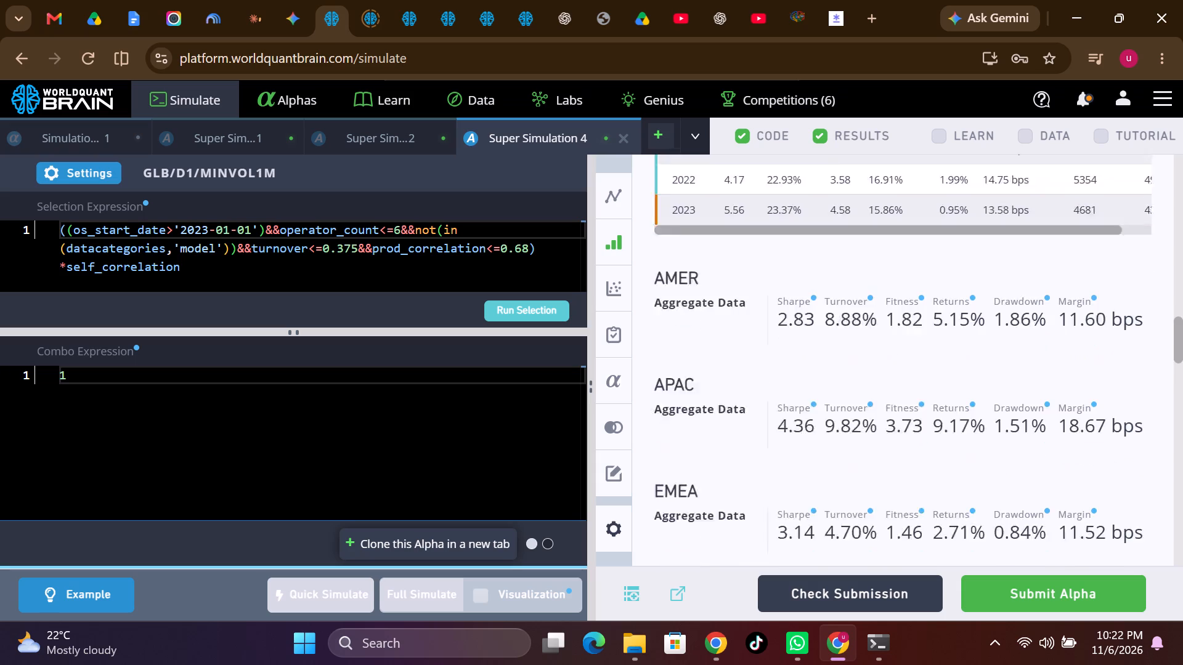
Run the Prod Correlation check on the simulated super alpha.
scroll(1035, 362, down, 3)
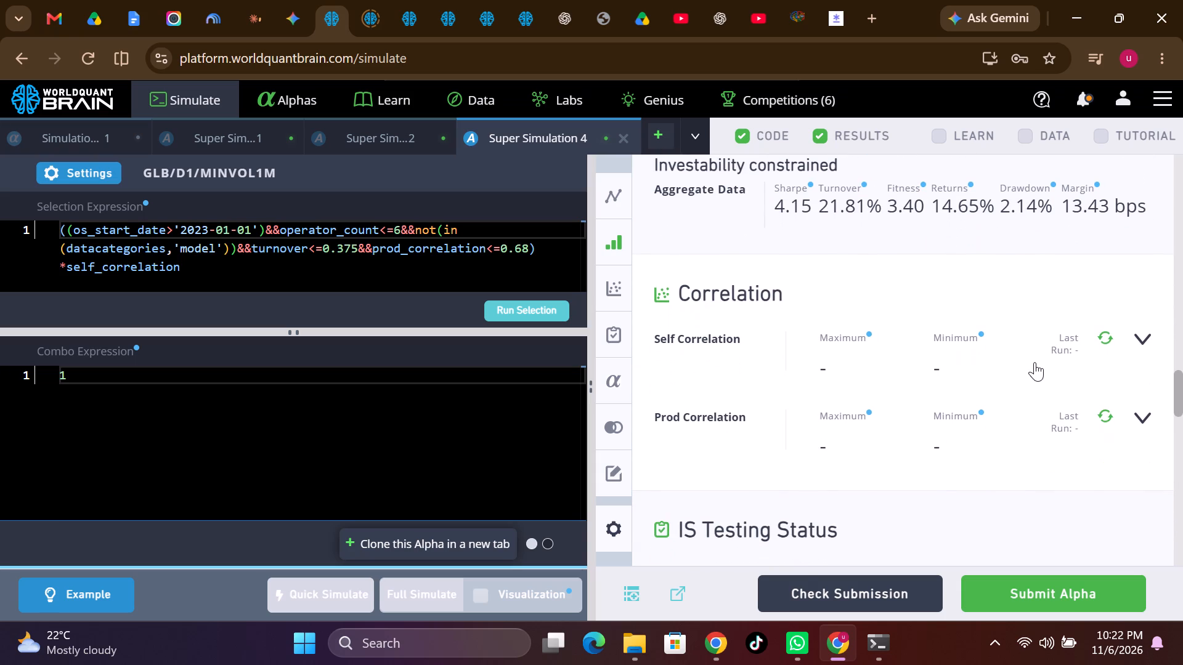
scroll(1035, 362, down, 3)
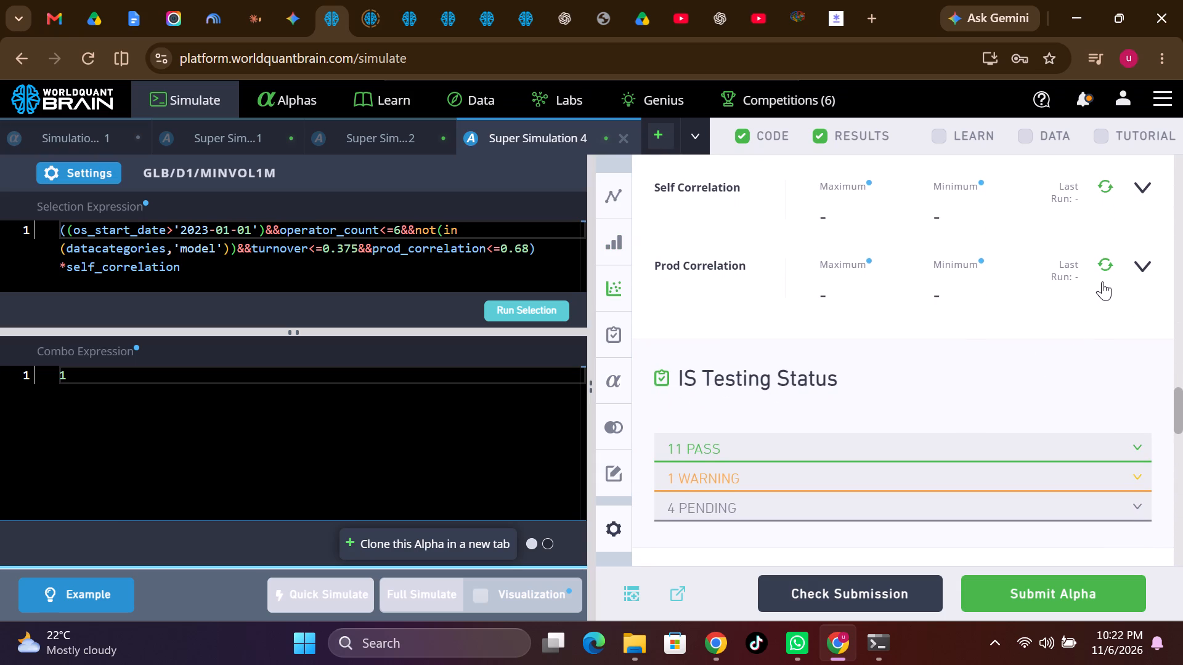
click(1106, 259)
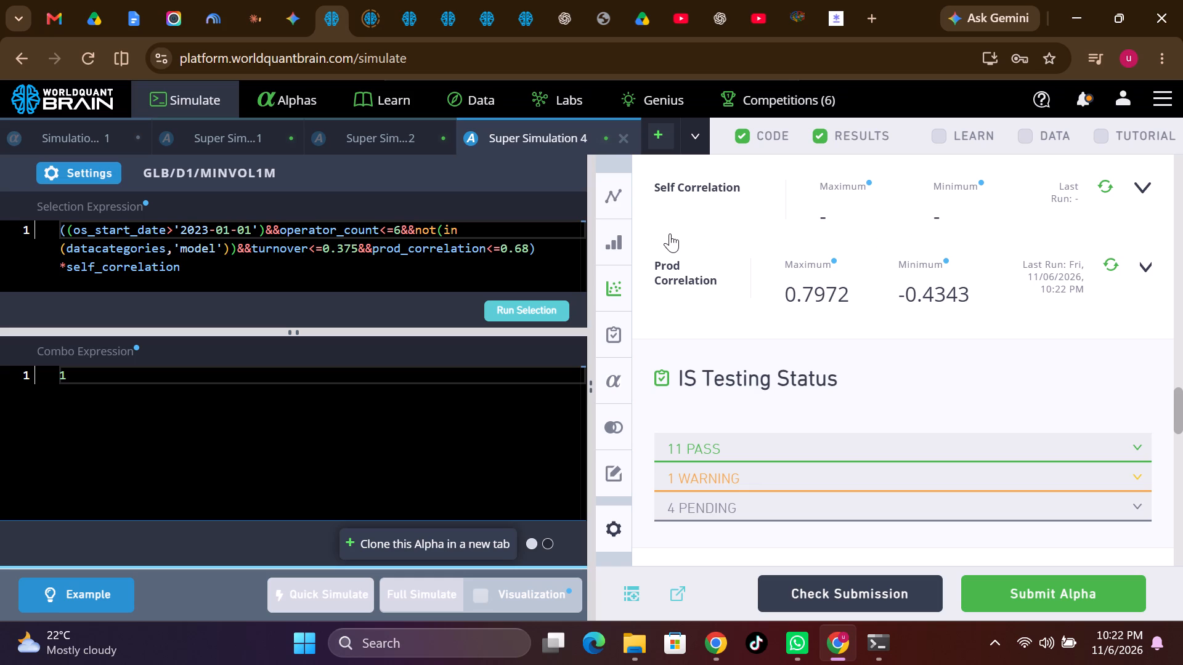
Set the turnover limit in the selection expression to 0.275 and rerun the selection.
click(344, 246)
key(BackSpace)
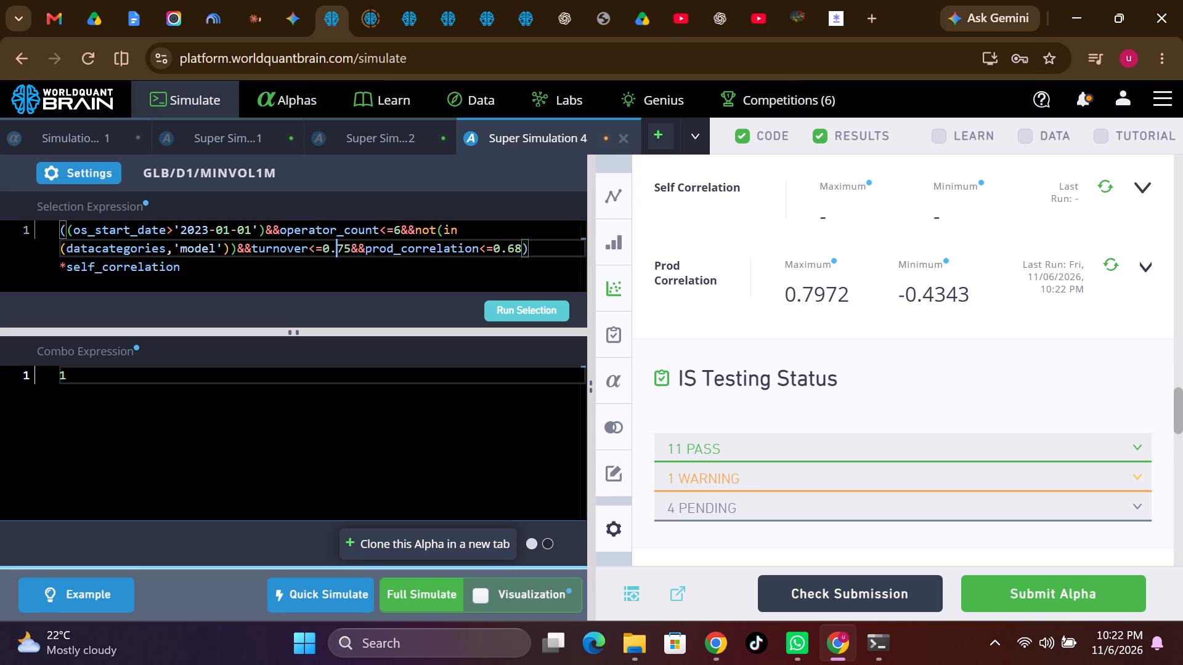
key(2)
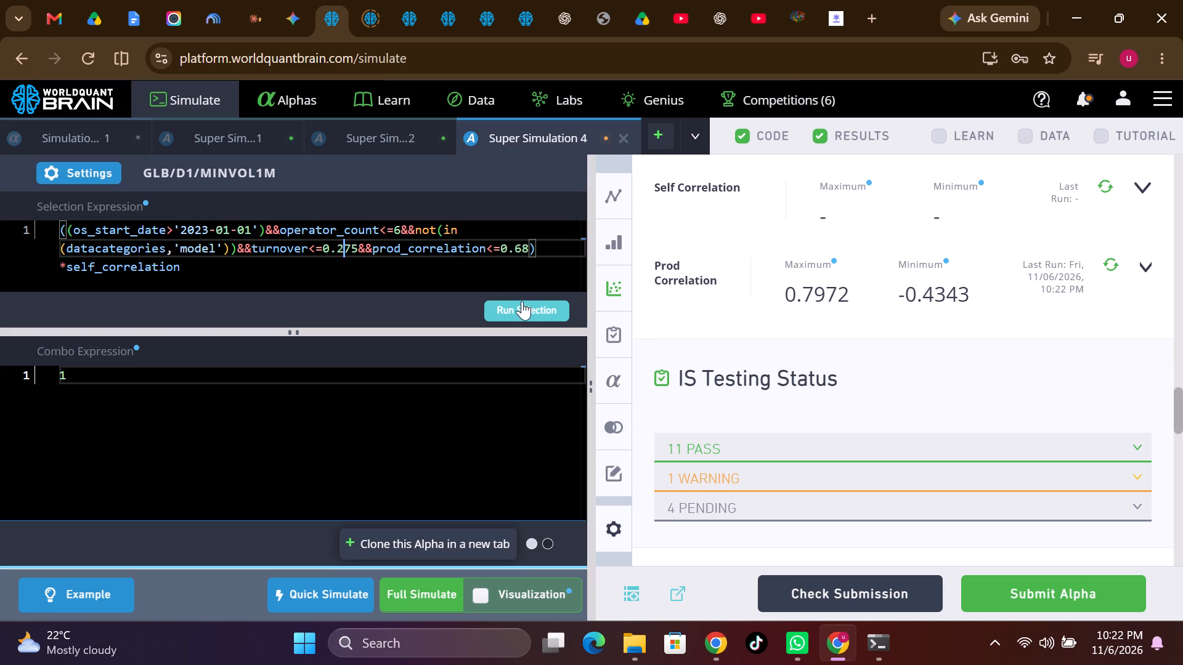
click(530, 312)
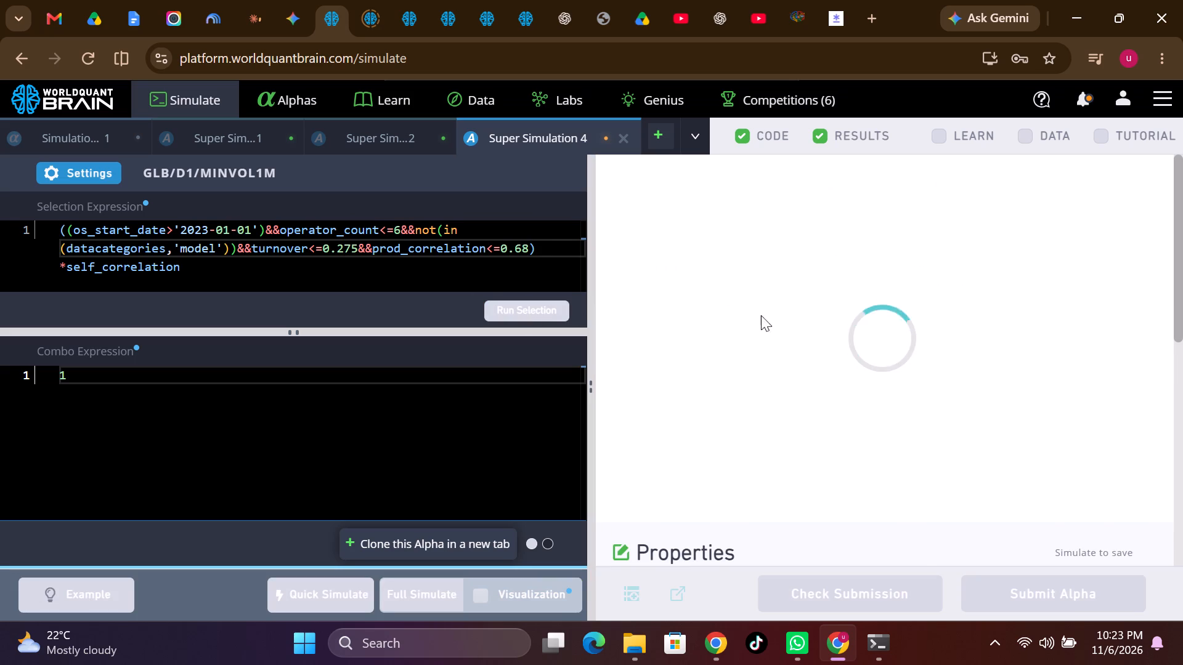
Start a full simulation of the super alpha with the revised selection expression.
scroll(848, 386, down, 5)
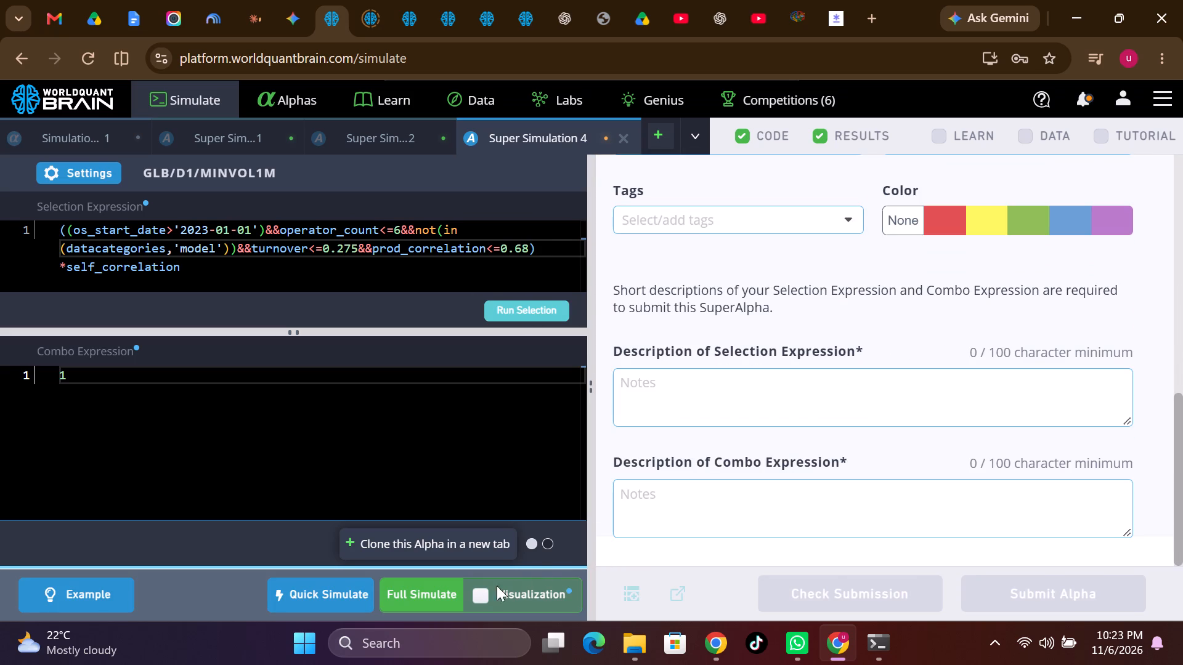
click(439, 589)
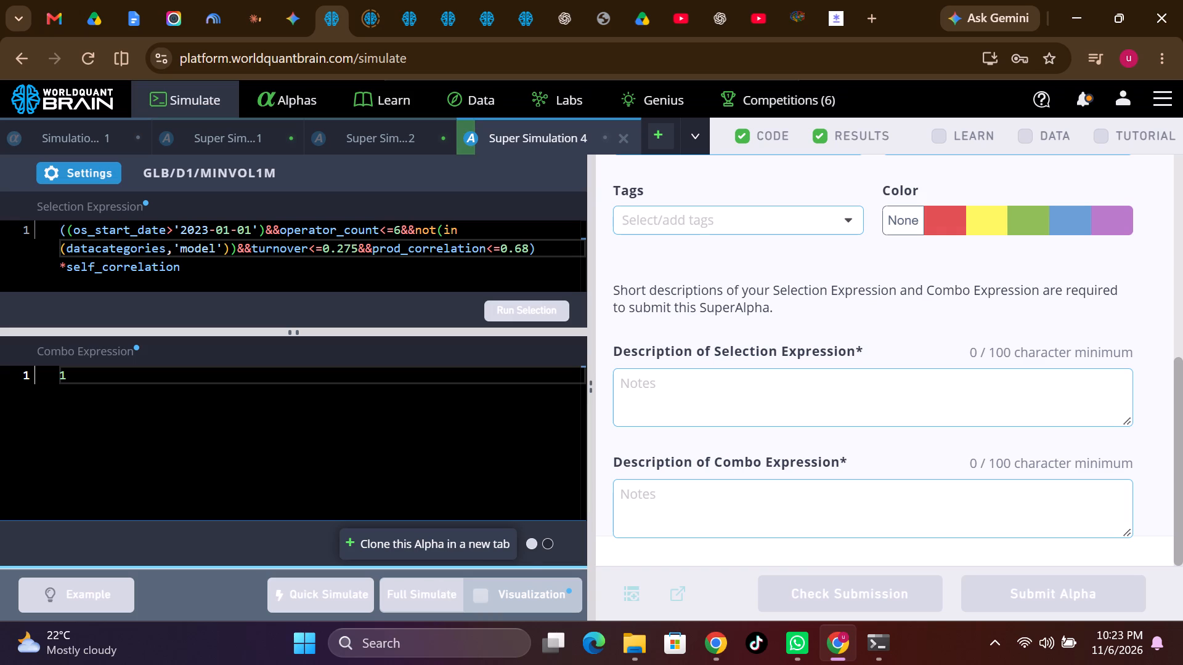
Open the Genius page in the other BRAIN browser tab and review the eligibility criteria, tie breaker criteria and Osmosis allocation by scope.
click(379, 15)
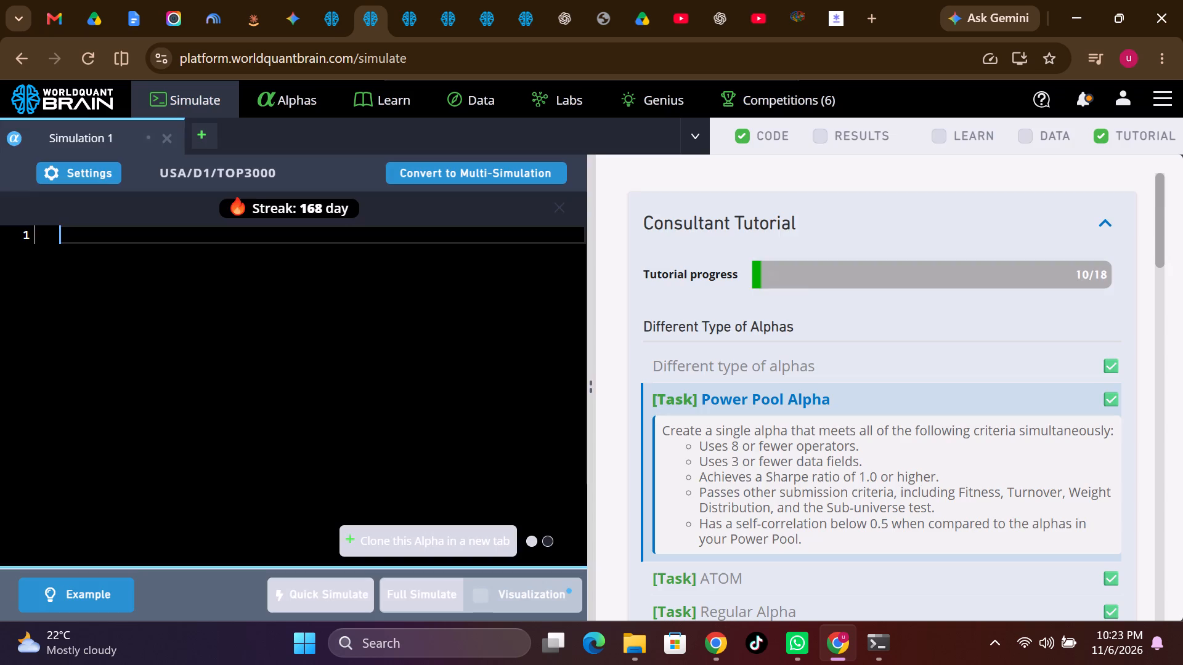
click(652, 102)
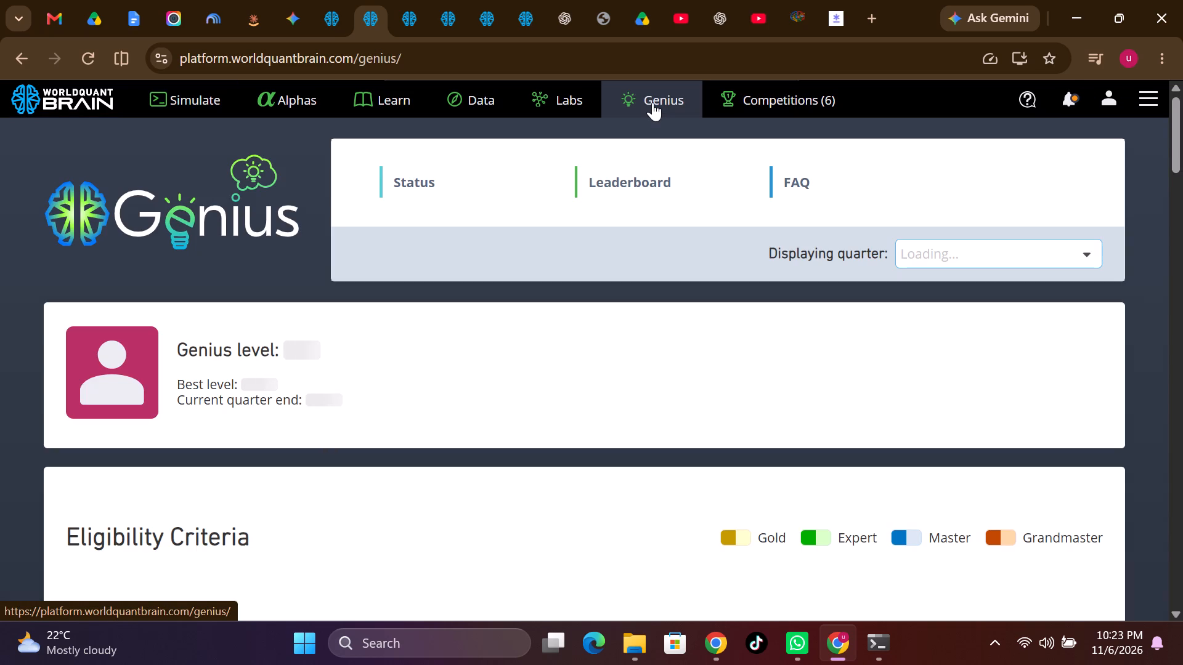
scroll(652, 102, down, 3)
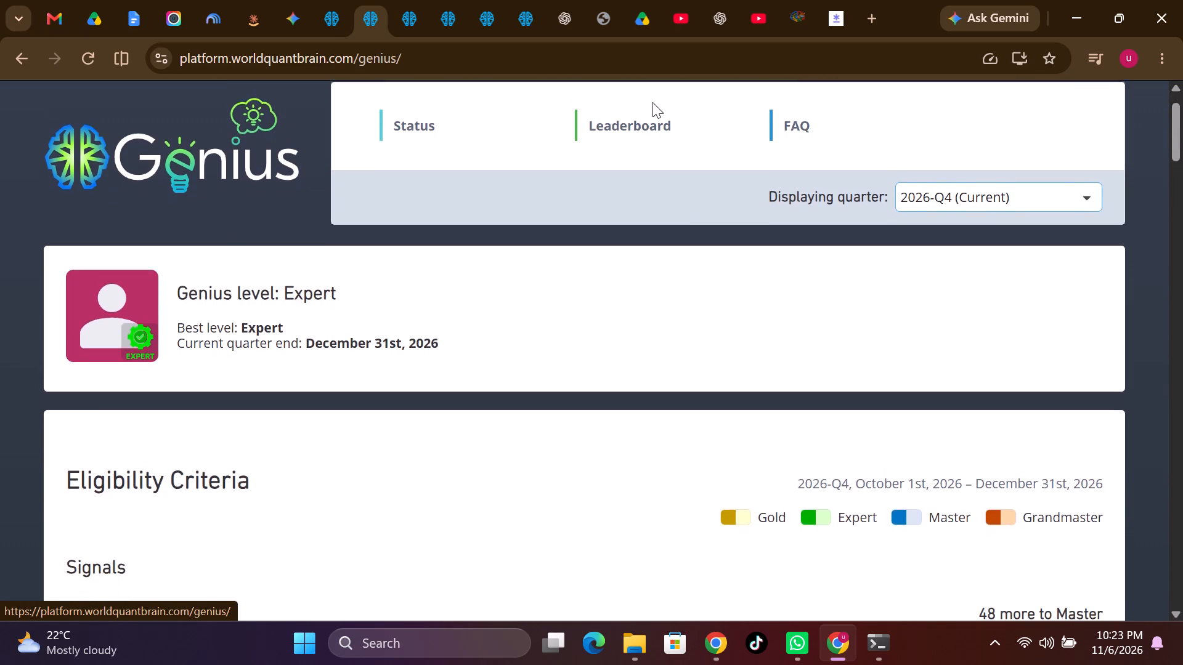
scroll(652, 102, down, 4)
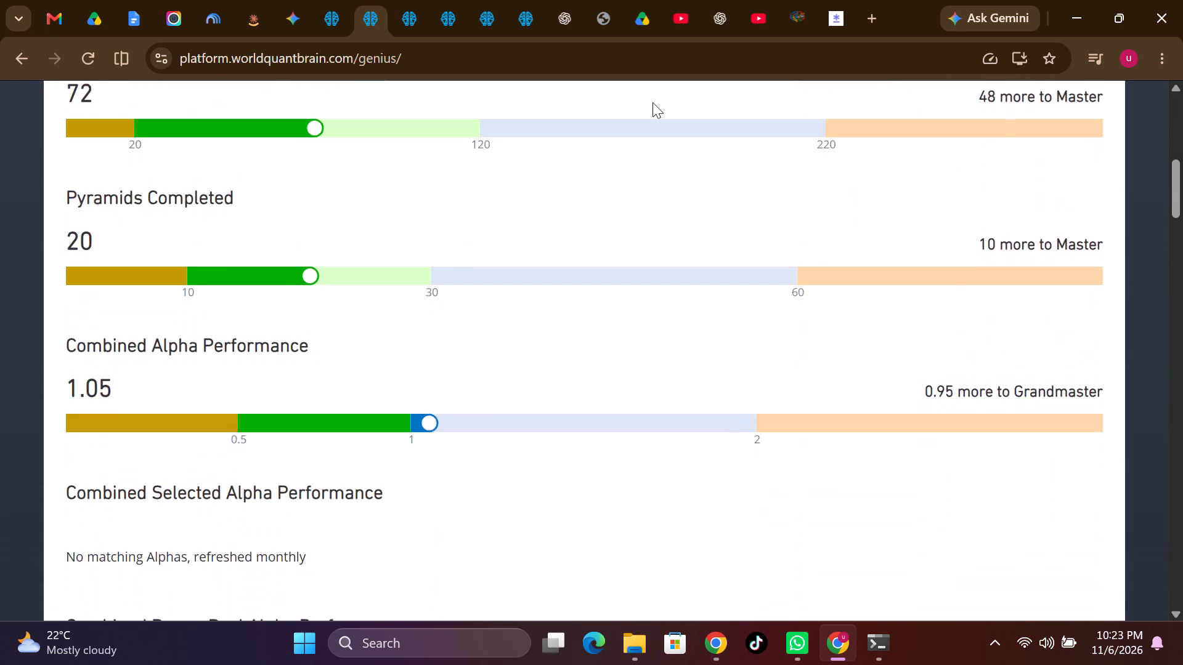
scroll(652, 102, down, 4)
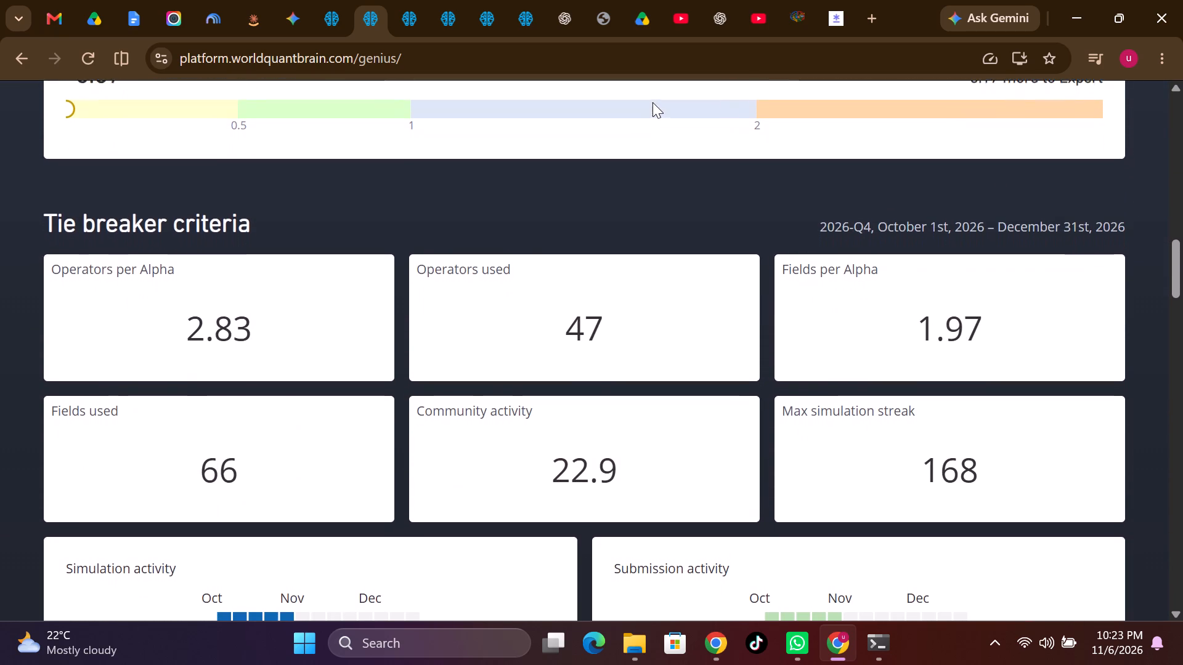
scroll(652, 102, down, 2)
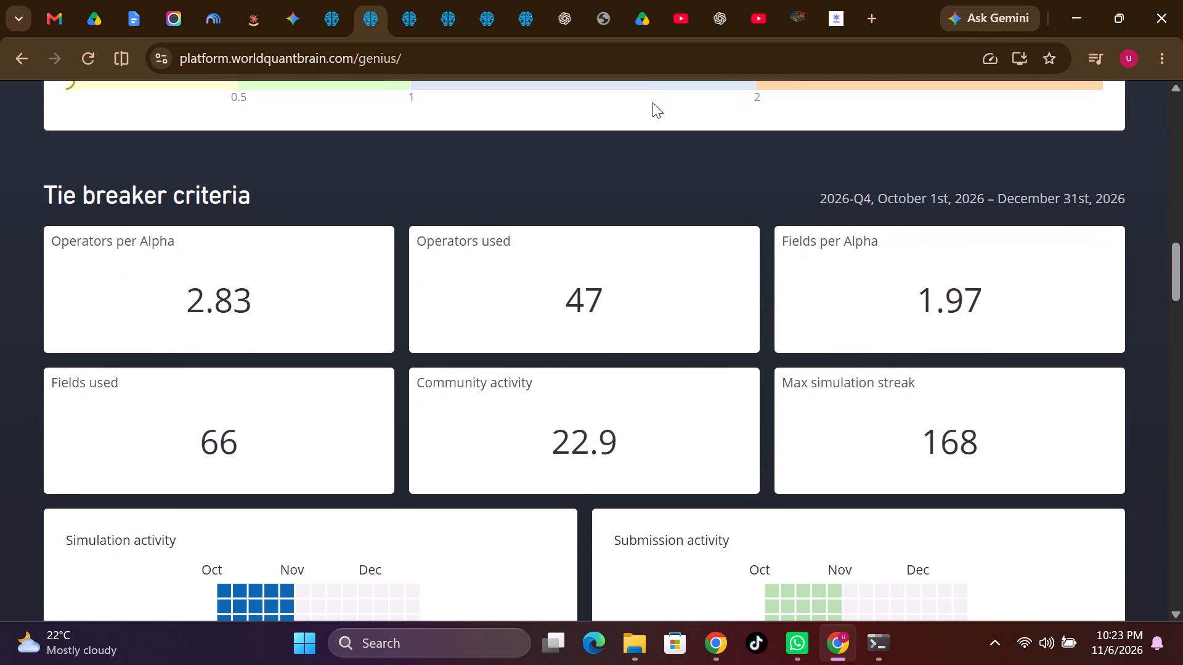
scroll(652, 102, down, 1)
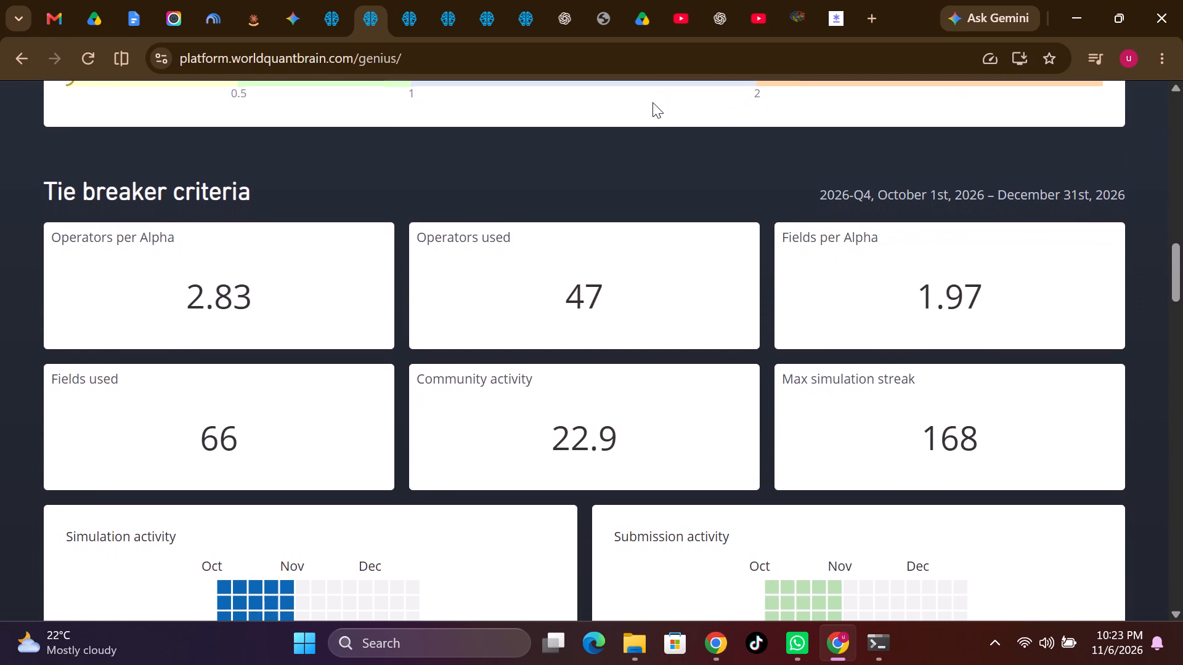
scroll(652, 102, down, 3)
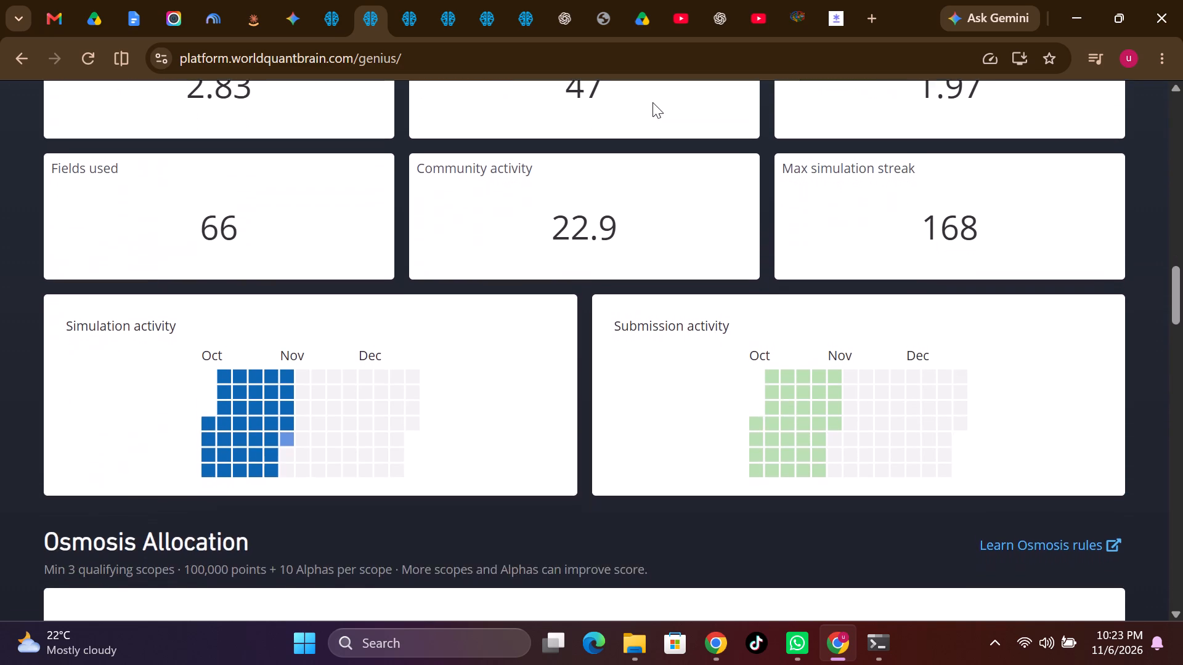
scroll(652, 102, down, 5)
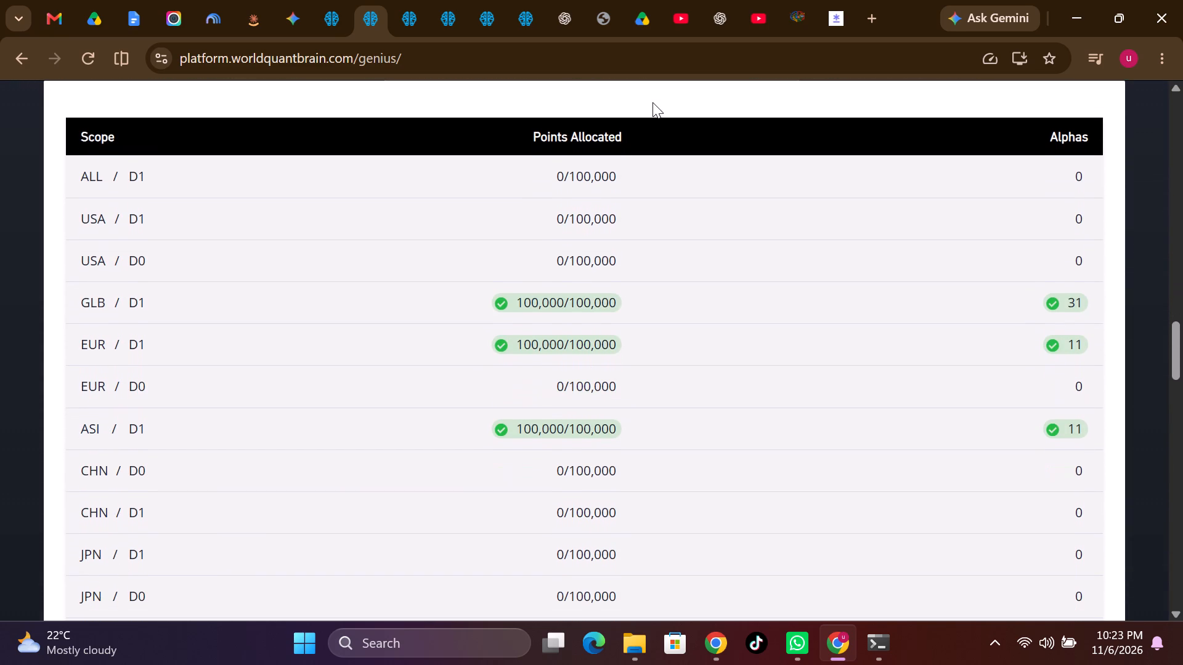
scroll(652, 102, down, 2)
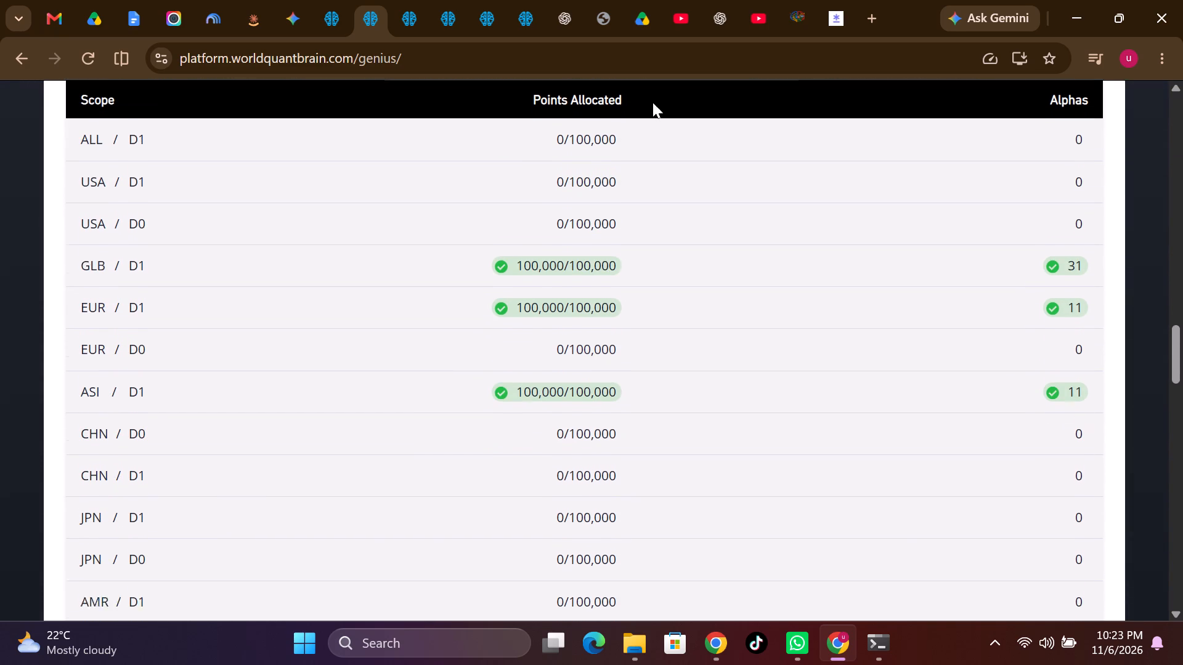
Examine the 2026-Q4 pyramid alpha distribution table by data category and region.
scroll(652, 102, down, 5)
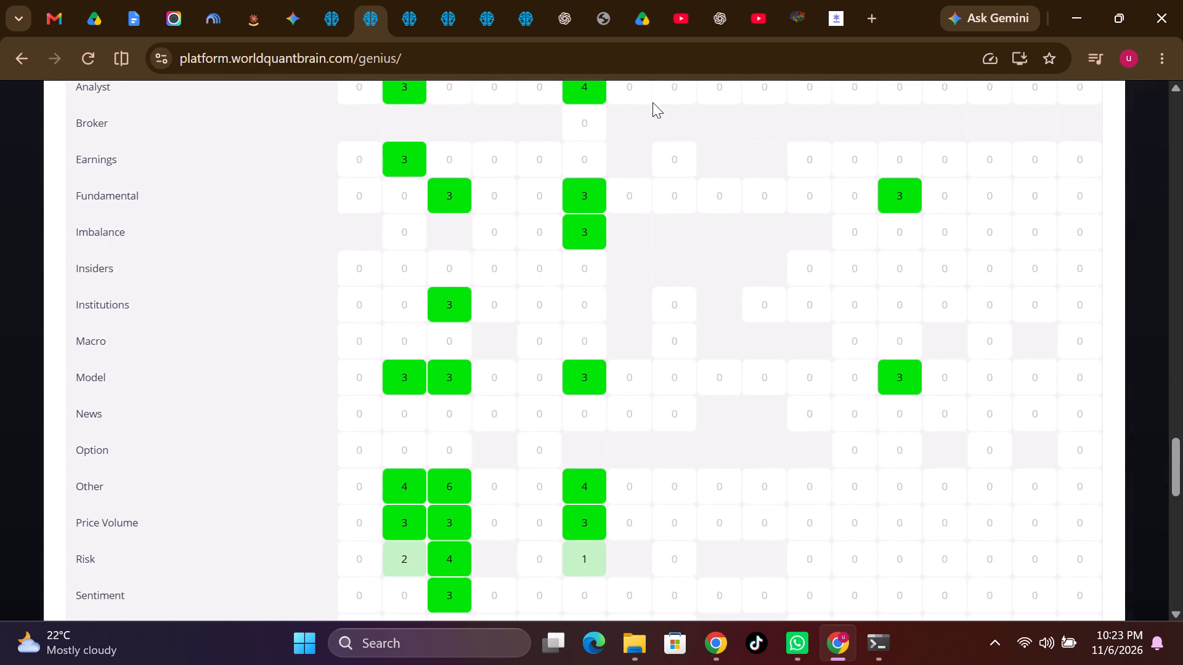
scroll(652, 102, up, 2)
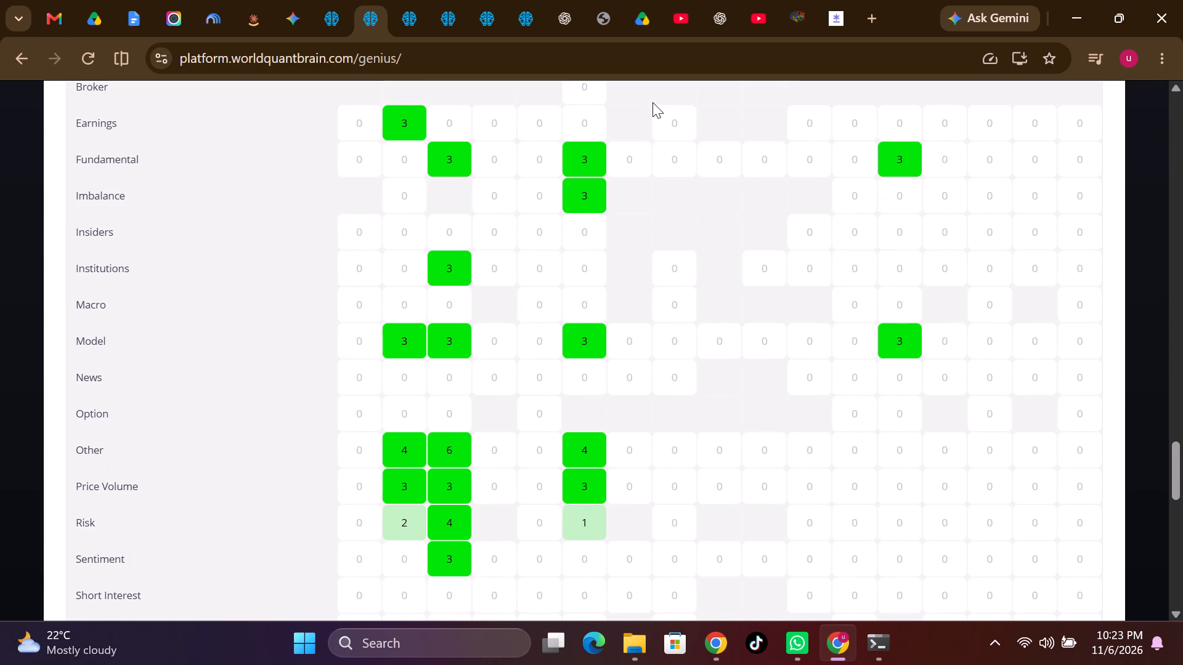
scroll(652, 102, up, 2)
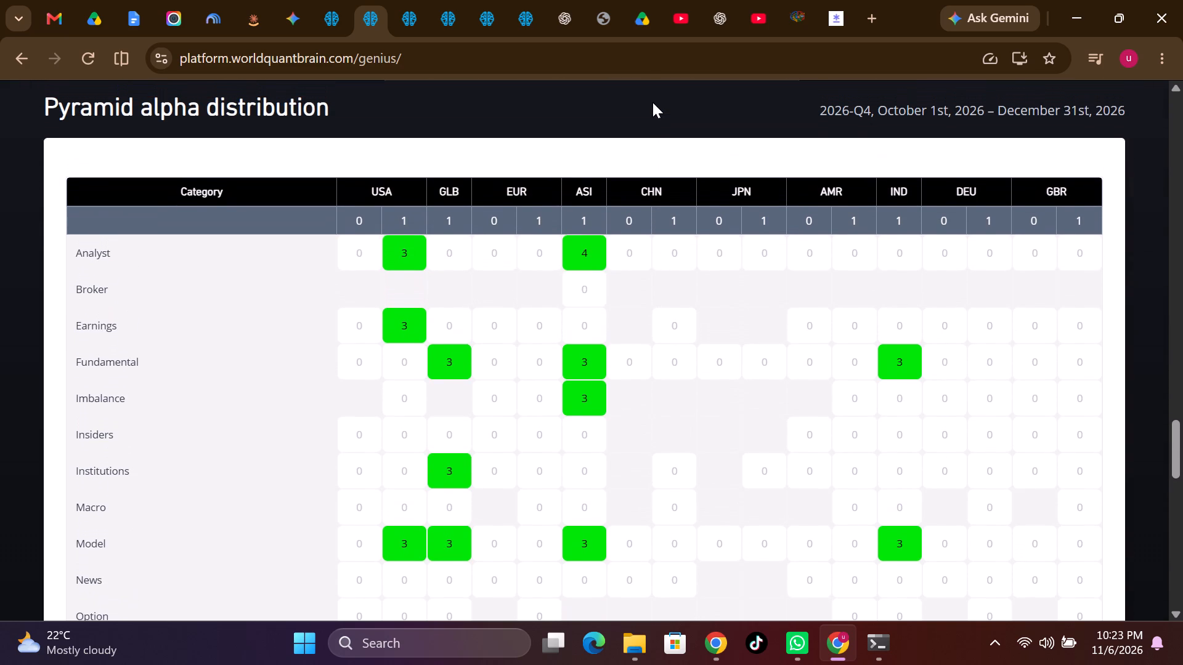
scroll(652, 102, up, 2)
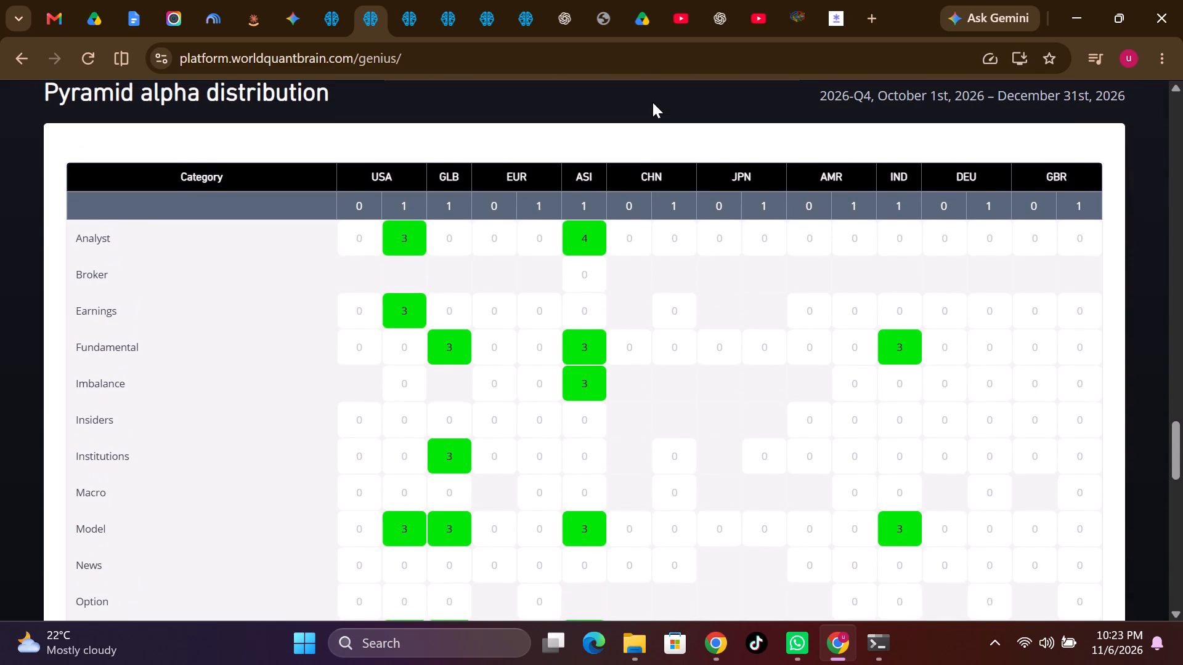
scroll(652, 102, up, 1)
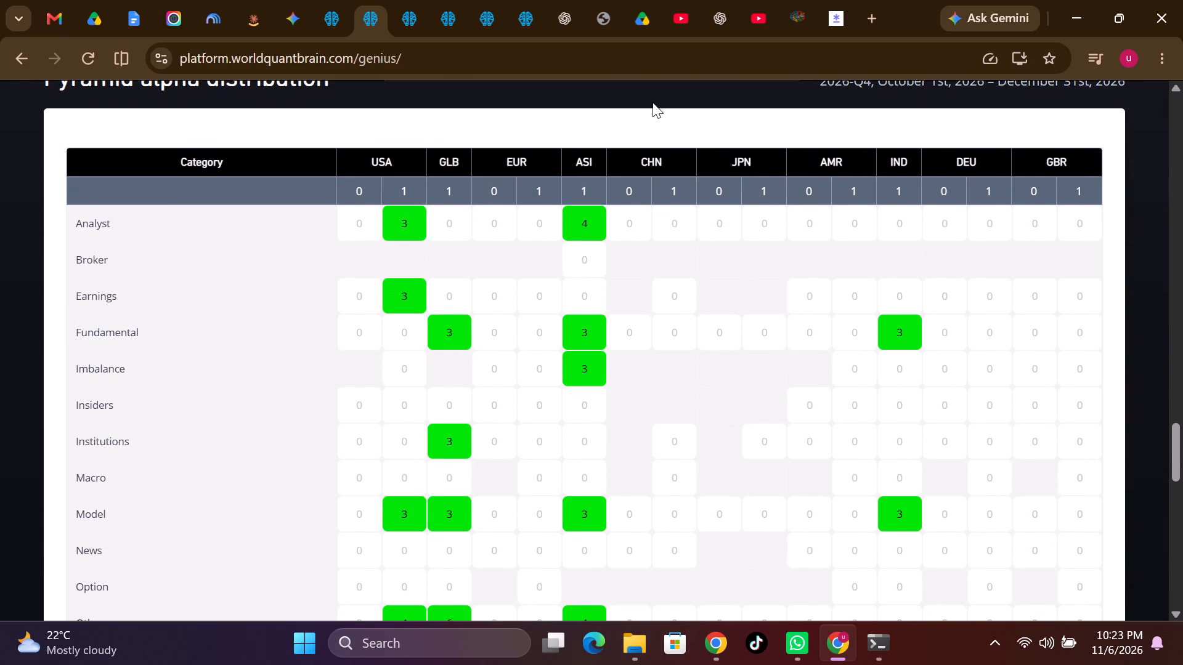
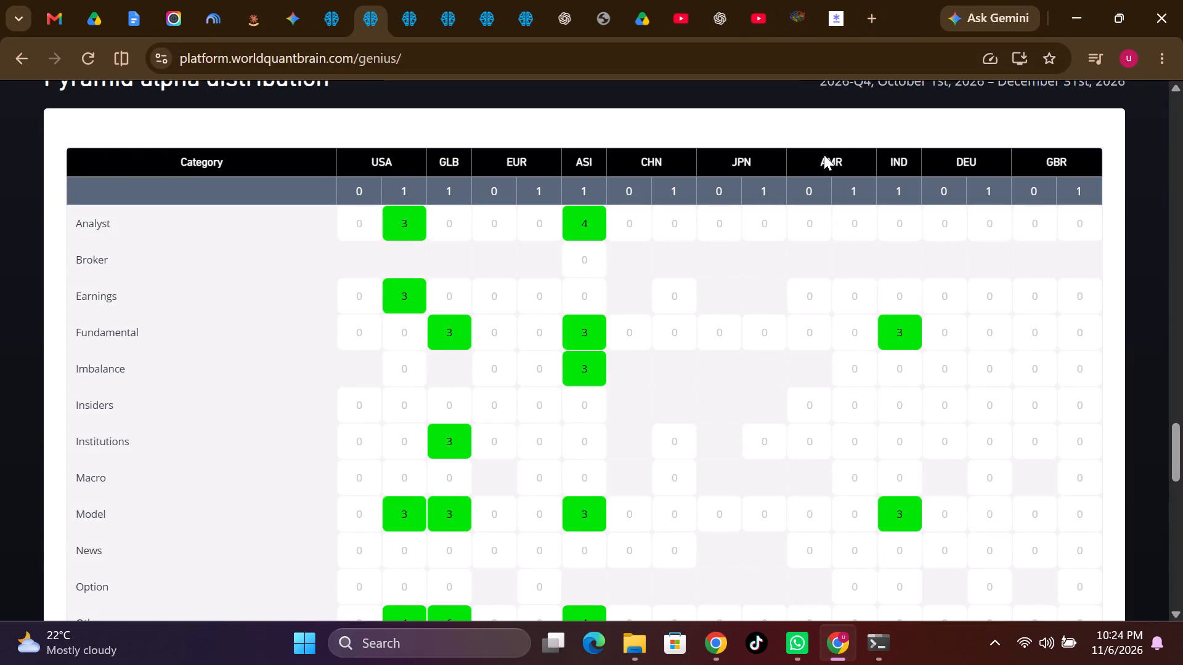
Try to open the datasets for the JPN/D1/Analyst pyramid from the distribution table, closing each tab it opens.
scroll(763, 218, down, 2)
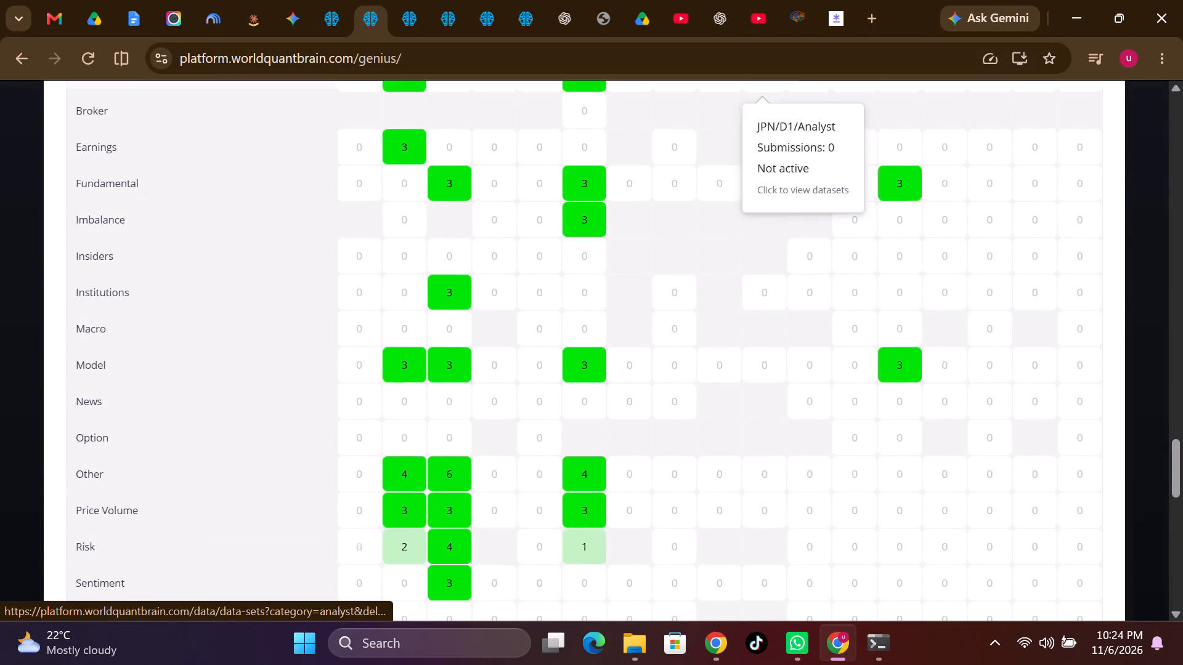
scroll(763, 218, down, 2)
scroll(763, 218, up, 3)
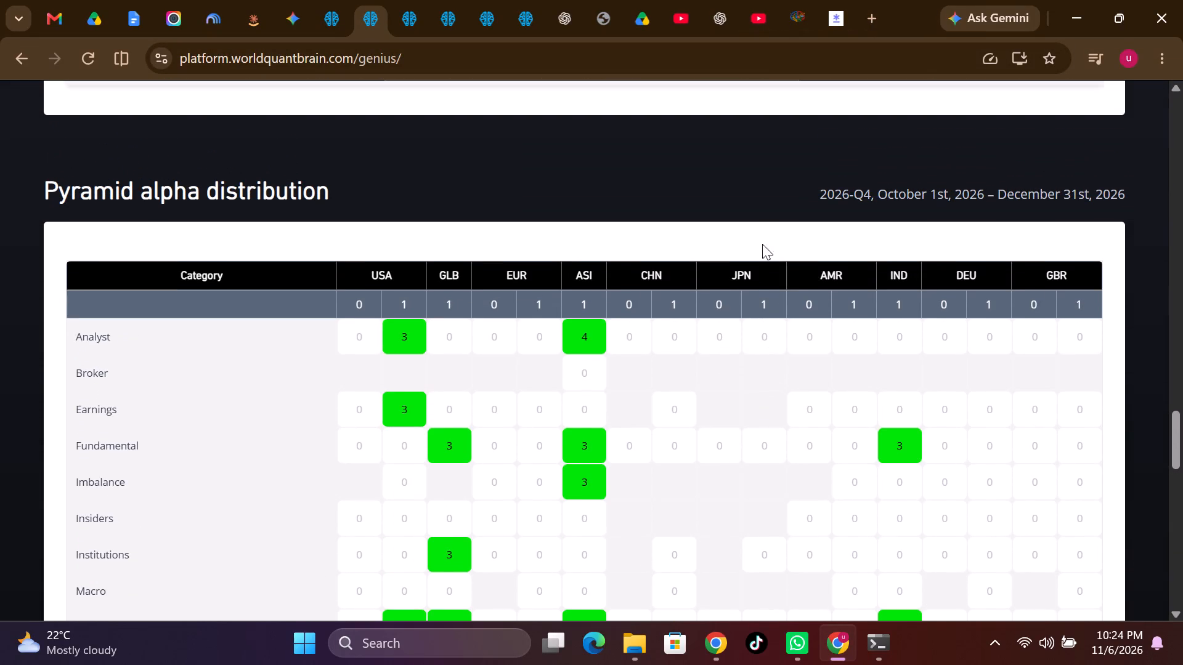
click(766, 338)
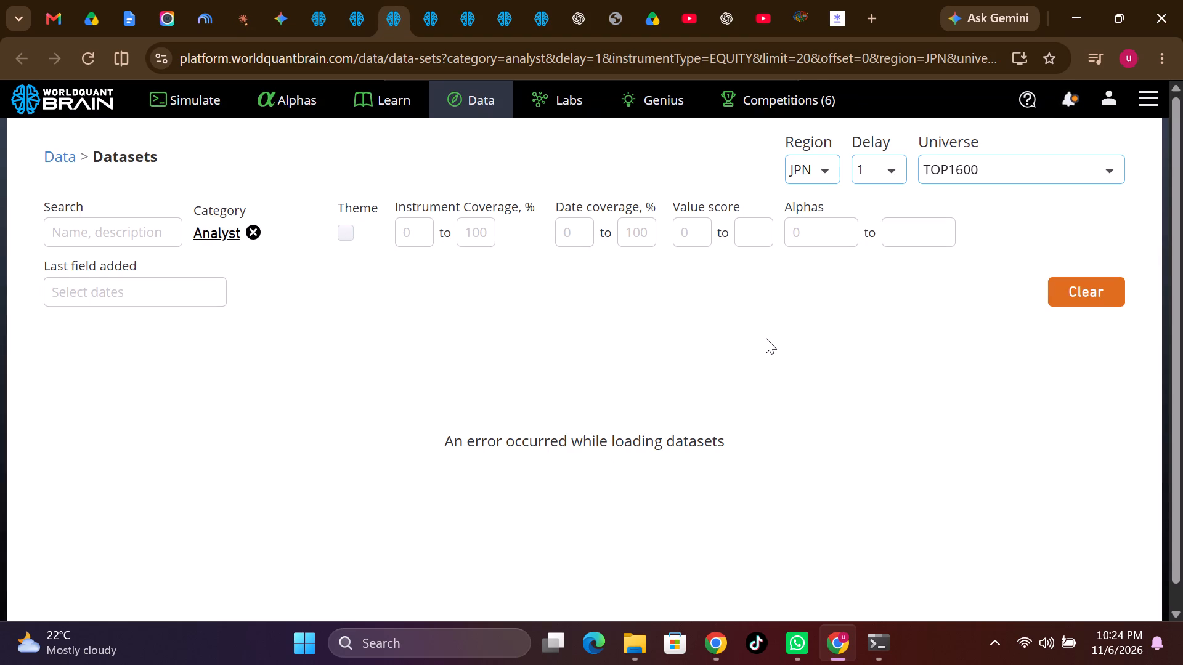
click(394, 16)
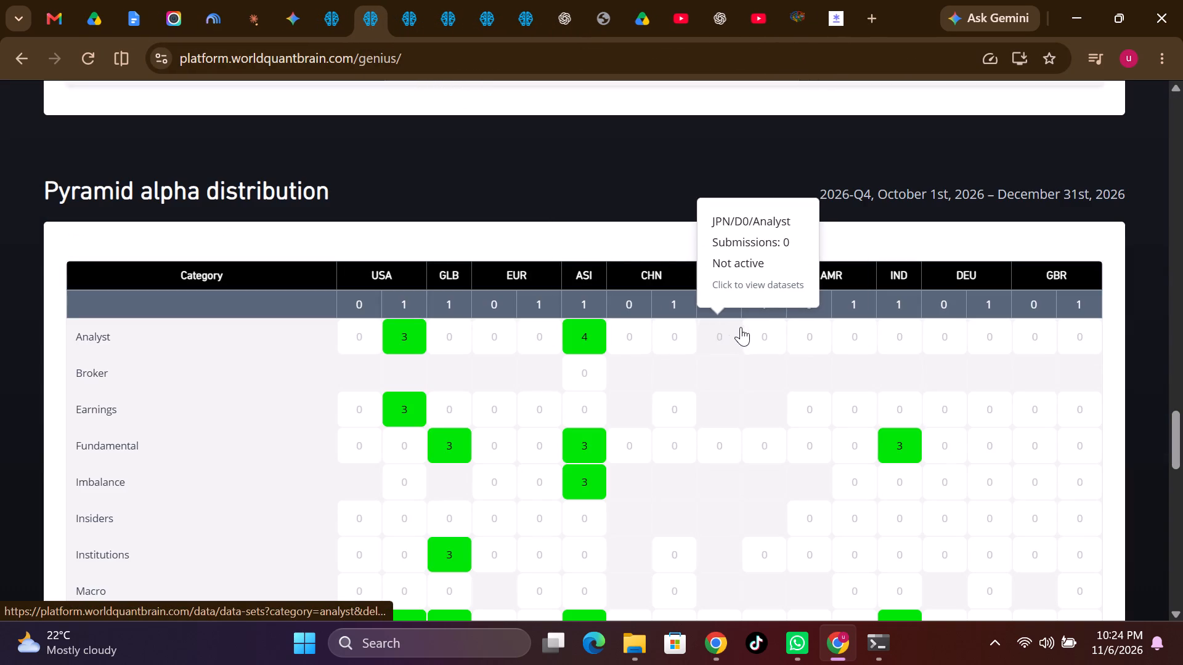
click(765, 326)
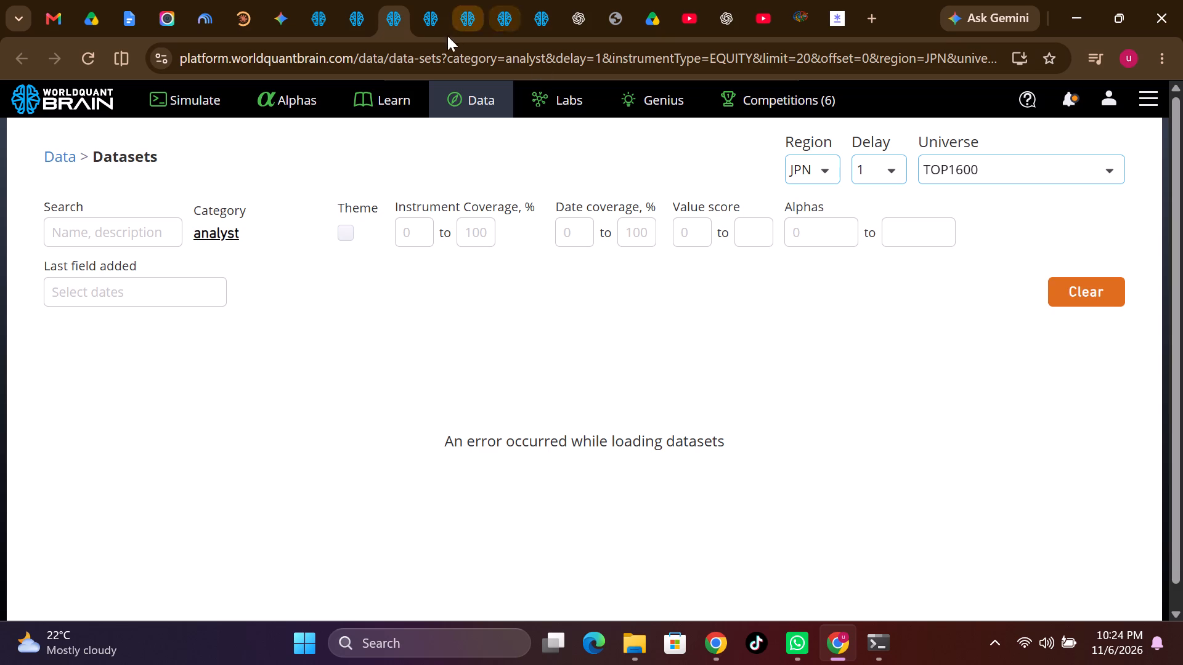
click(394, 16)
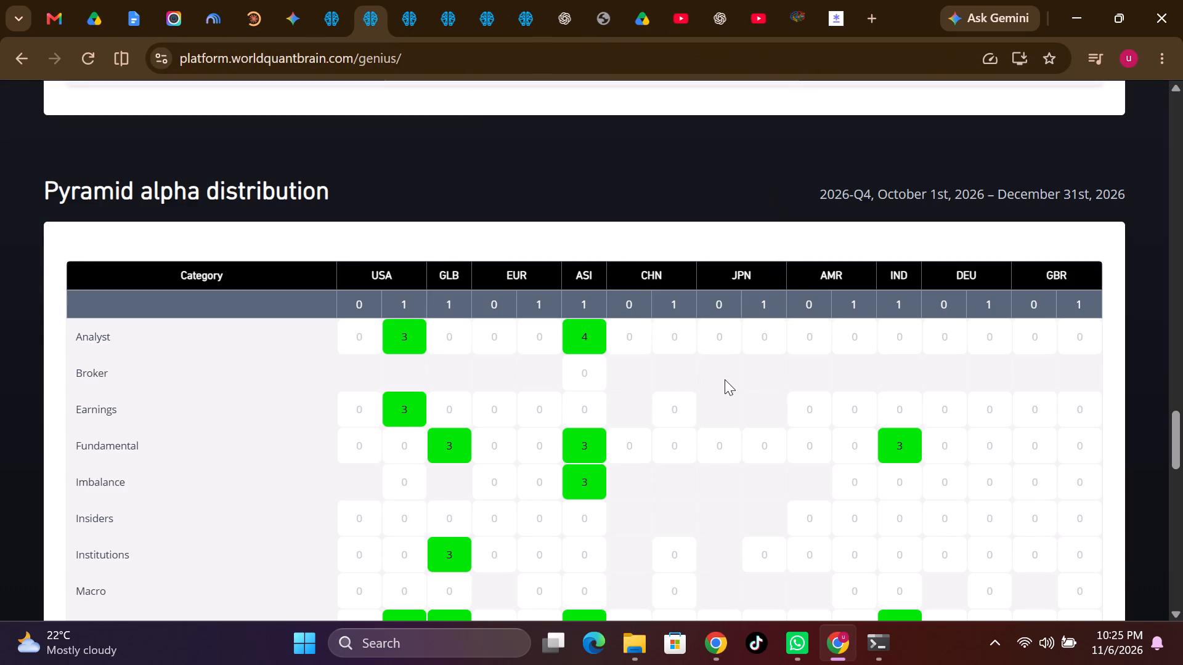
Open the datasets for the JPN/D1/Fundamental pyramid and review the list's coverage, value scores and alpha counts.
click(764, 451)
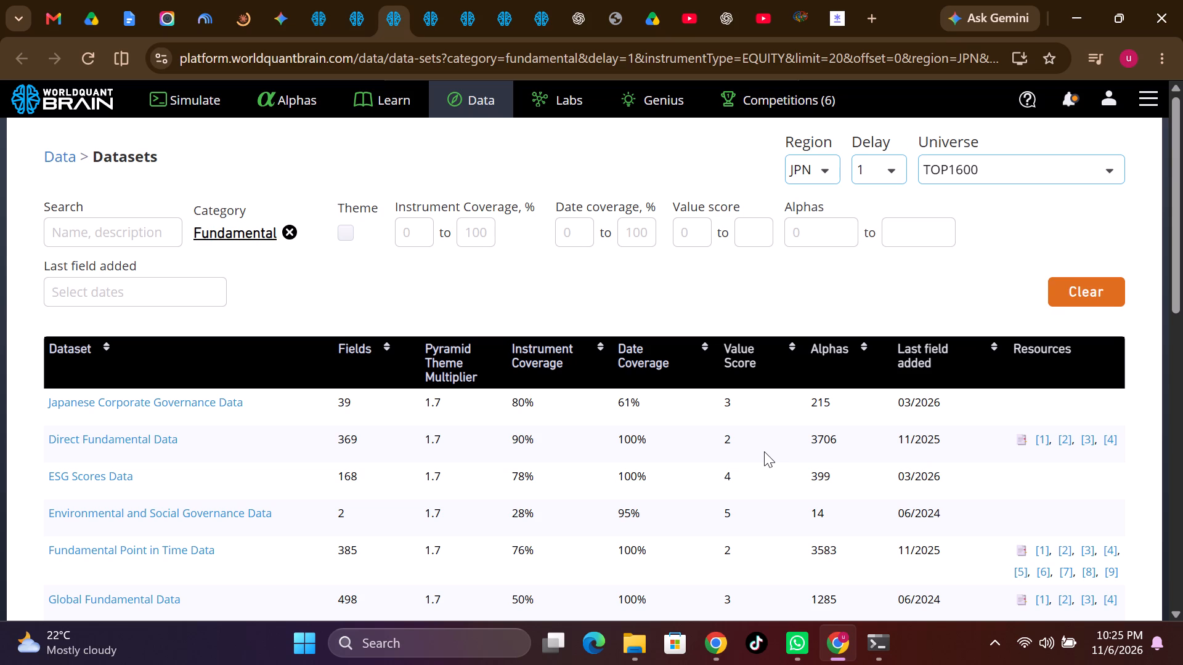
drag(764, 451, 764, 431)
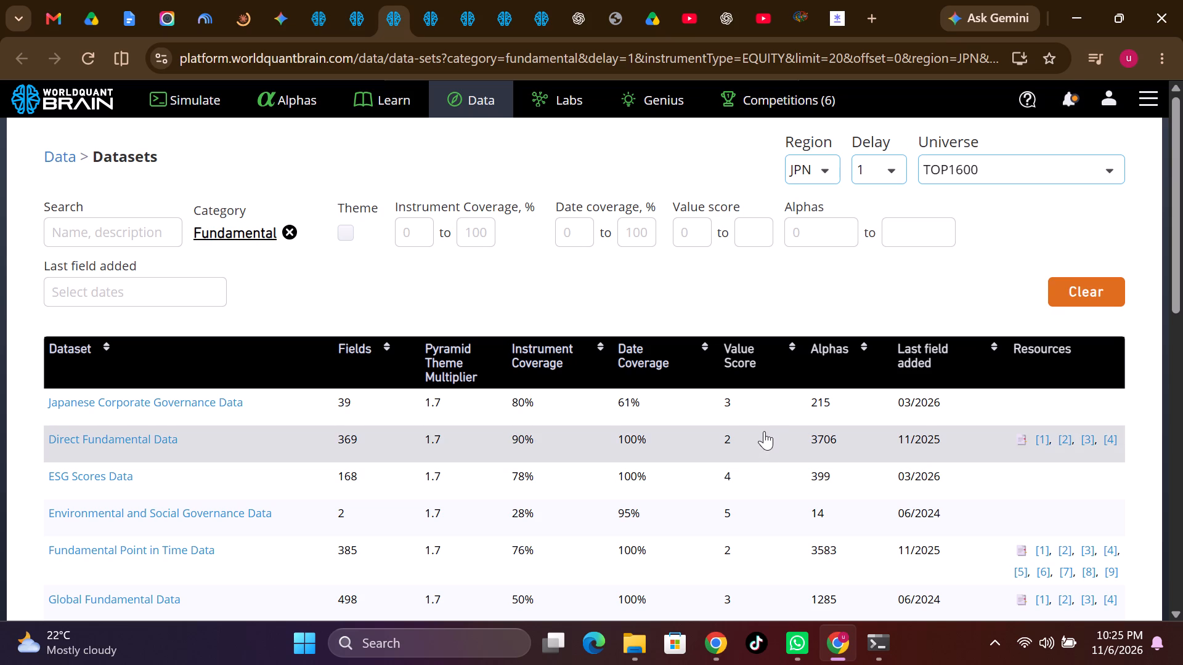
drag(764, 431, 757, 387)
scroll(757, 387, down, 1)
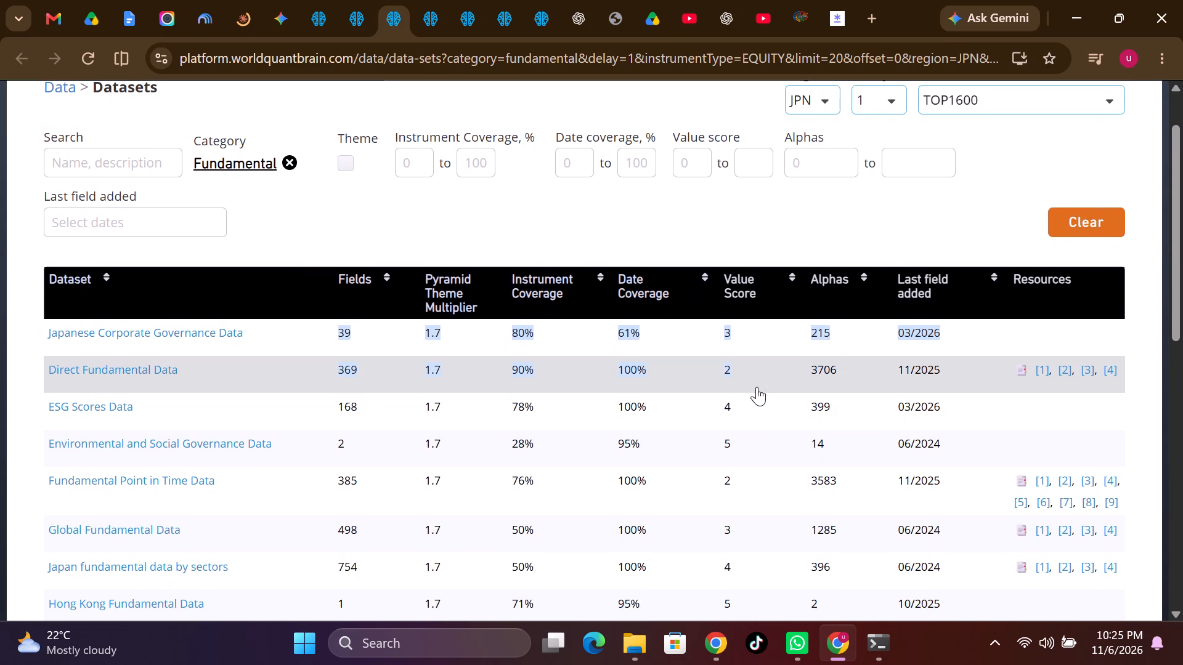
click(1000, 328)
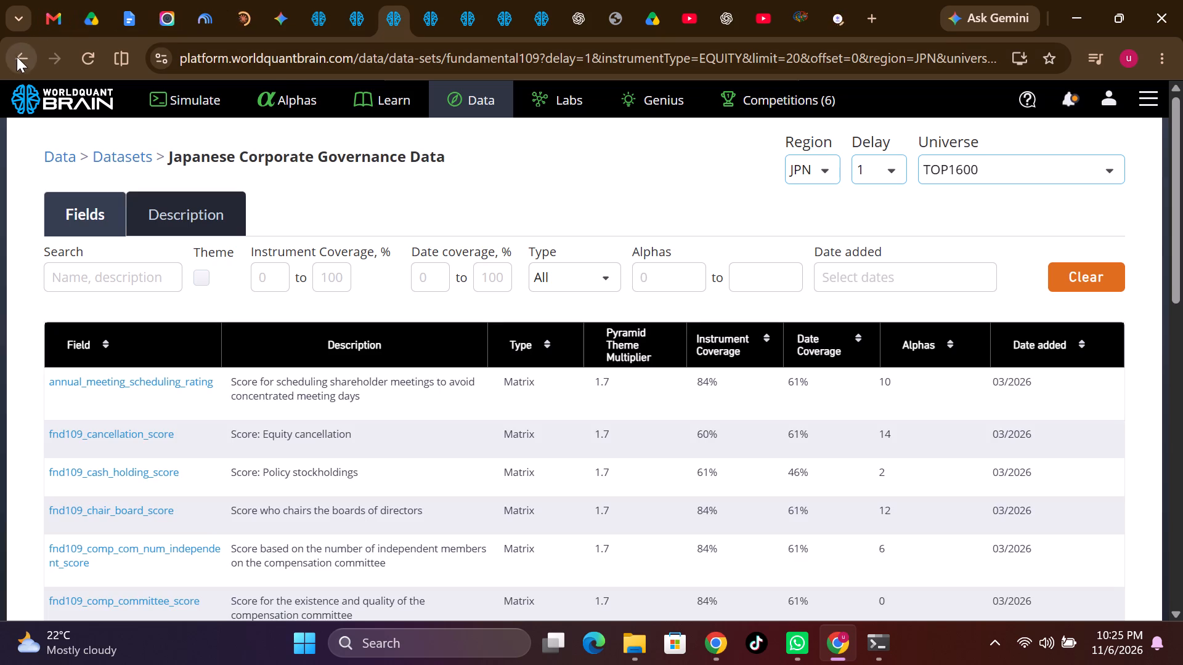
click(17, 61)
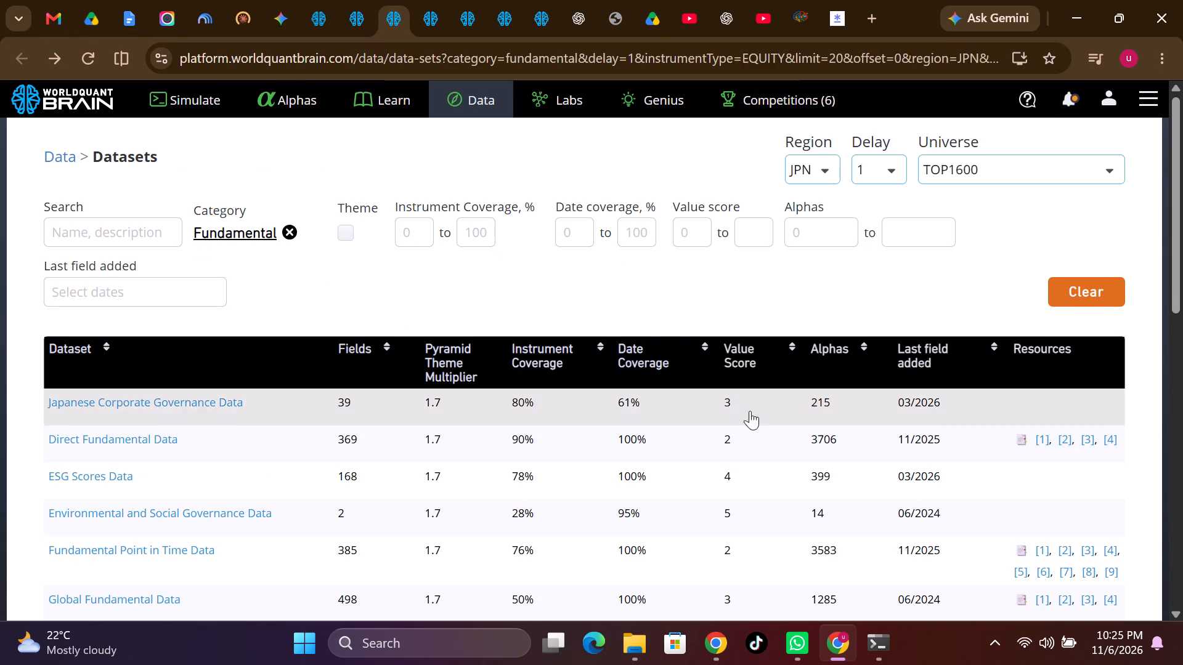
scroll(823, 466, down, 6)
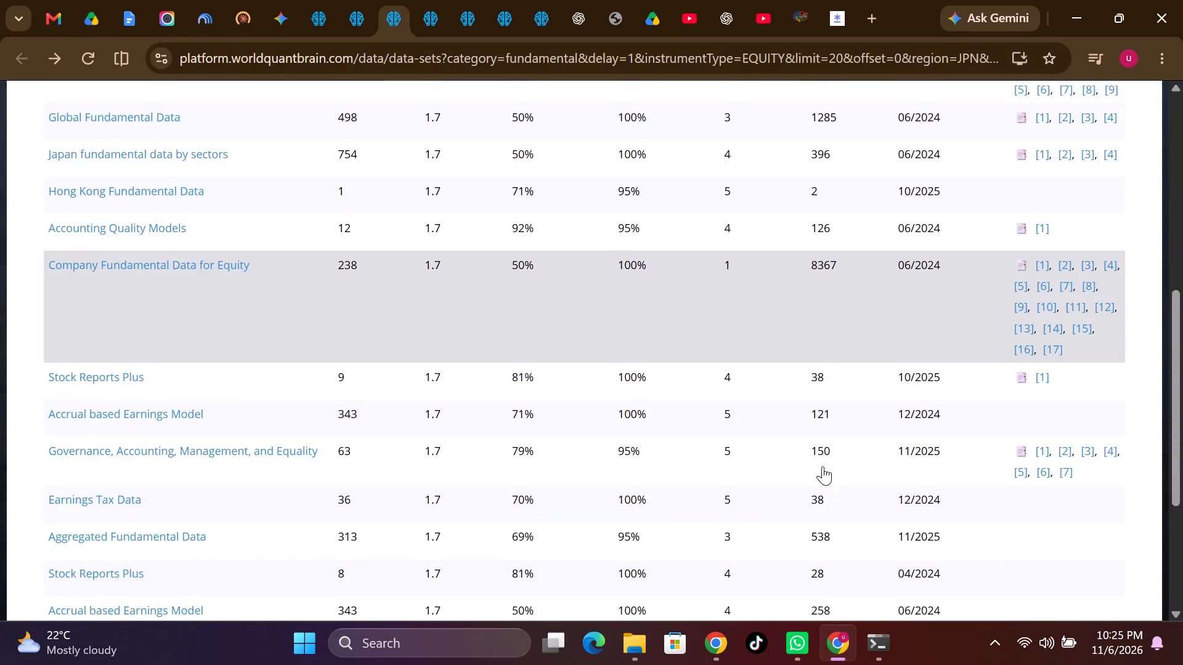
scroll(823, 466, down, 1)
scroll(823, 466, up, 2)
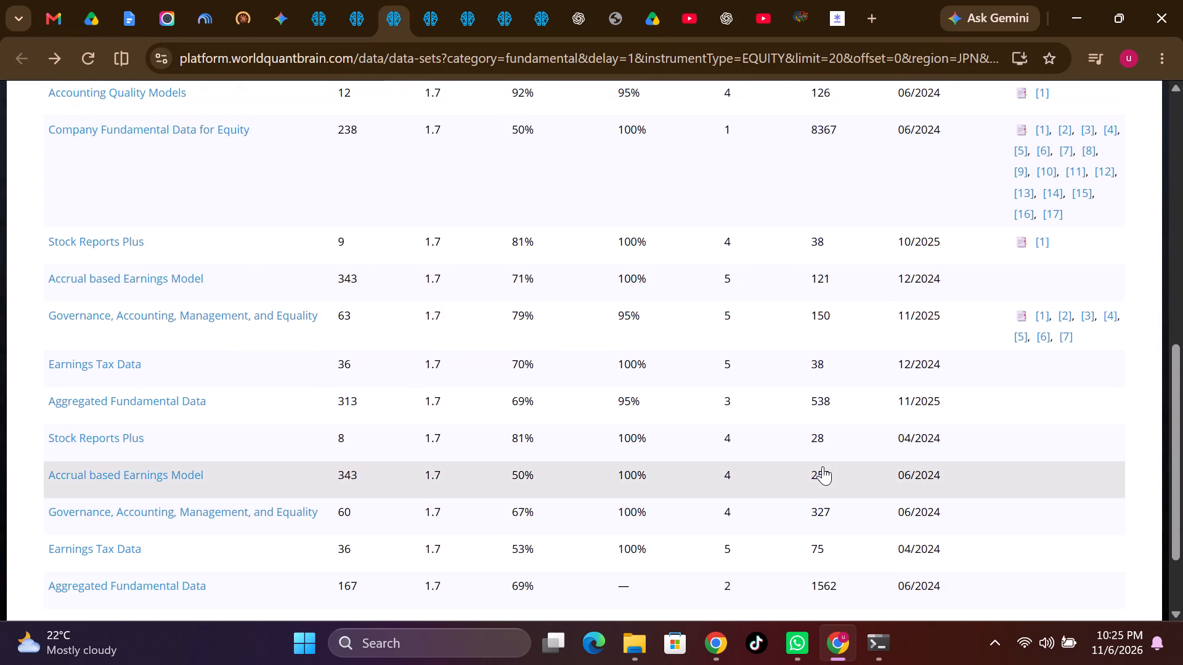
scroll(823, 466, up, 4)
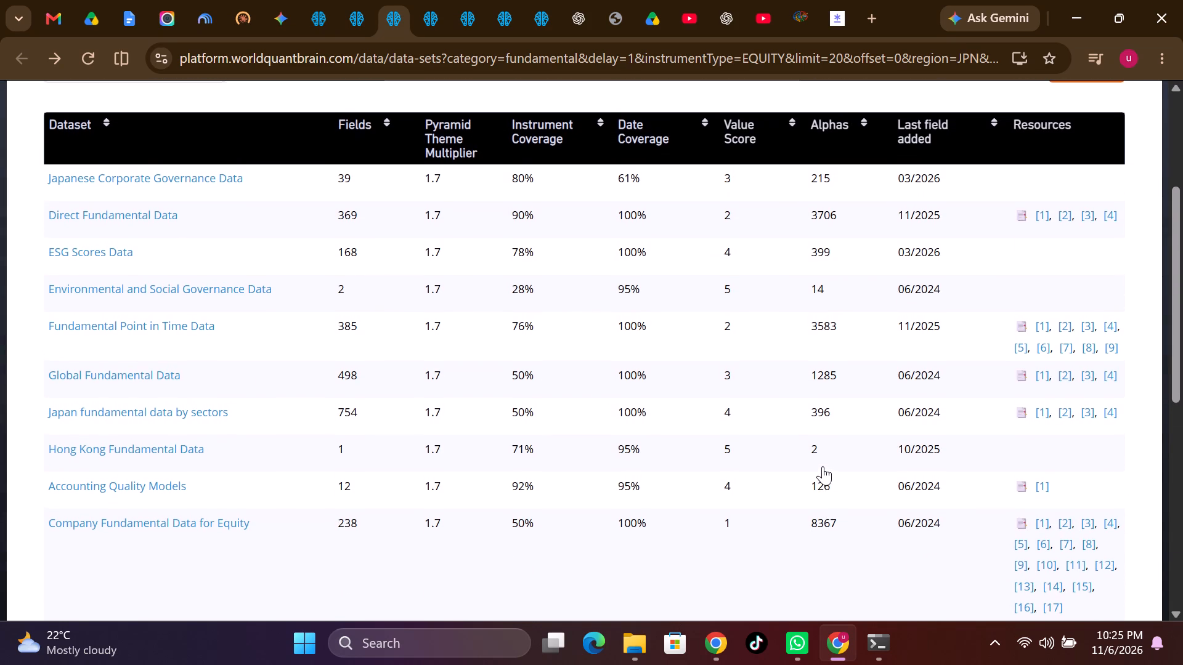
scroll(823, 466, up, 4)
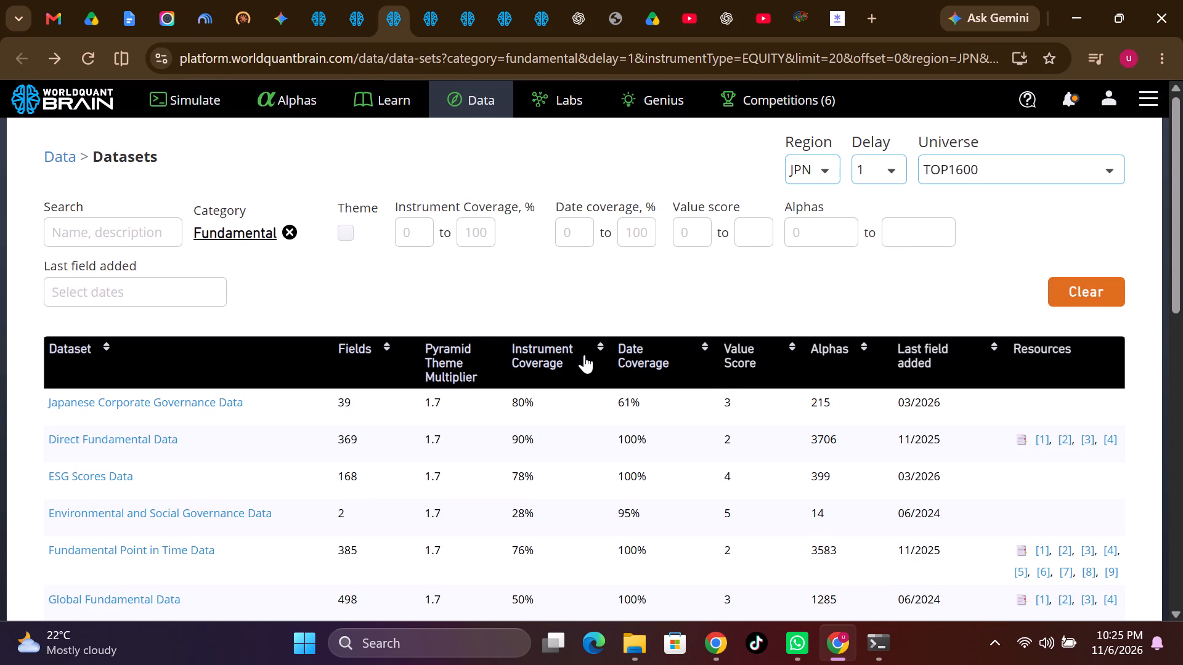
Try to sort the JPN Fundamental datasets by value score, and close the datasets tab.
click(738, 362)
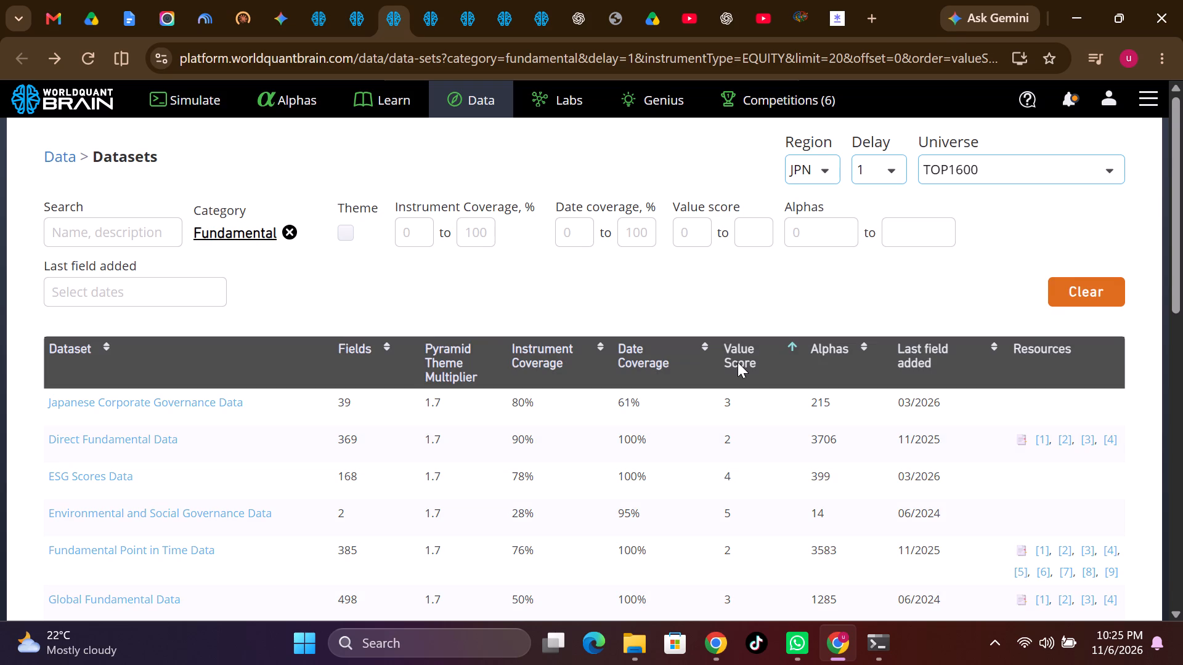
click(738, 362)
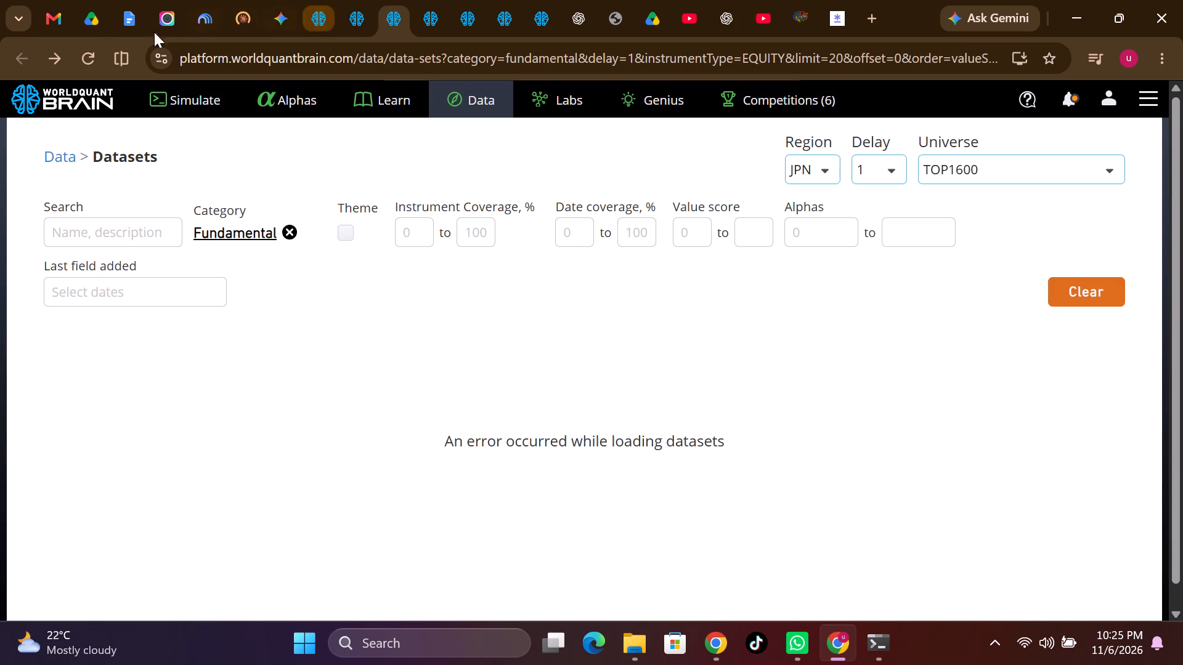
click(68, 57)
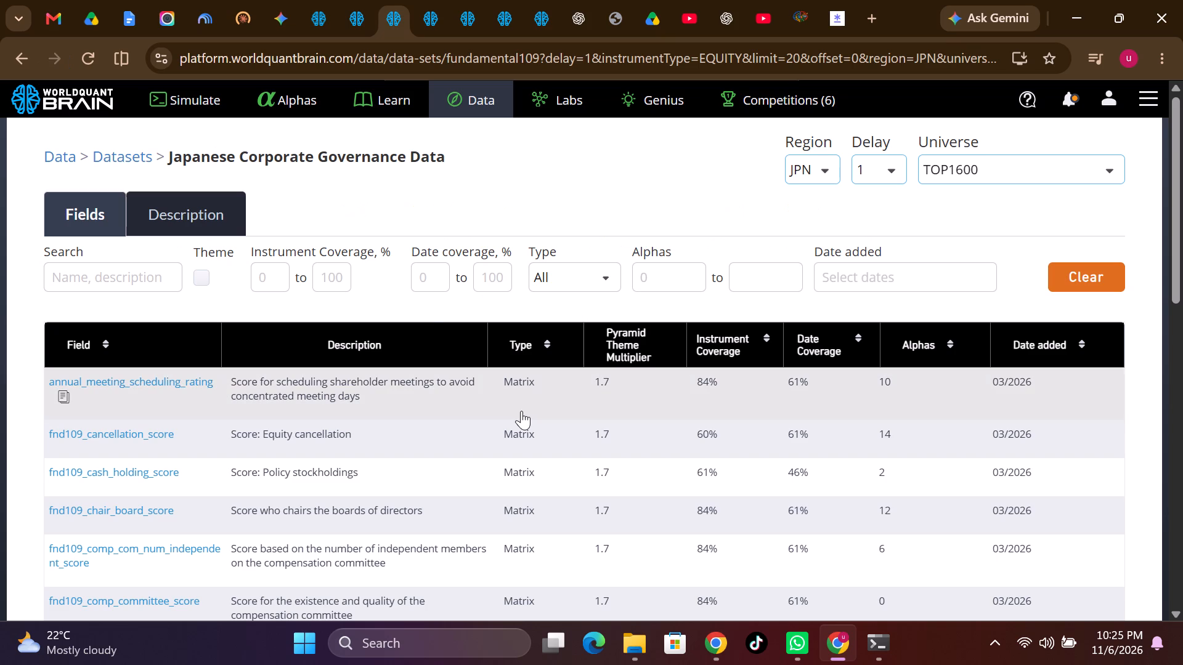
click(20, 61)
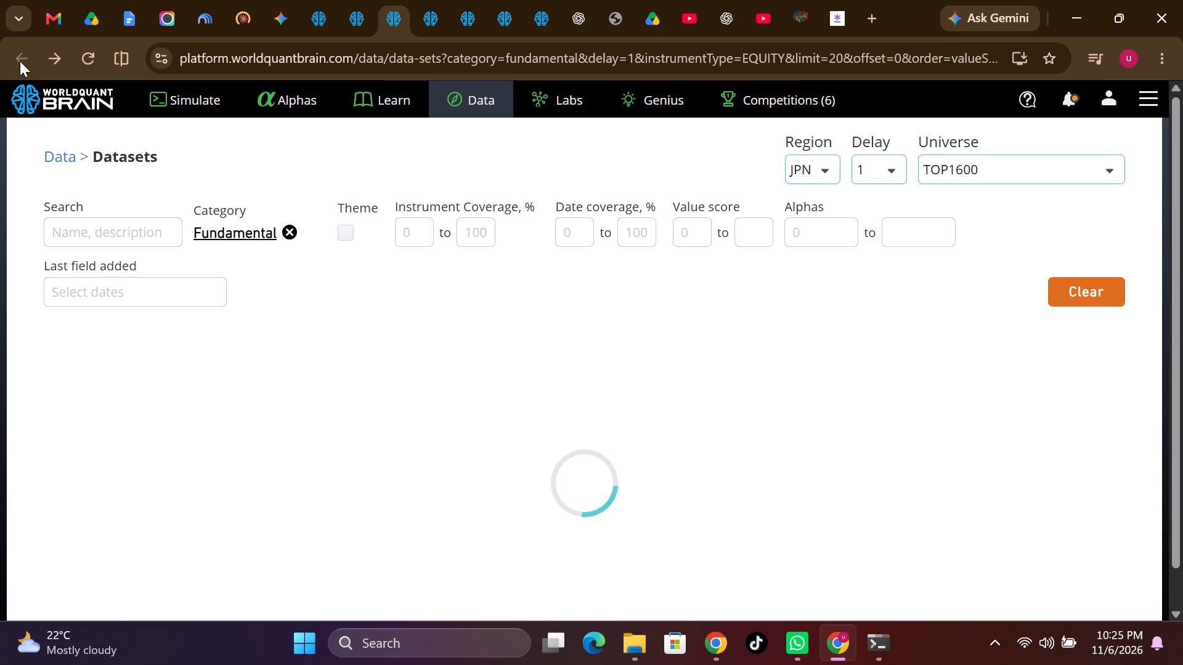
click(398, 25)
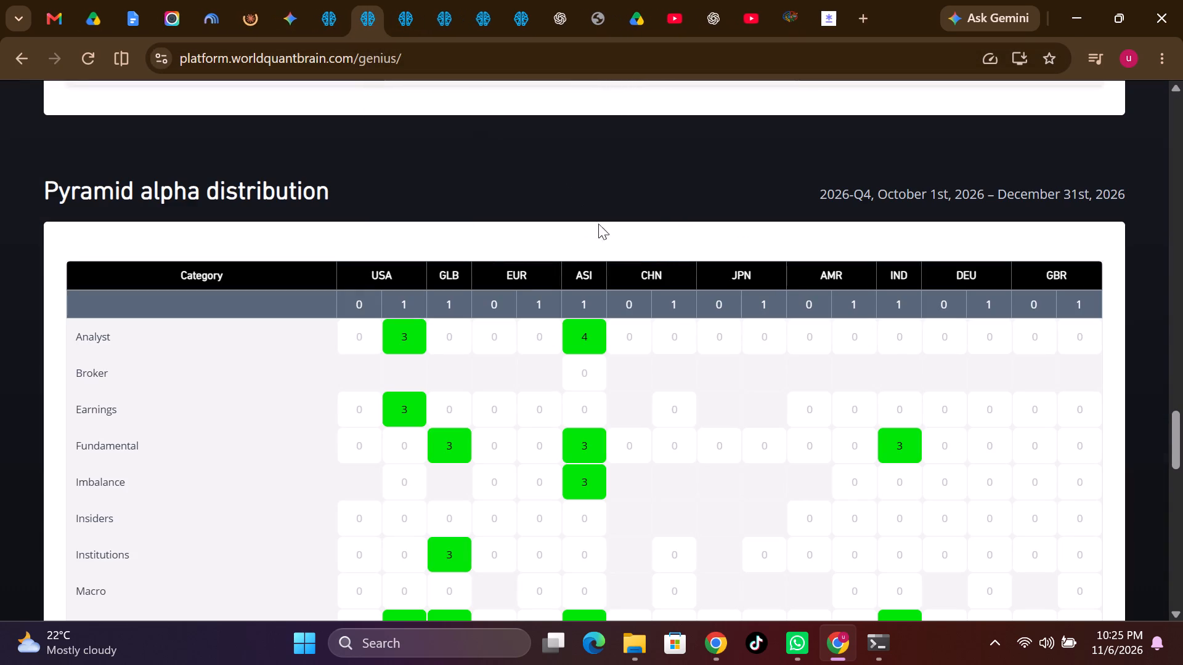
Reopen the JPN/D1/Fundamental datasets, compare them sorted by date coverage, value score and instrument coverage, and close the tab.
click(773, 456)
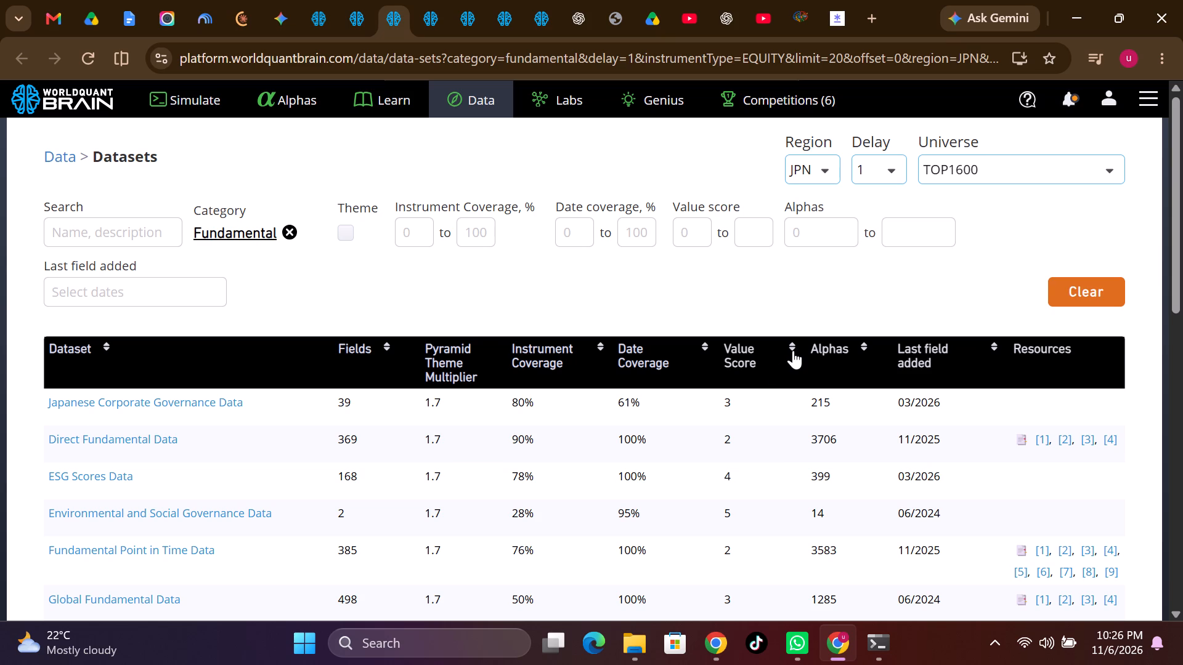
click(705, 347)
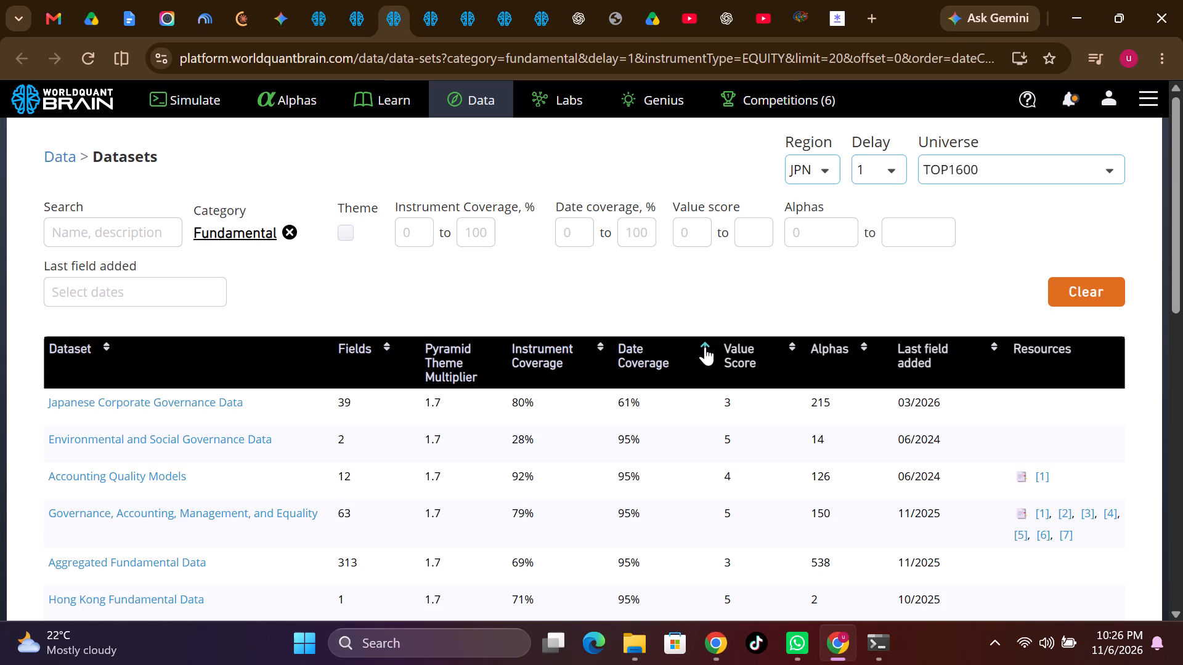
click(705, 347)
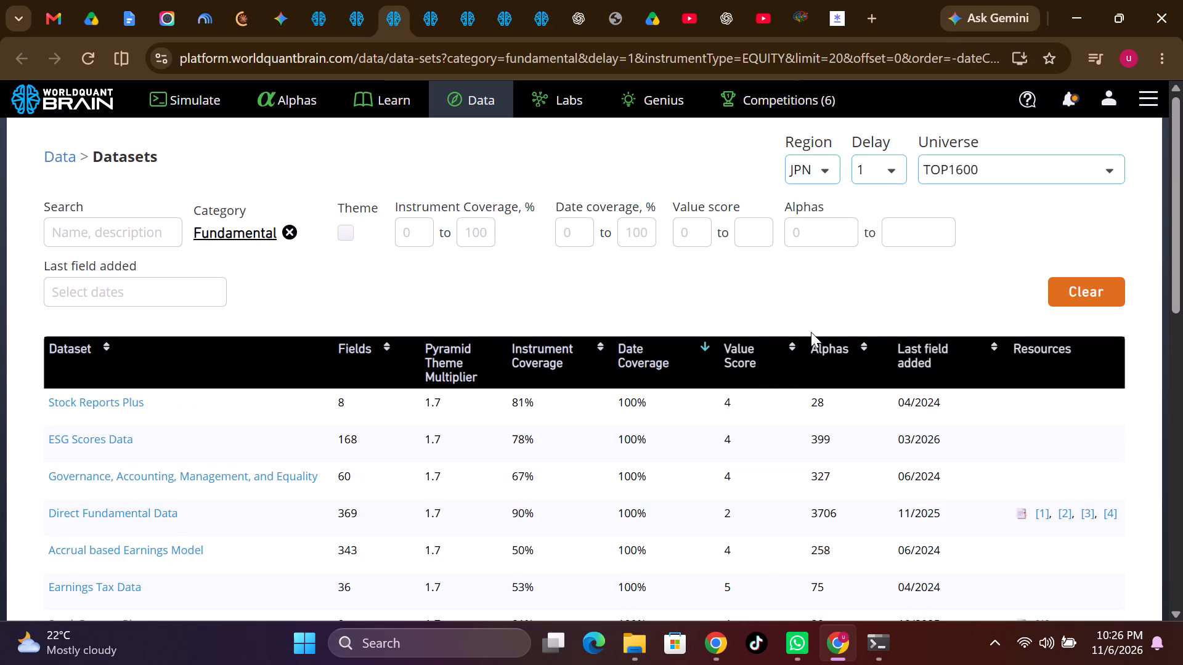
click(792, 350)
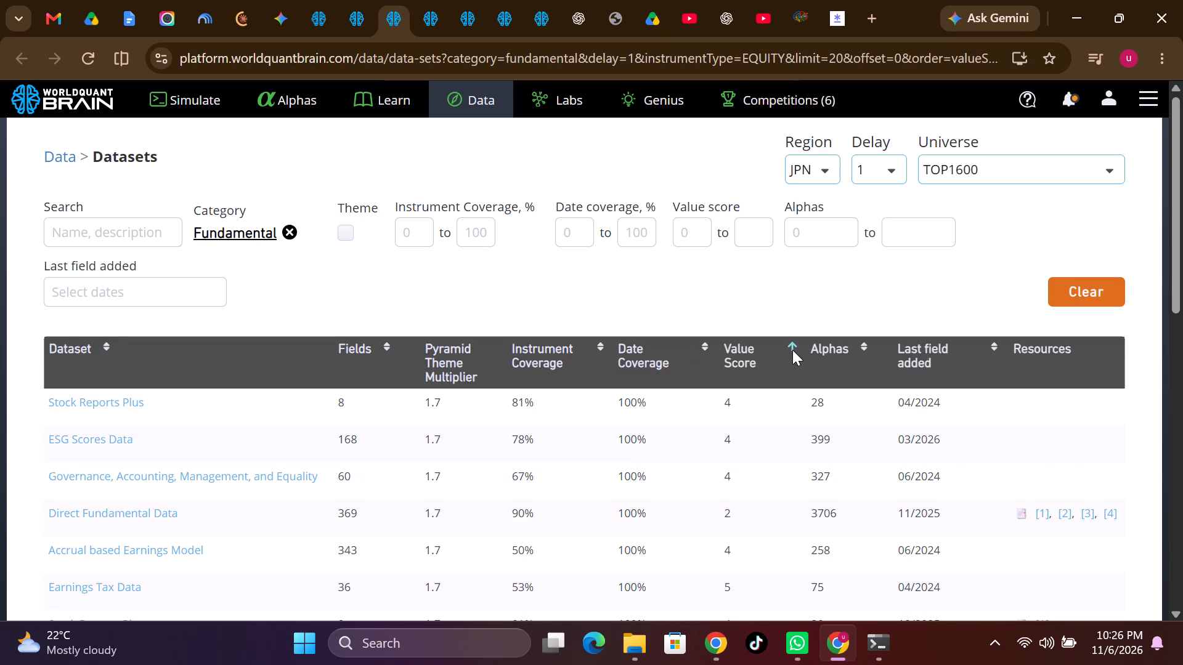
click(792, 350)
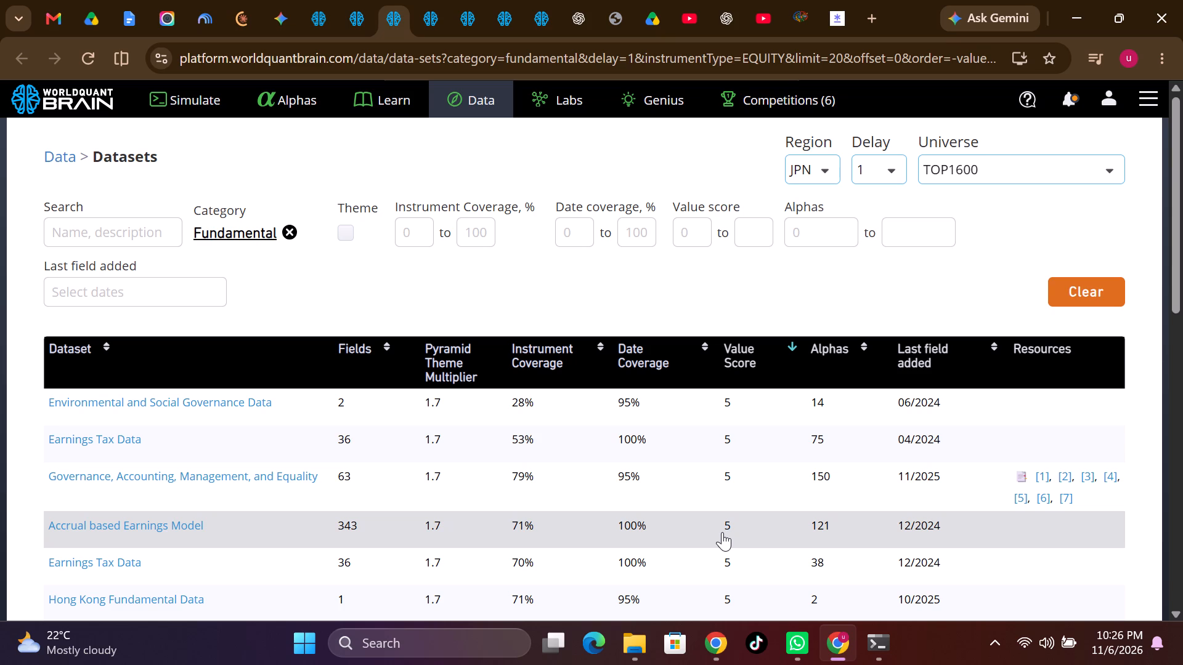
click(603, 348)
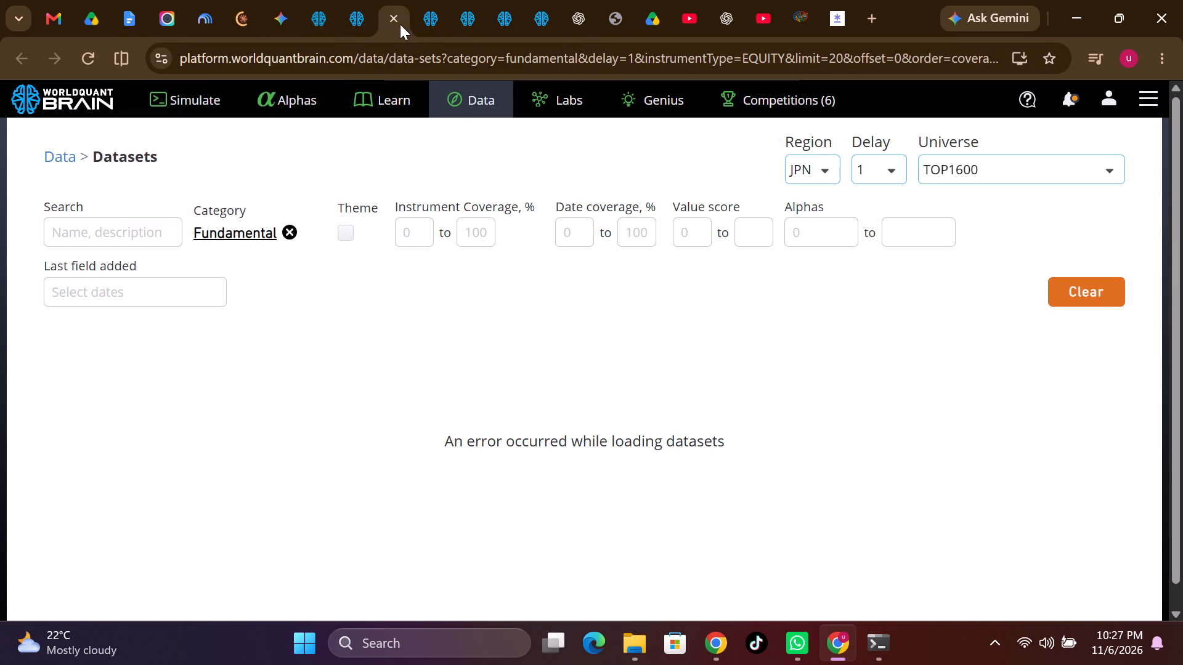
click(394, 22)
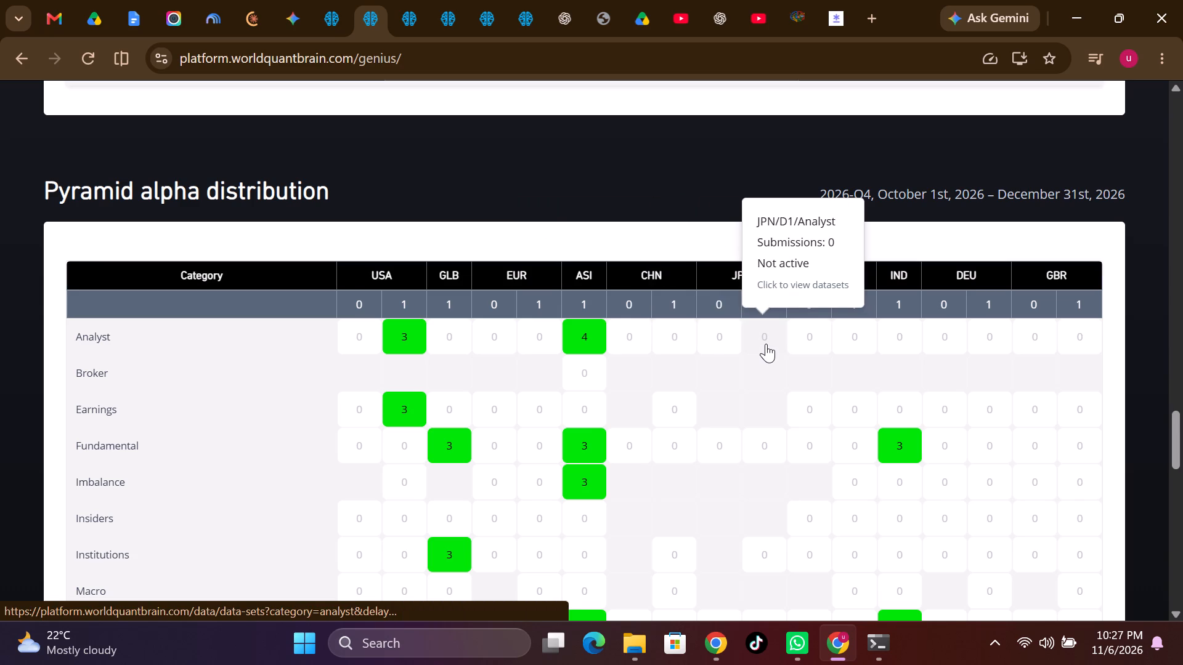
Open the JPN/D1/Fundamental datasets from the pyramid table again and sort them by value score in descending order.
click(763, 443)
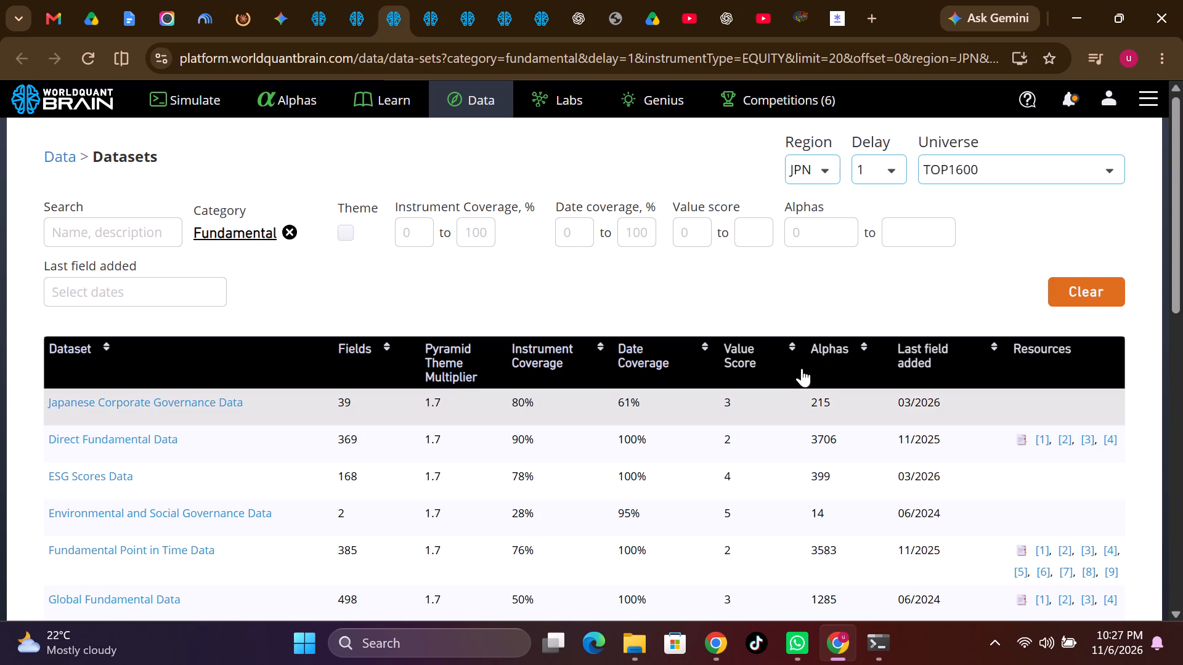
click(793, 348)
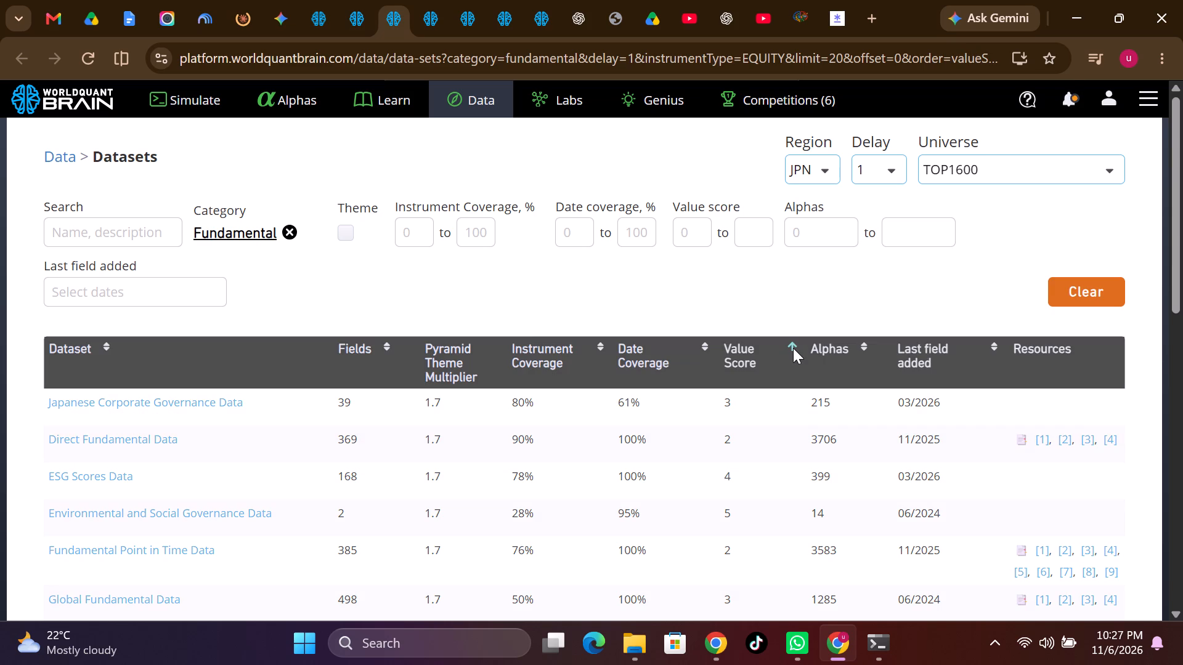
click(793, 348)
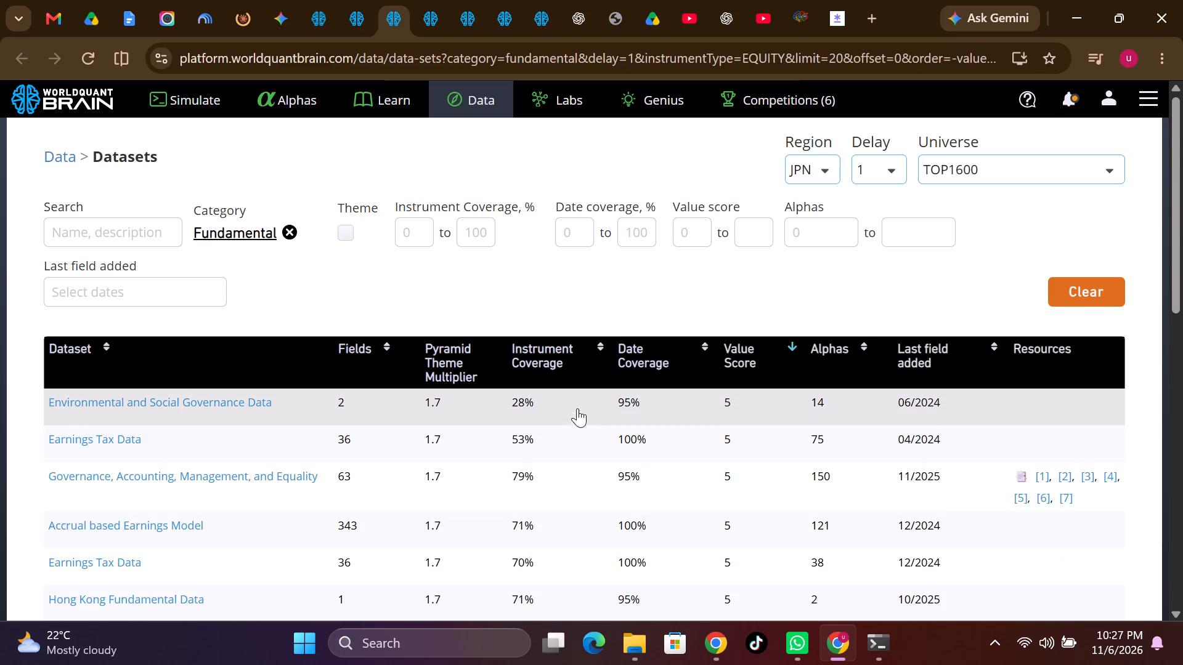
scroll(610, 539, down, 1)
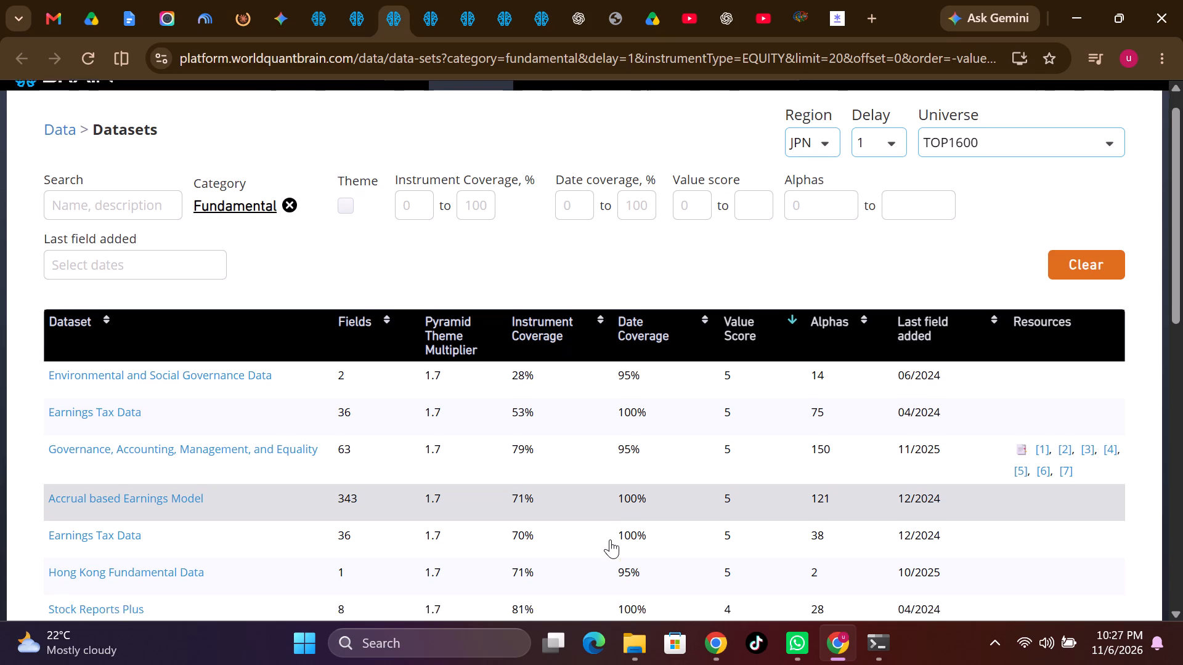
scroll(610, 539, down, 2)
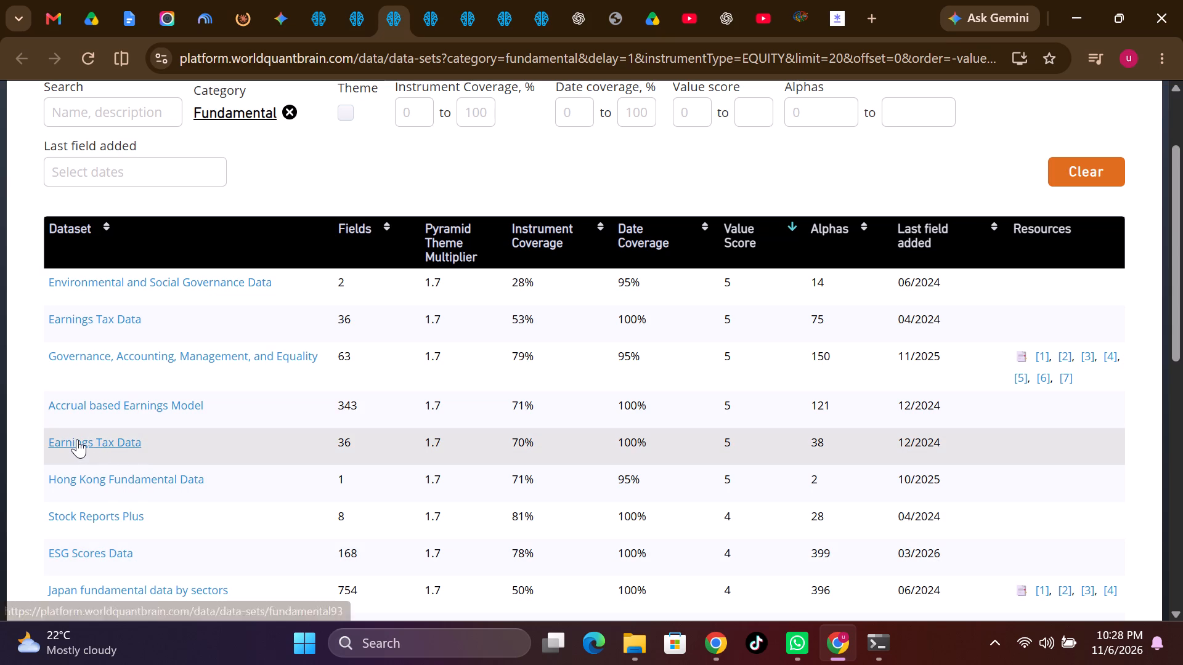
Open the Earnings Tax Data dataset with 70% instrument coverage (fundamental93) and review its fields' descriptions, coverage and alpha counts.
click(77, 439)
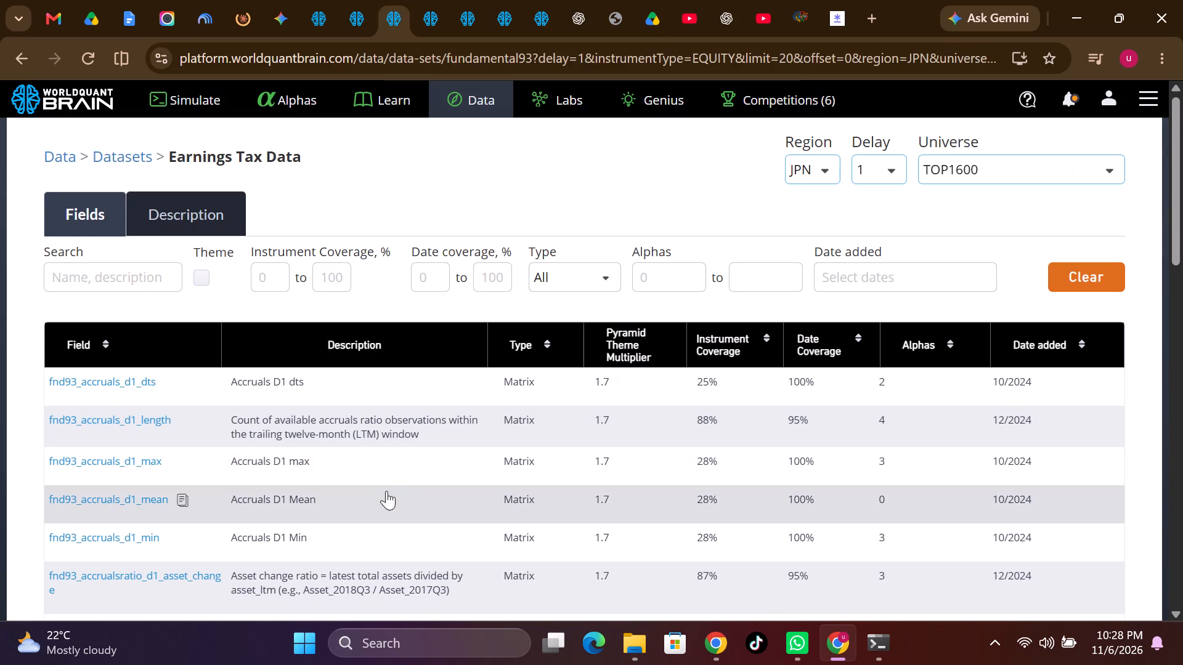
scroll(409, 525, down, 7)
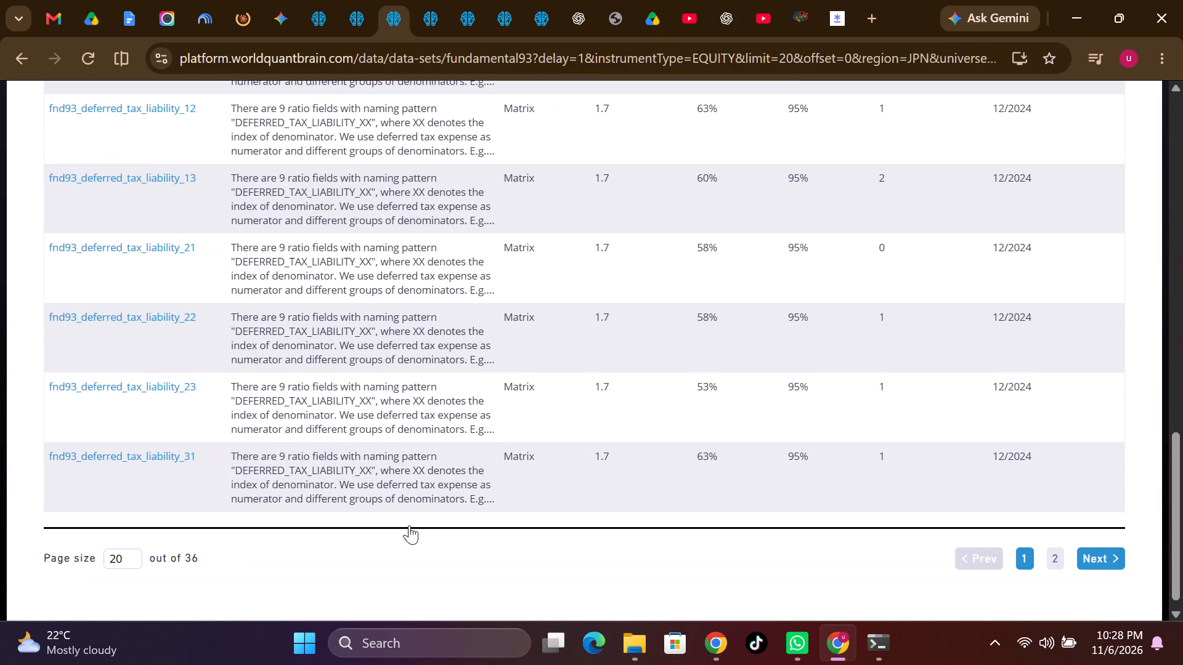
scroll(409, 525, up, 4)
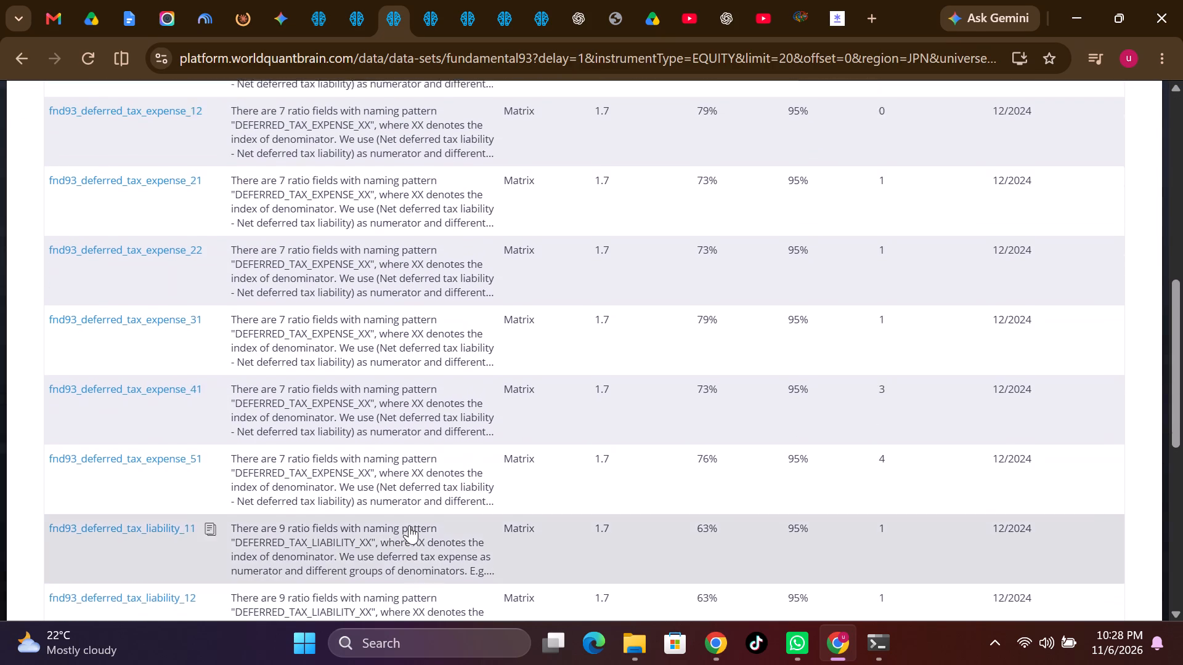
scroll(409, 525, up, 5)
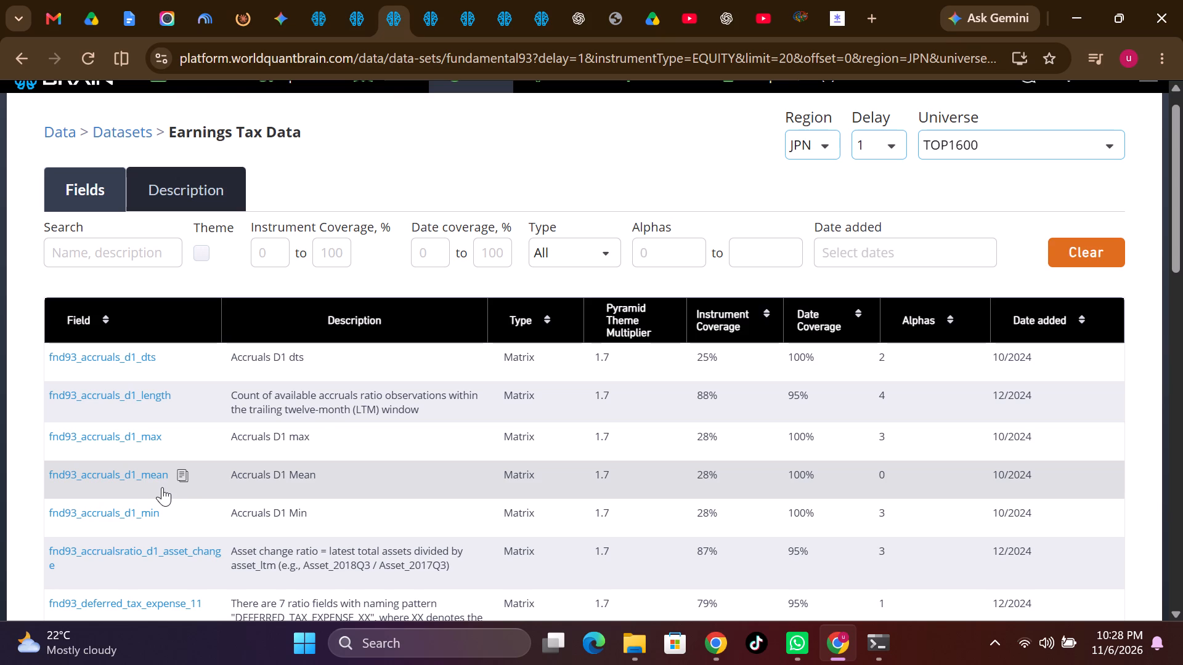
scroll(162, 487, down, 3)
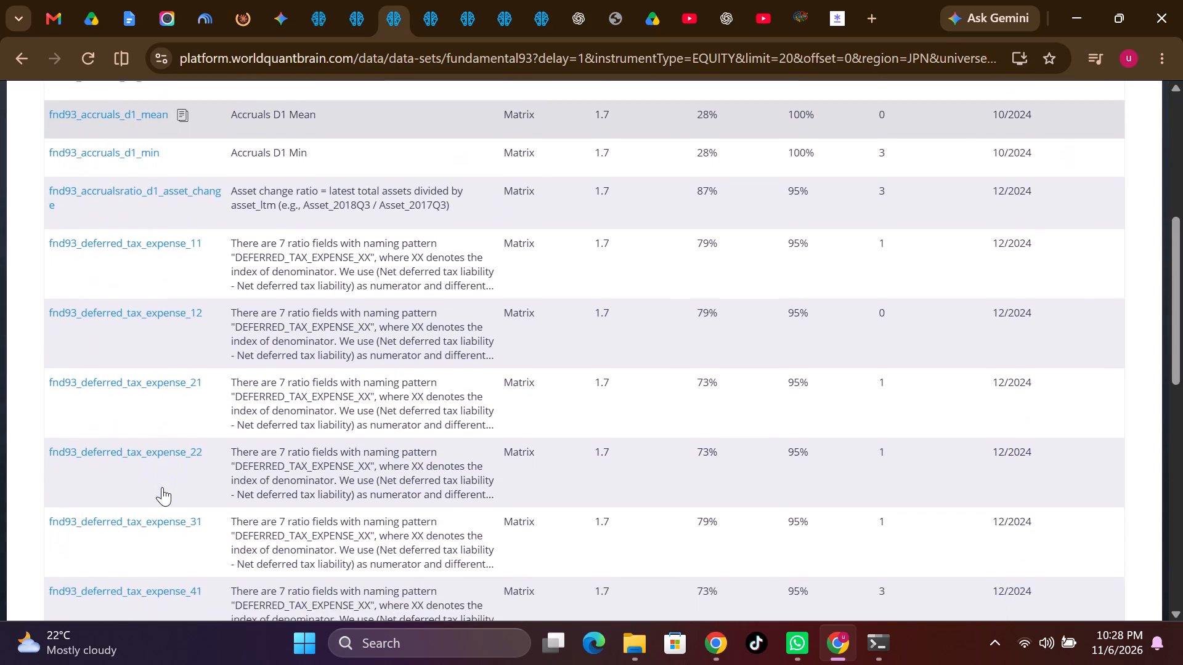
scroll(162, 487, down, 4)
scroll(166, 512, up, 2)
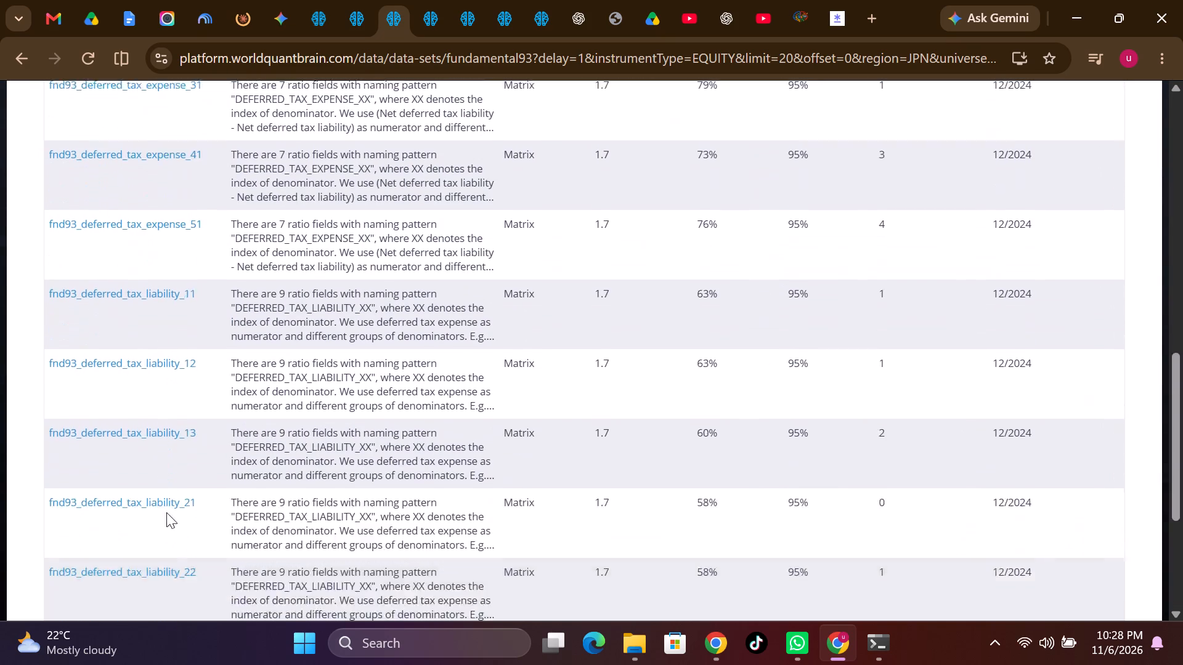
scroll(166, 512, up, 4)
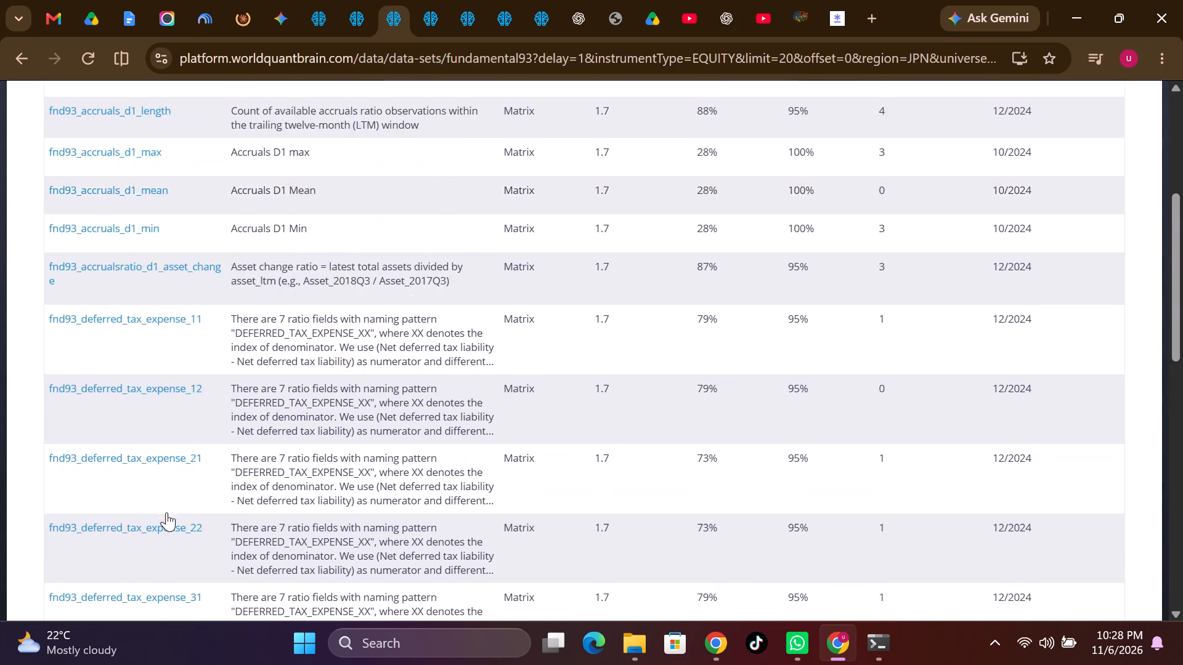
scroll(166, 512, up, 1)
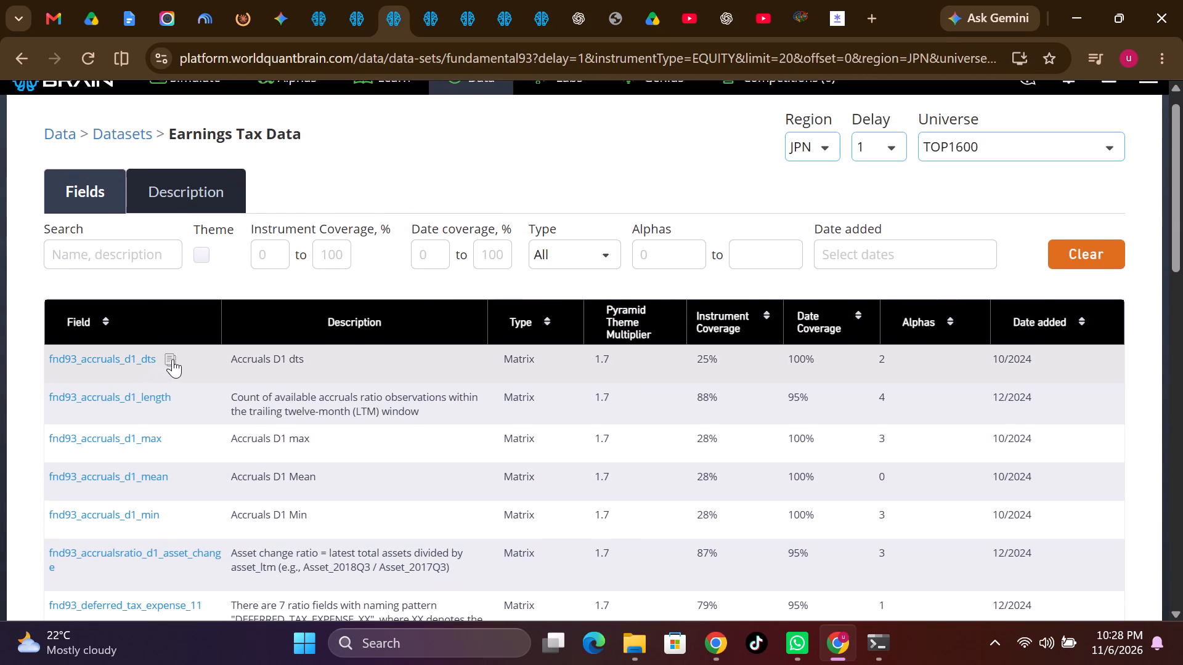
Copy the name of the fnd93_accruals_d1_dts field from the dataset's field list.
click(176, 359)
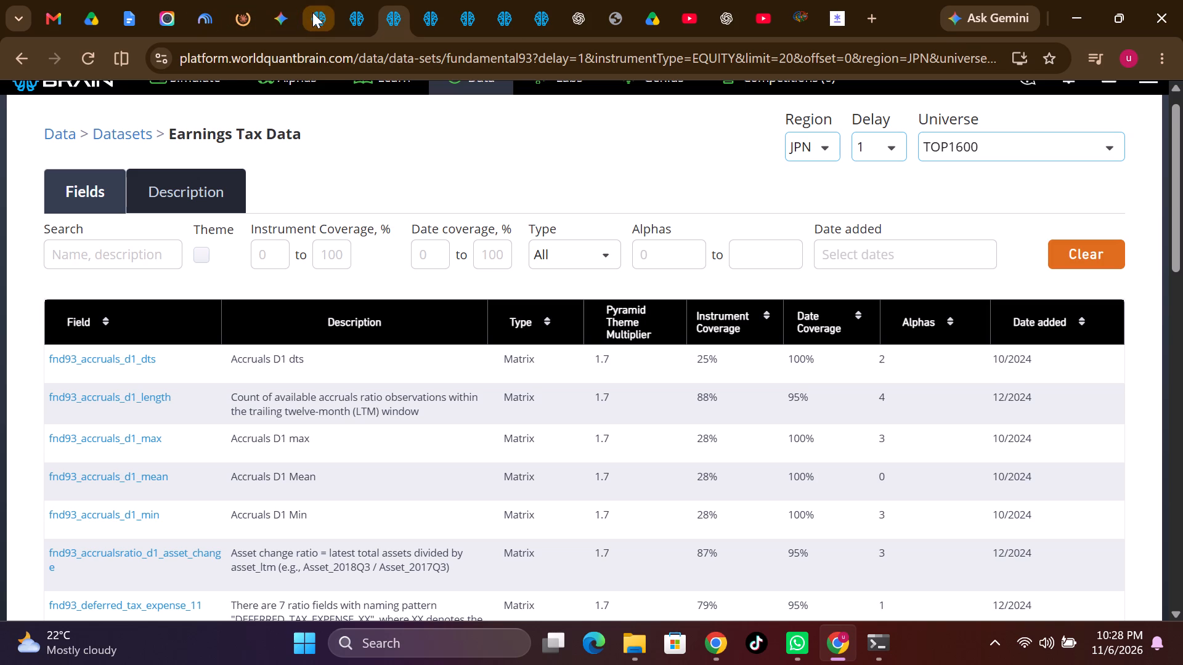
Create a new single simulation on the Simulate page and apply JPN as its region, keeping Statistical neutralization.
click(312, 12)
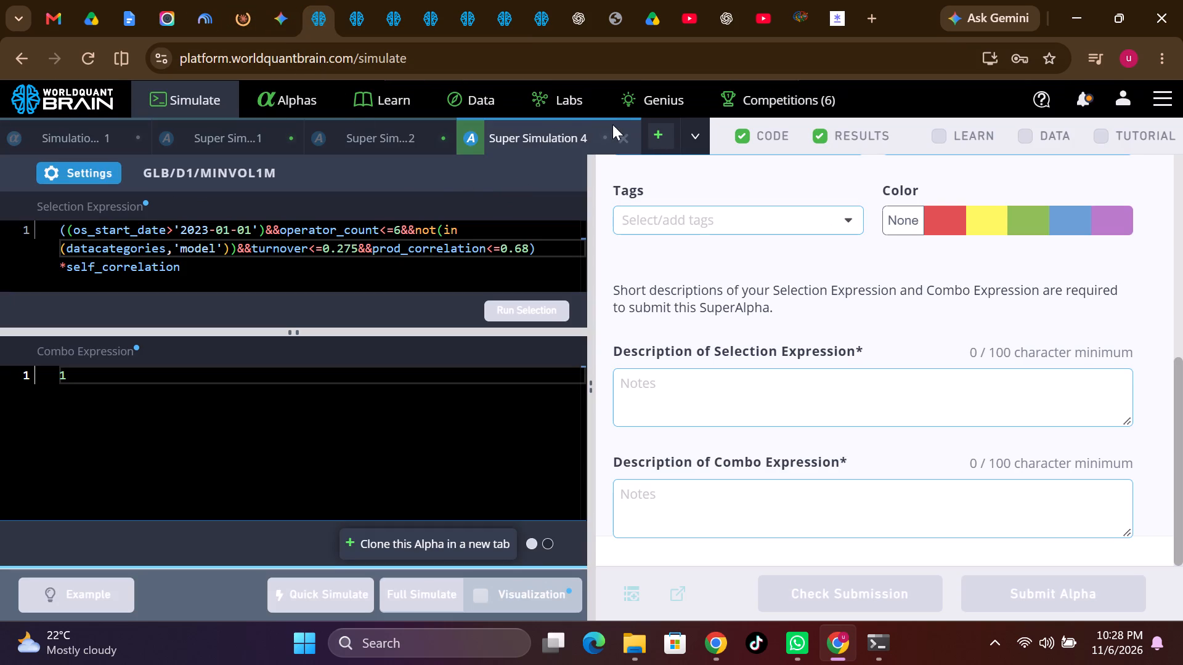
click(662, 133)
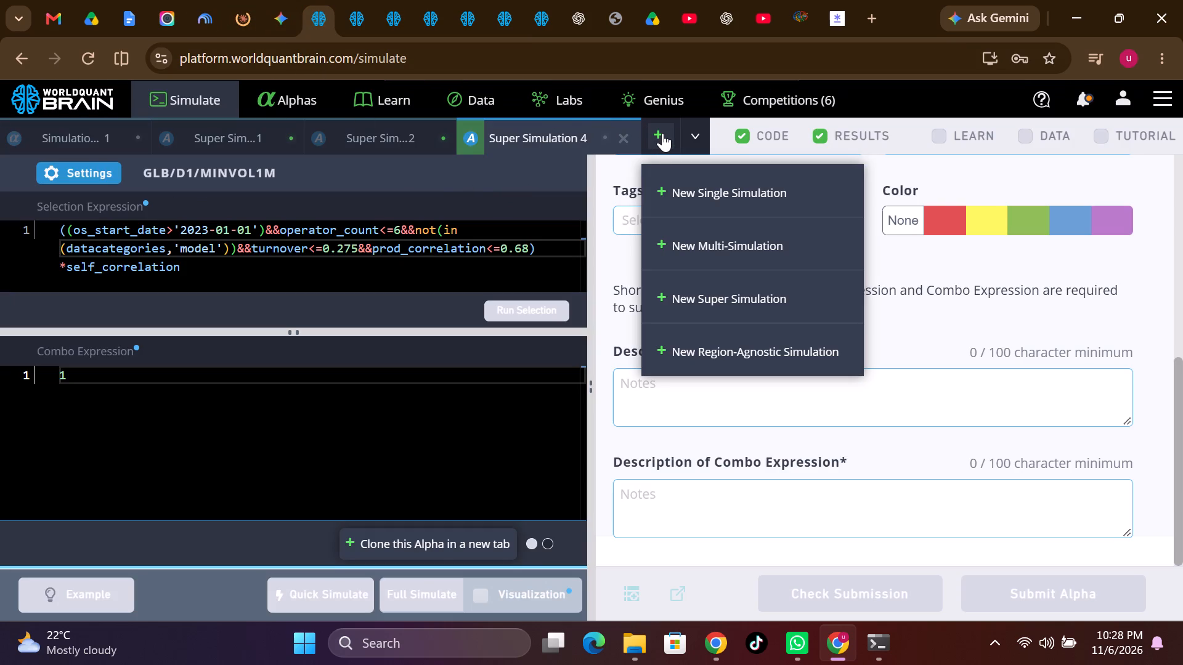
click(689, 195)
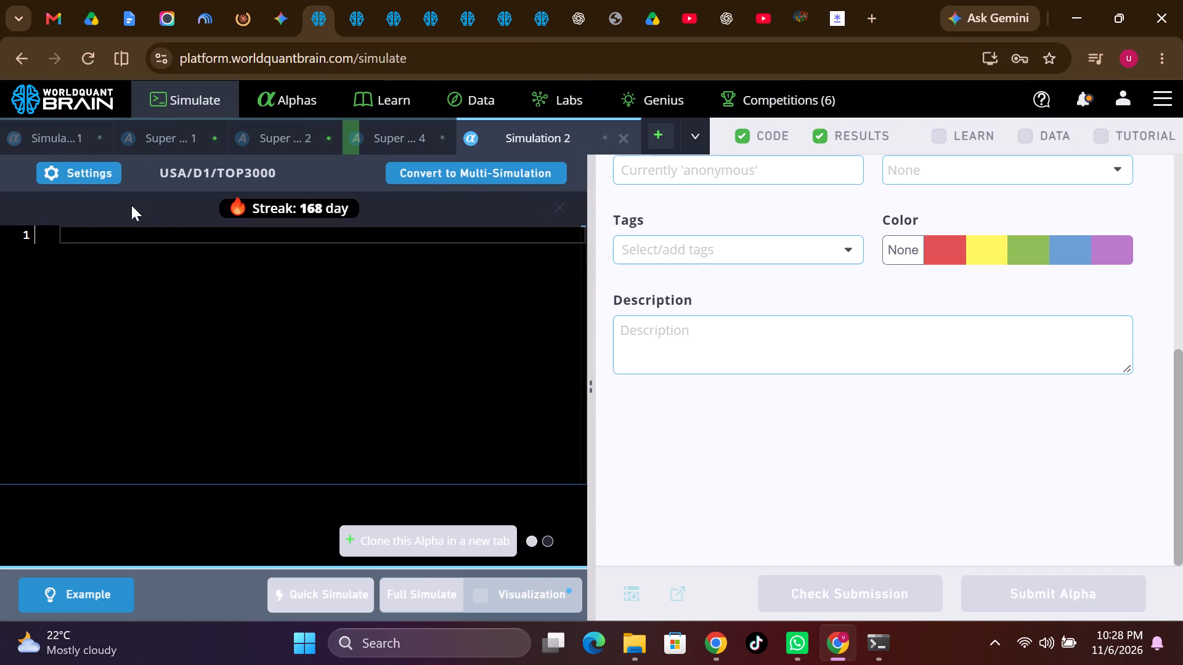
click(78, 180)
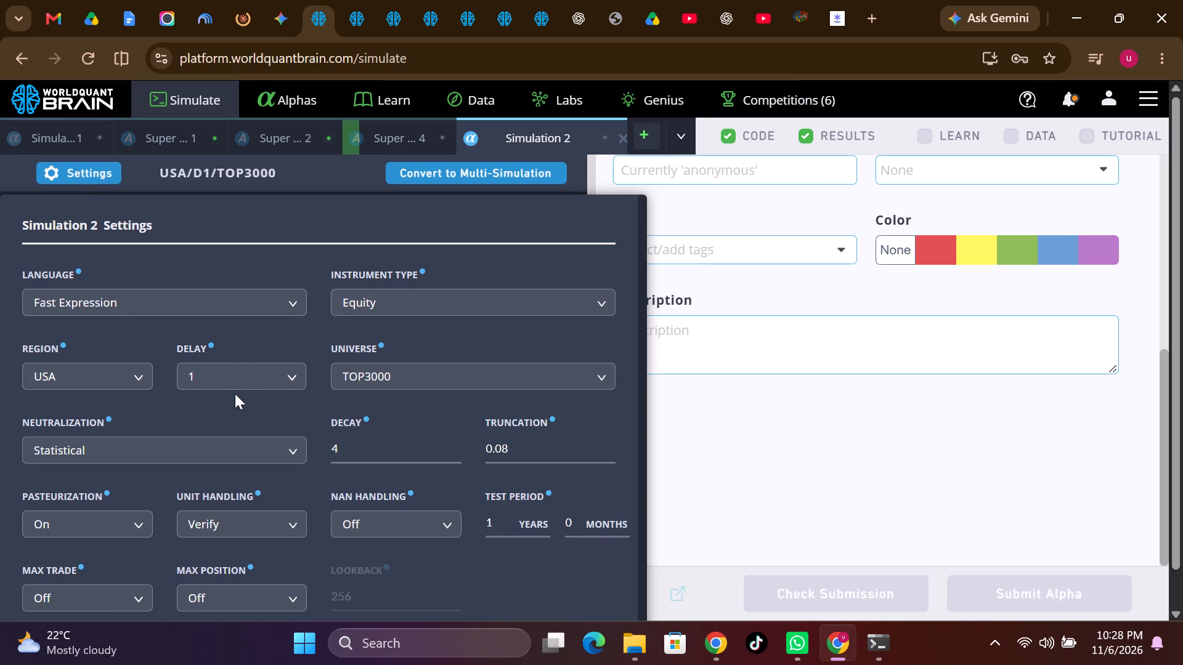
click(120, 385)
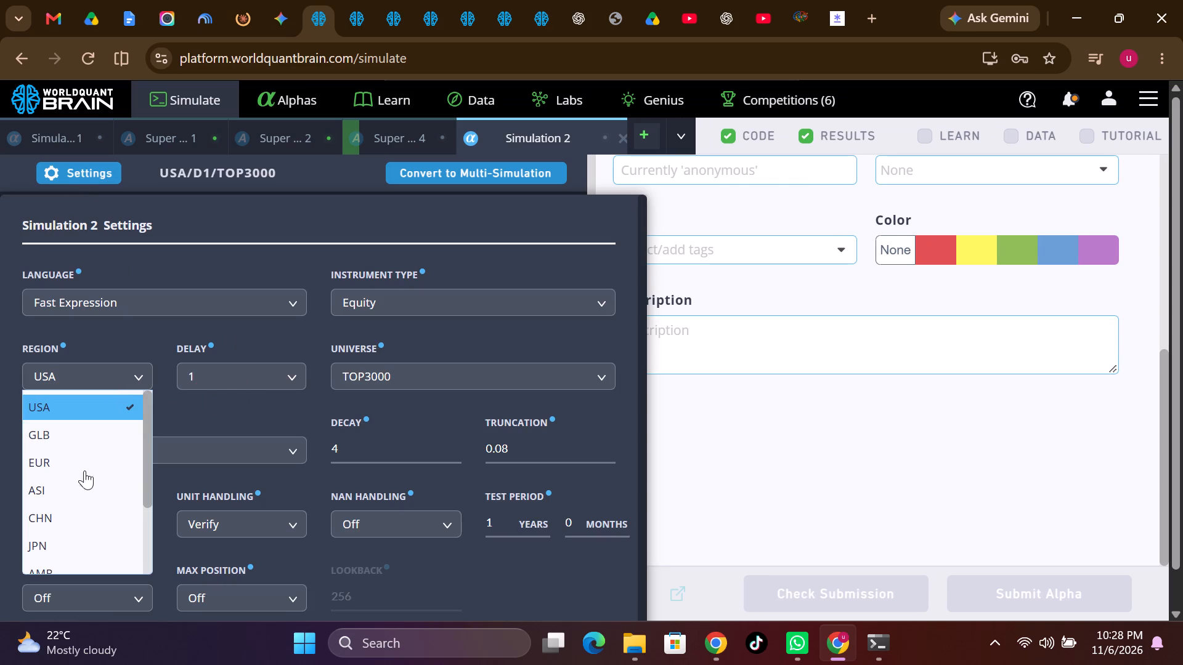
click(71, 546)
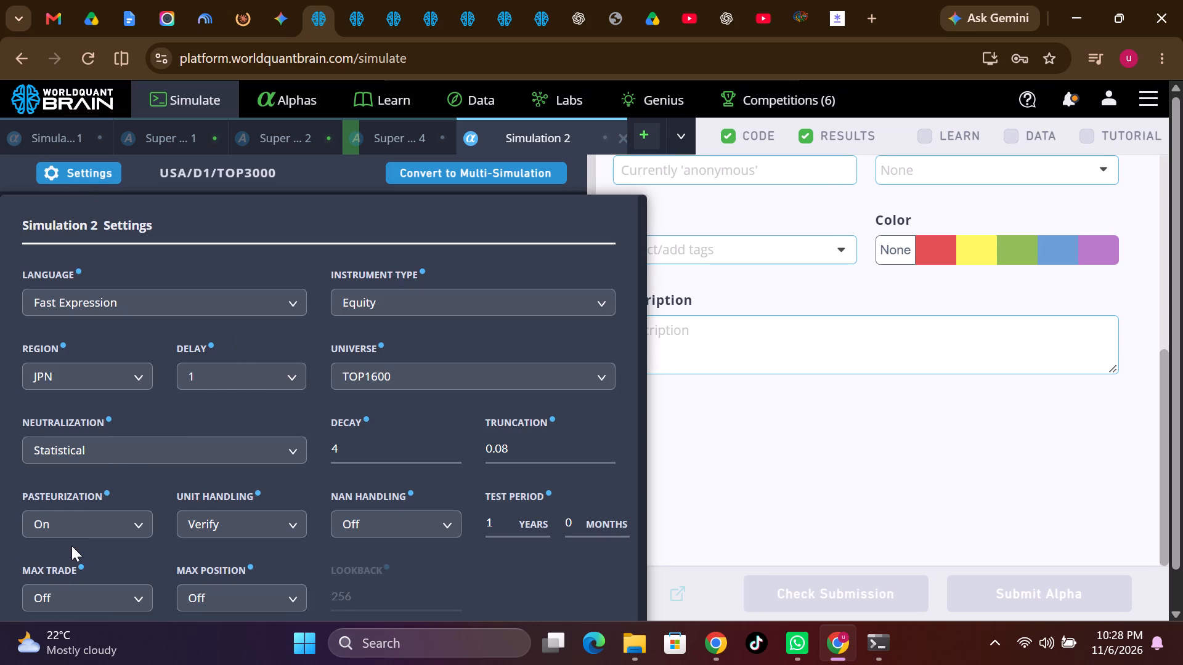
click(128, 449)
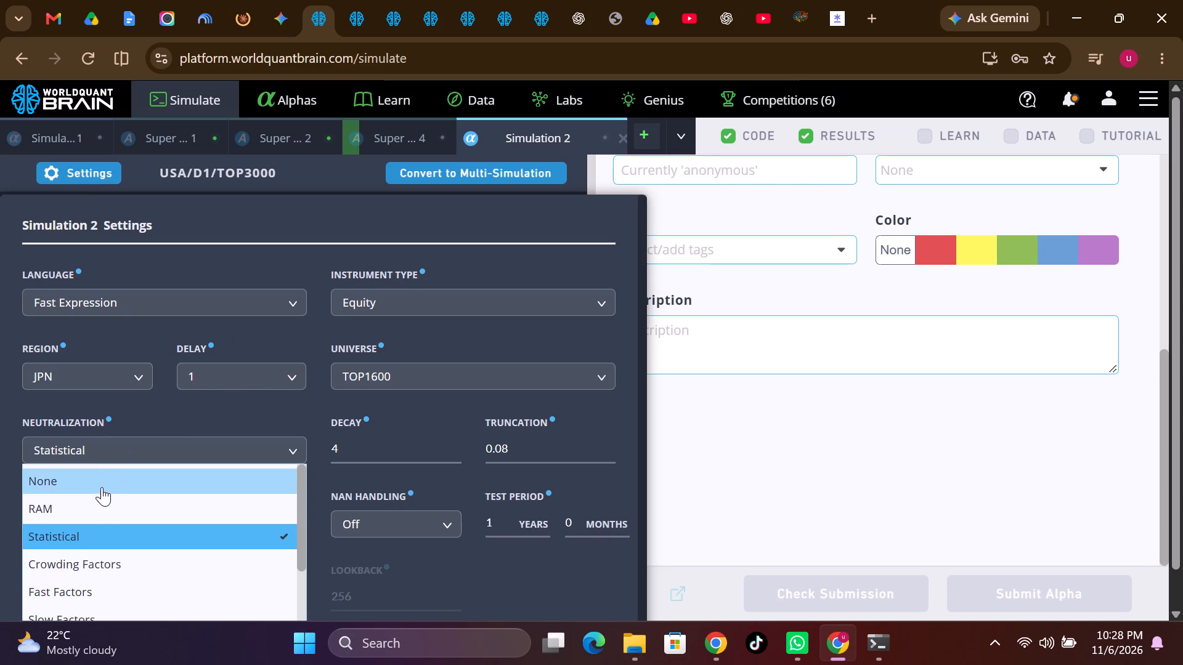
click(457, 595)
scroll(409, 554, down, 7)
click(498, 591)
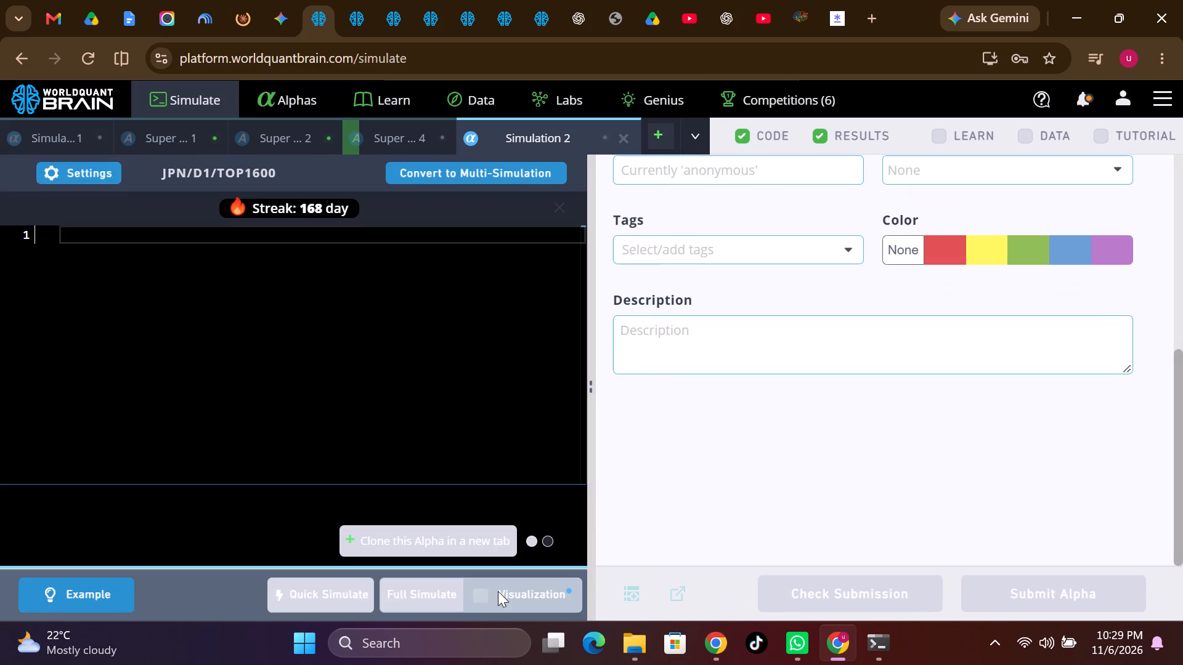
Paste fnd93_accruals_d1_dts as the new simulation's expression and run a full simulation.
click(103, 241)
key(ctrl+v)
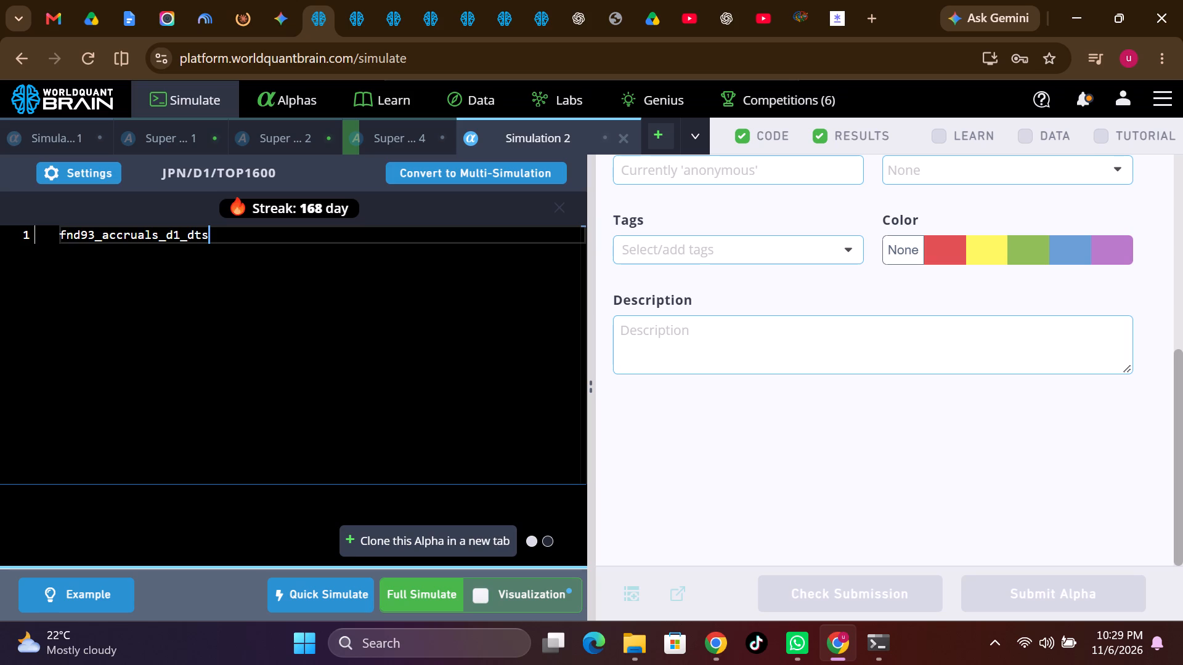
click(433, 603)
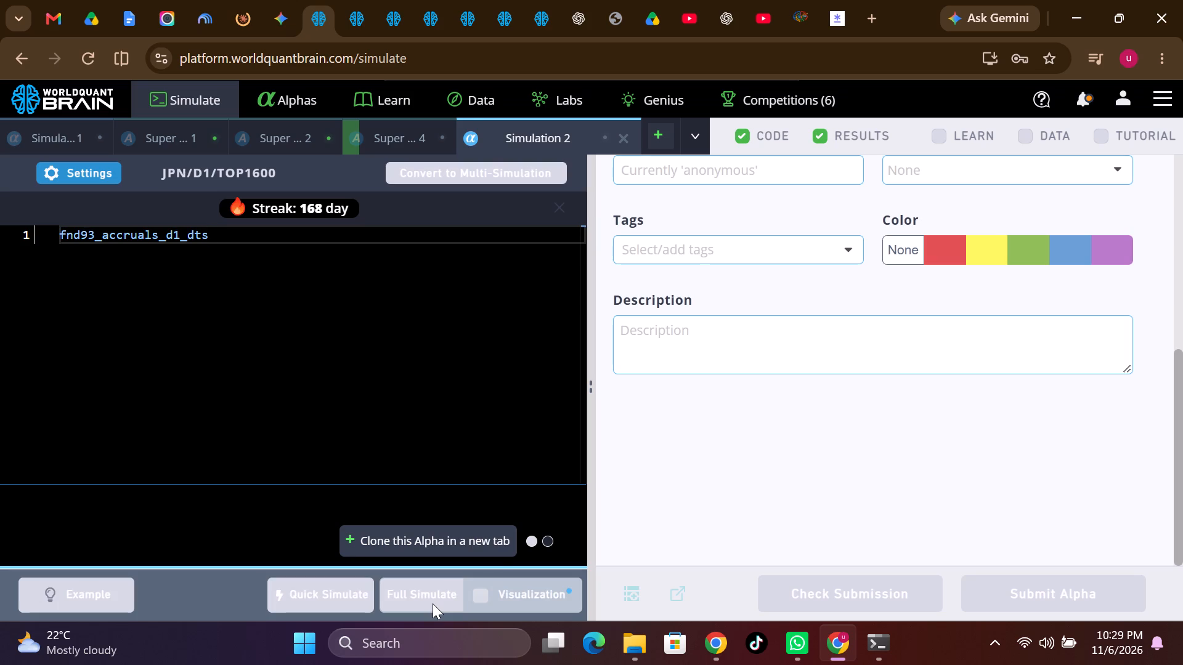
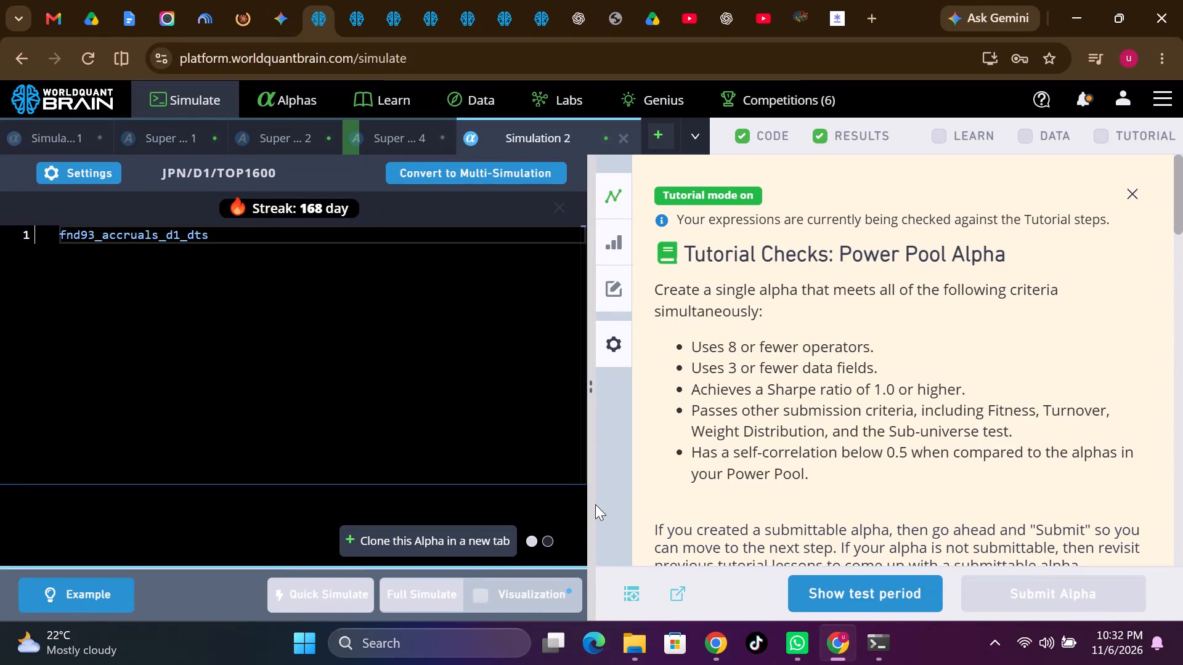
Reveal the test period for the fnd93_accruals_d1_dts simulation and review its IS Summary for the TEST and IS periods.
scroll(864, 400, down, 6)
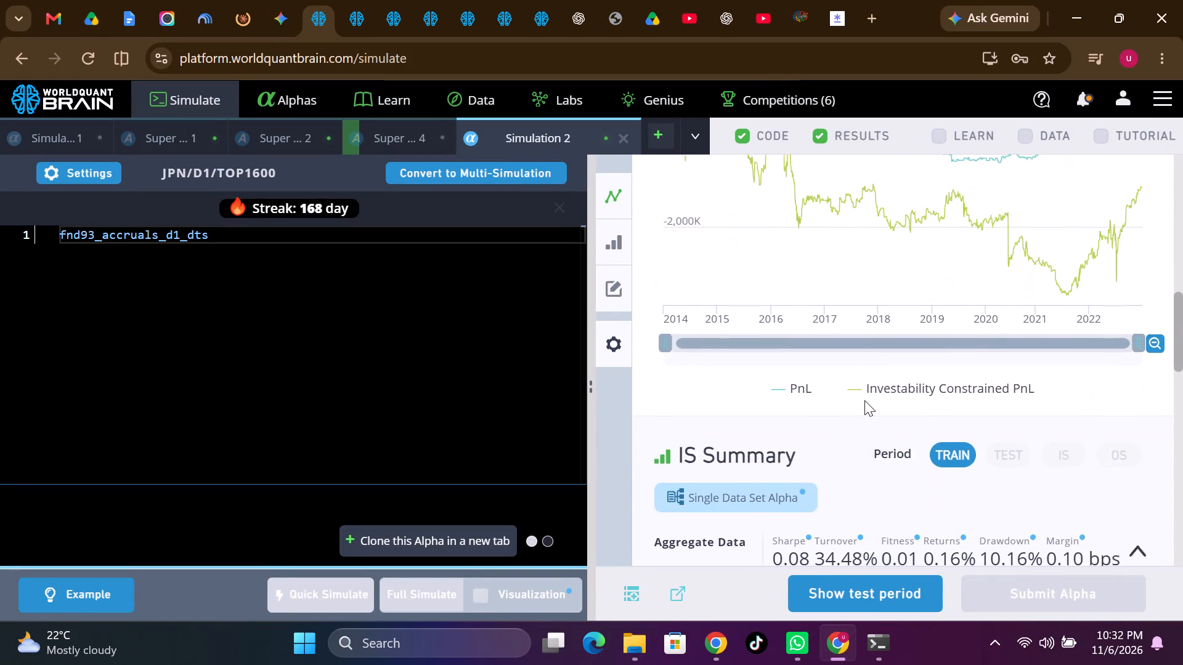
click(884, 602)
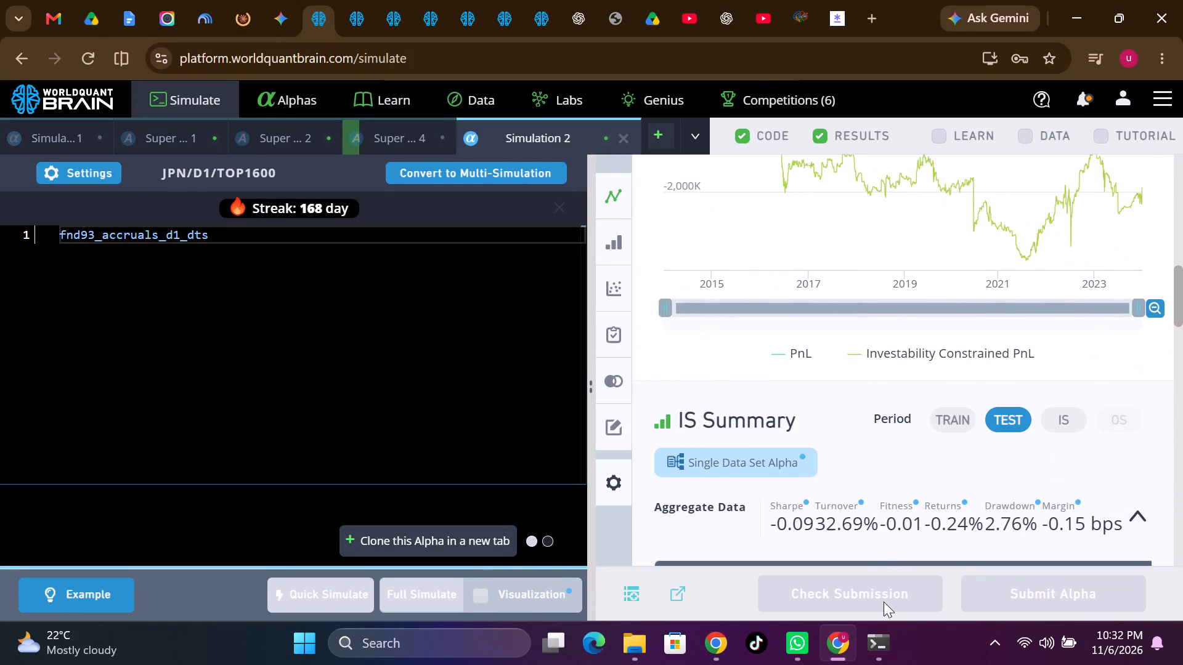
click(1061, 422)
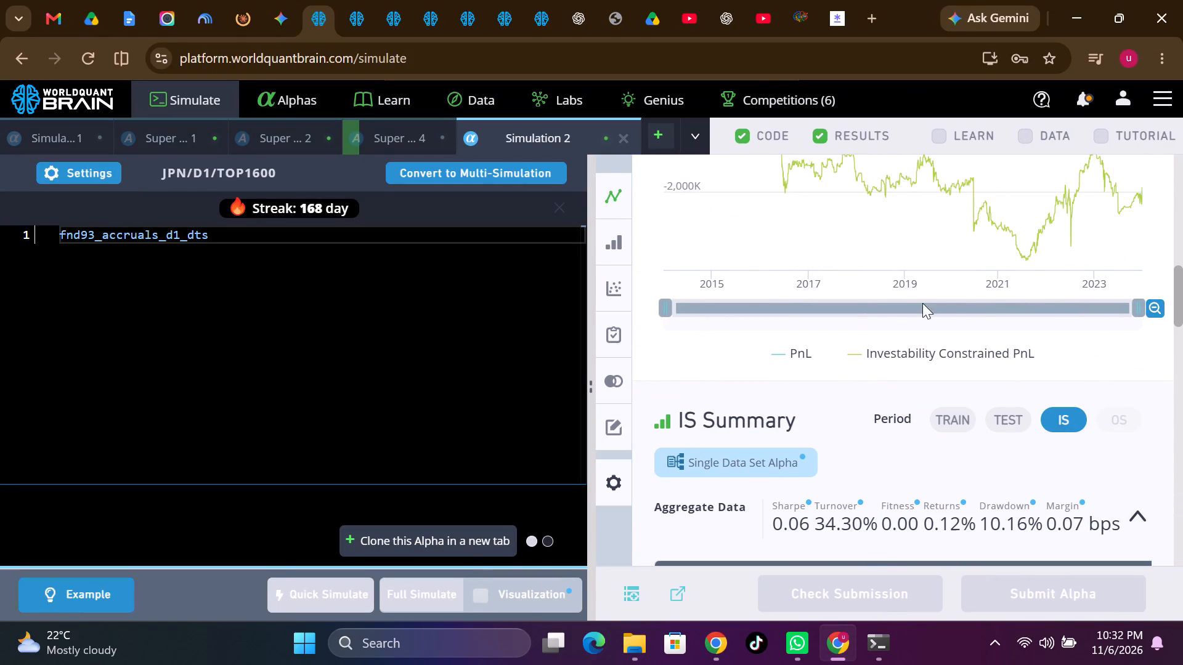
Wrap the expression as rank(fnd93_accruals_d1_dts) and run a full simulation.
click(217, 232)
key(shift+parenright)
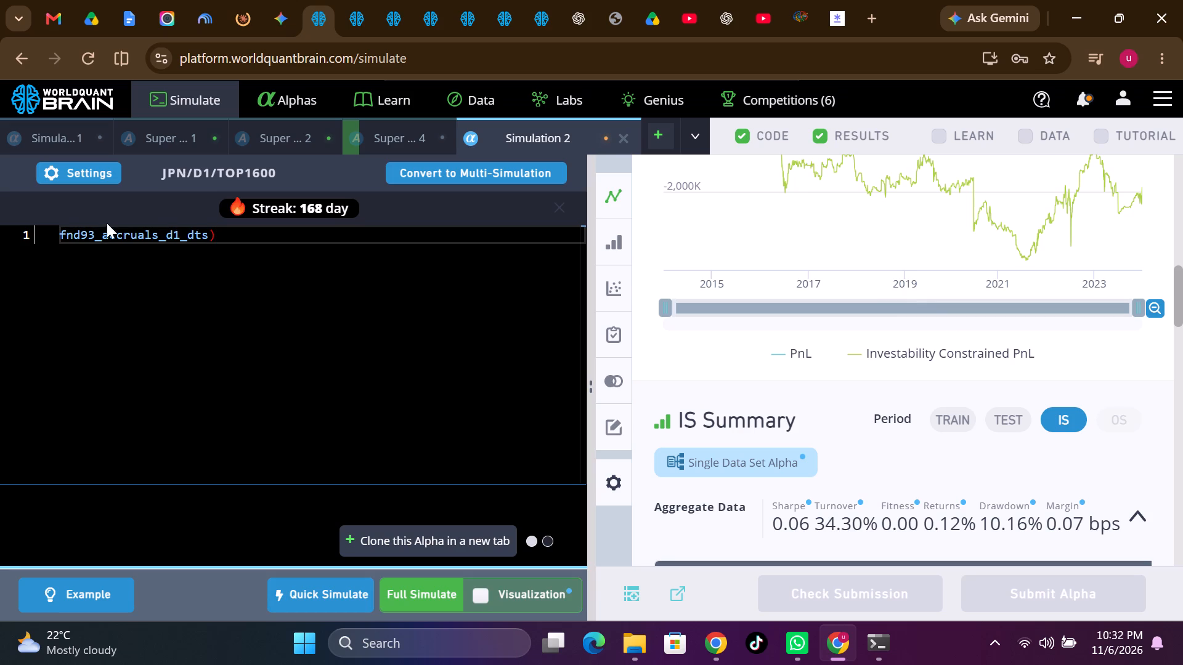
click(62, 238)
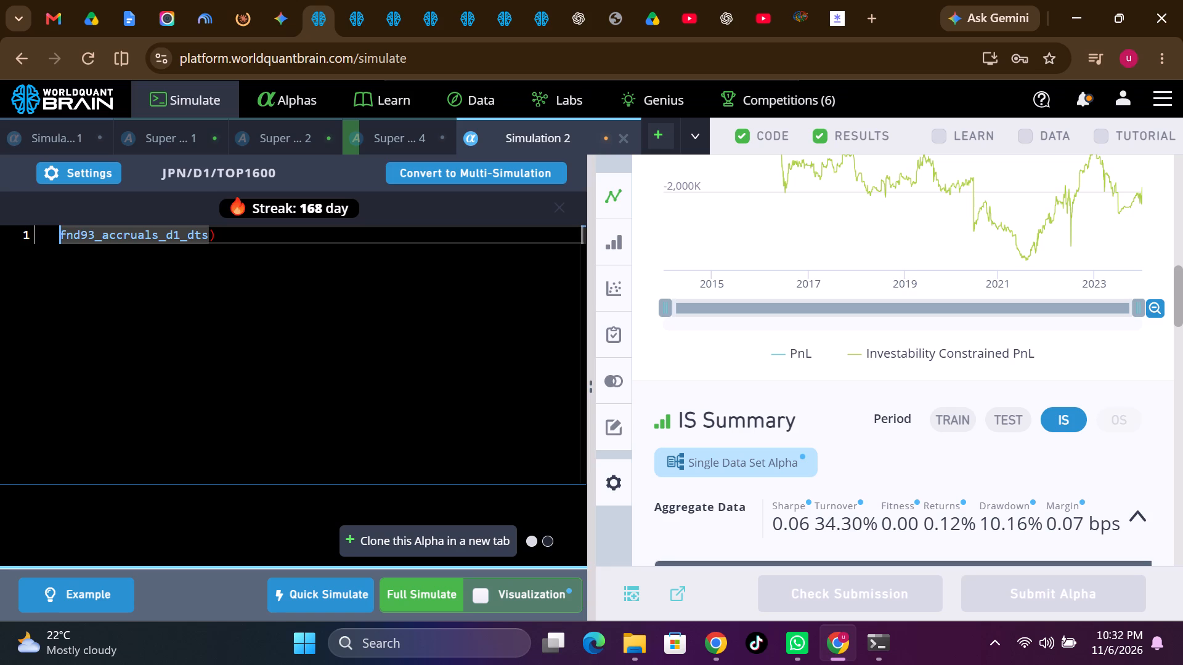
key(shift+parenleft)
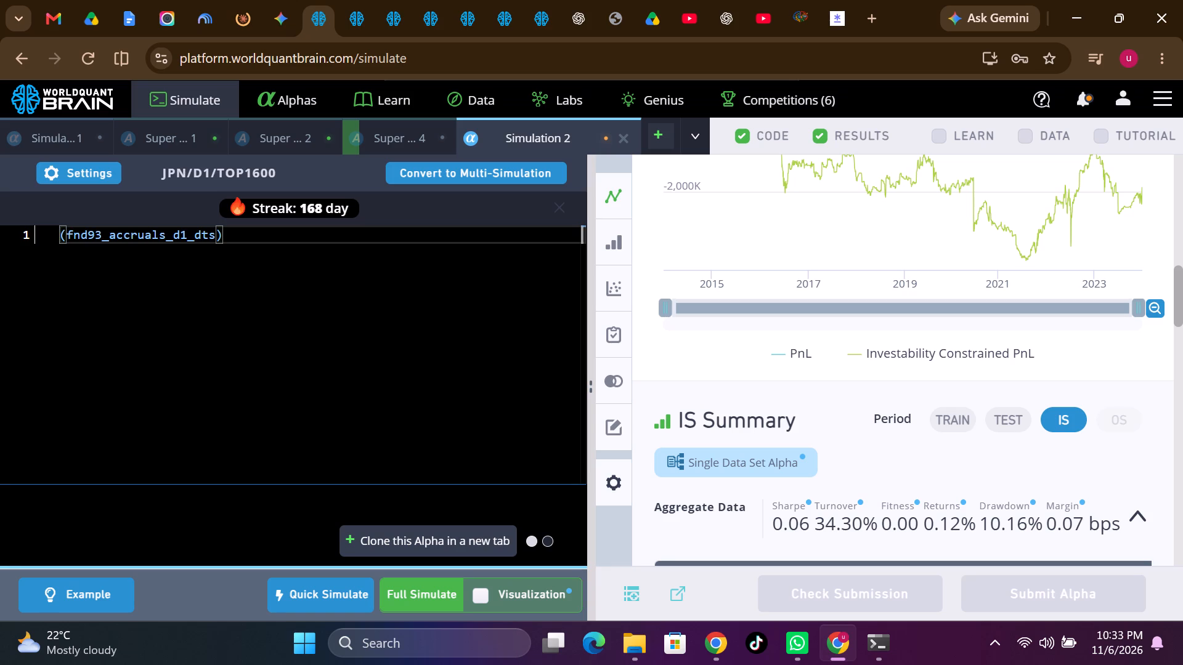
key(Left)
text(rank)
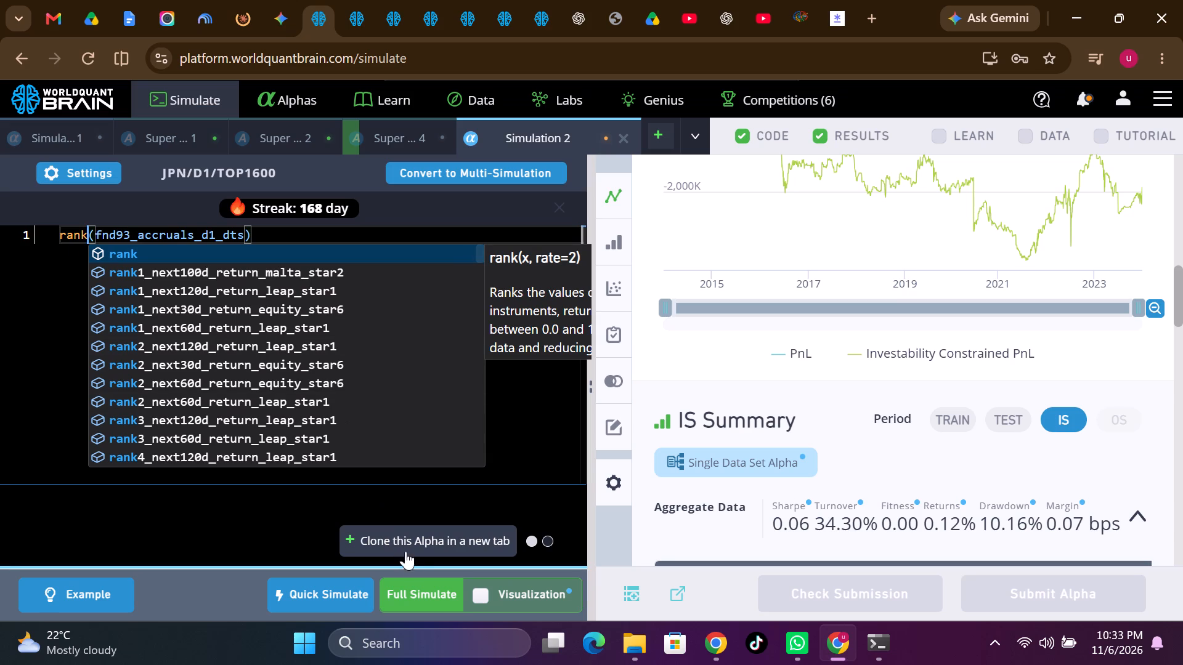
click(428, 600)
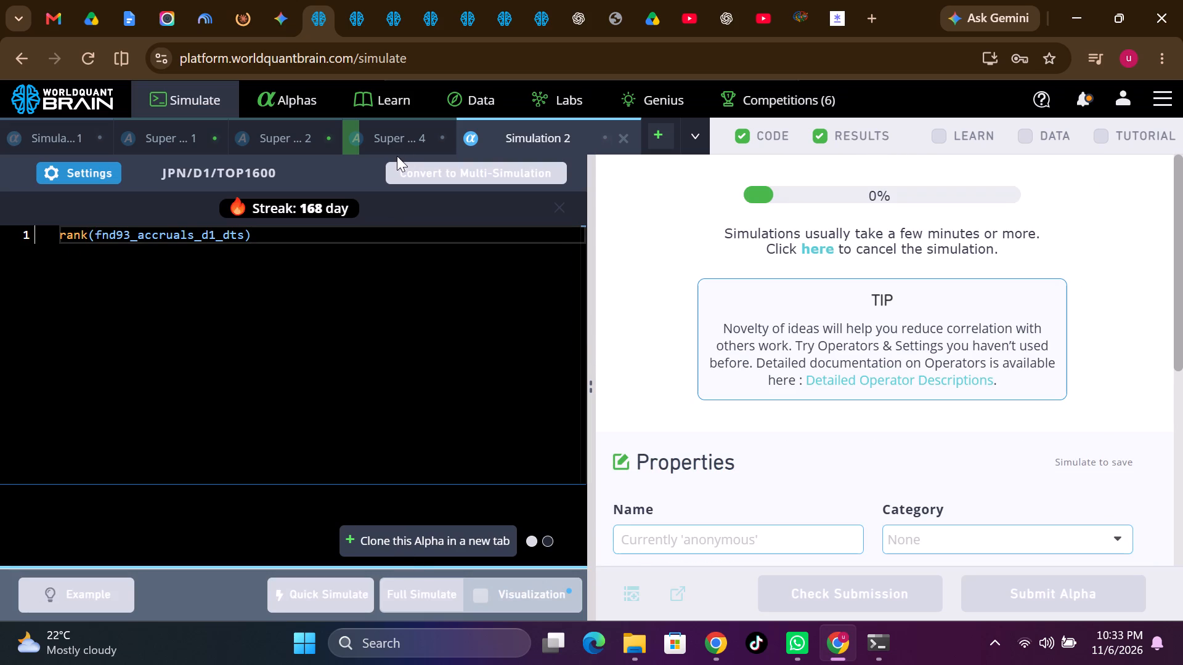
Check the progress of the GLB/D1/MINVOL1M Super Simulation 4, and return to Simulation 2.
click(398, 131)
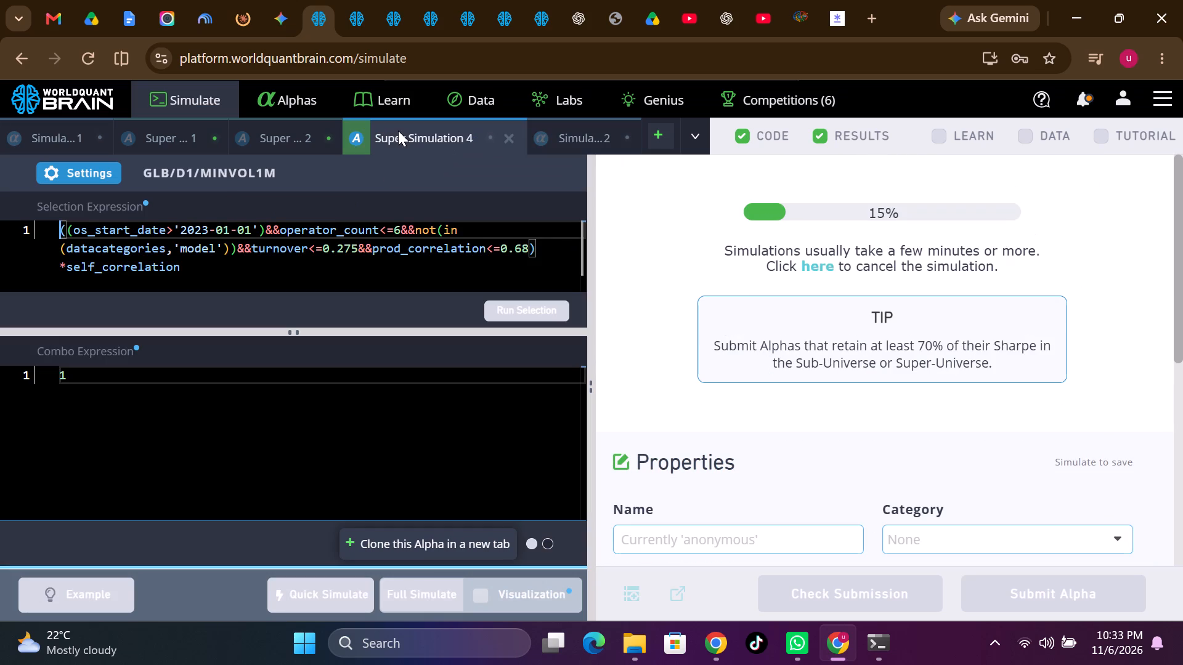
click(576, 127)
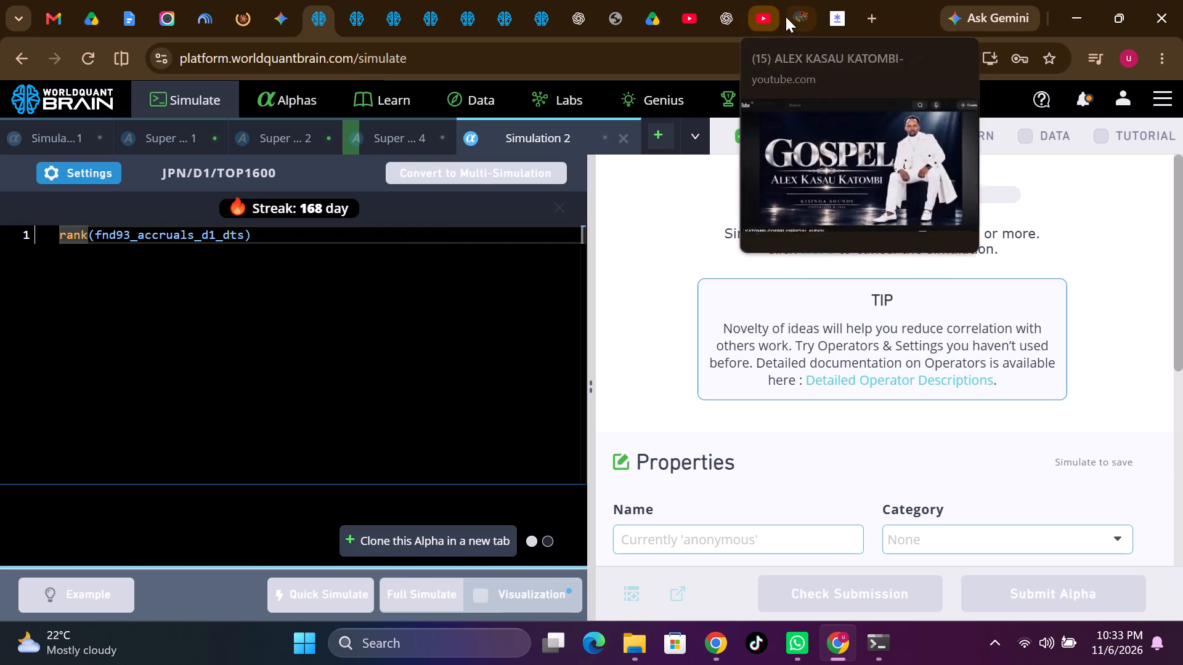
Switch to ACE Studio's Data Catalog to examine the active global category job and the Catalog by Region options, checking Simulation 2 in between.
click(794, 18)
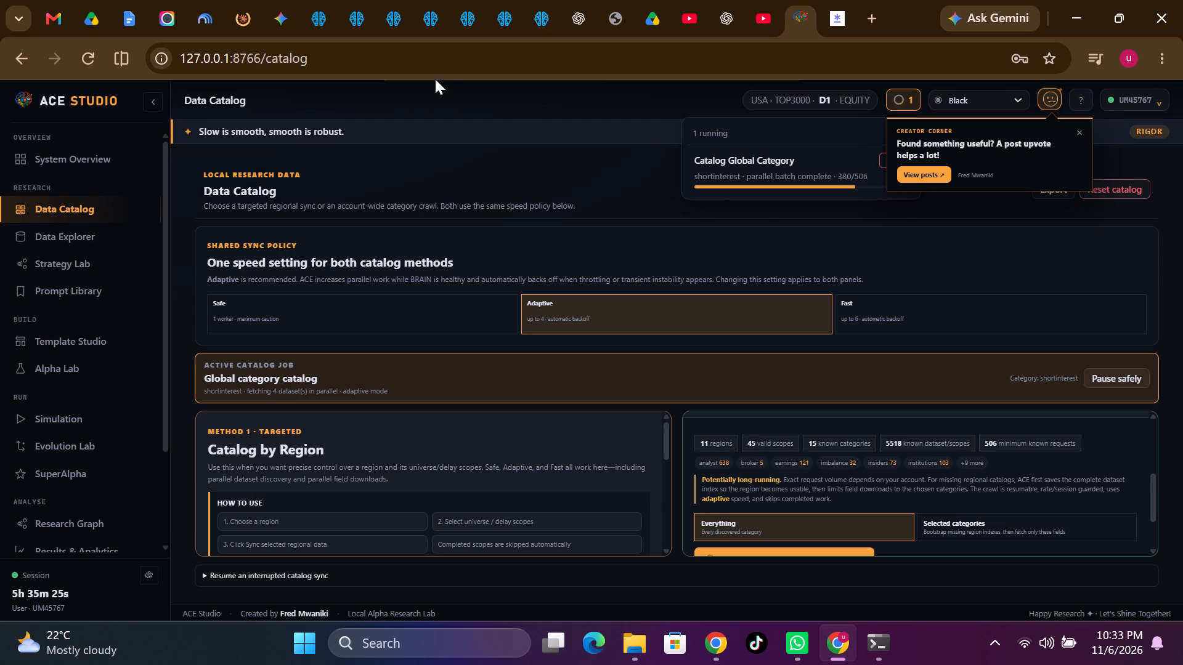
click(318, 12)
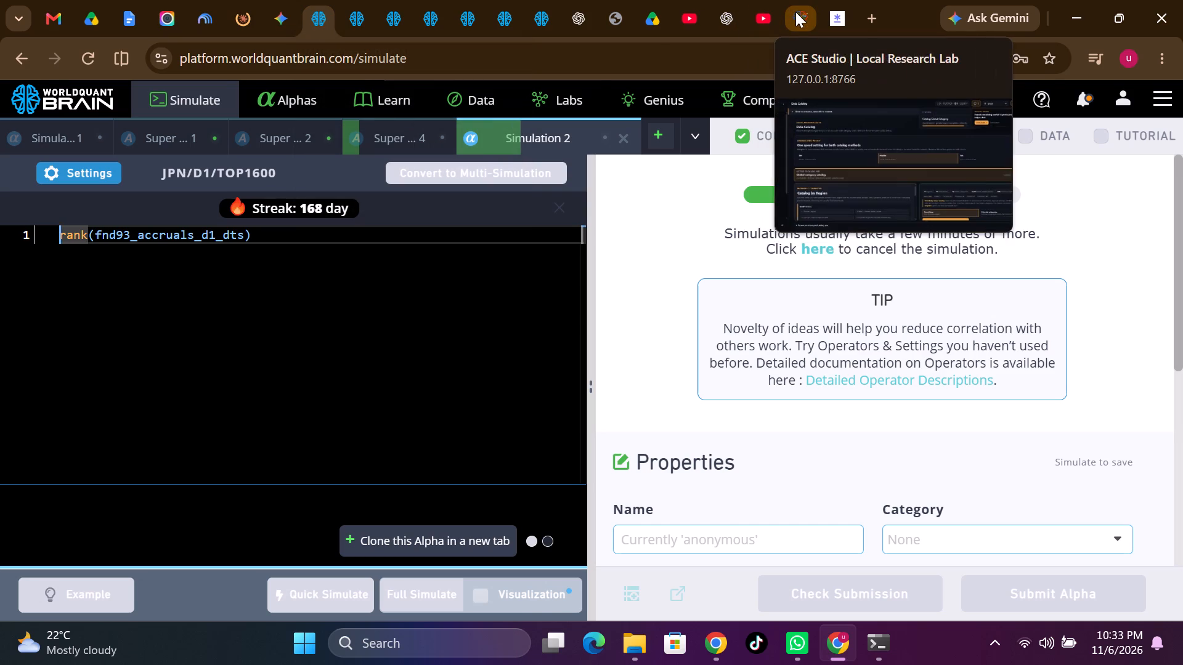
click(795, 12)
scroll(798, 378, down, 4)
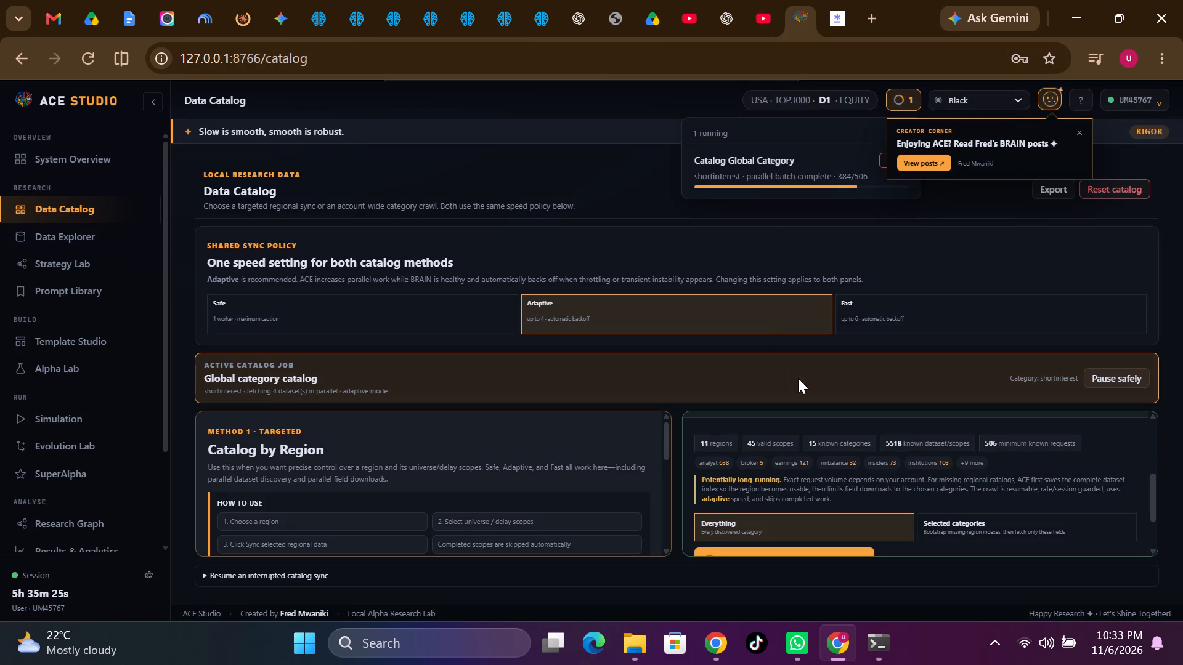
scroll(798, 378, down, 1)
scroll(559, 490, down, 6)
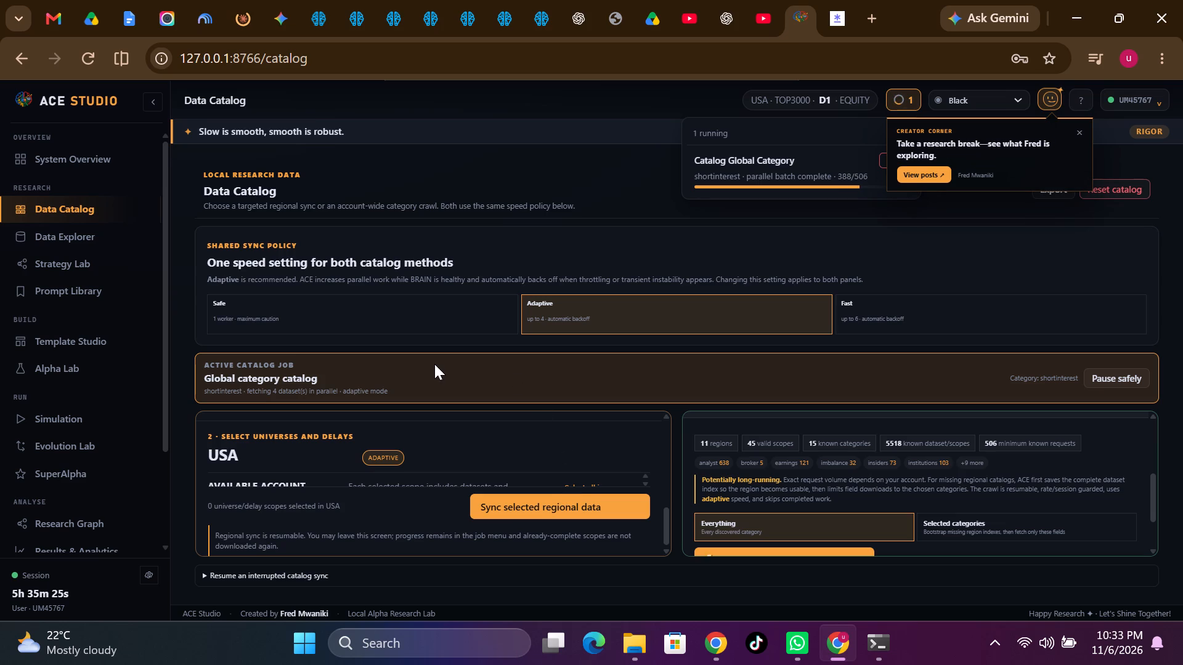
click(325, 17)
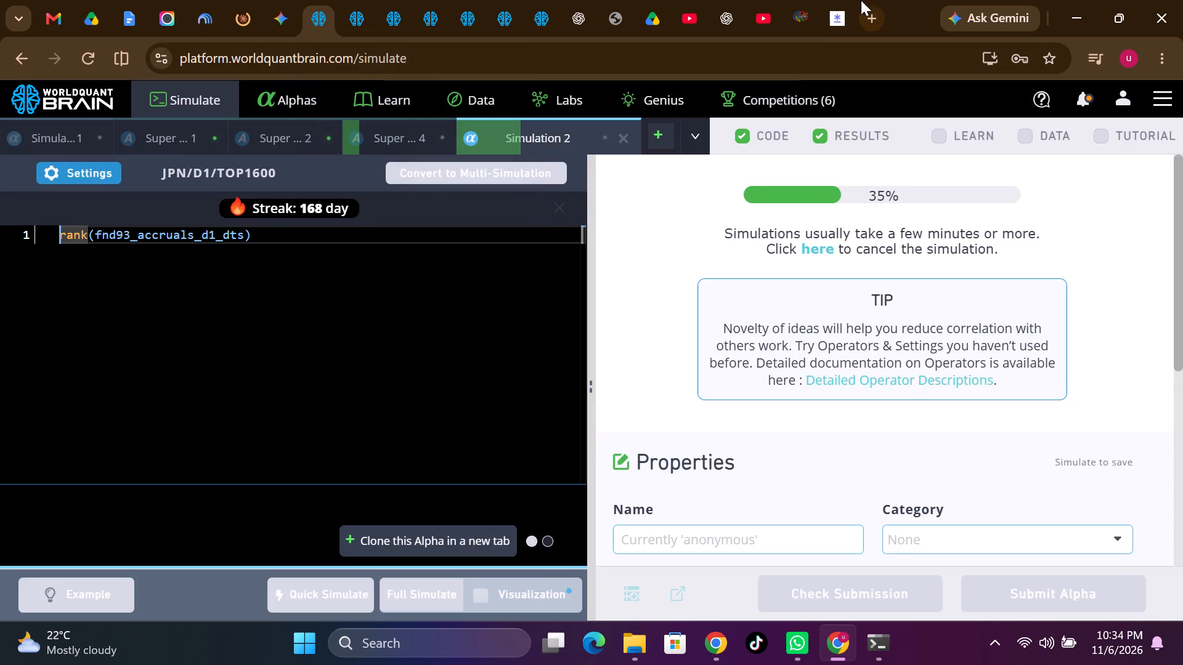
Return to ACE Studio and look through its list of research, build, run and analysis modules.
click(803, 16)
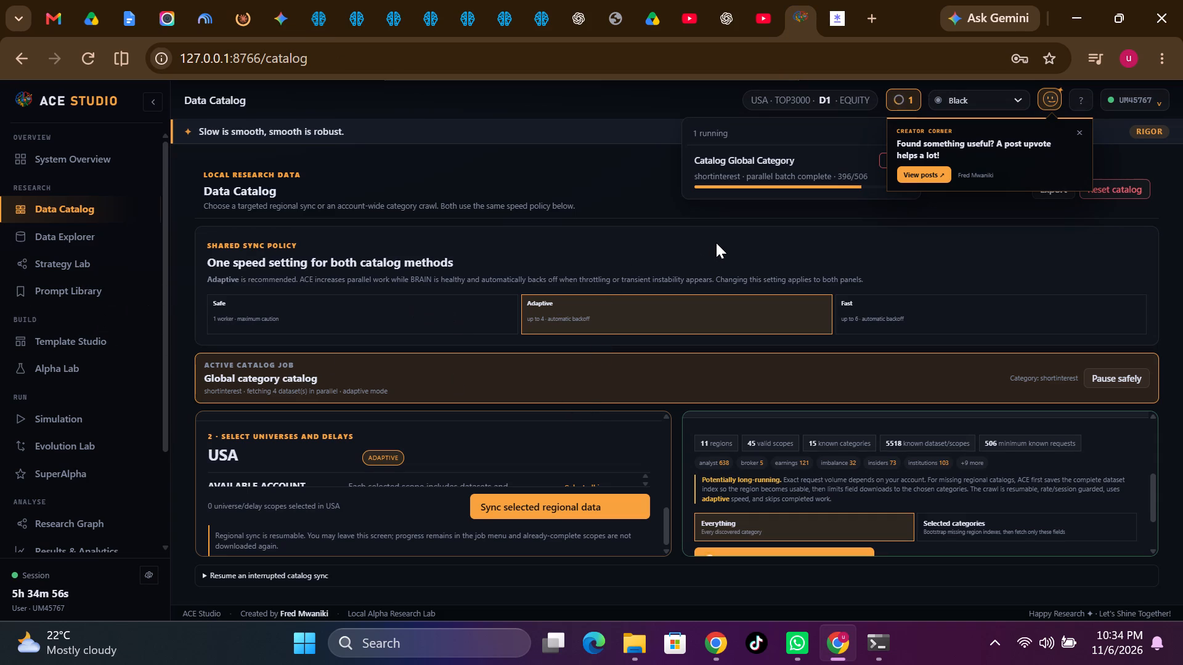
scroll(463, 583, down, 3)
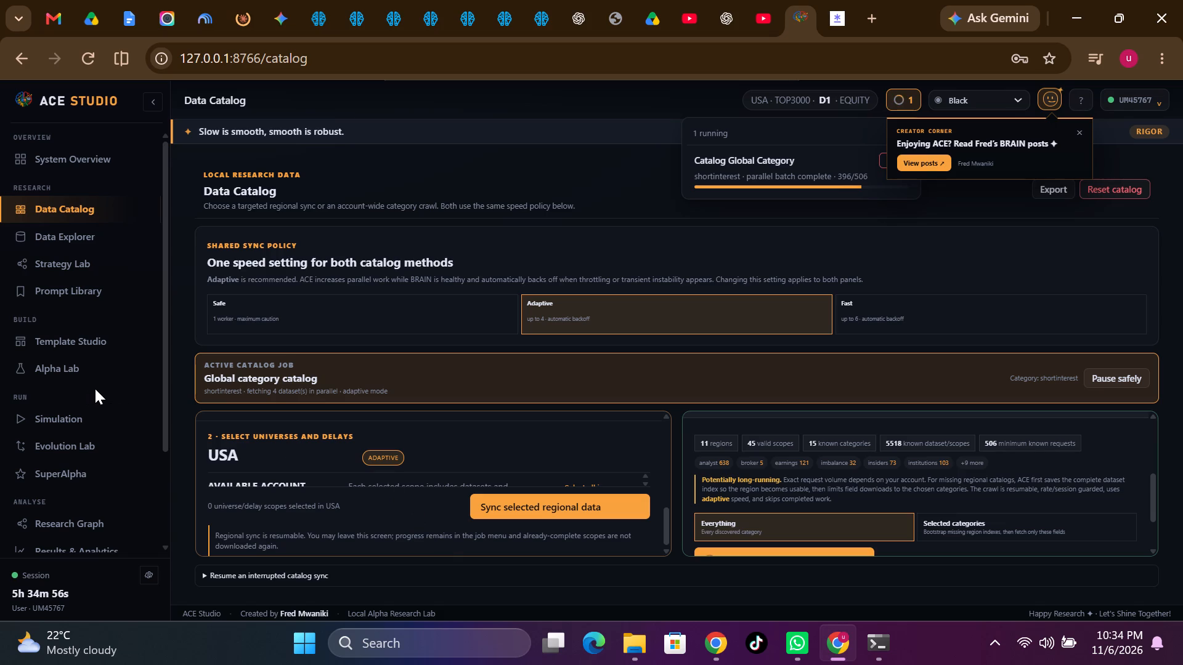
scroll(102, 384, down, 3)
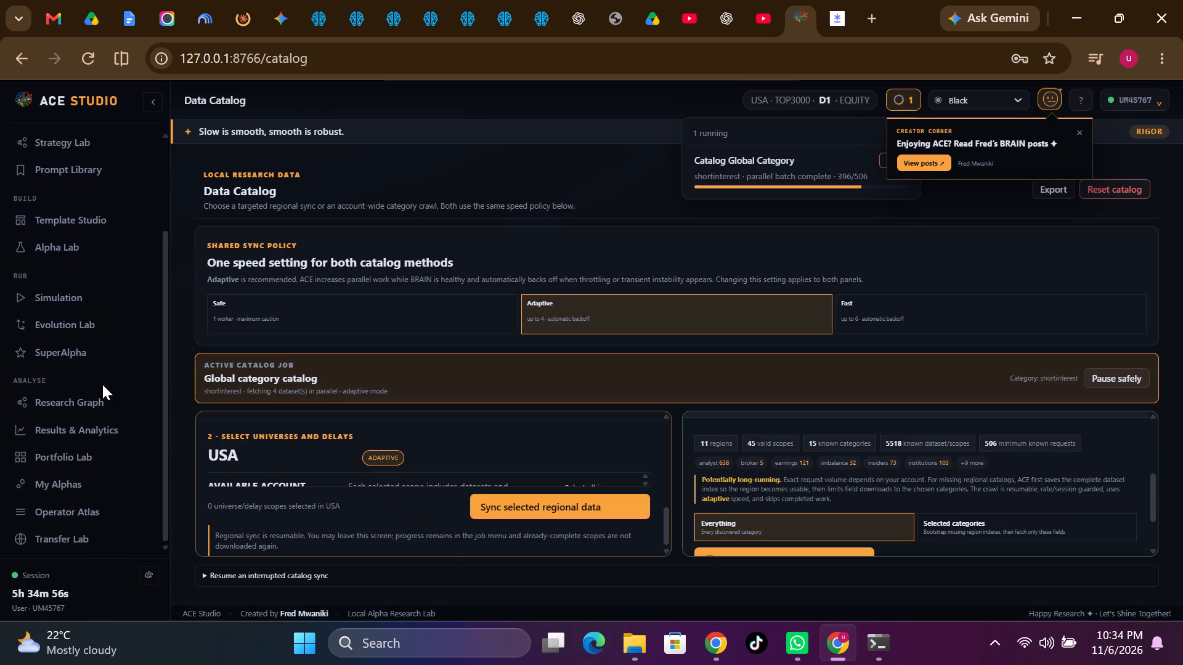
scroll(102, 384, down, 1)
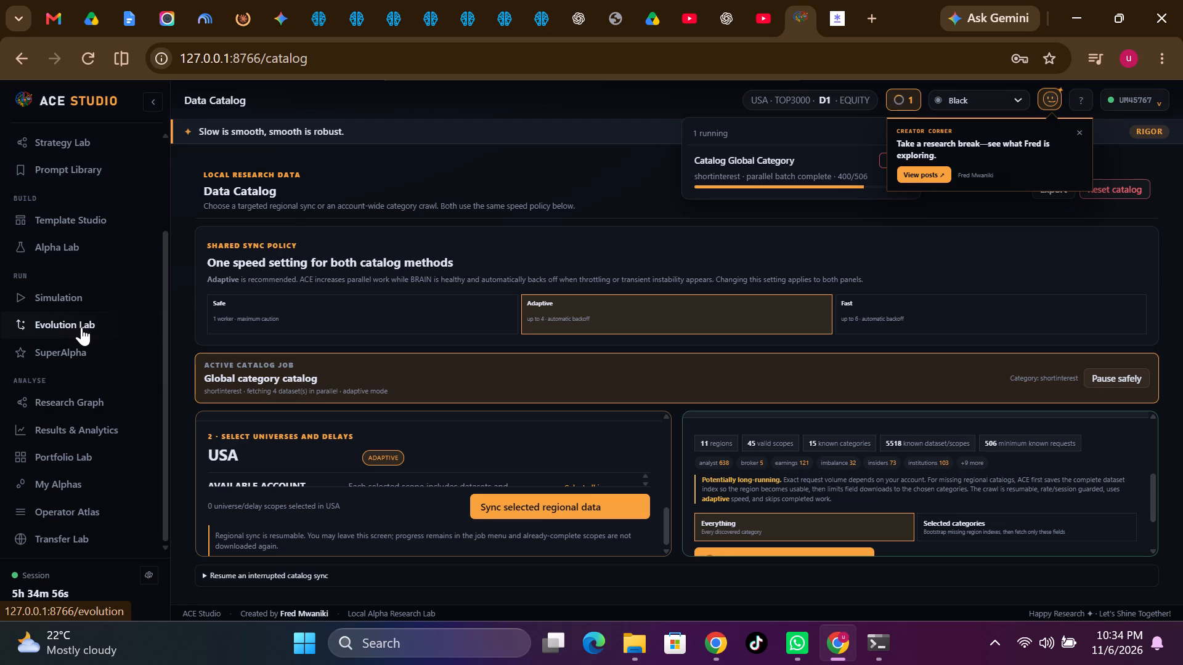
scroll(81, 327, up, 1)
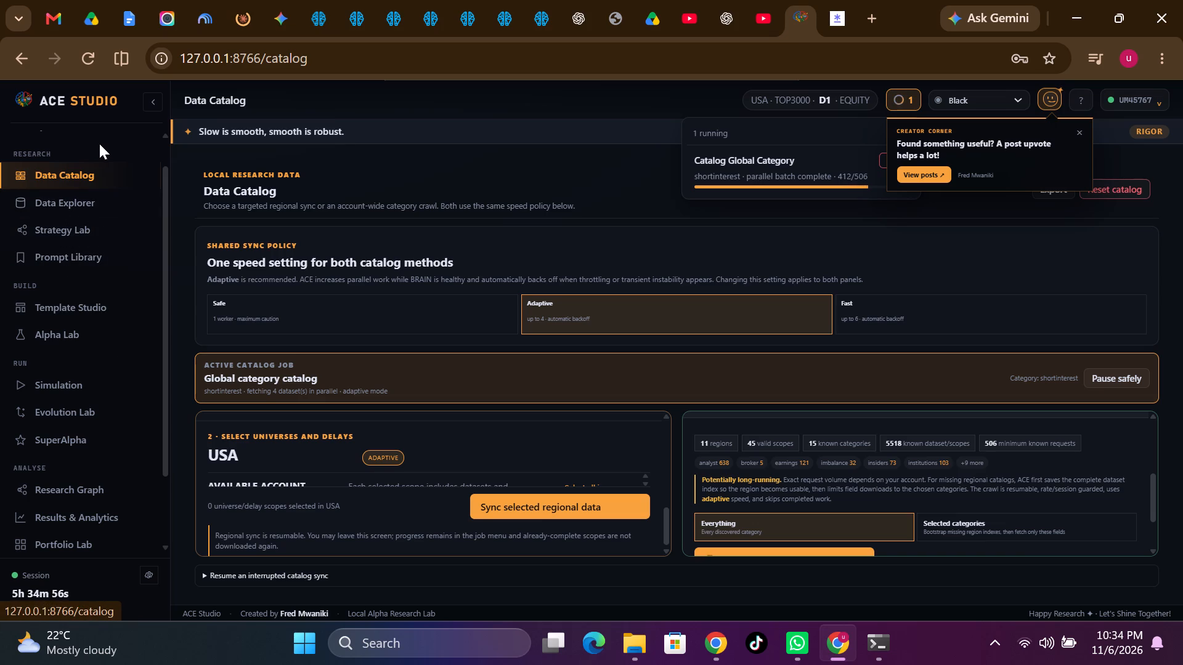
Switch to WorldQuant BRAIN to check the progress of Super Simulation 4 and Simulation 2, and recheck ACE Studio's catalog job.
click(312, 13)
click(413, 141)
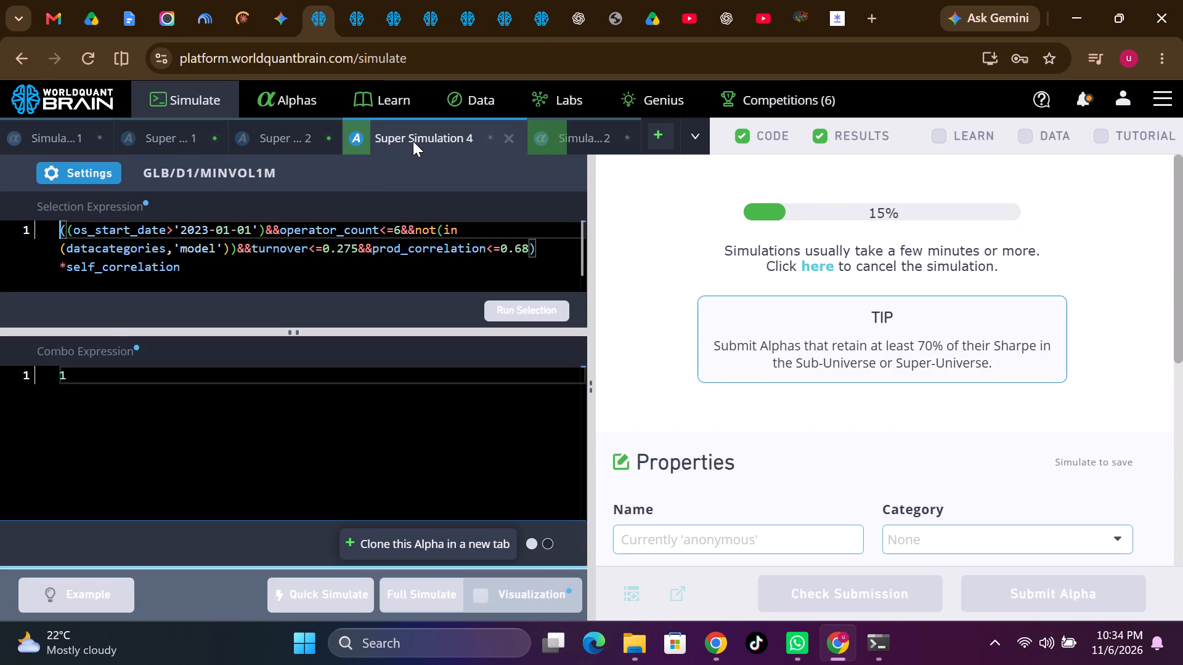
click(569, 145)
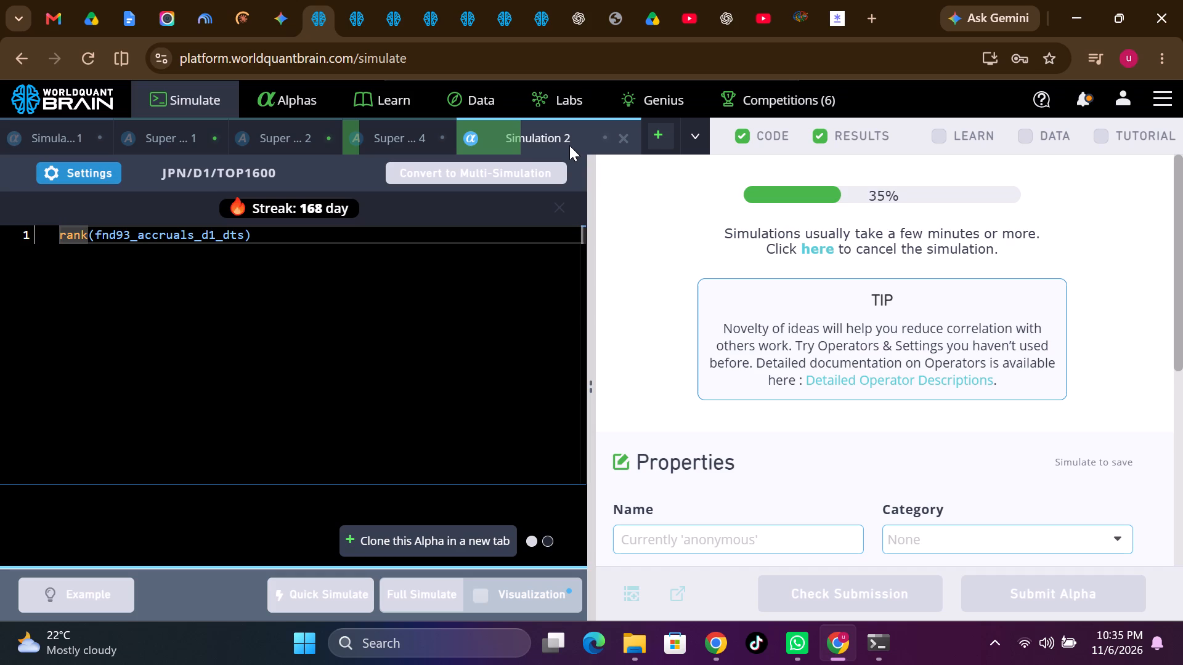
click(1085, 99)
click(1085, 99)
click(800, 0)
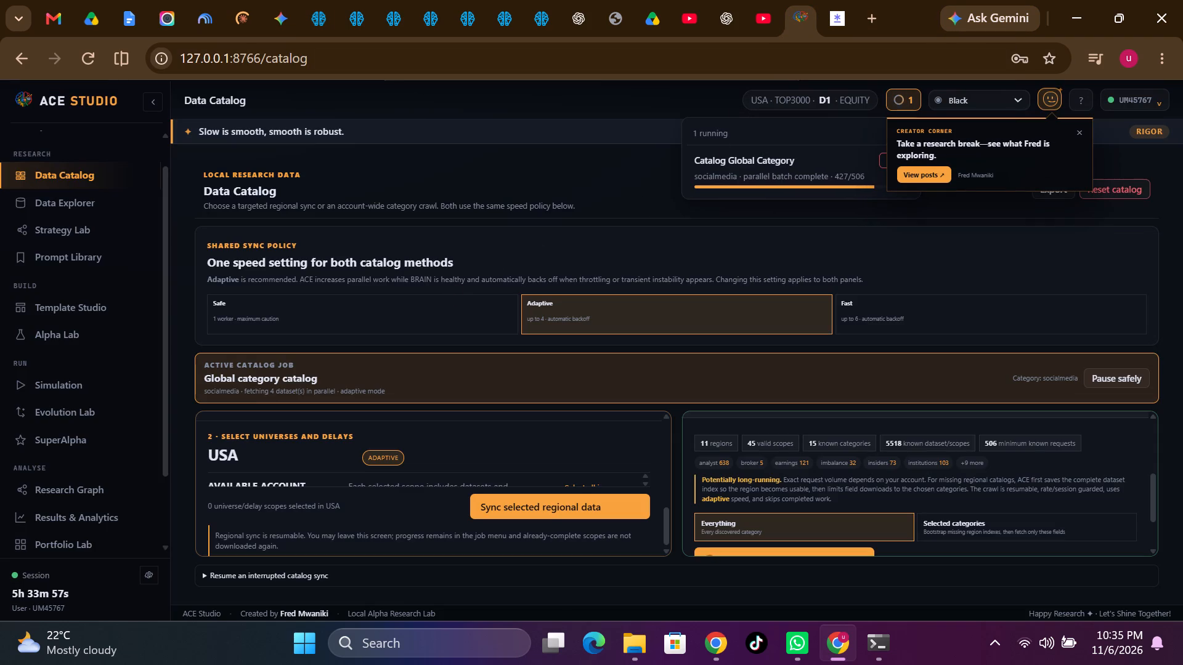
click(321, 14)
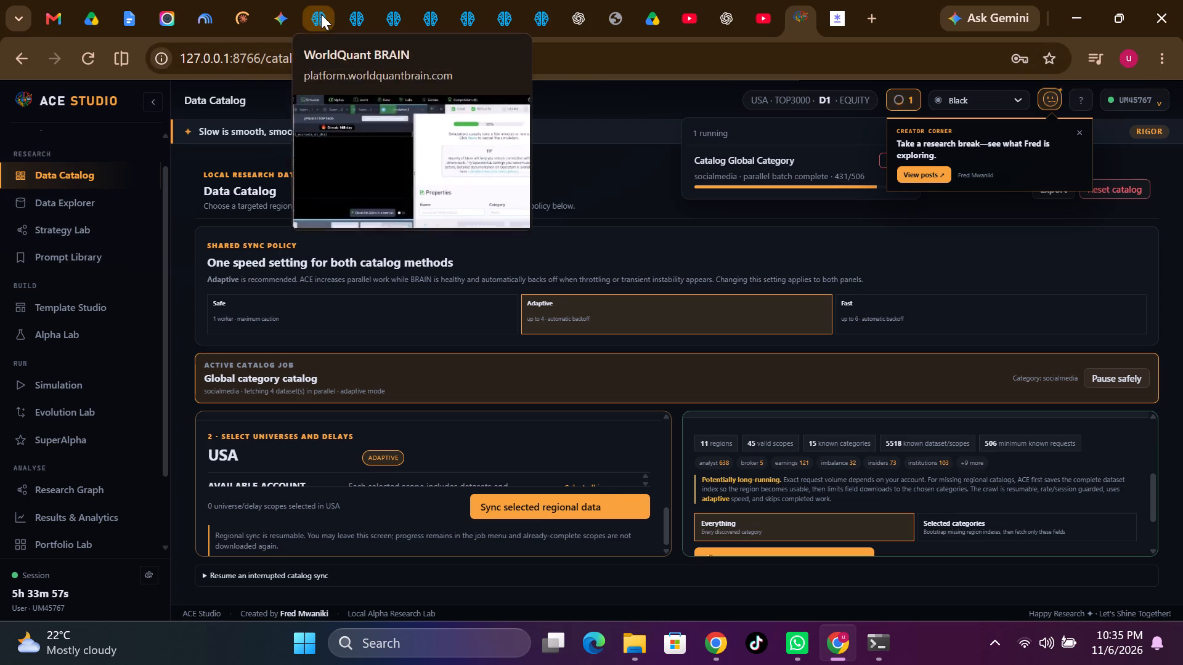
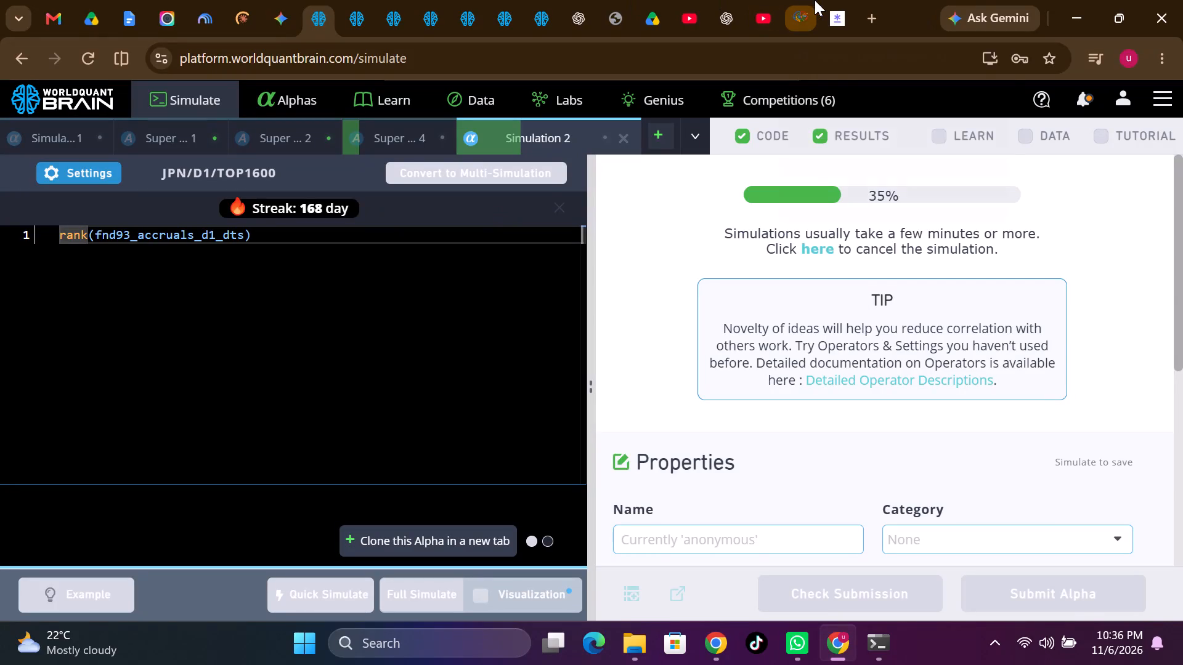
Switch to ACE Studio's Data Catalog to check the progress of the running global category catalog job.
click(801, 11)
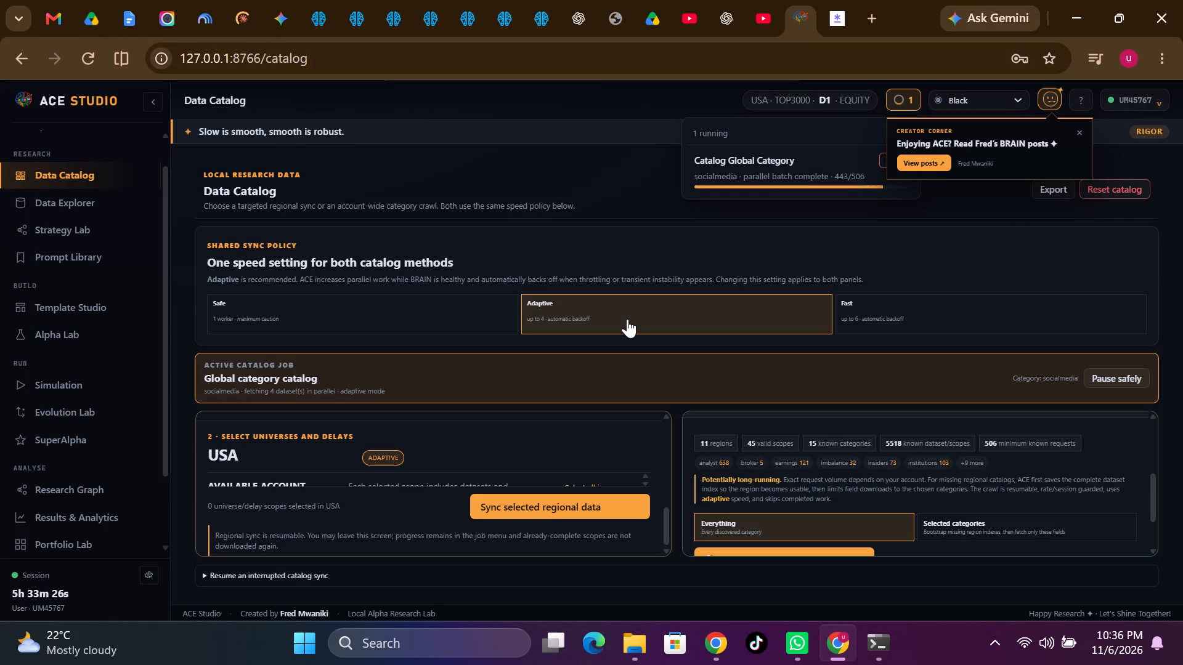
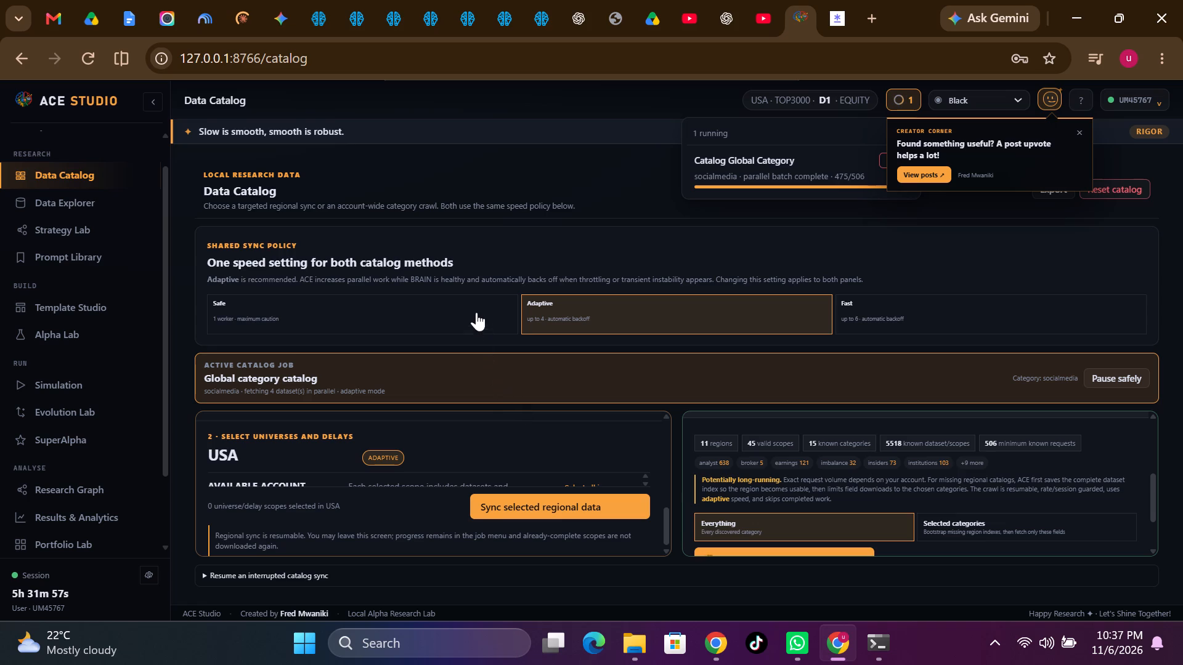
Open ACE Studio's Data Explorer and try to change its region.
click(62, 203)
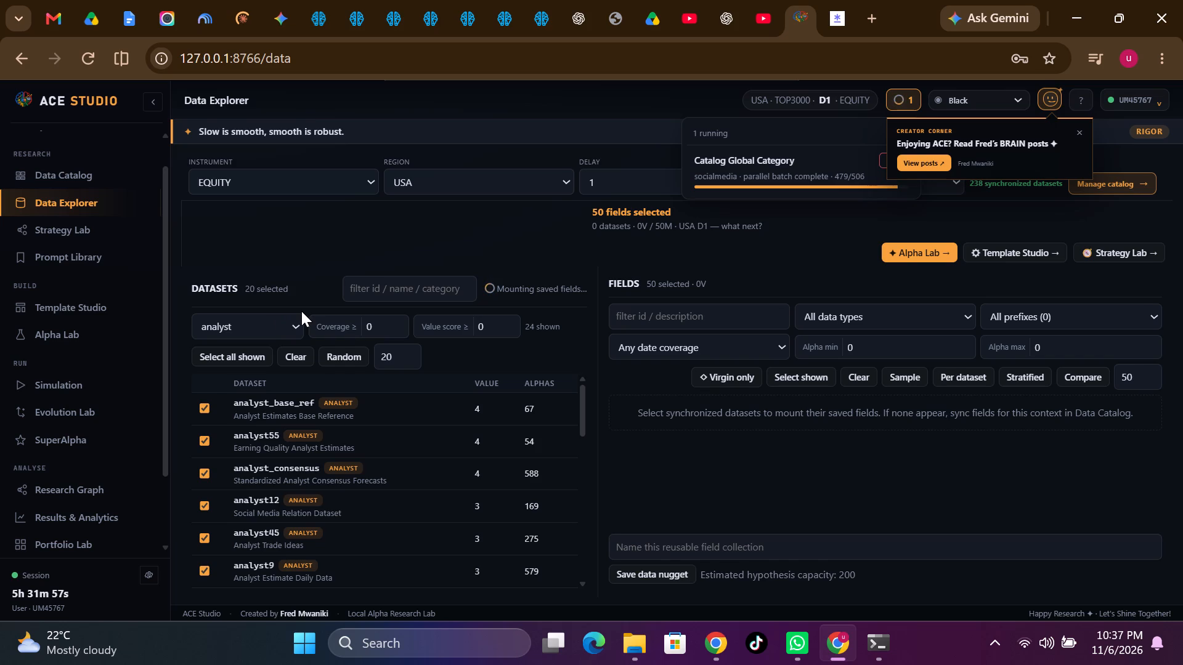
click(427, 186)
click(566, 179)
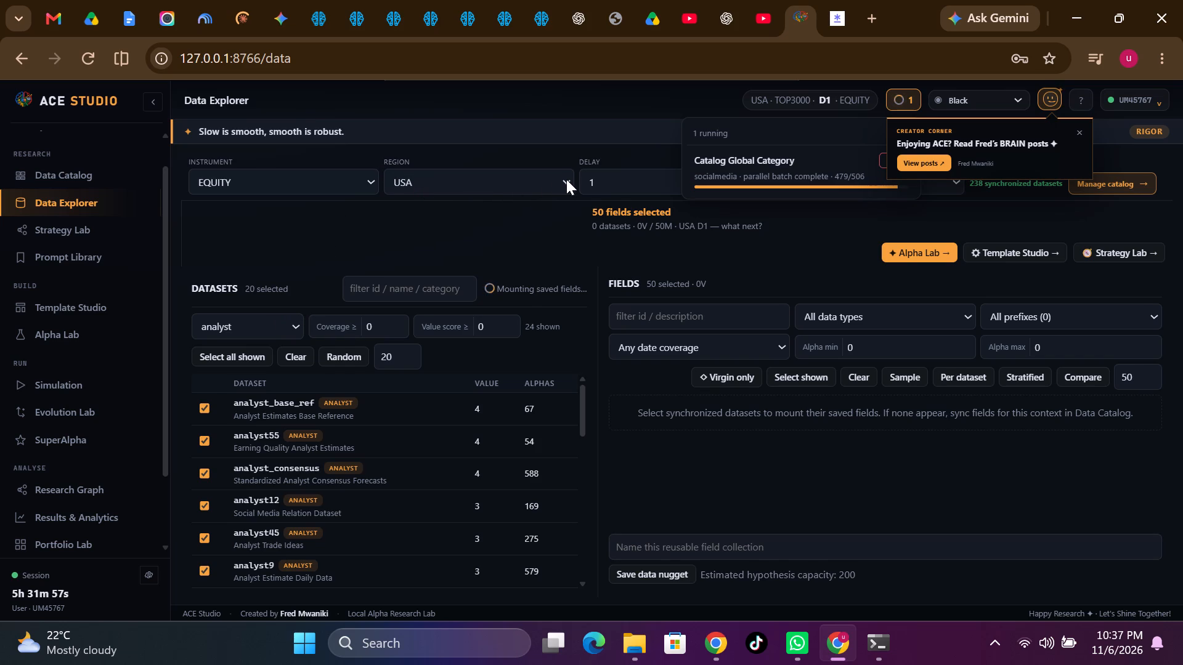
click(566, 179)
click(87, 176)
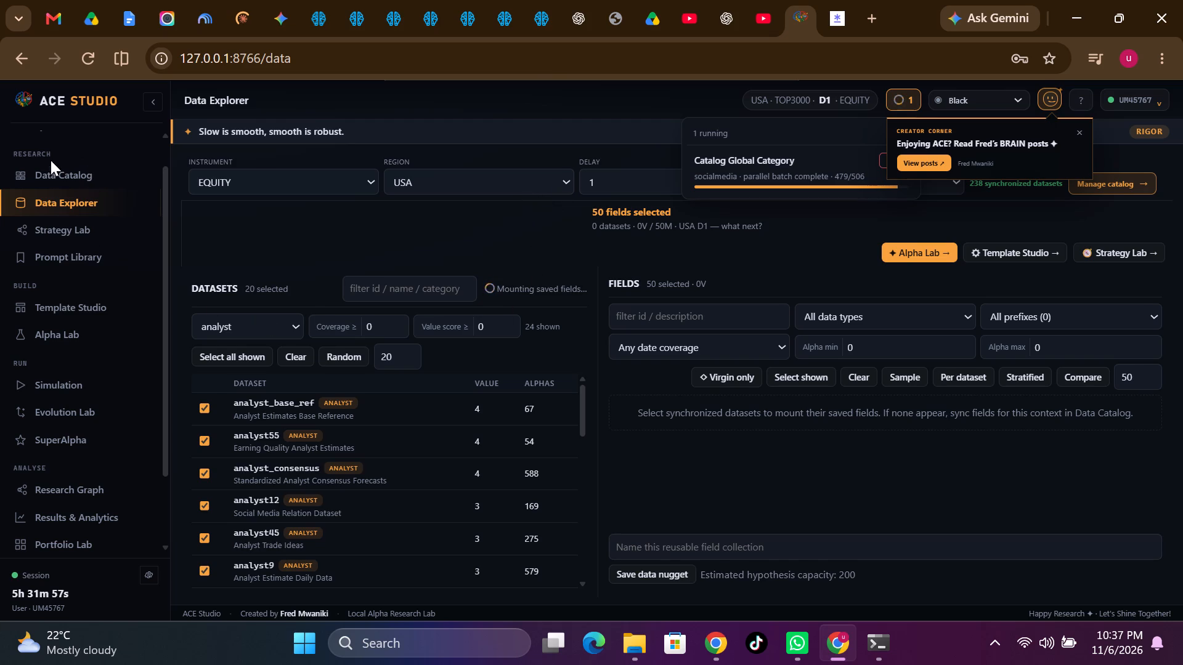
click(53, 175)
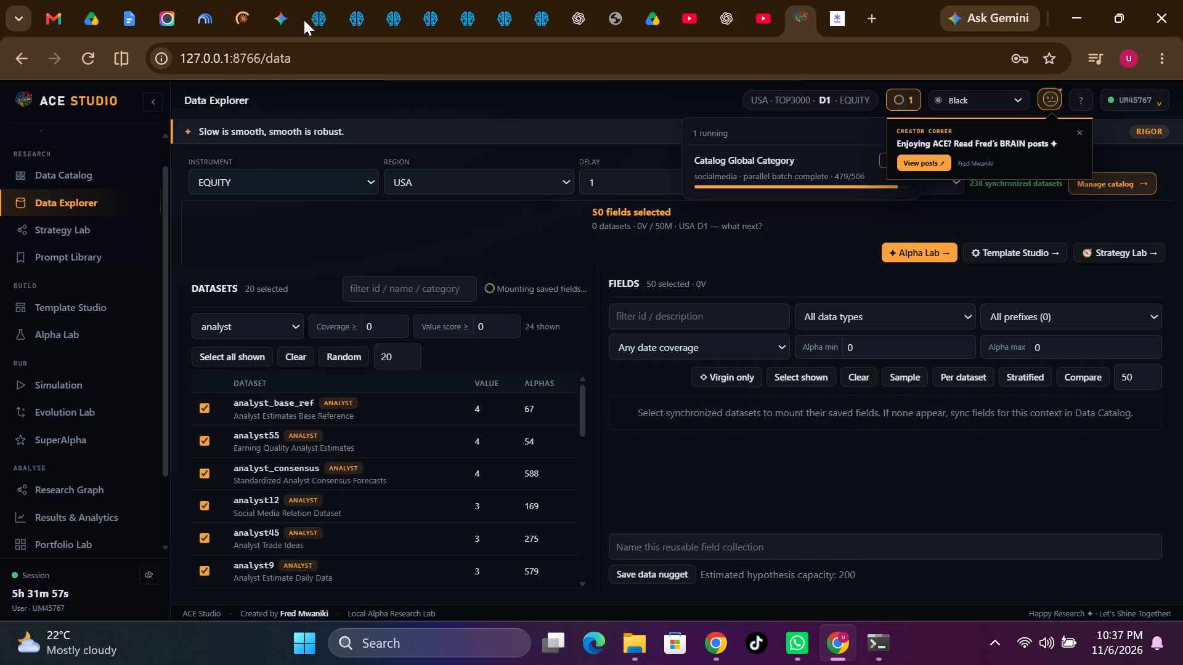
Switch to the BRAIN simulation of rank(fnd93_accruals_d1_dts) and review its IS Summary for the test and IS periods.
click(314, 18)
scroll(909, 459, down, 1)
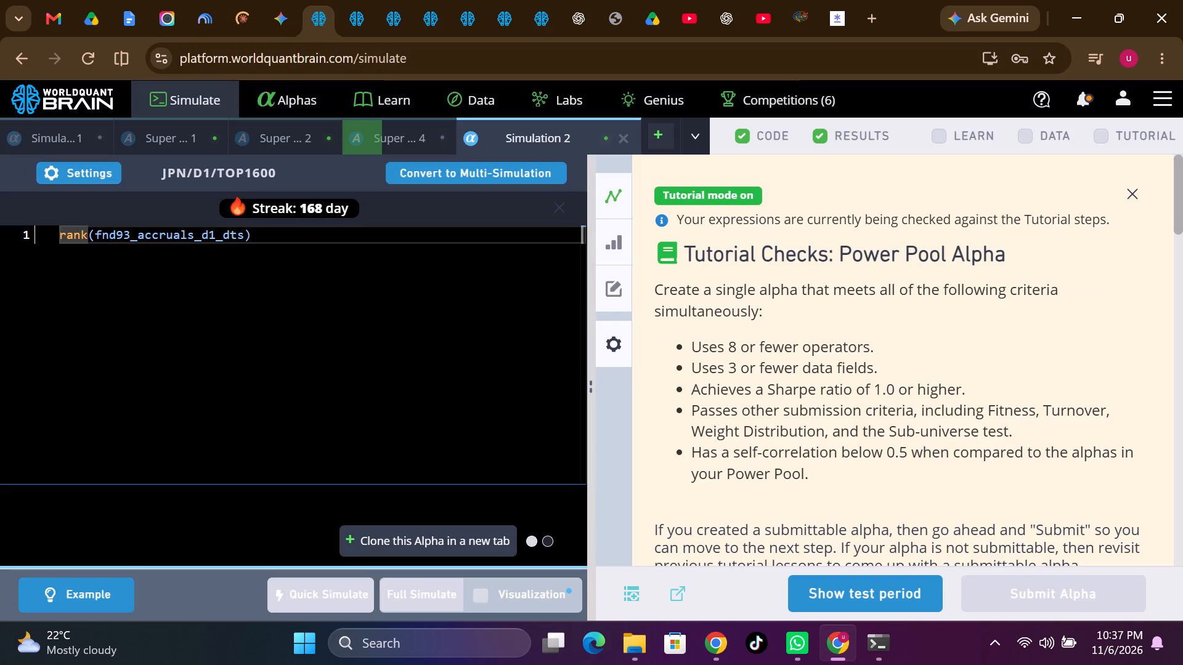
scroll(909, 459, down, 3)
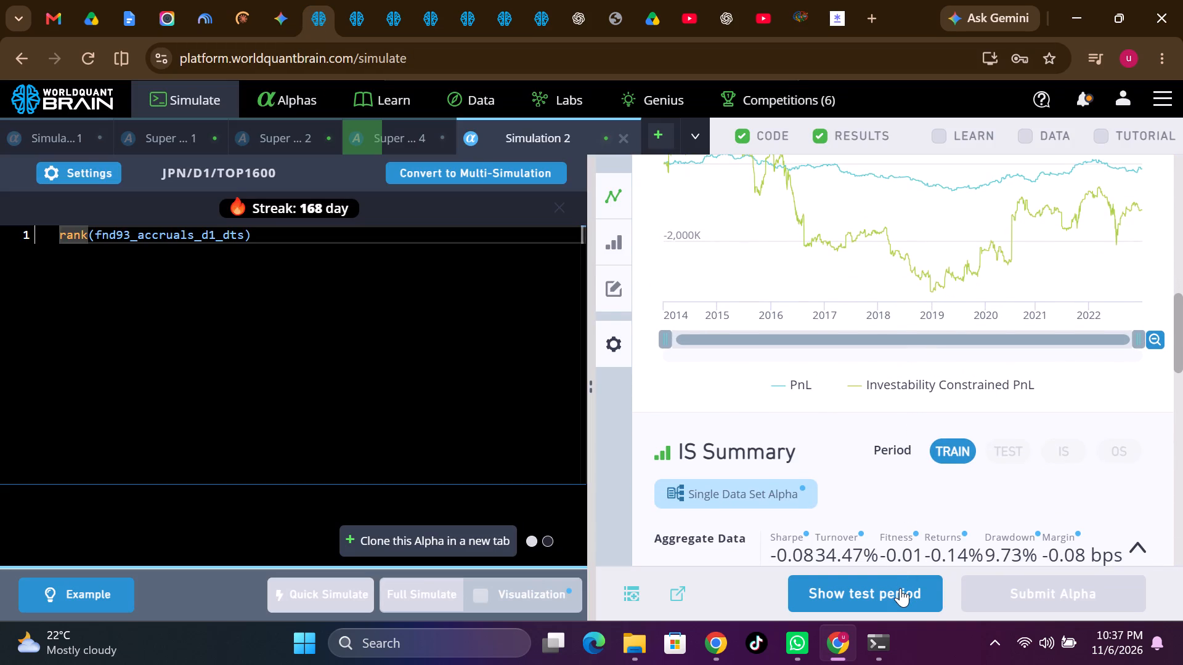
click(900, 588)
scroll(903, 469, down, 2)
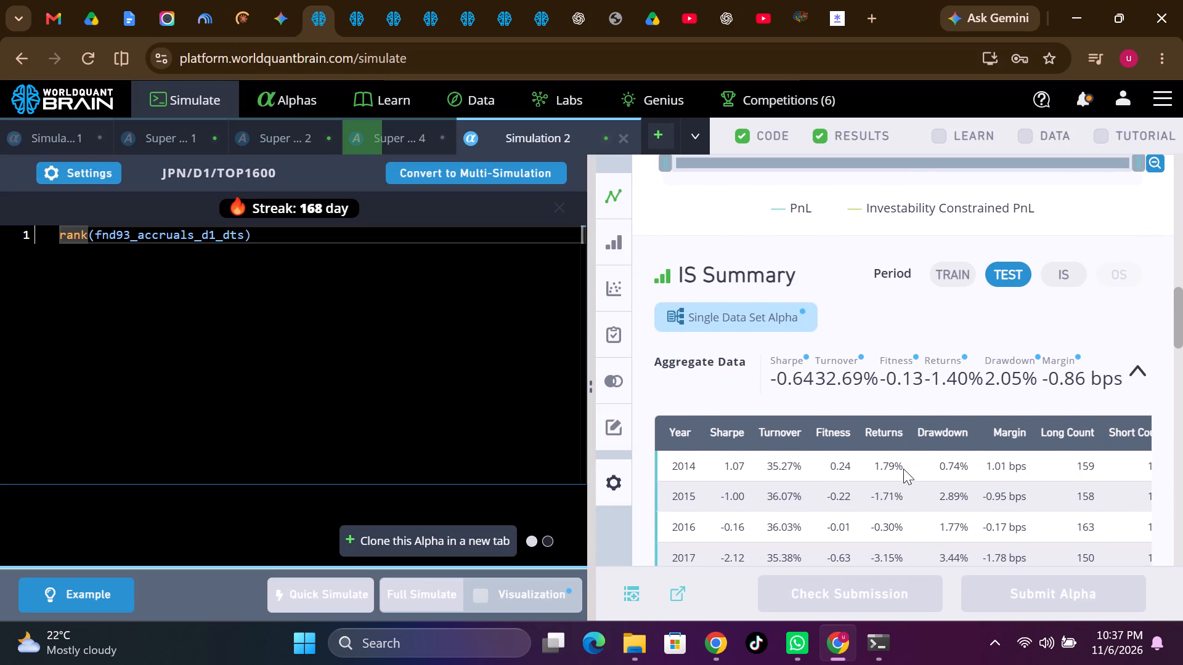
click(1062, 278)
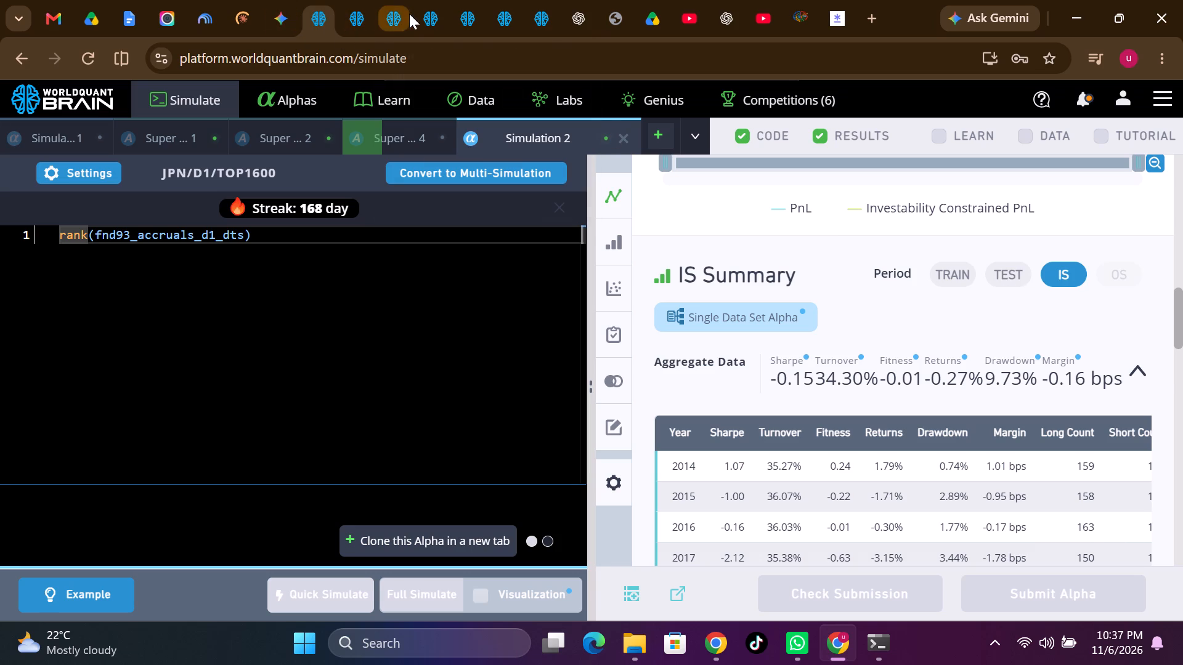
Leave the Earnings Tax Data fields and open the JPN/D1/Analyst datasets from the Genius pyramid alpha distribution.
click(389, 14)
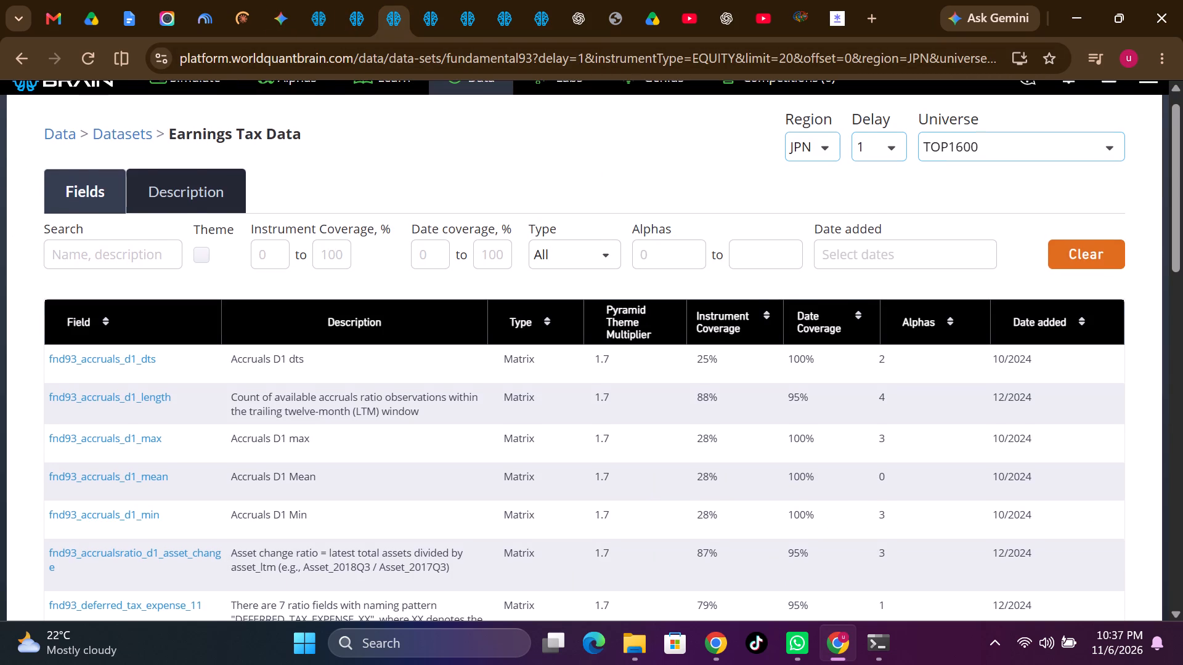
scroll(124, 241, up, 2)
click(25, 57)
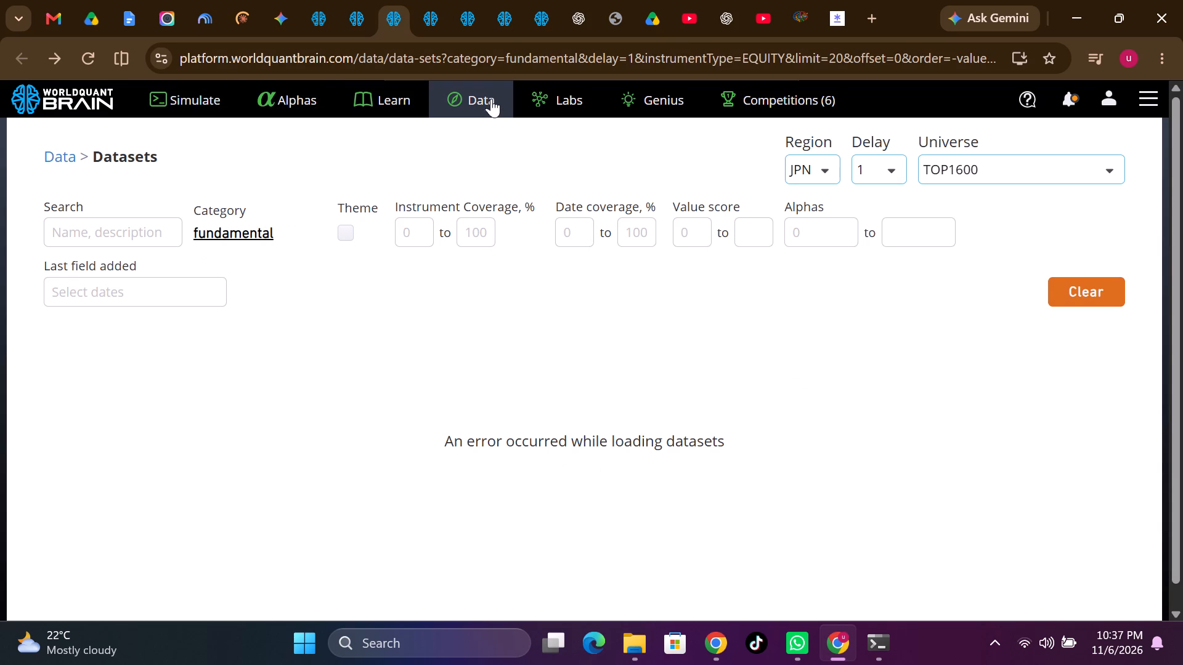
click(394, 20)
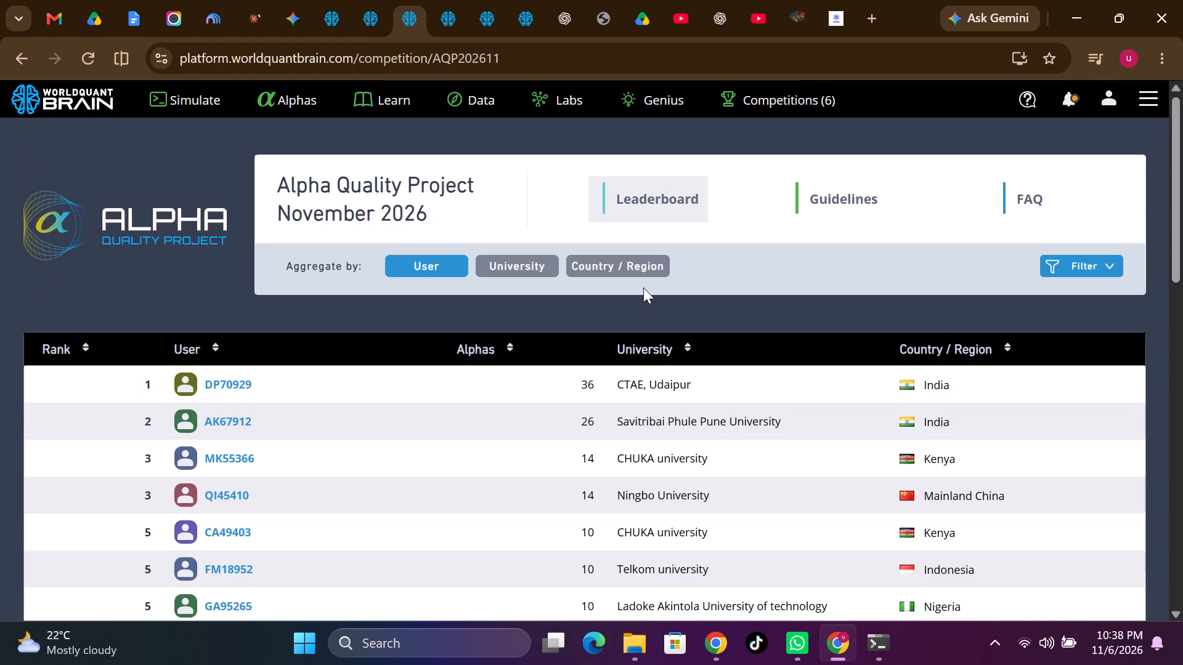
click(365, 3)
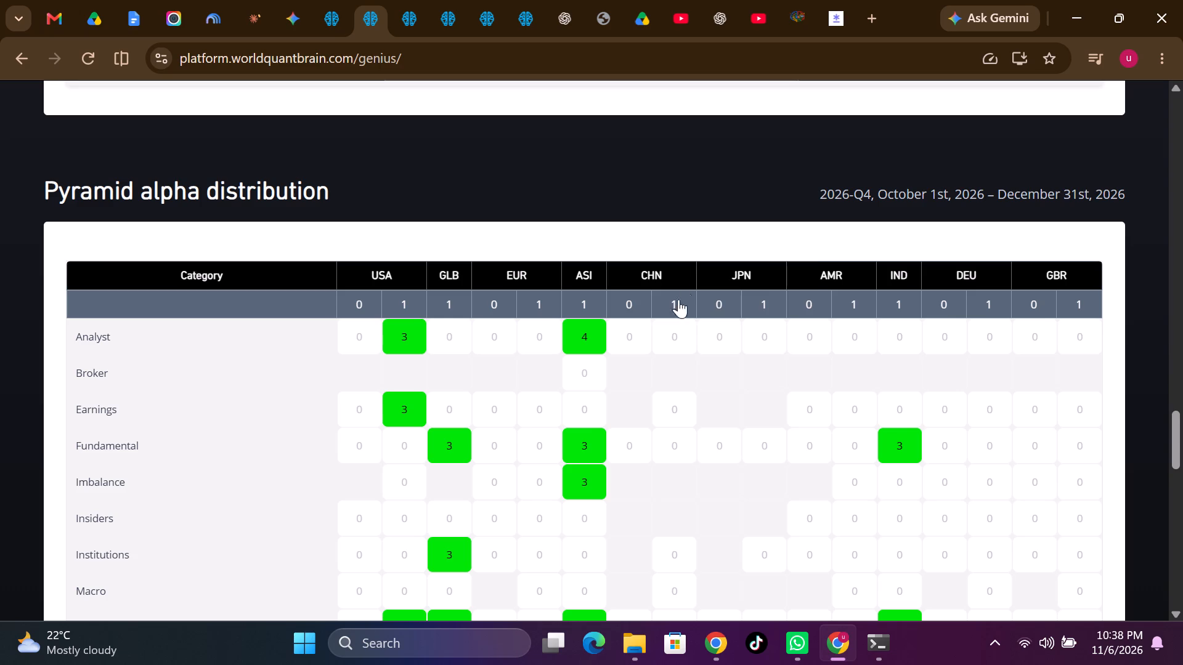
click(766, 333)
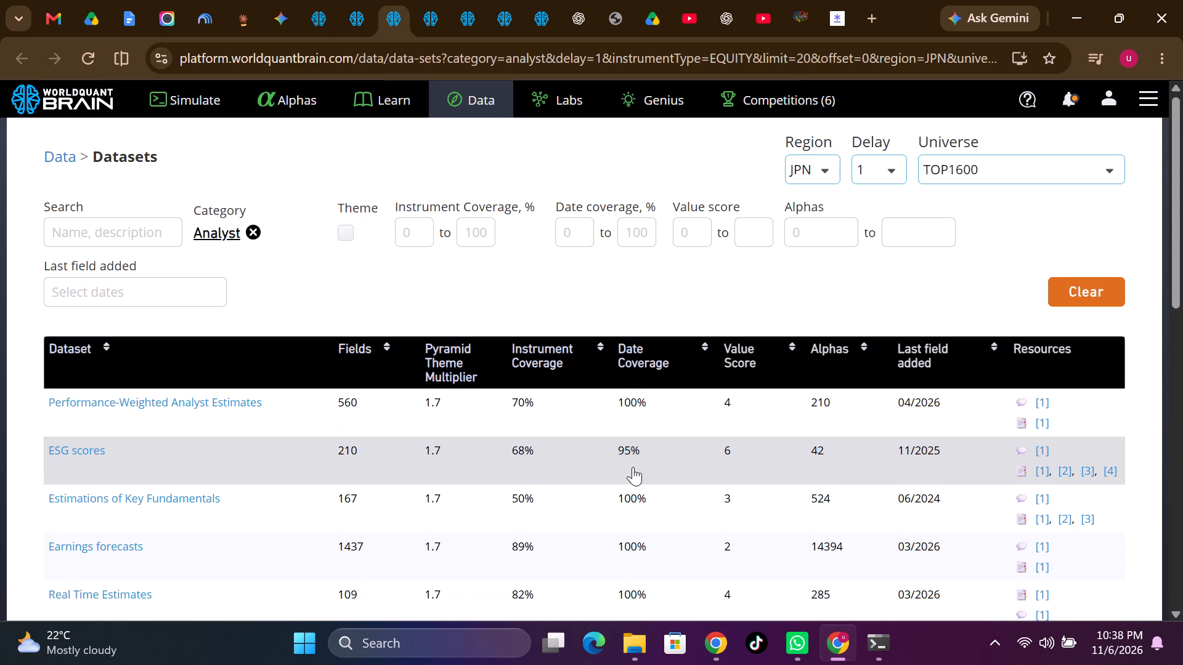
Open the Performance-Weighted Analyst Estimates dataset and sort its fields by alpha count in descending order.
scroll(633, 467, down, 2)
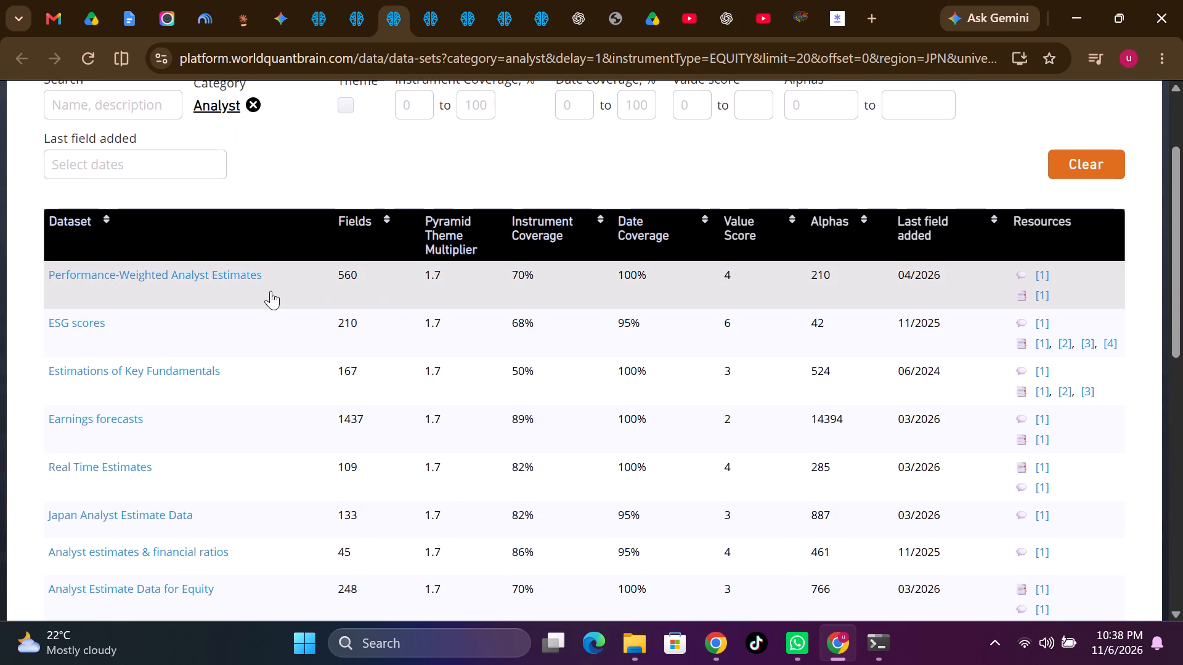
click(227, 271)
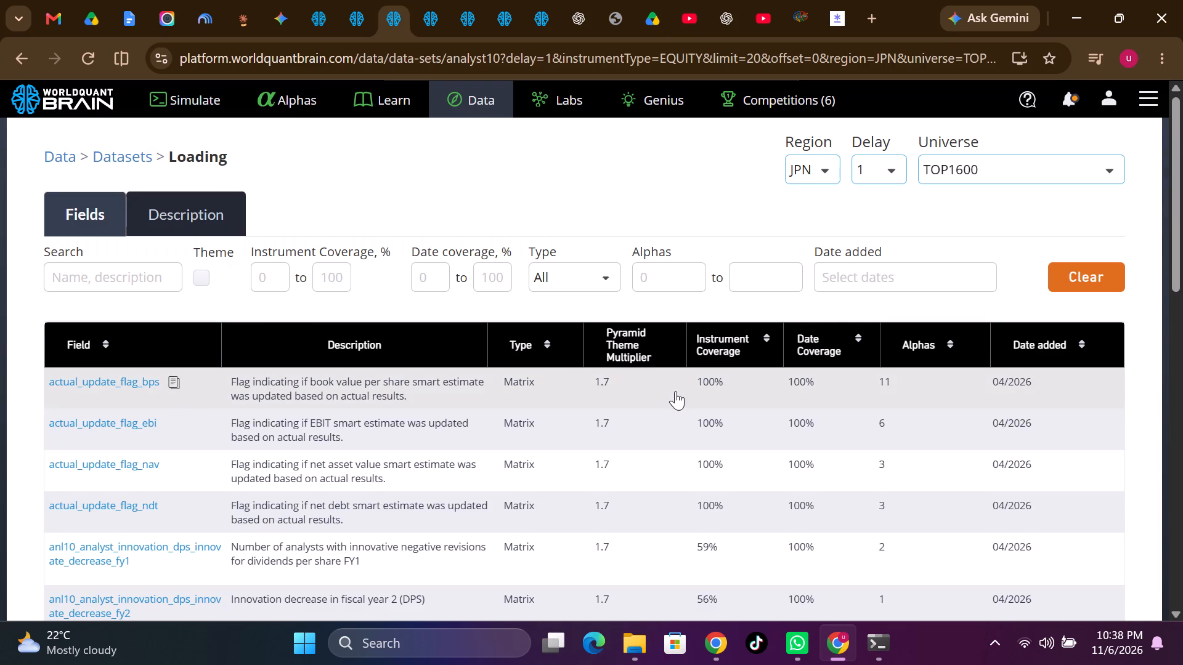
click(954, 348)
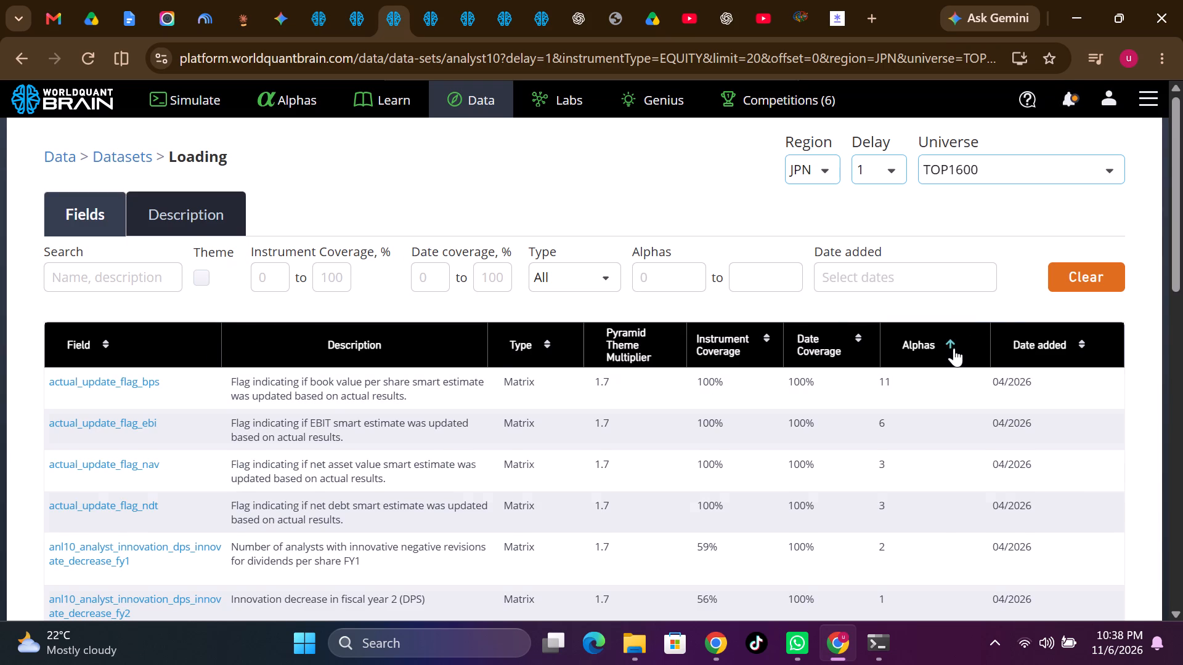
click(954, 348)
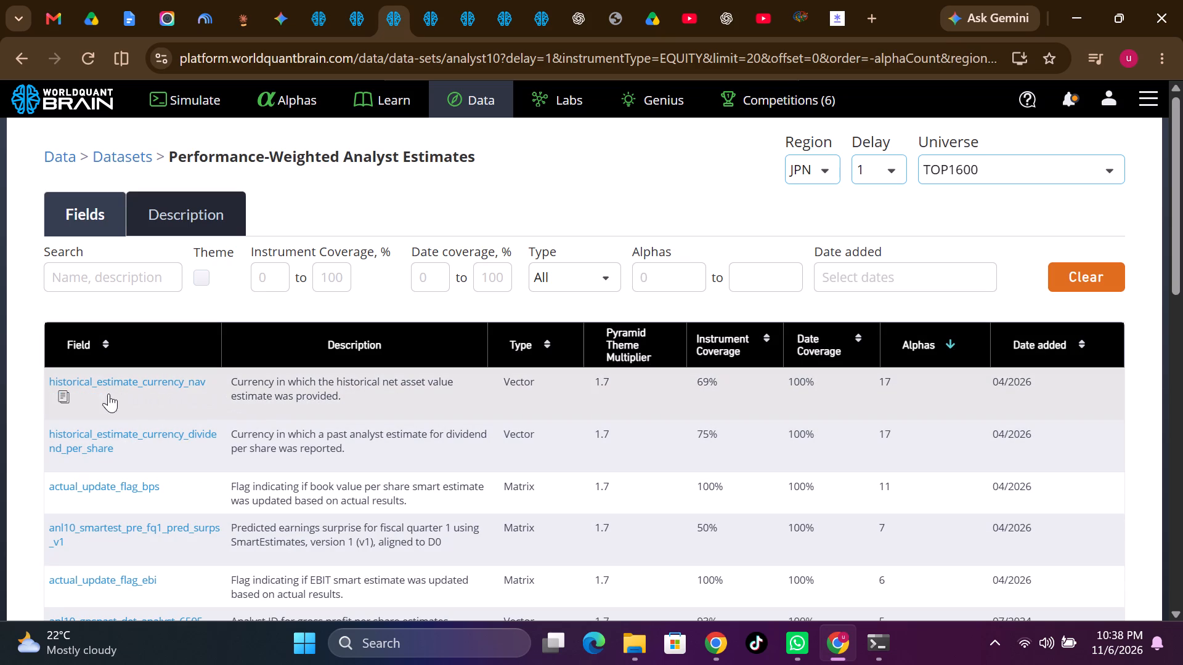
Copy the field historical_estimate_currency_nav, replace the Simulation 2 expression with it, and run a full simulation.
click(65, 400)
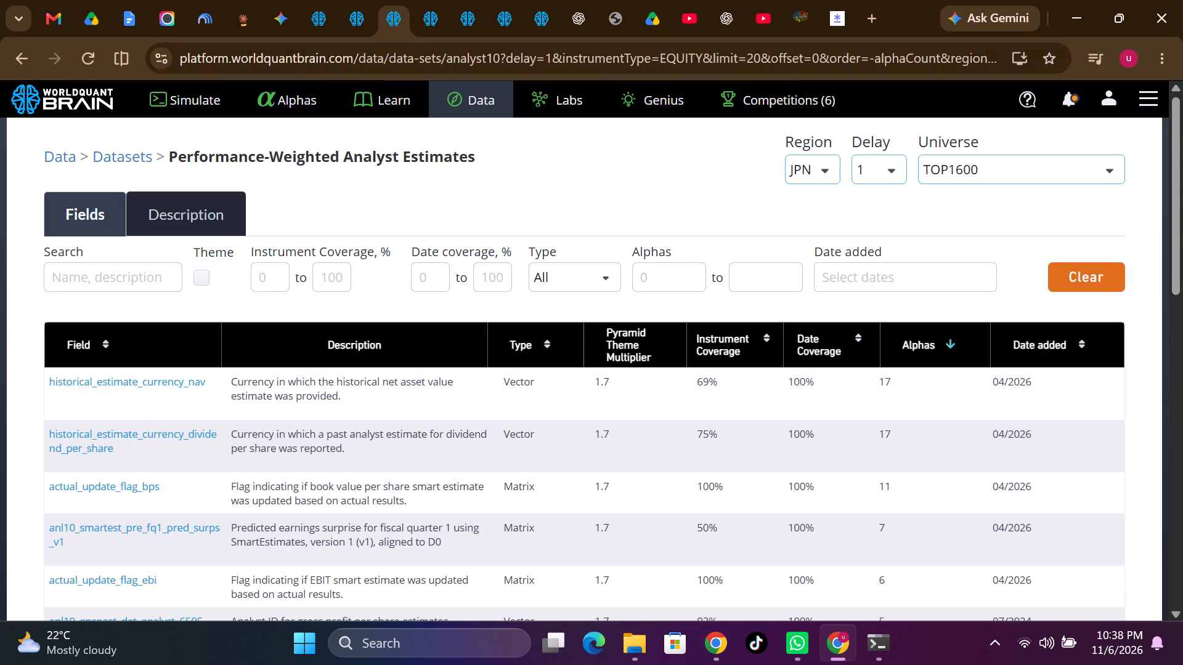
click(307, 7)
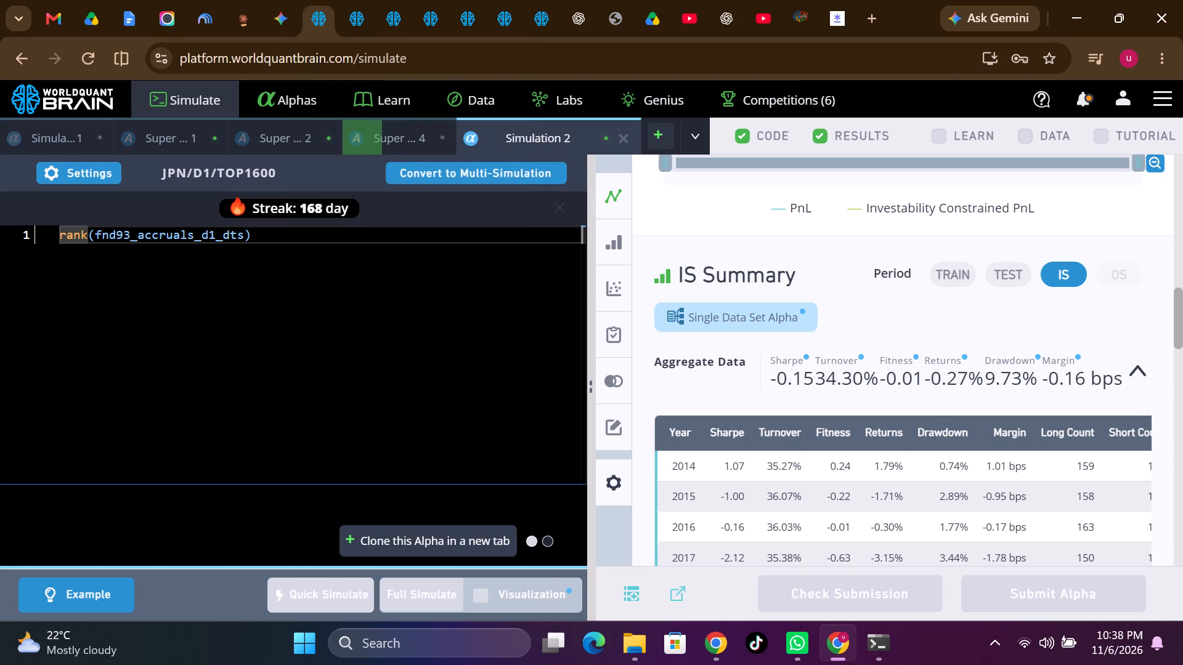
triple_click(211, 237)
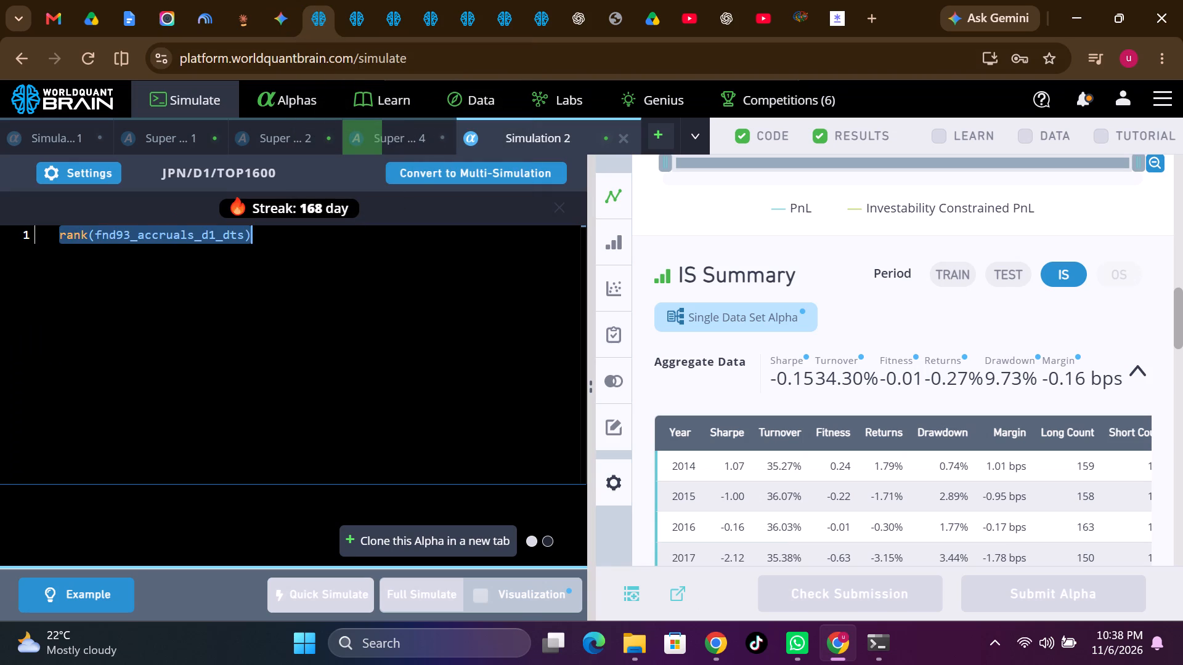
key(ctrl+v)
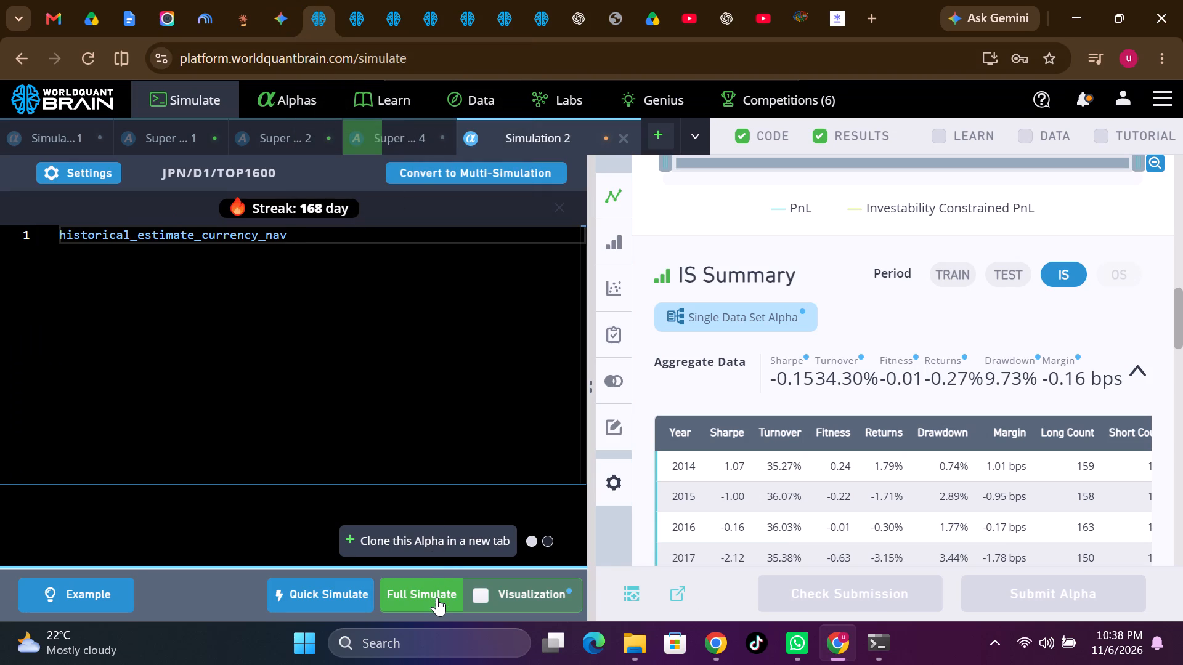
click(437, 597)
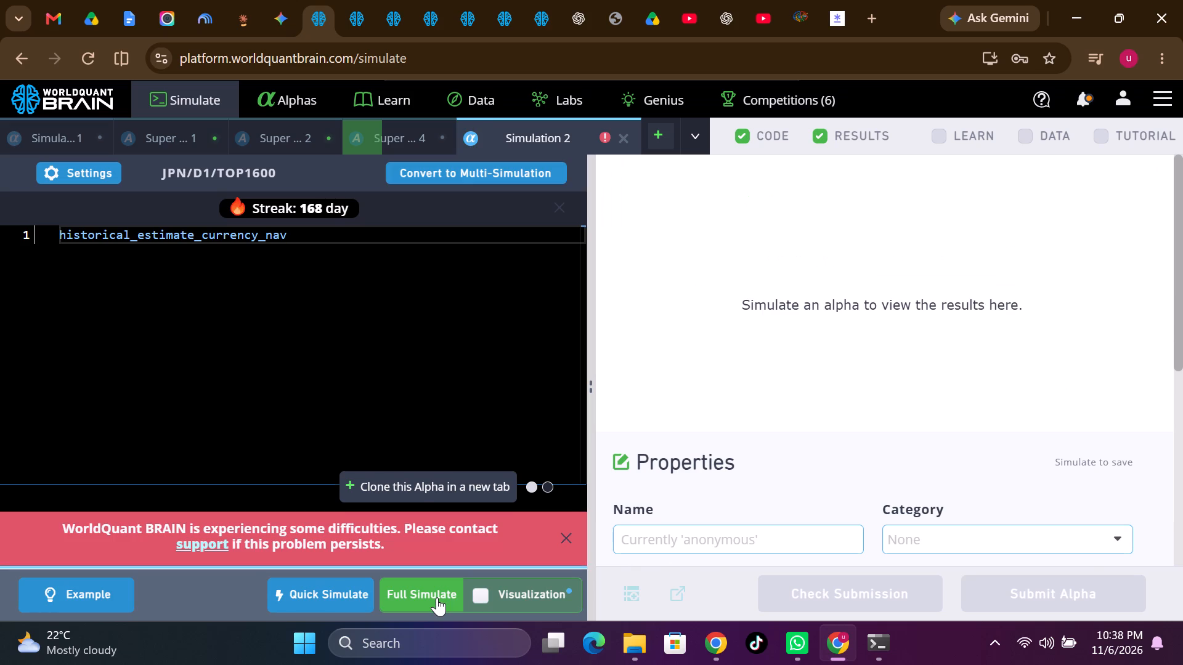
Recheck the field in the dataset listing and add a closing parenthesis after historical_estimate_currency_nav in the Simulation 2 expression.
click(386, 10)
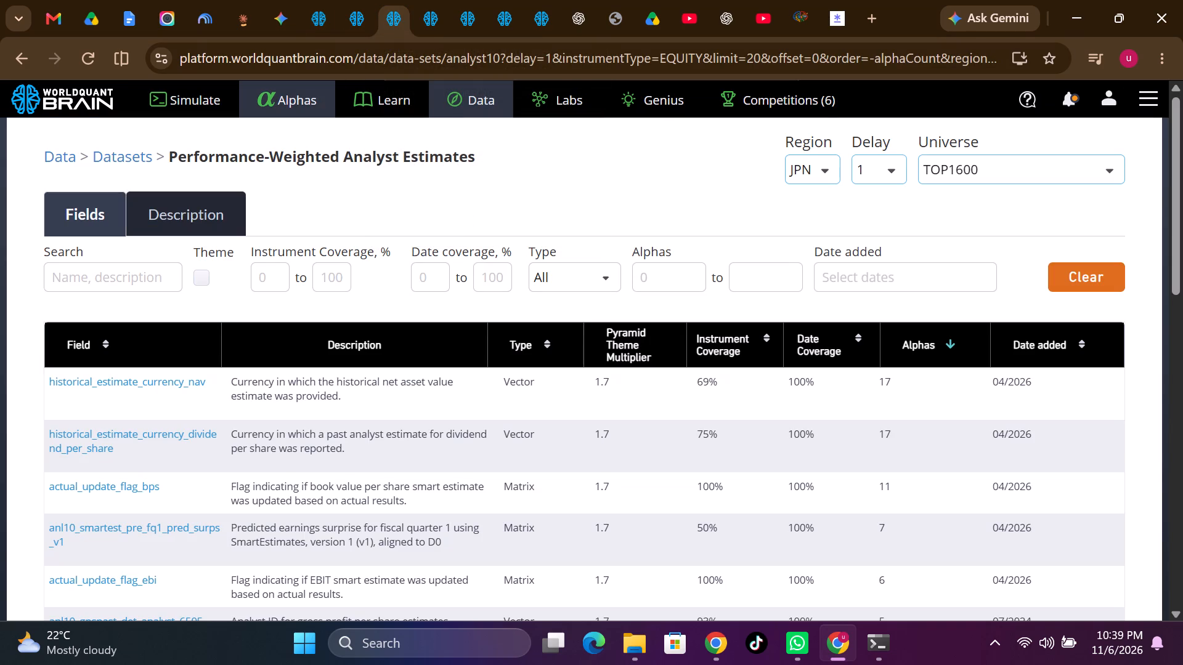
click(320, 10)
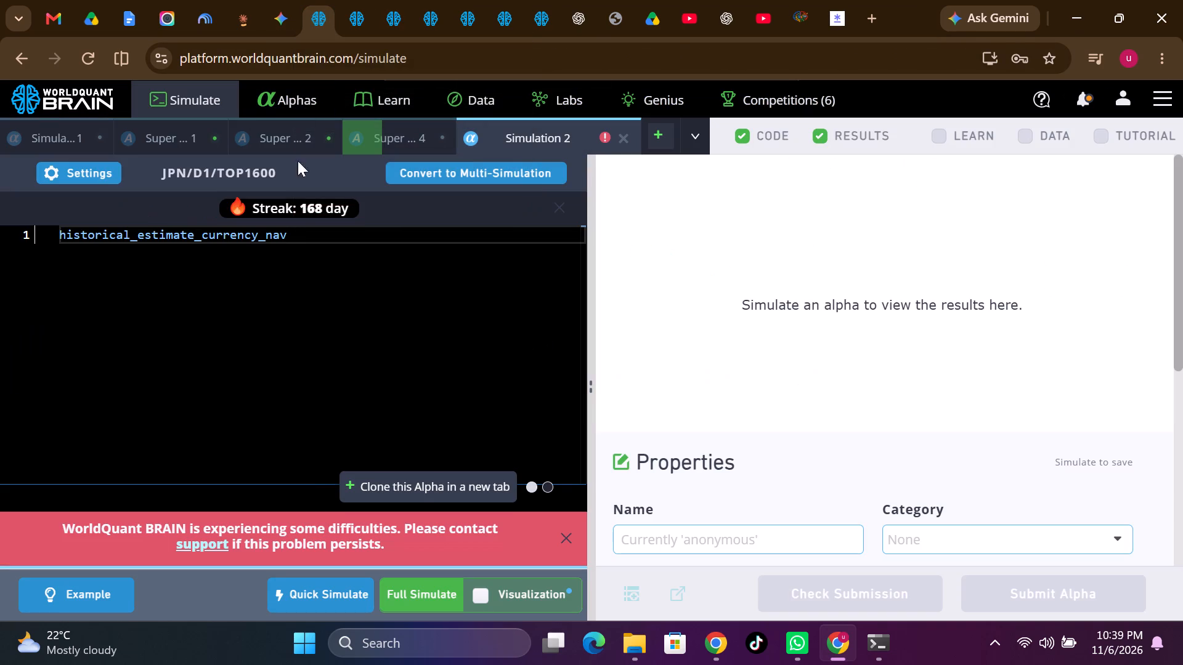
click(298, 232)
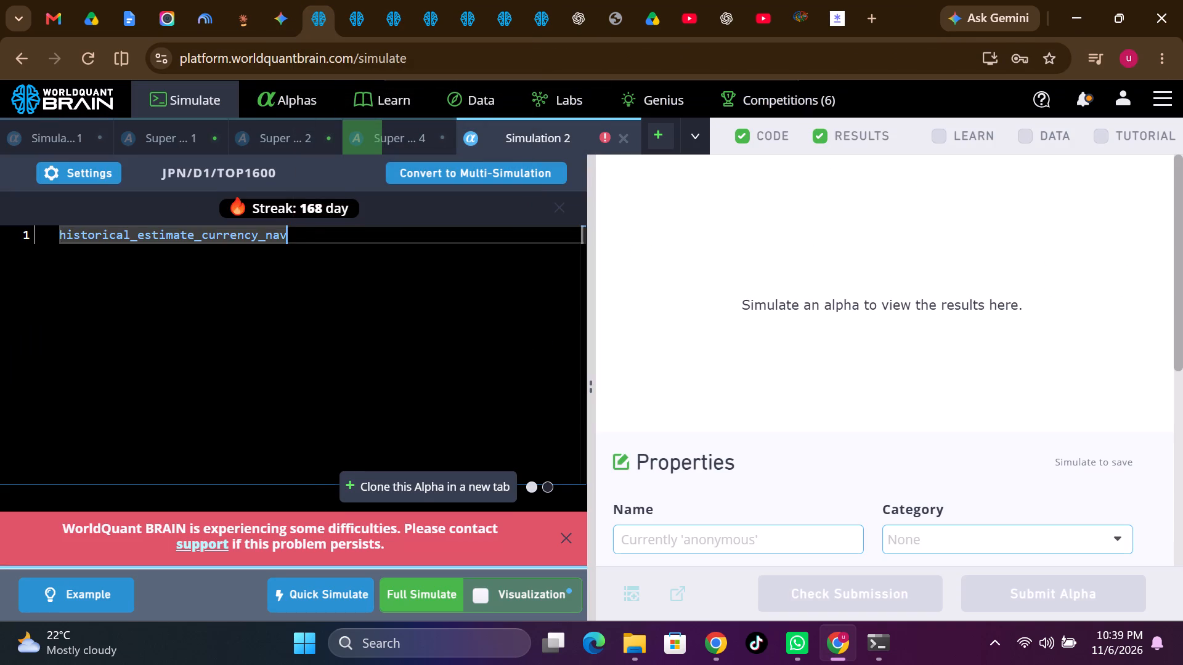
key(shift+parenright)
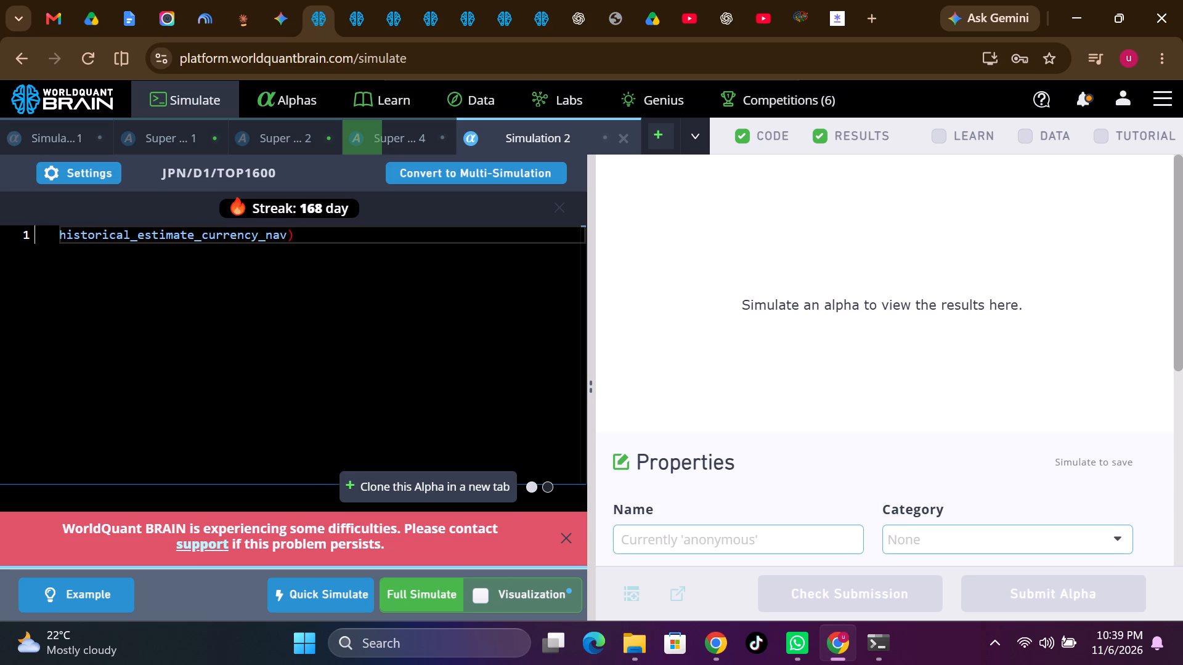
Wrap historical_estimate_currency_nav in the vec_avg operator in the Simulation 2 expression and run a full simulation.
click(62, 231)
key(shift+parenleft)
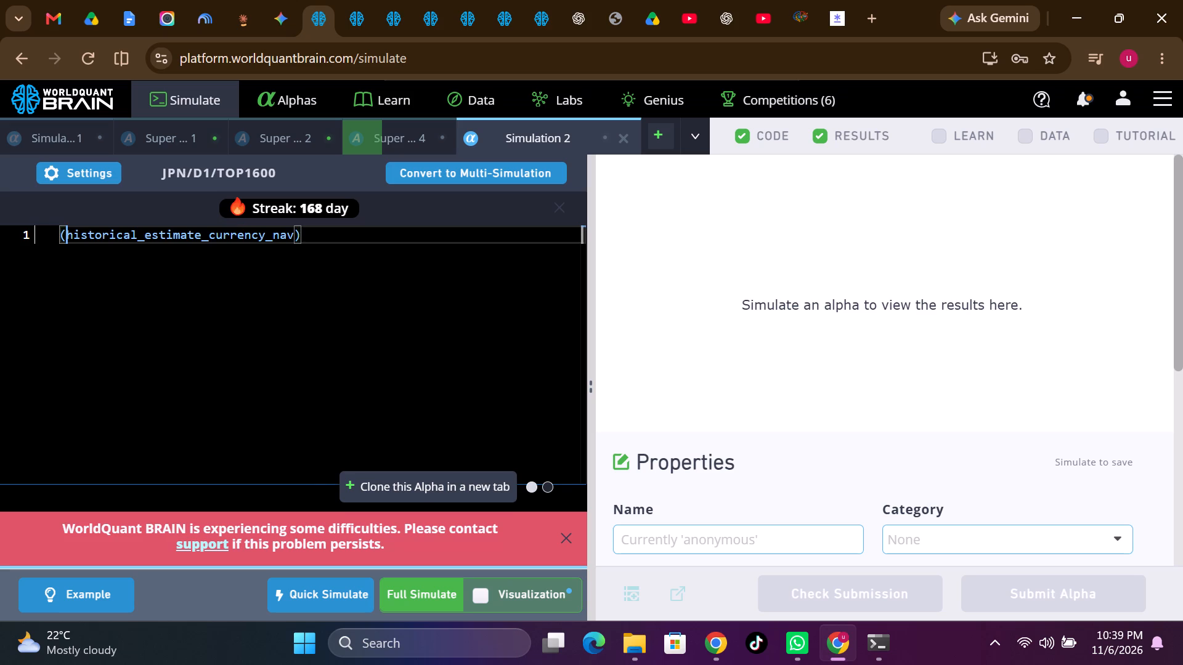
key(Left)
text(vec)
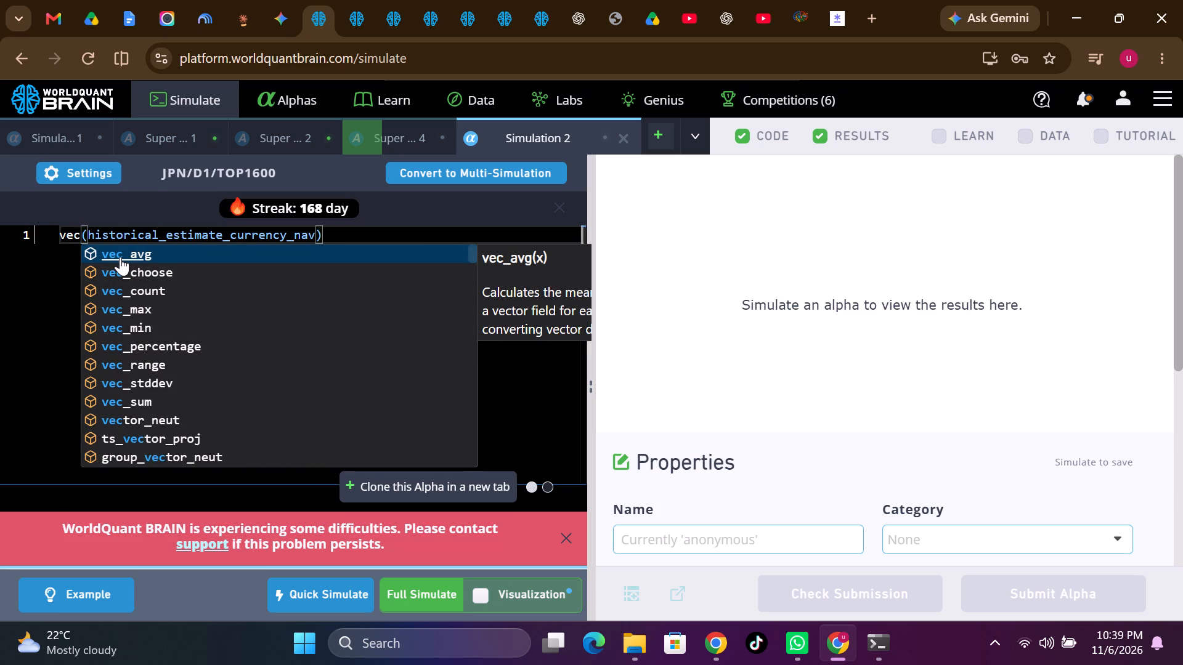
click(120, 257)
click(449, 601)
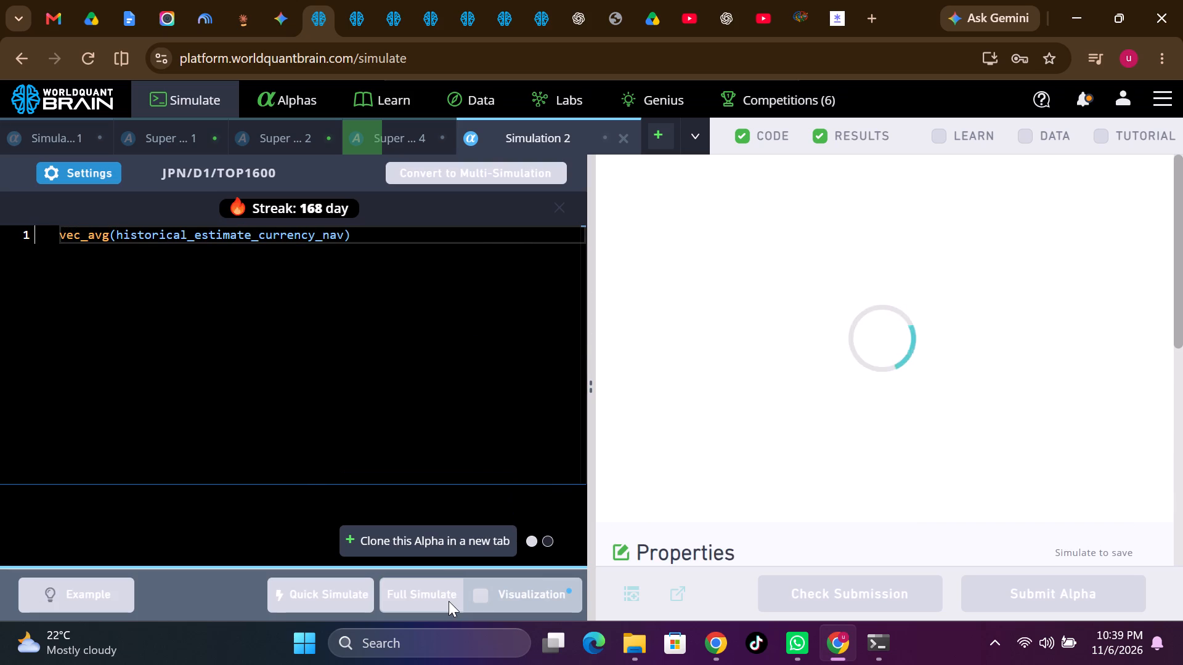
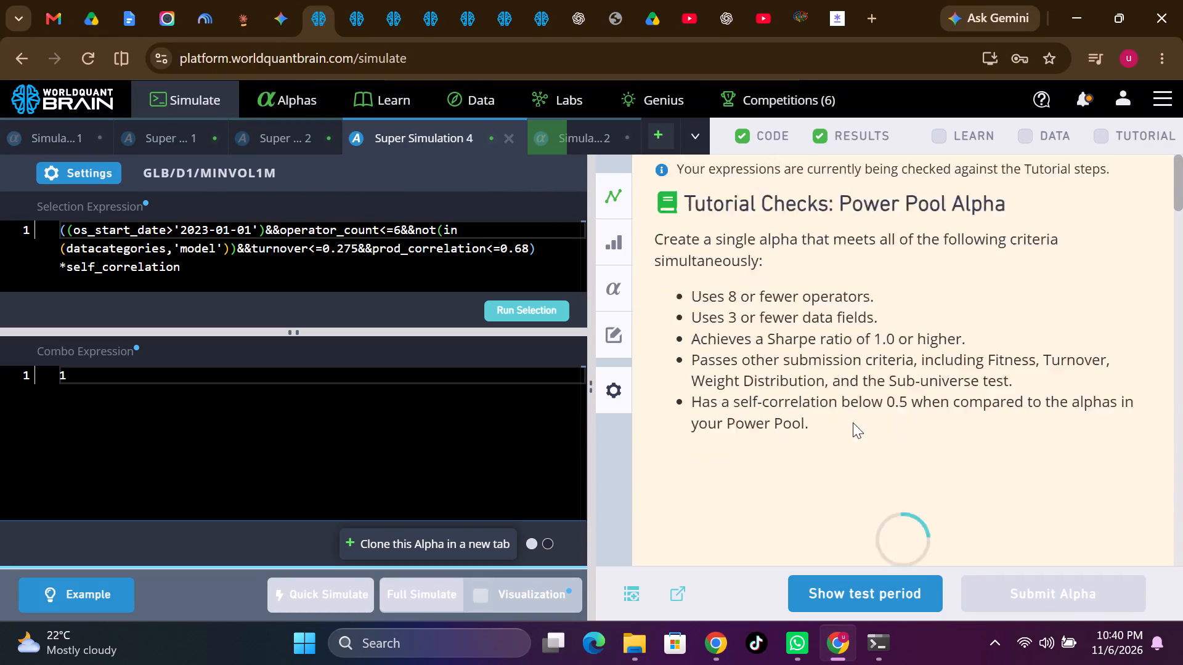
Reveal Super Simulation 4's test period, view its IS-period summary, and run the Prod Correlation check.
scroll(853, 422, down, 2)
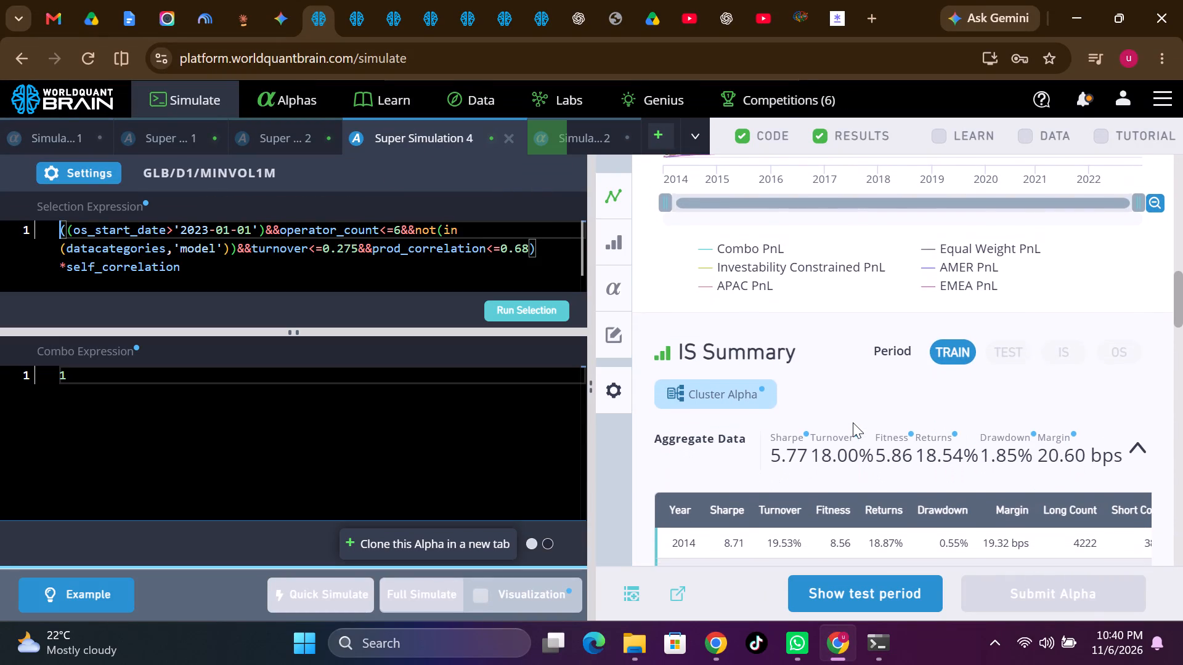
click(900, 593)
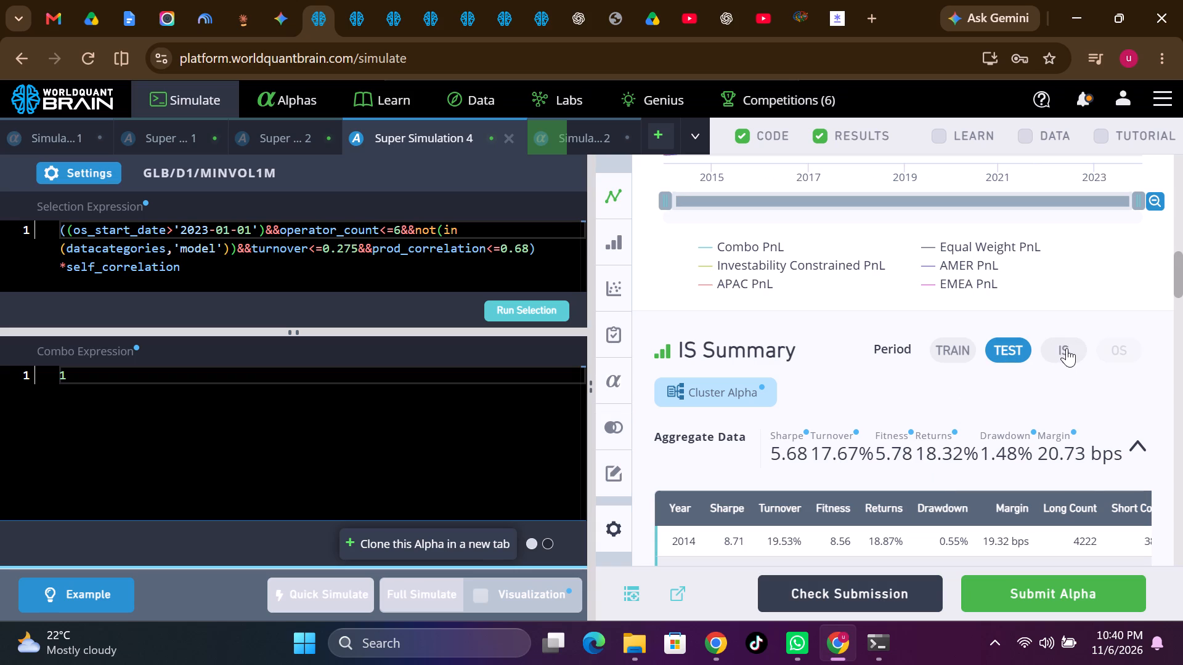
click(1067, 348)
scroll(1096, 499, down, 6)
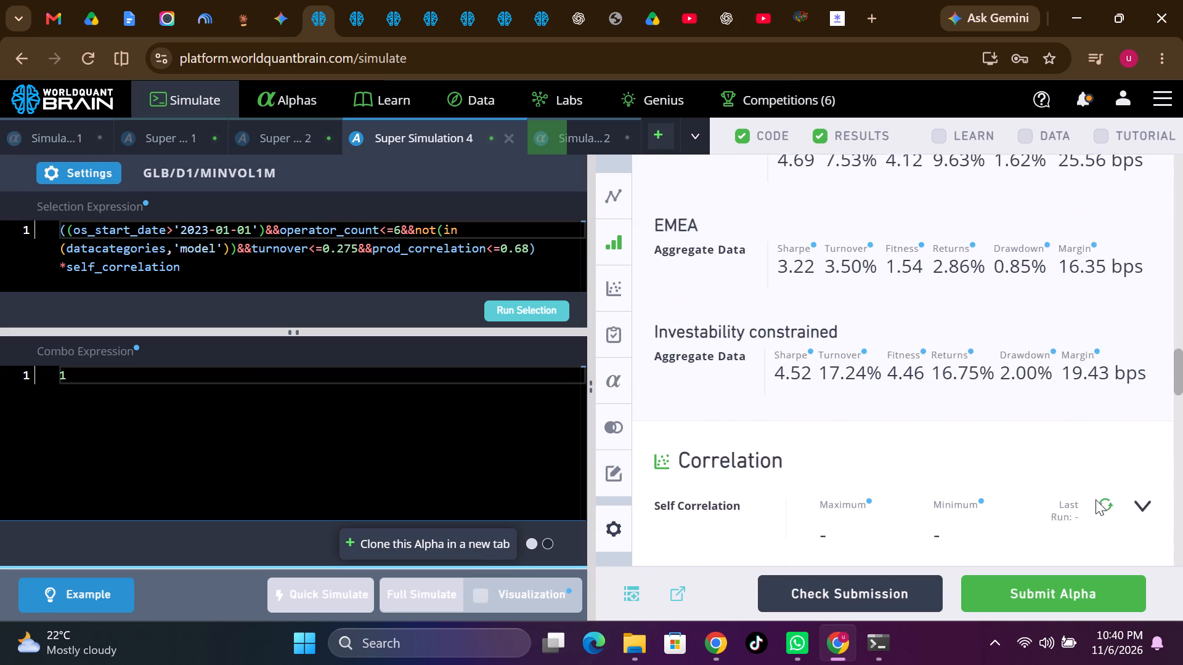
scroll(1096, 499, down, 1)
click(1107, 412)
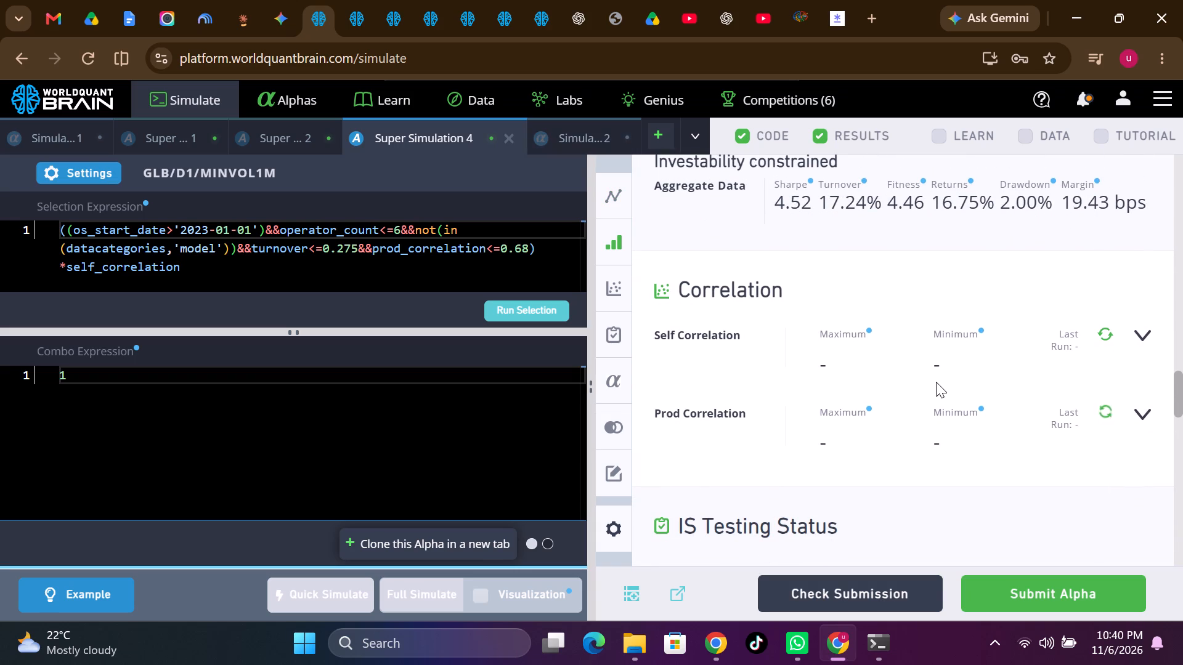
Reveal the test period for Simulation 2's historical_estimate_currency_nav alpha and review its IS-period summary.
click(591, 135)
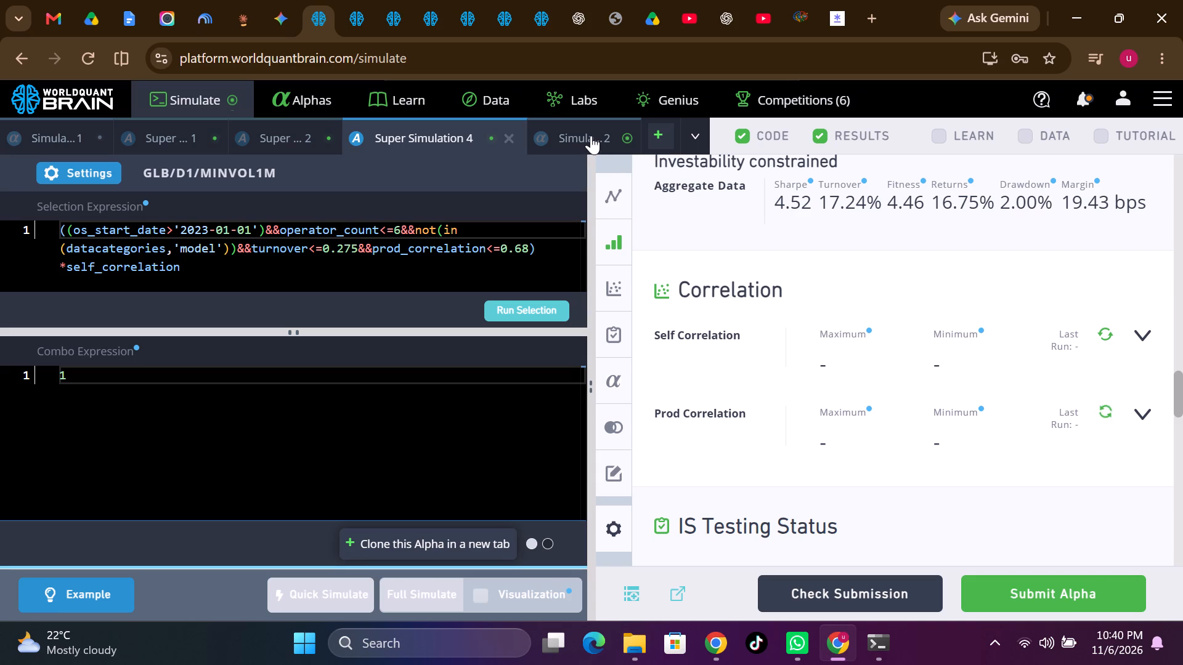
scroll(858, 442, up, 2)
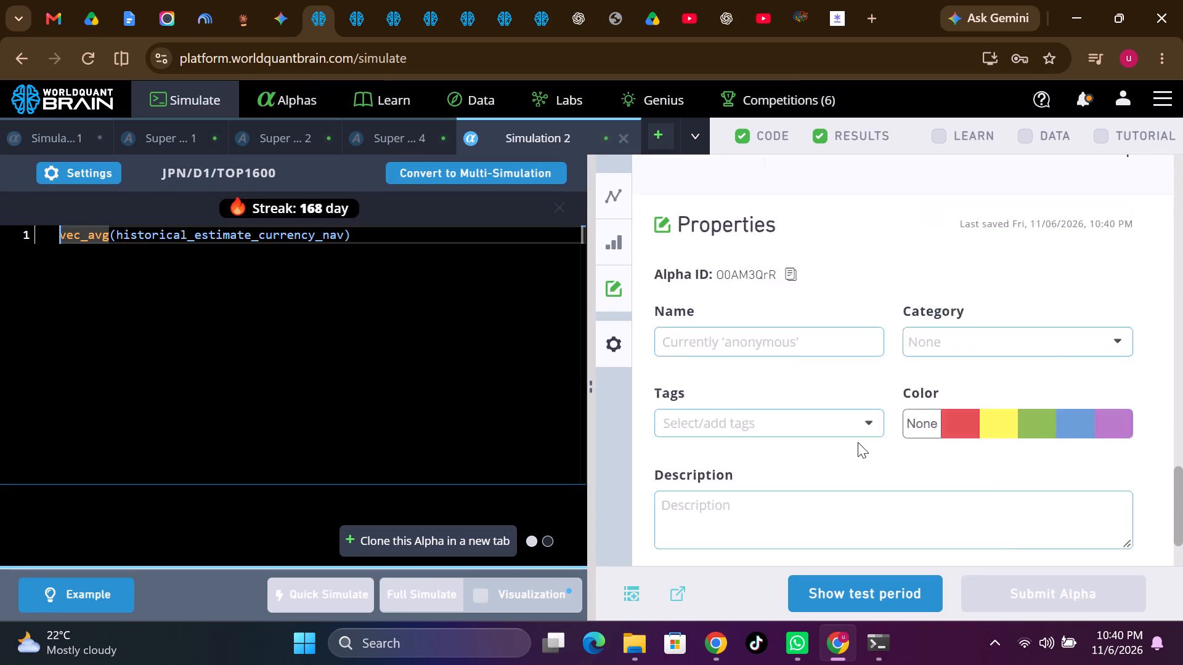
scroll(858, 442, up, 5)
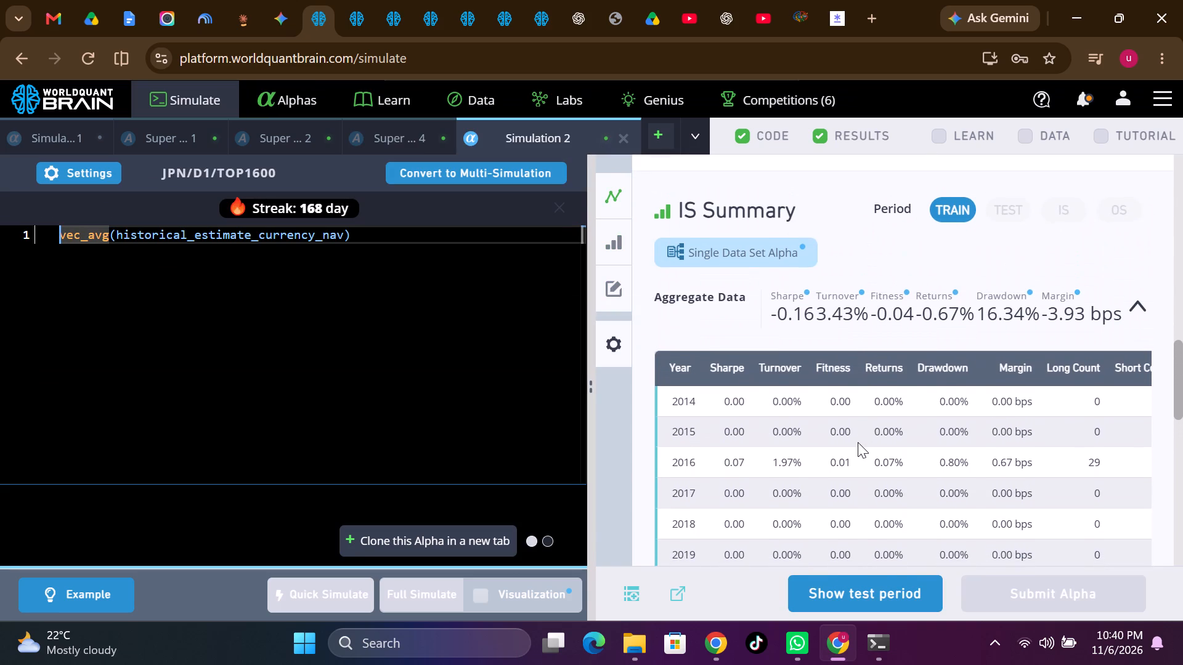
scroll(858, 442, up, 1)
click(882, 594)
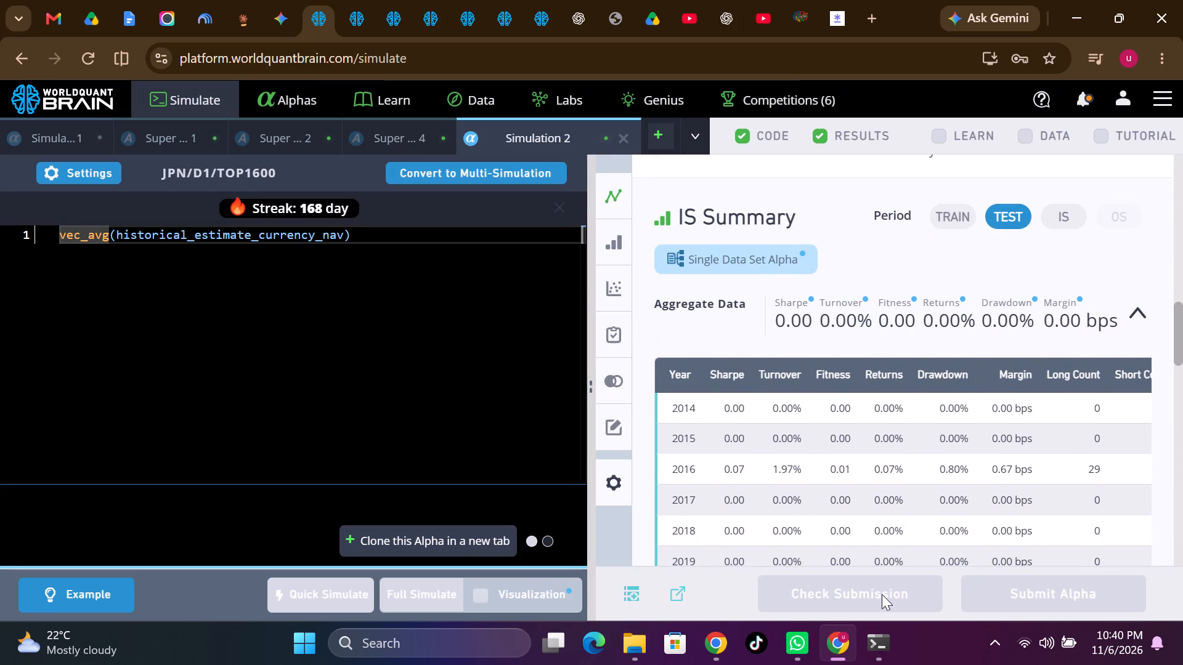
click(1062, 219)
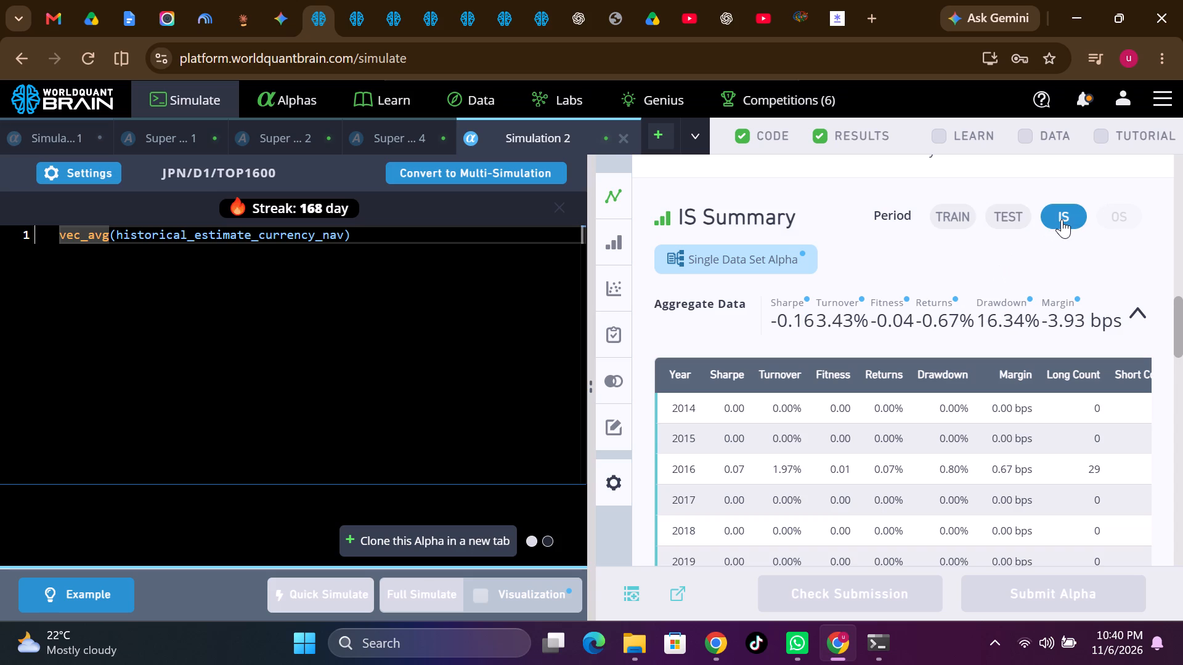
Copy the field actual_update_flag_bps from the dataset listing, replace the Simulation 2 expression with it, and run a full simulation.
click(389, 19)
scroll(217, 457, down, 1)
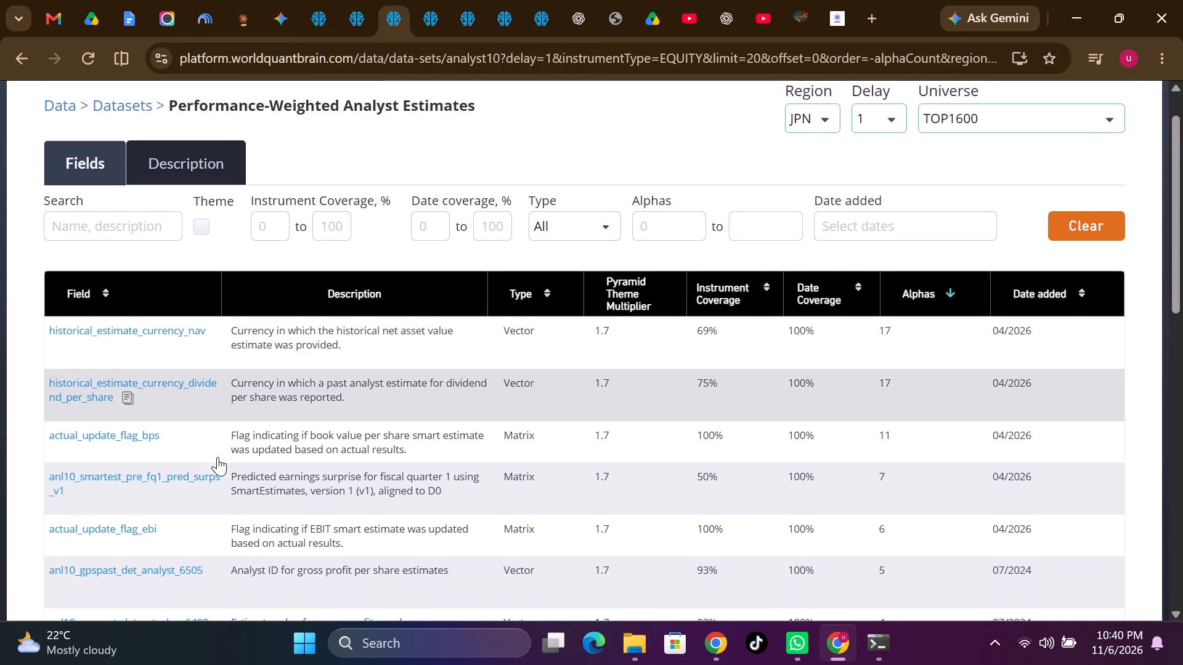
scroll(217, 457, down, 1)
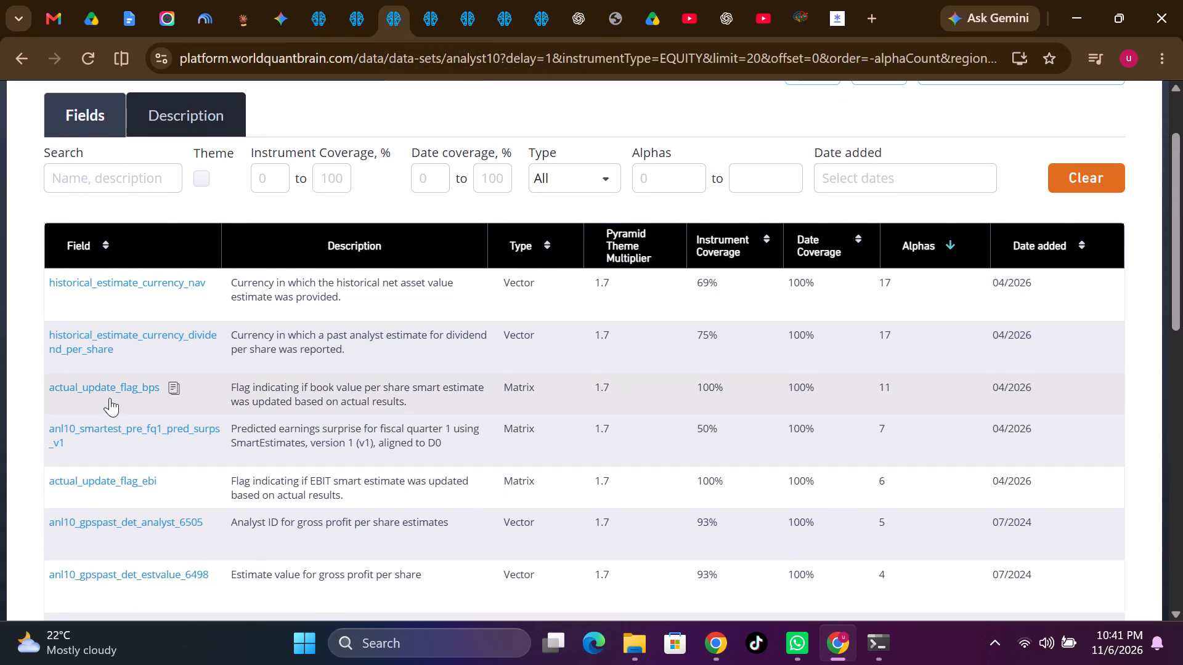
click(176, 389)
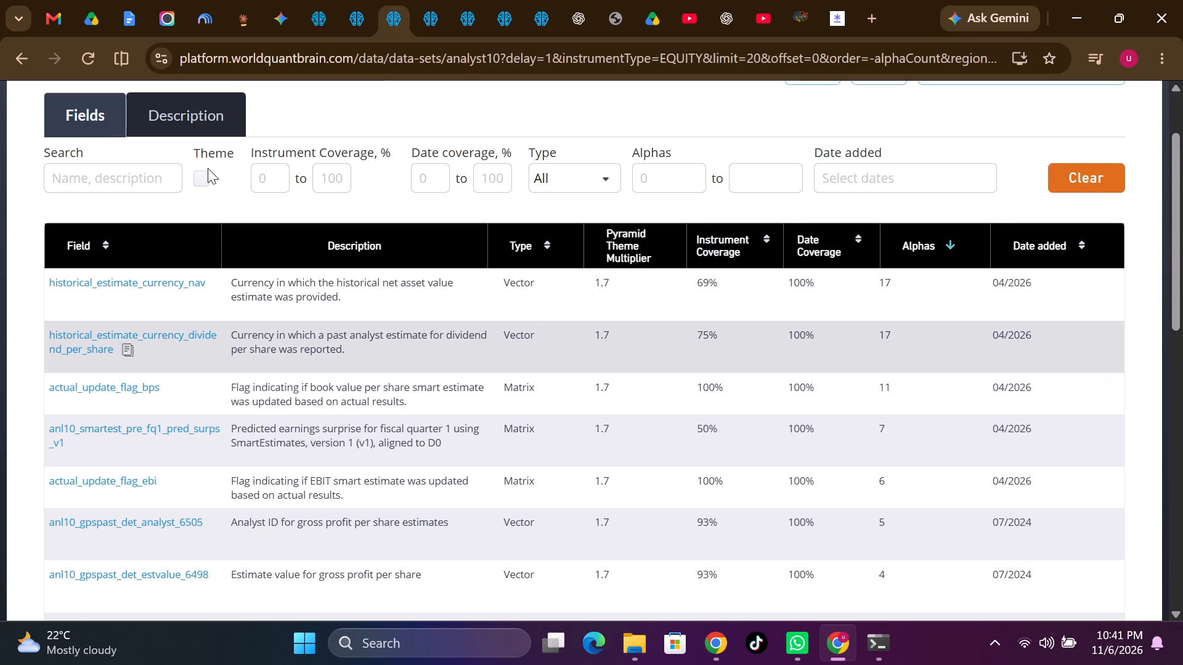
click(311, 2)
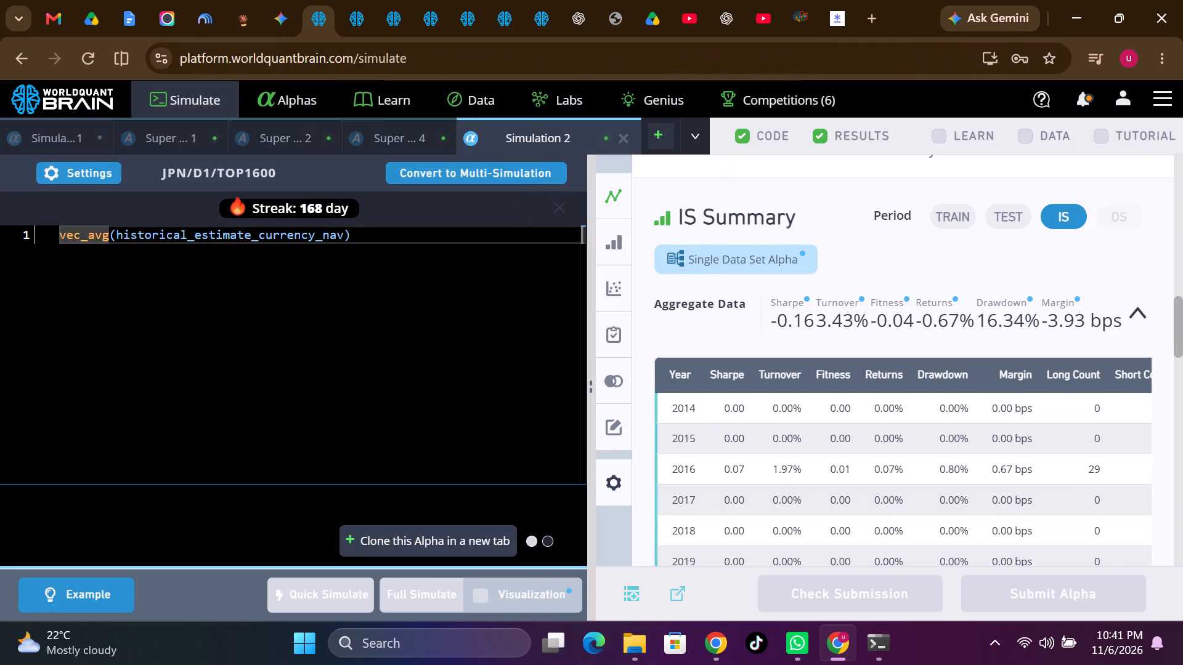
triple_click(266, 237)
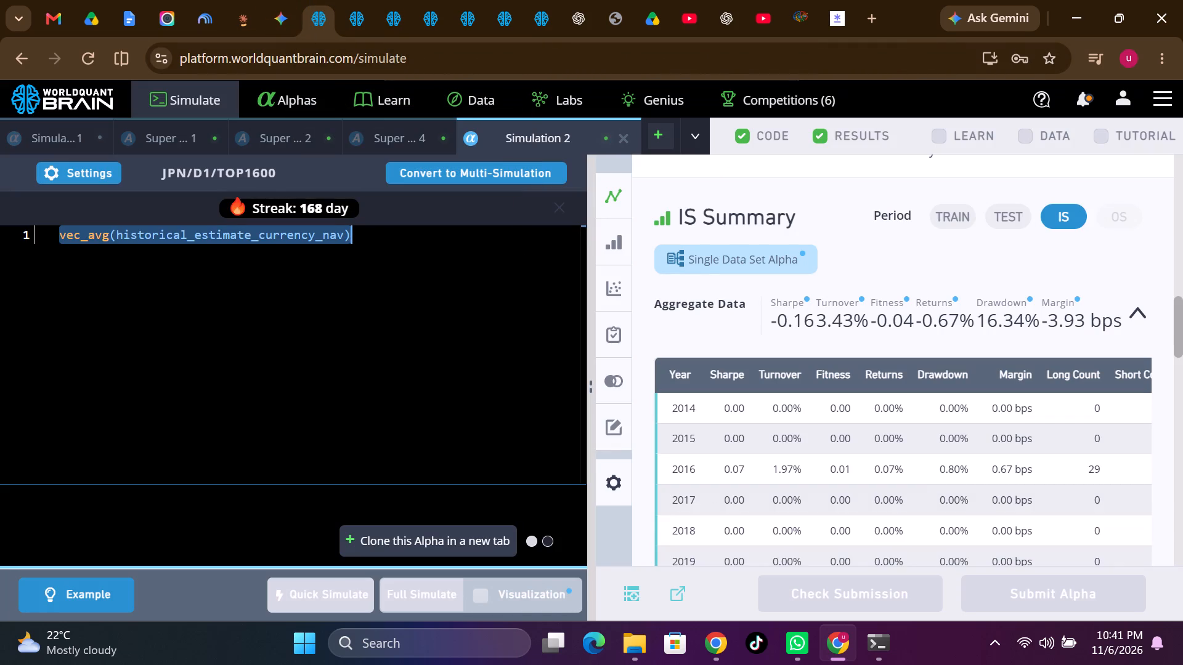
key(ctrl+v)
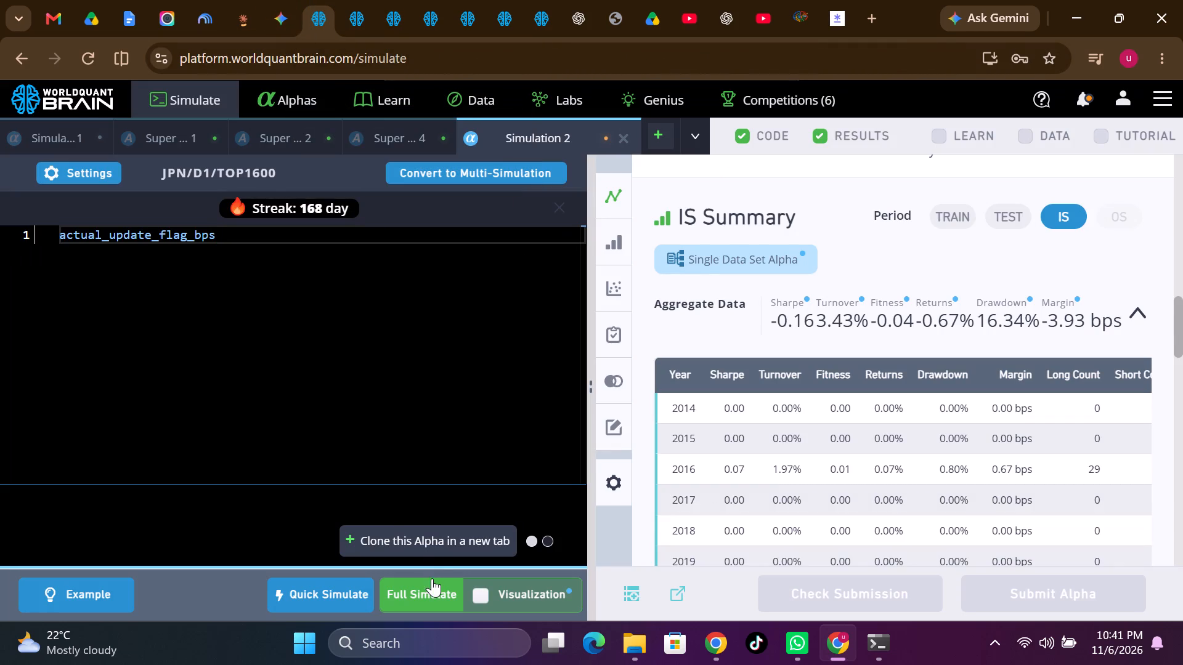
click(435, 585)
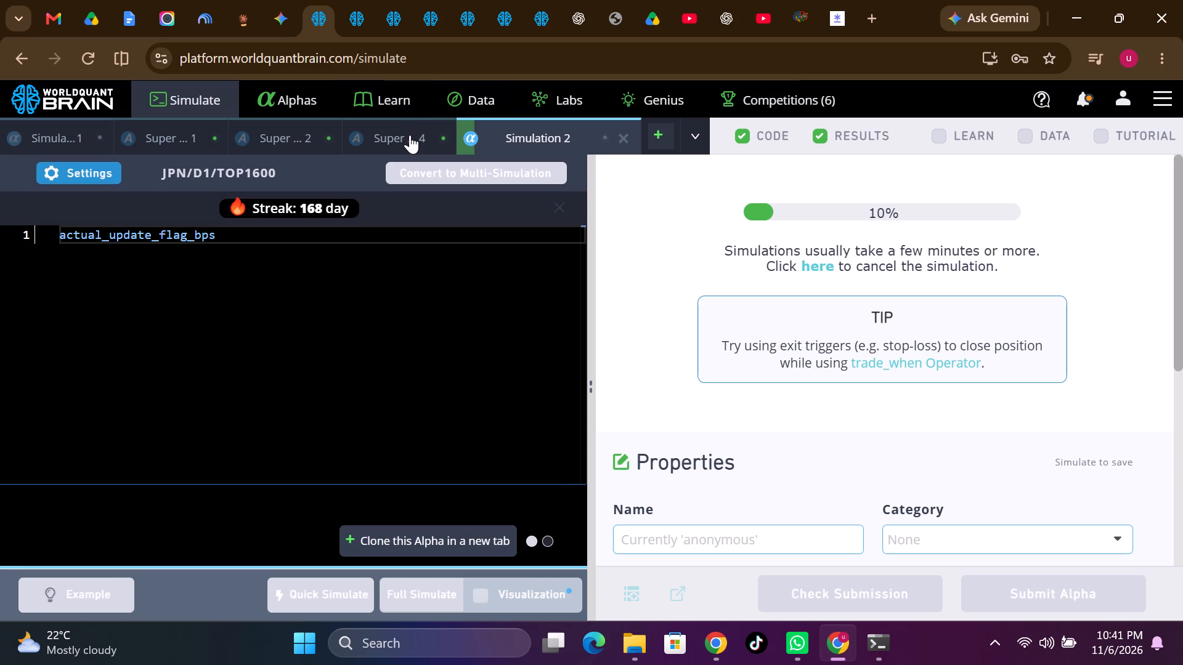
Review Super Simulation 4's test-period summary, Prod Correlation result, IS testing status and simulation settings.
click(410, 135)
scroll(792, 417, down, 6)
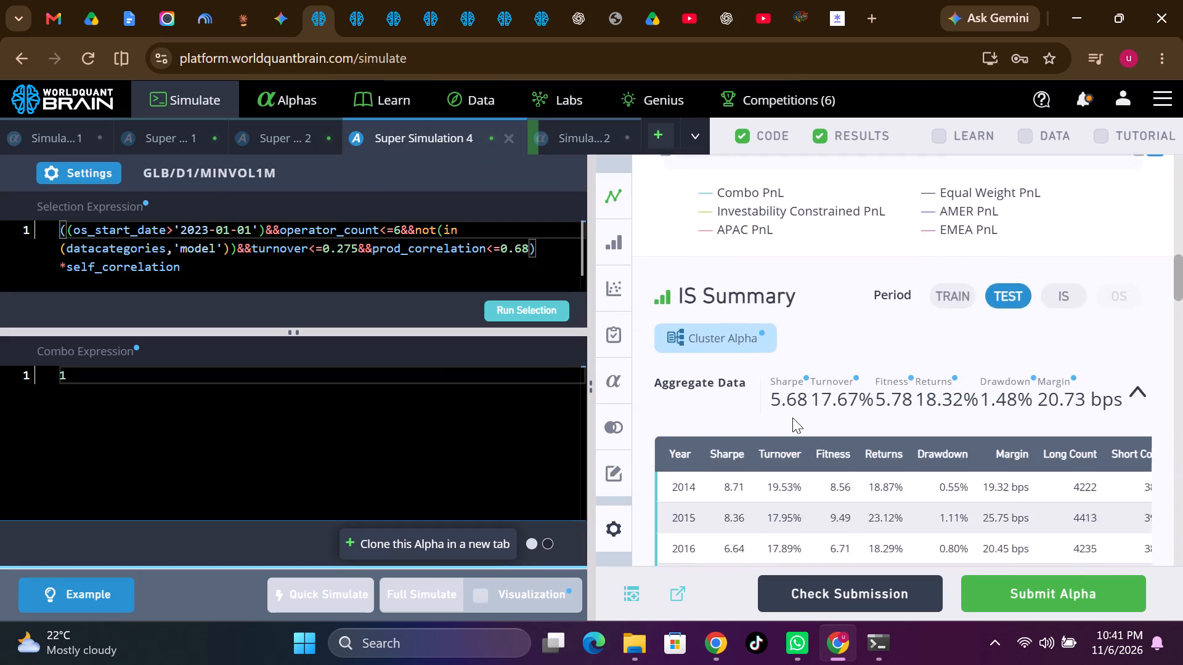
scroll(792, 417, down, 6)
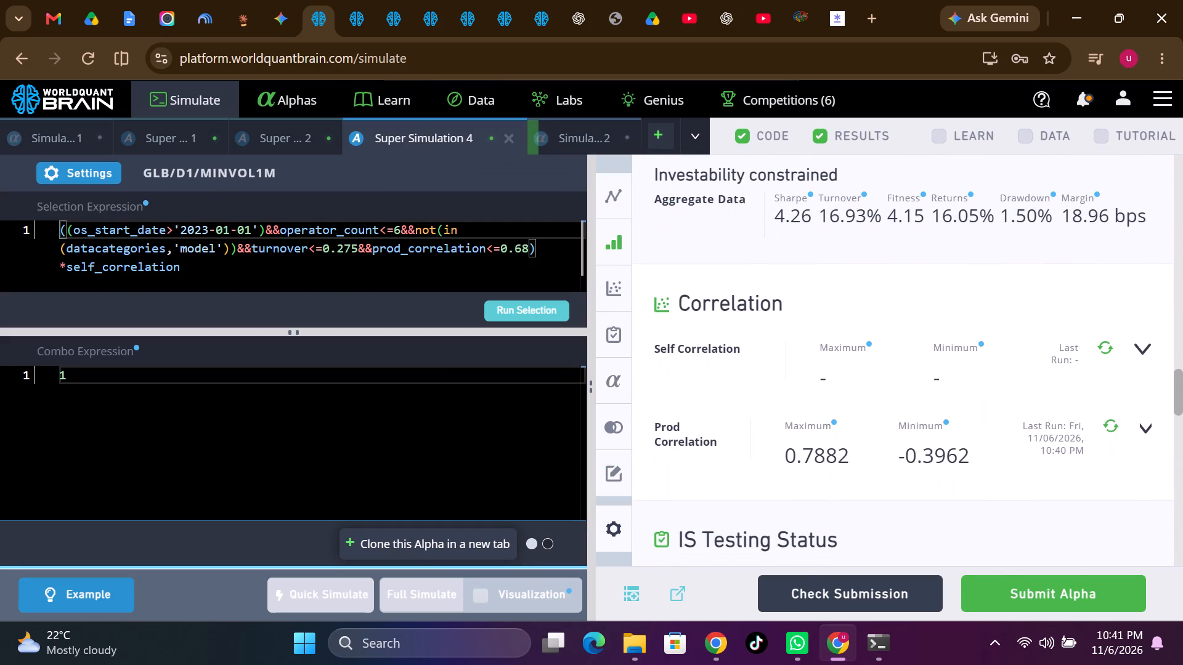
scroll(792, 417, down, 1)
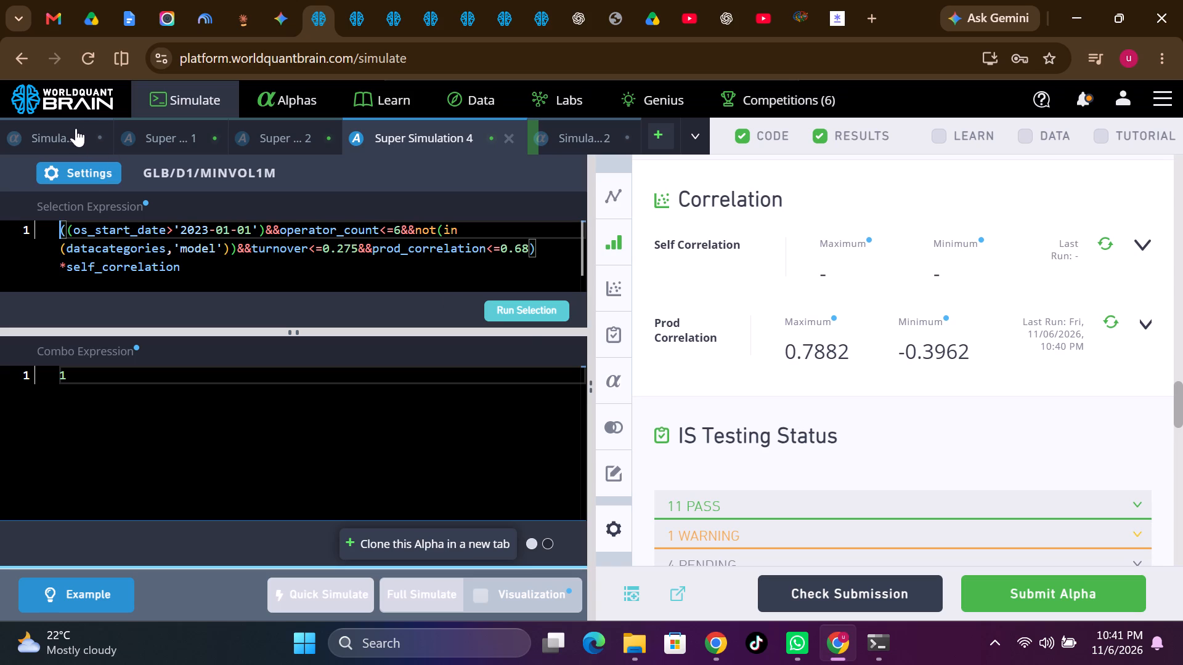
click(90, 177)
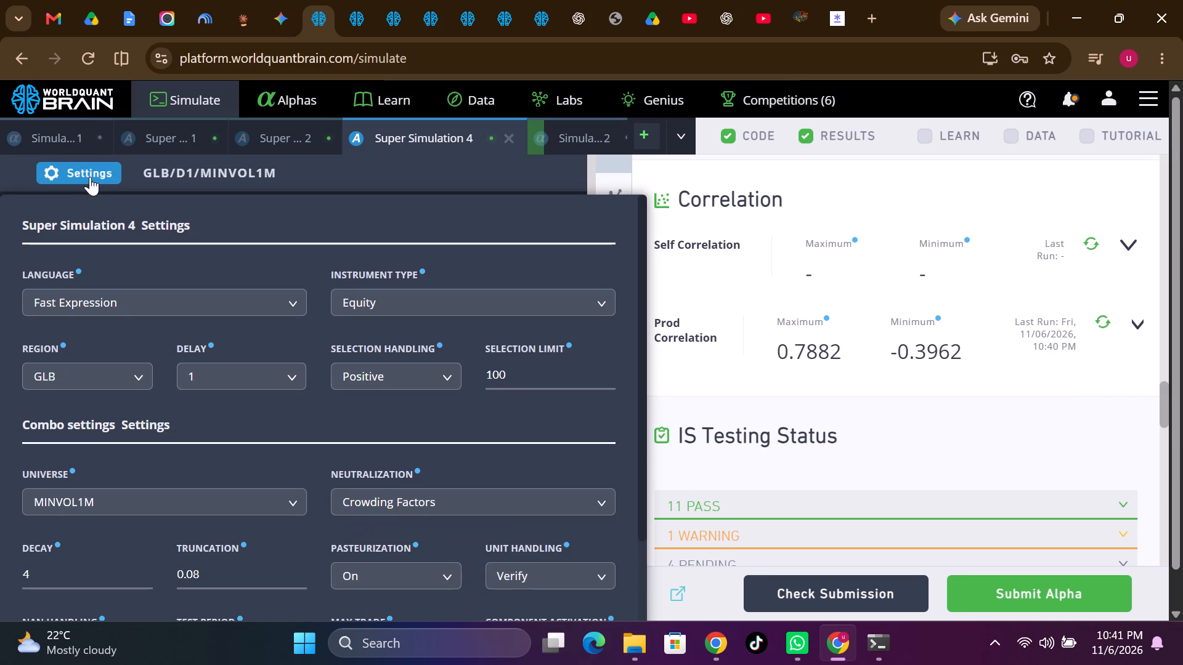
click(90, 177)
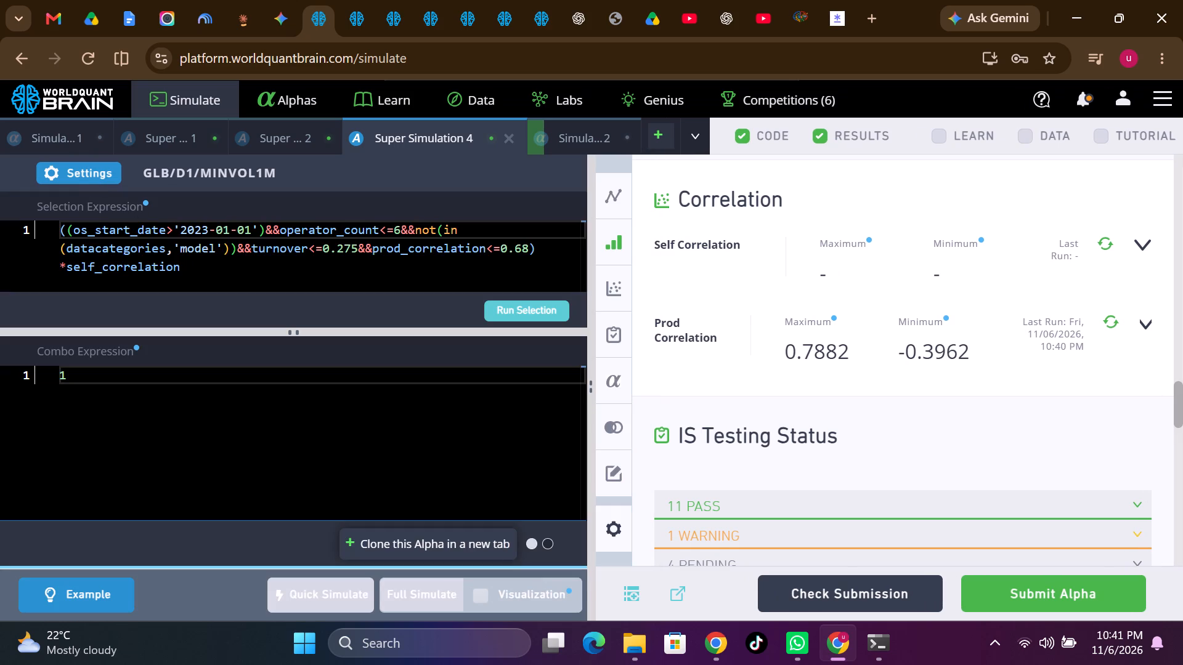
Clone the Super Simulation 4 alpha in a new tab and place the clone directly after Super Simulation 4.
right_click(404, 132)
click(446, 179)
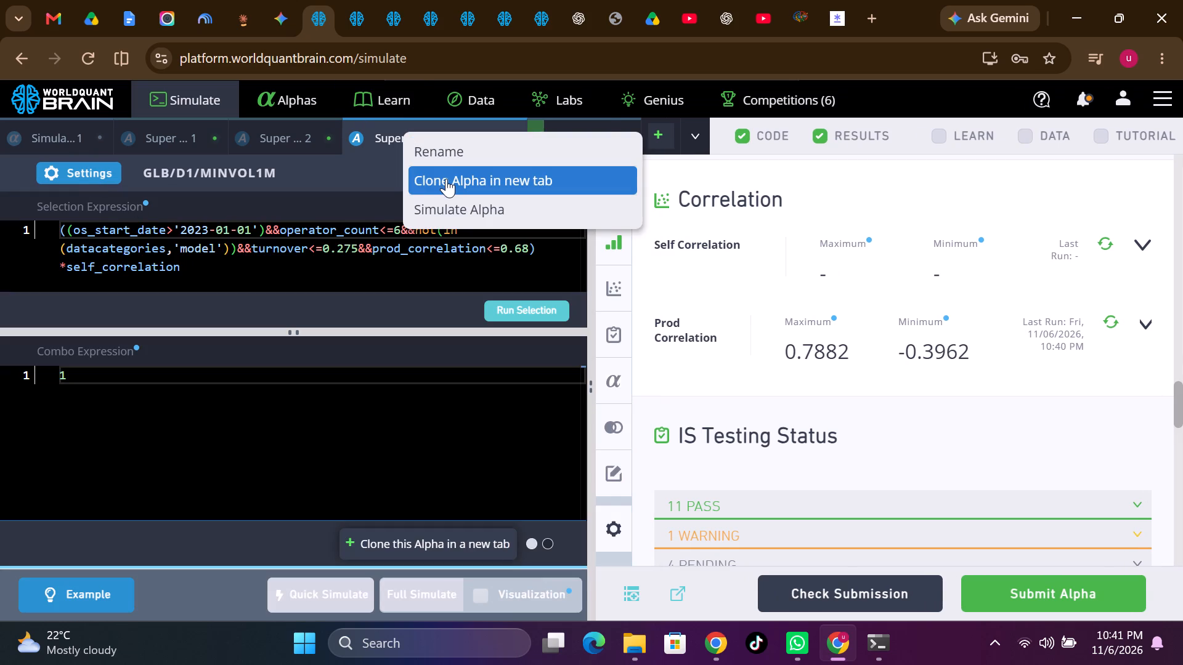
drag(547, 136, 445, 124)
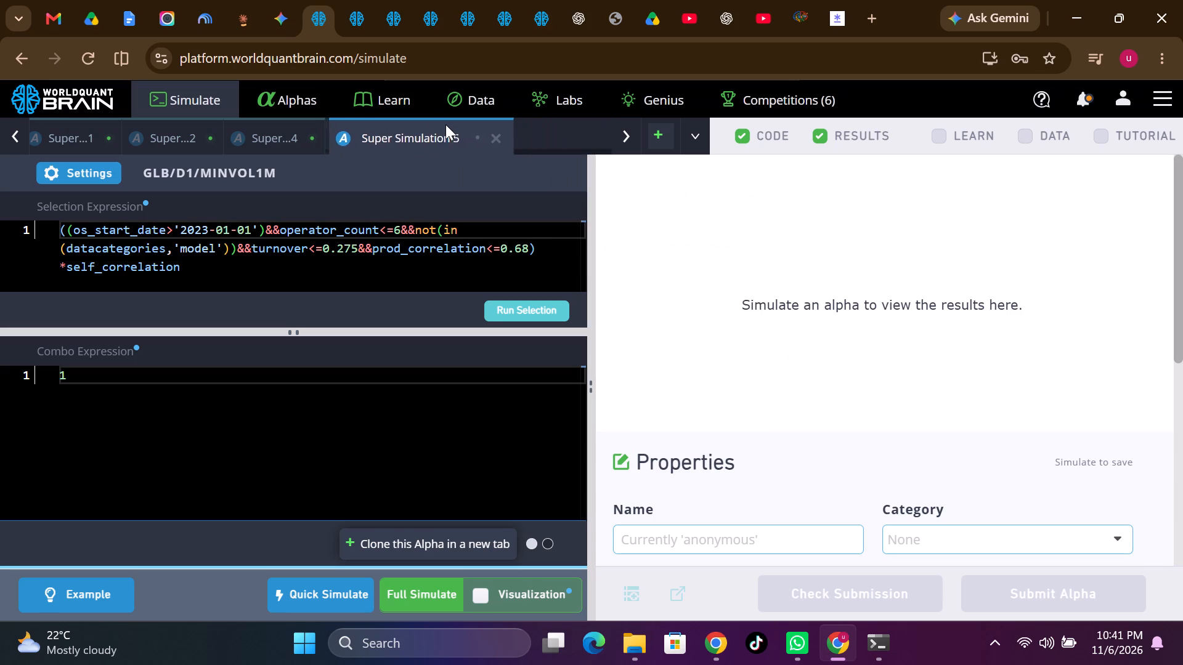
drag(445, 124, 434, 124)
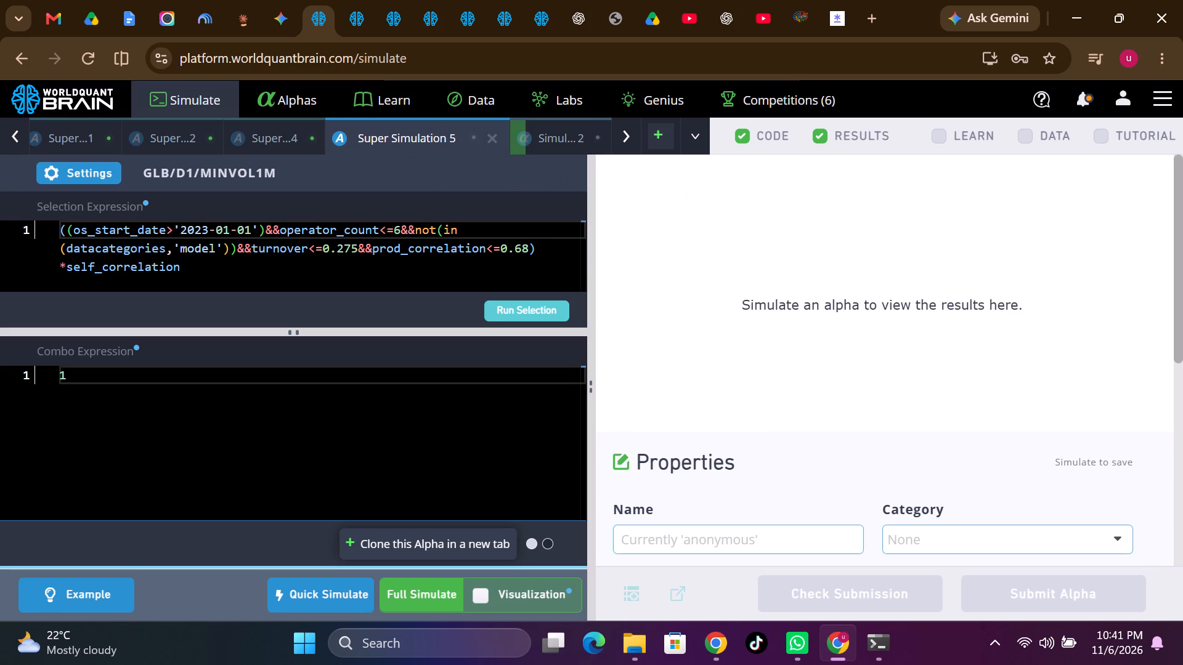
Set the turnover limit to 0.175 in the Super Simulation 5 selection expression, run the selection, and start a full simulation.
click(345, 247)
key(BackSpace)
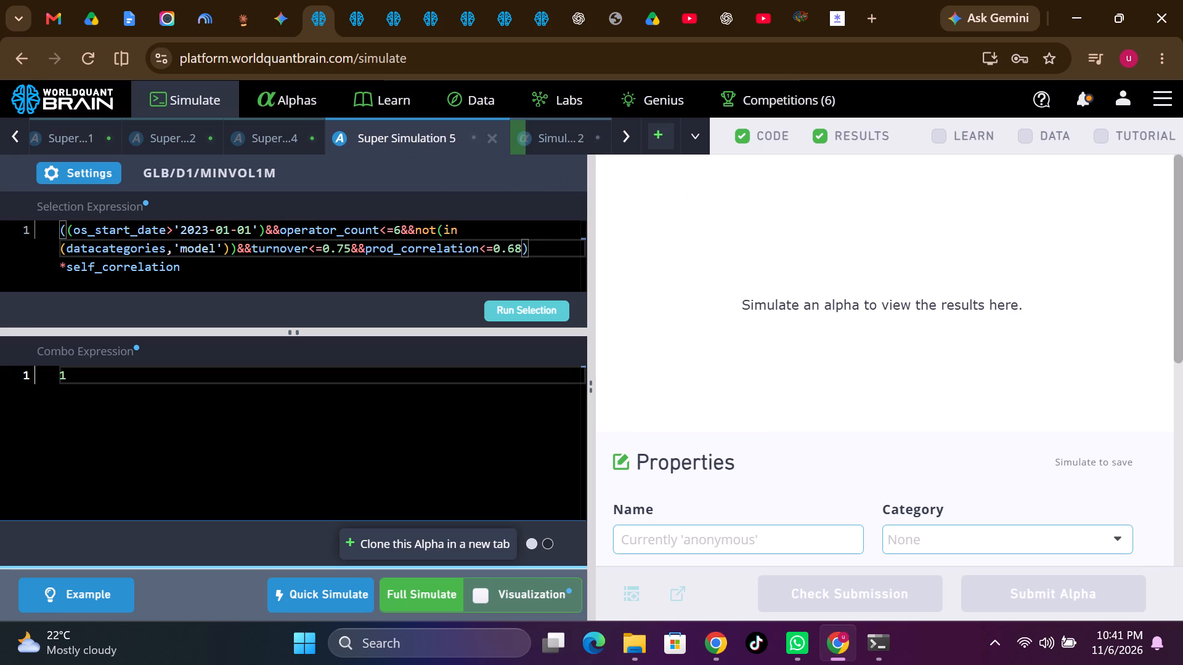
key(1)
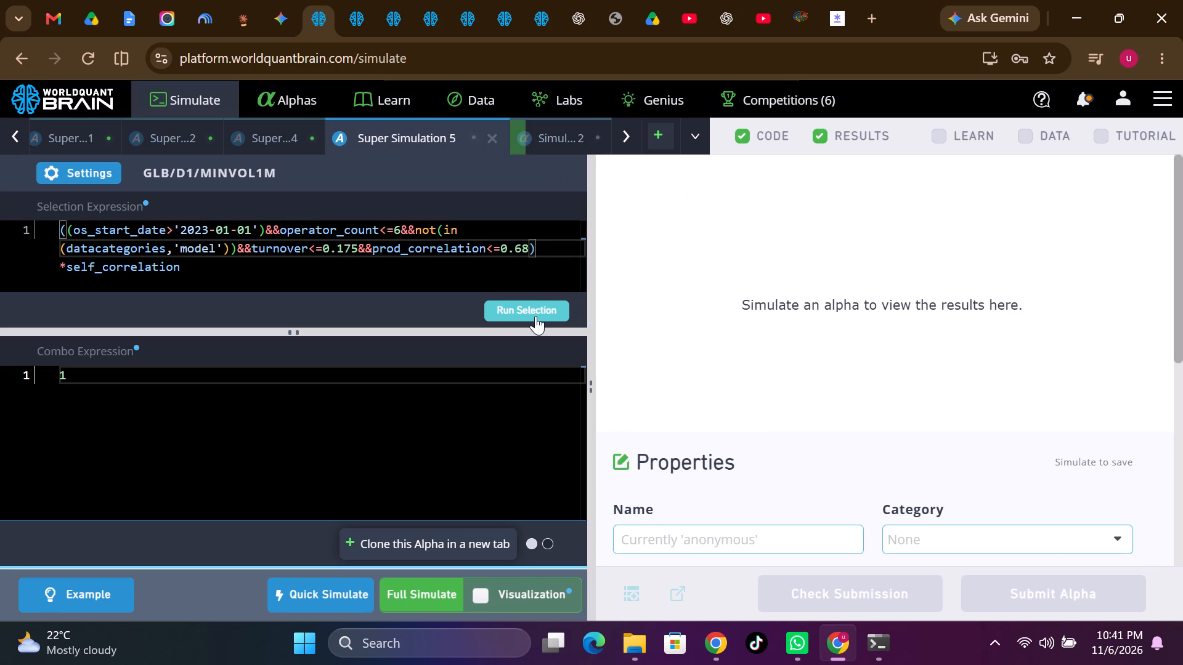
click(535, 316)
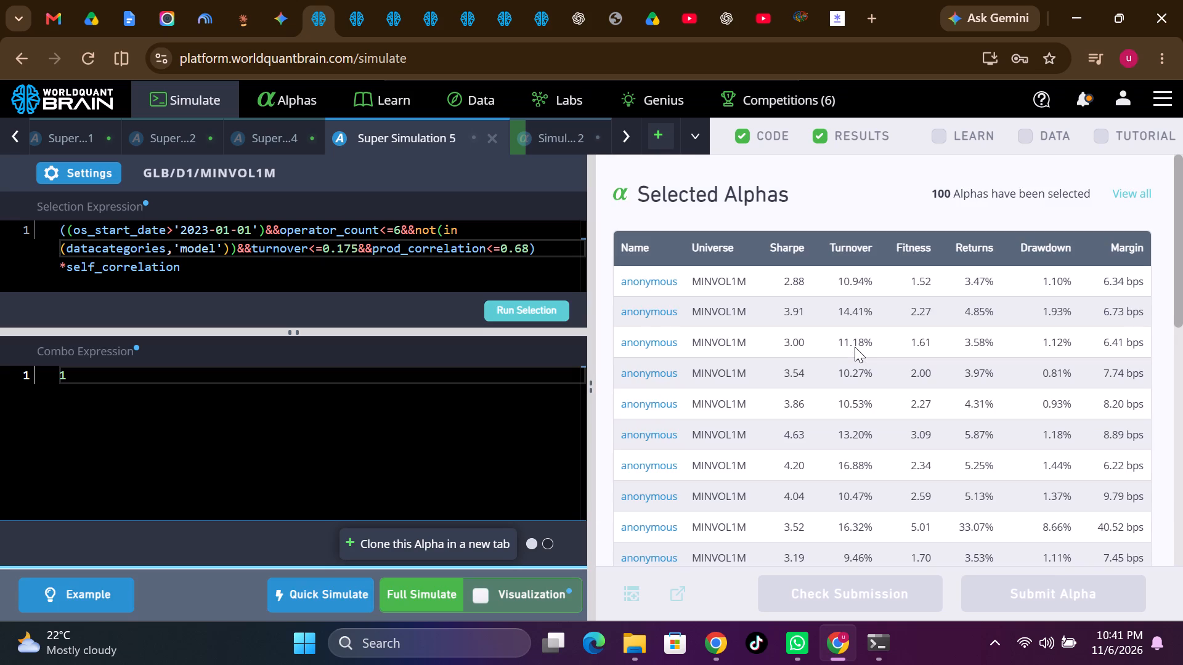
click(452, 598)
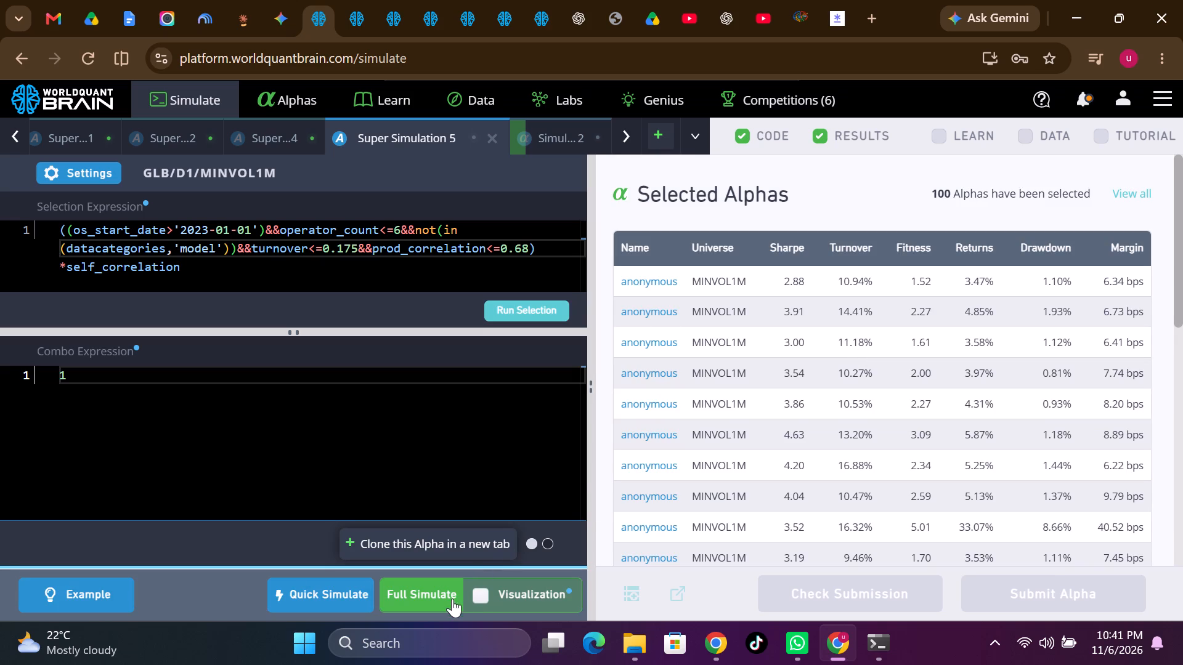
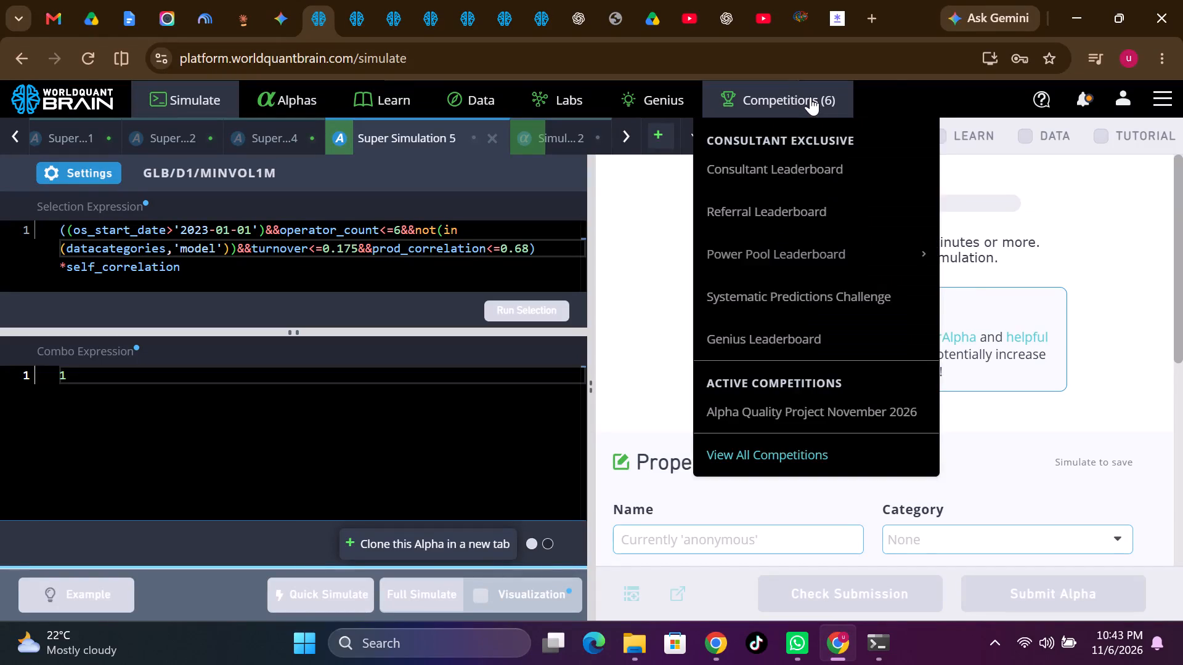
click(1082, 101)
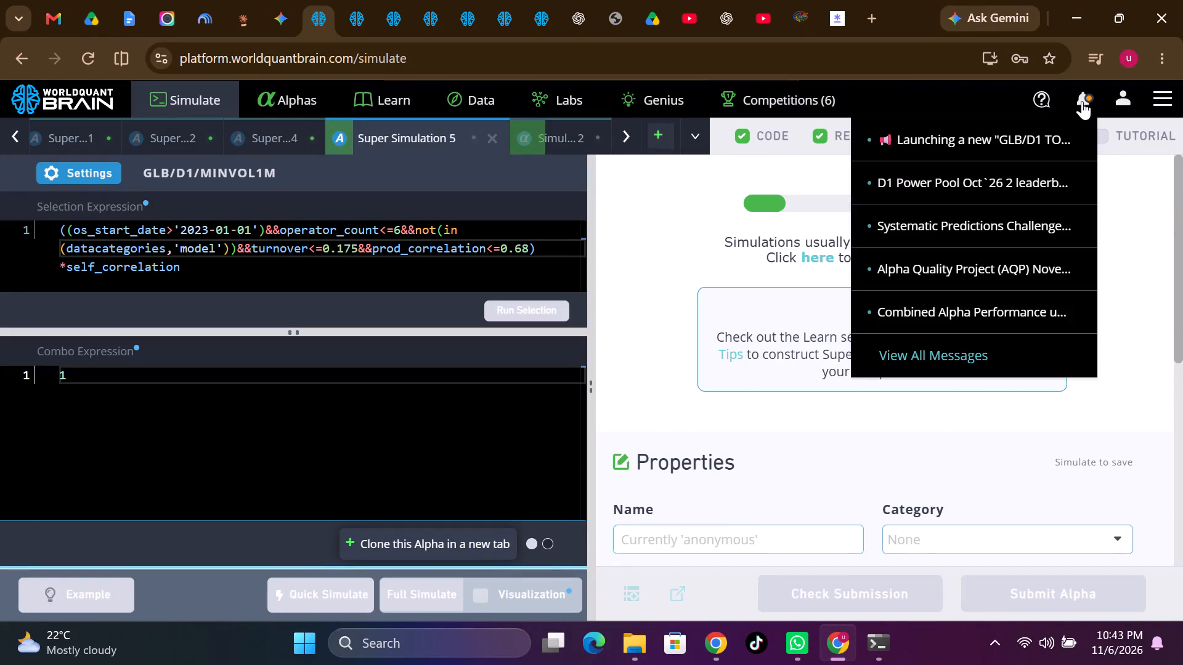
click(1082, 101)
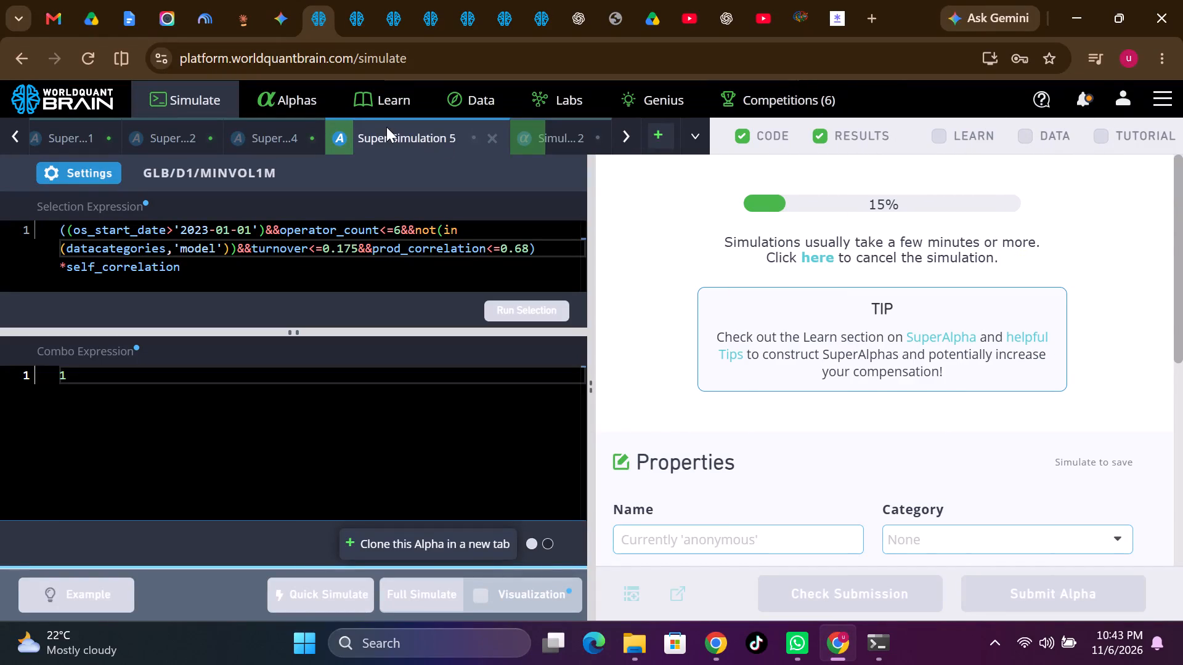
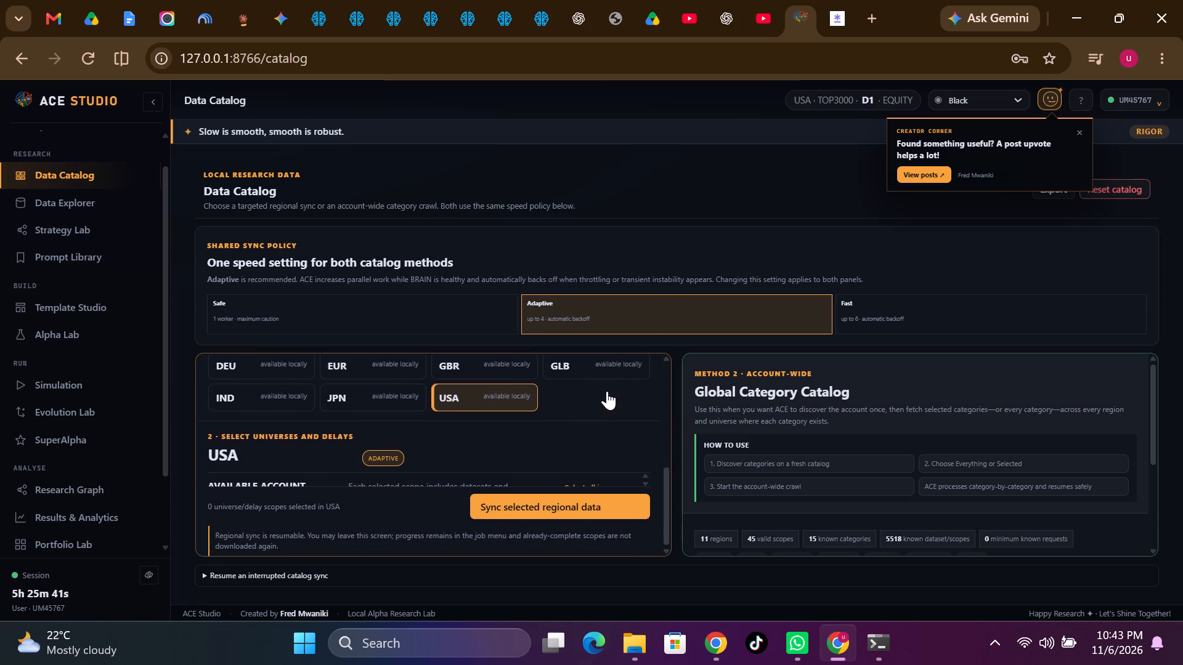
Select the JPN region in the regional data catalog and try to sync its regional data.
click(378, 449)
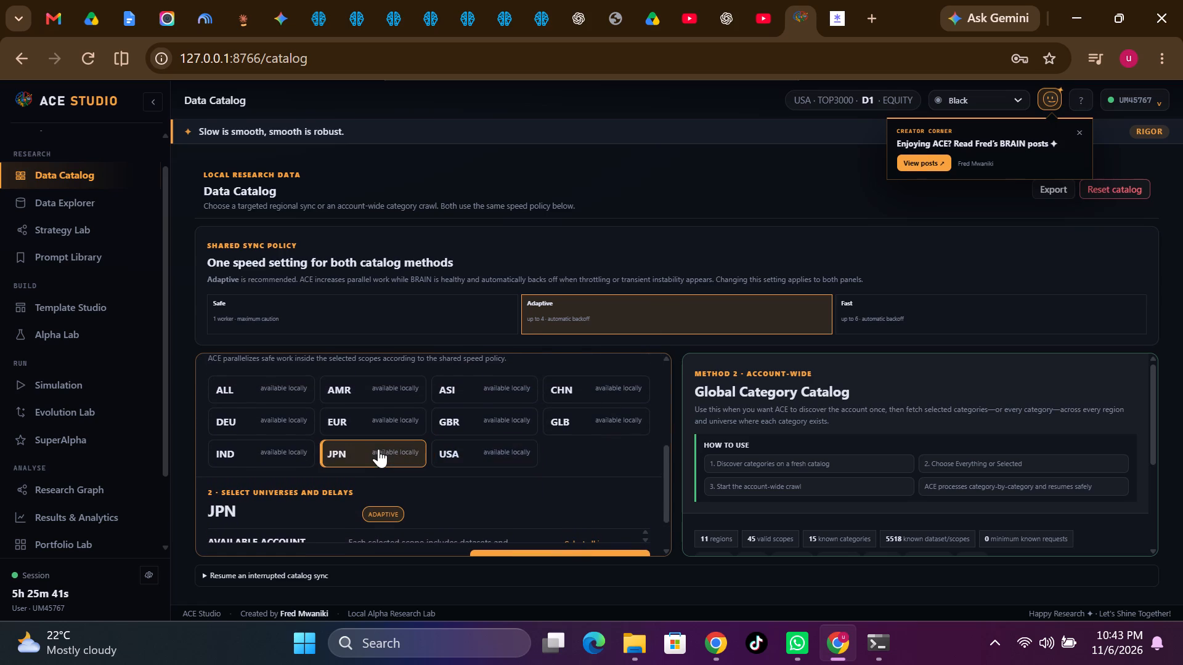
scroll(569, 501, down, 2)
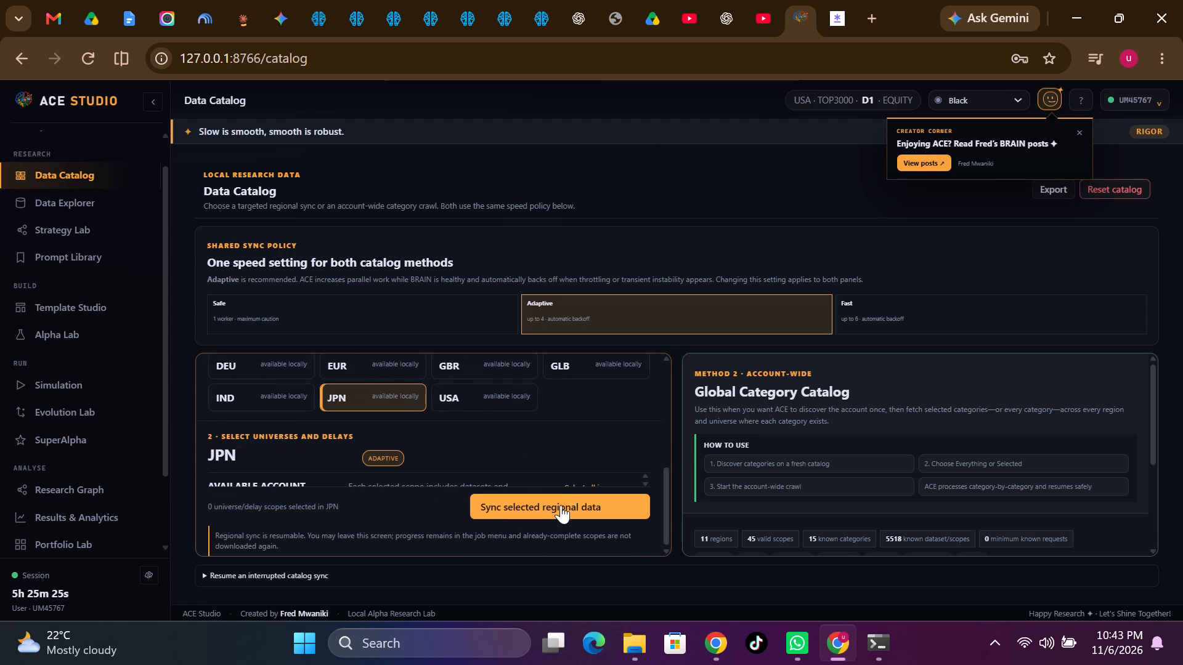
click(548, 510)
click(511, 501)
scroll(383, 343, down, 2)
scroll(428, 443, down, 1)
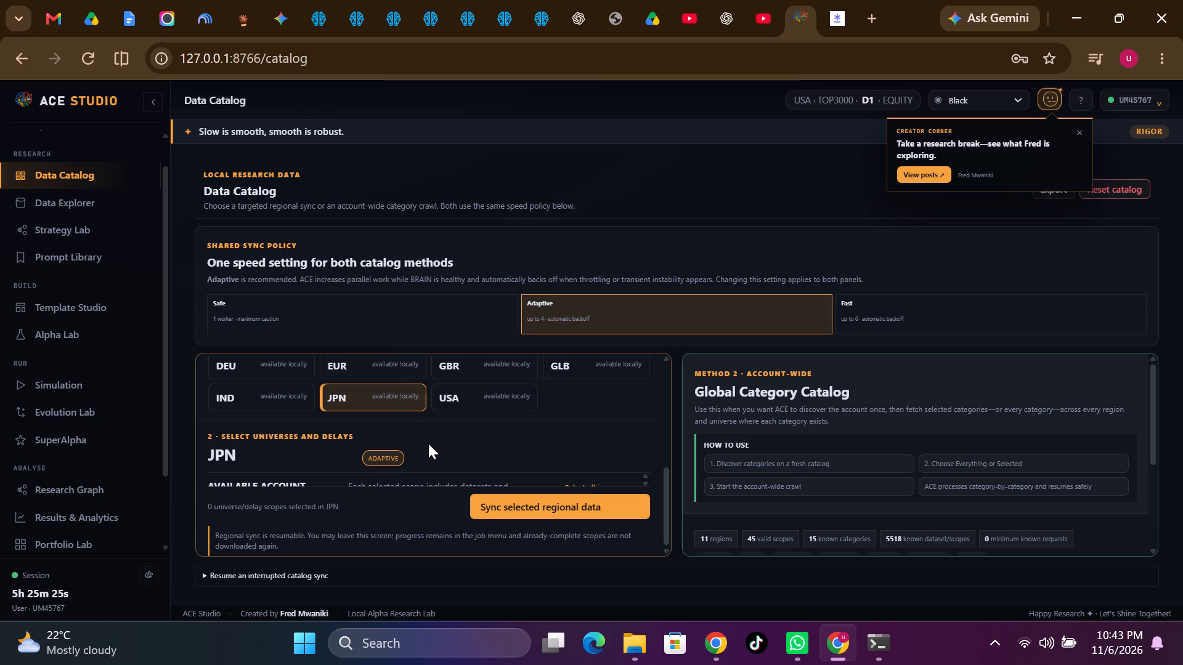
scroll(428, 443, down, 1)
scroll(482, 442, down, 2)
scroll(482, 442, up, 3)
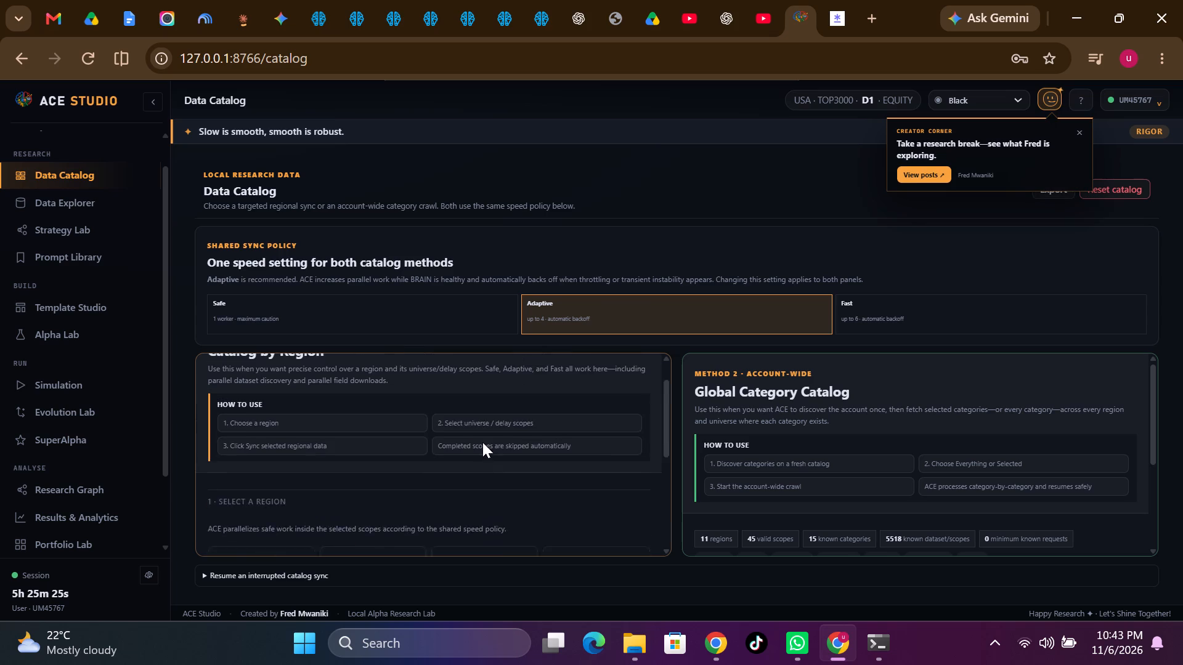
scroll(482, 442, up, 2)
scroll(482, 442, down, 3)
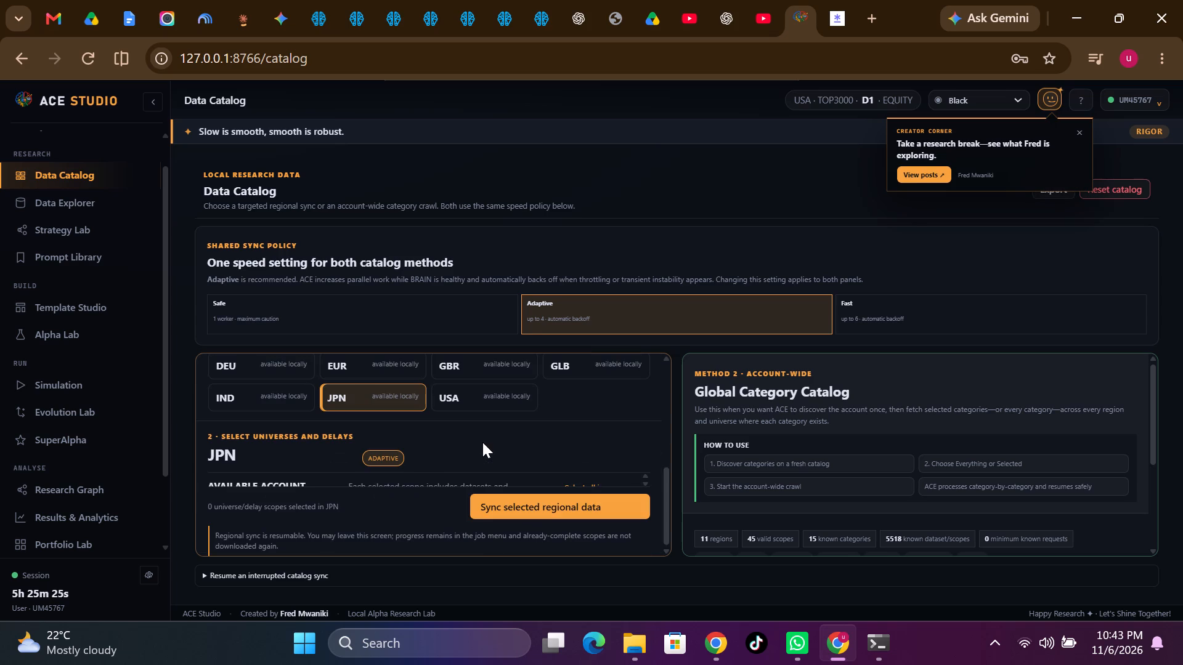
Try to open ACE Studio's Data Explorer and Strategy Lab pages.
click(79, 201)
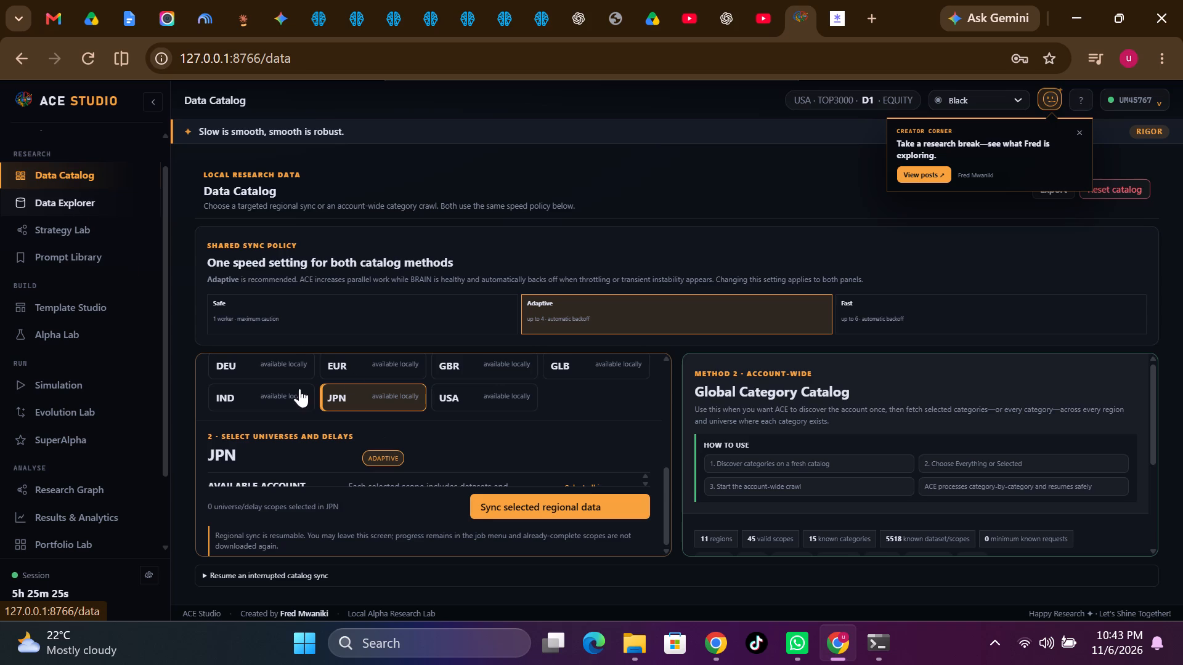
click(80, 199)
click(94, 200)
click(94, 200)
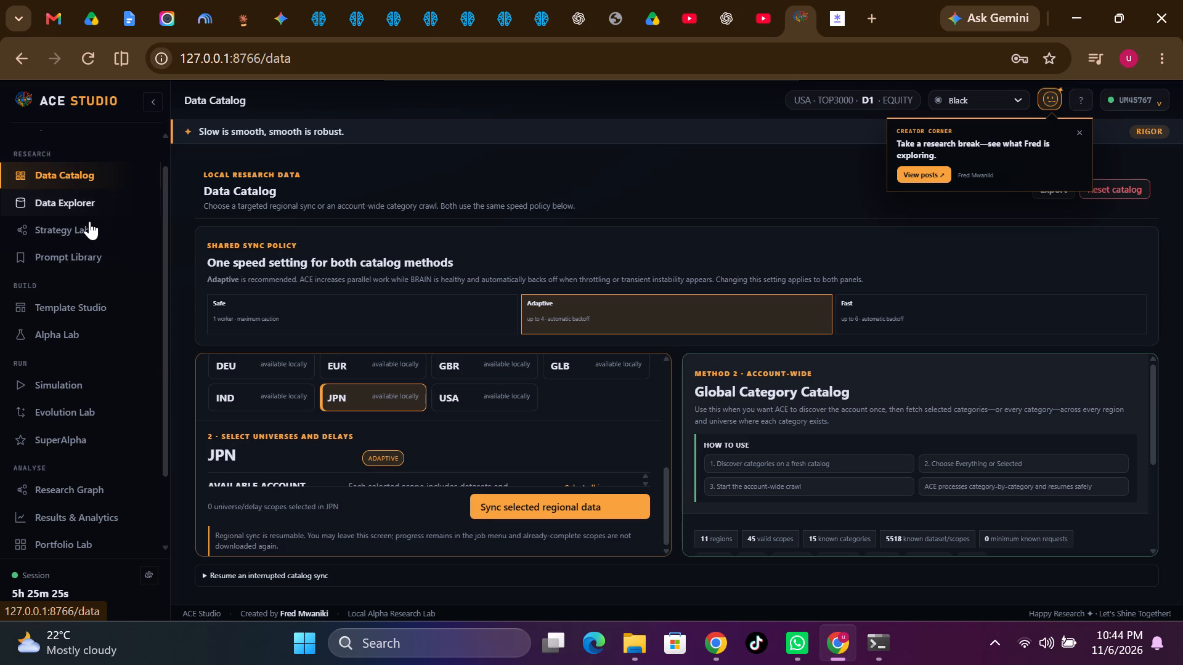
click(89, 225)
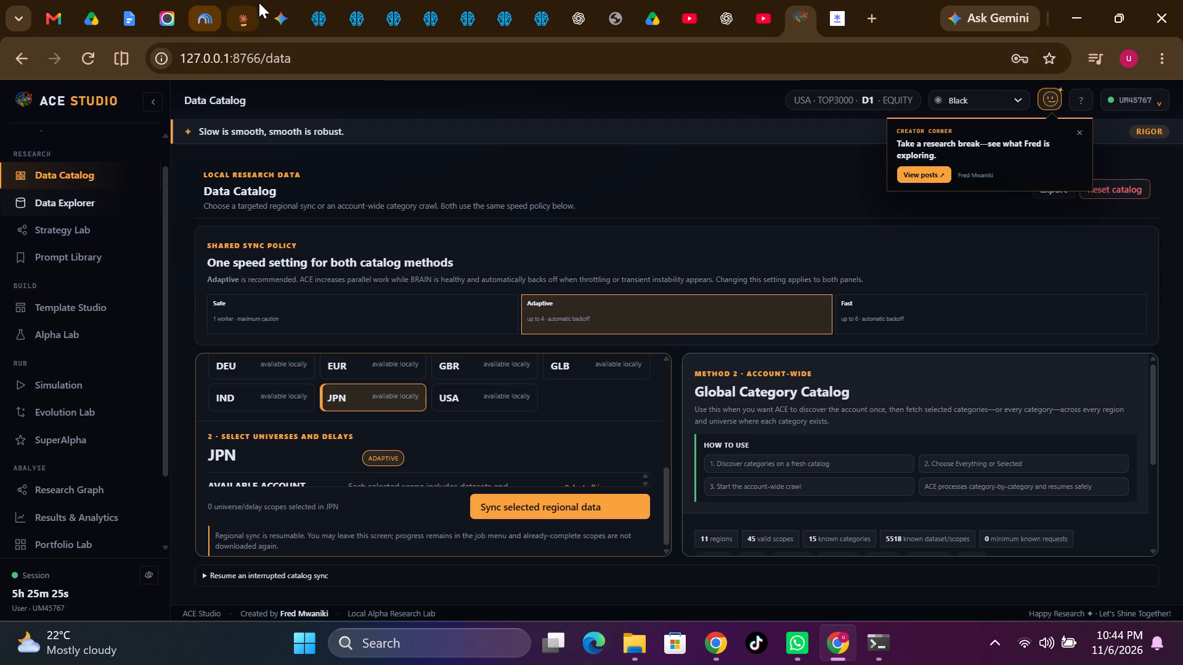
Switch to WorldQuant BRAIN and review Simulation 2's summary for the train, test and IS periods.
click(320, 3)
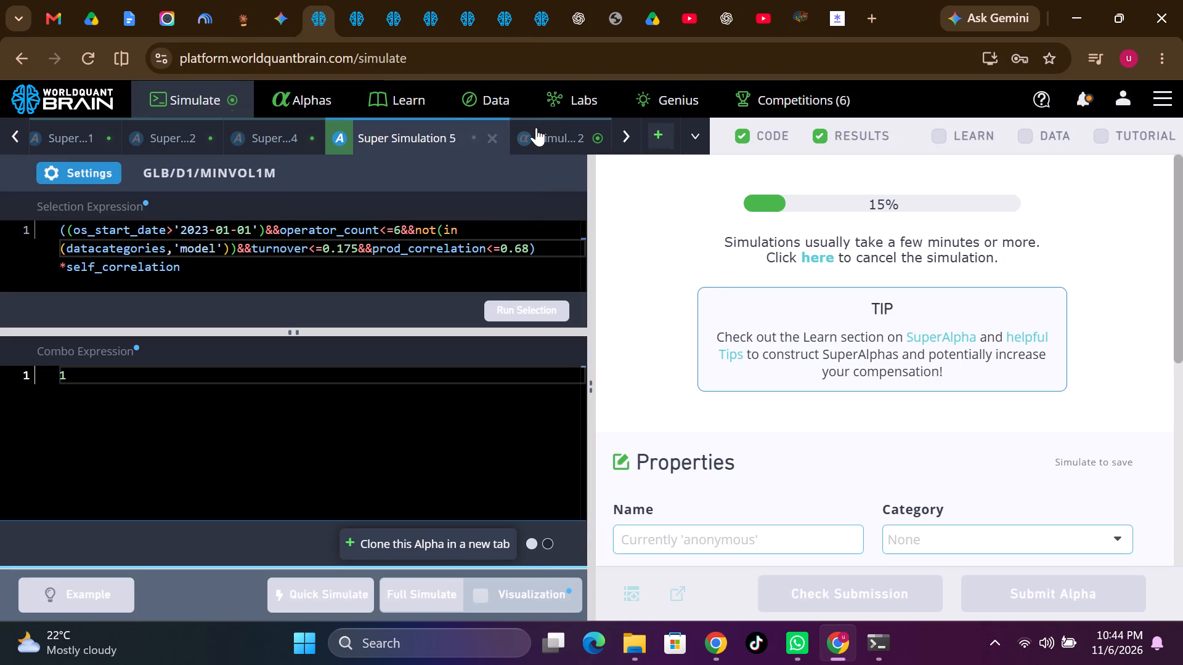
click(545, 127)
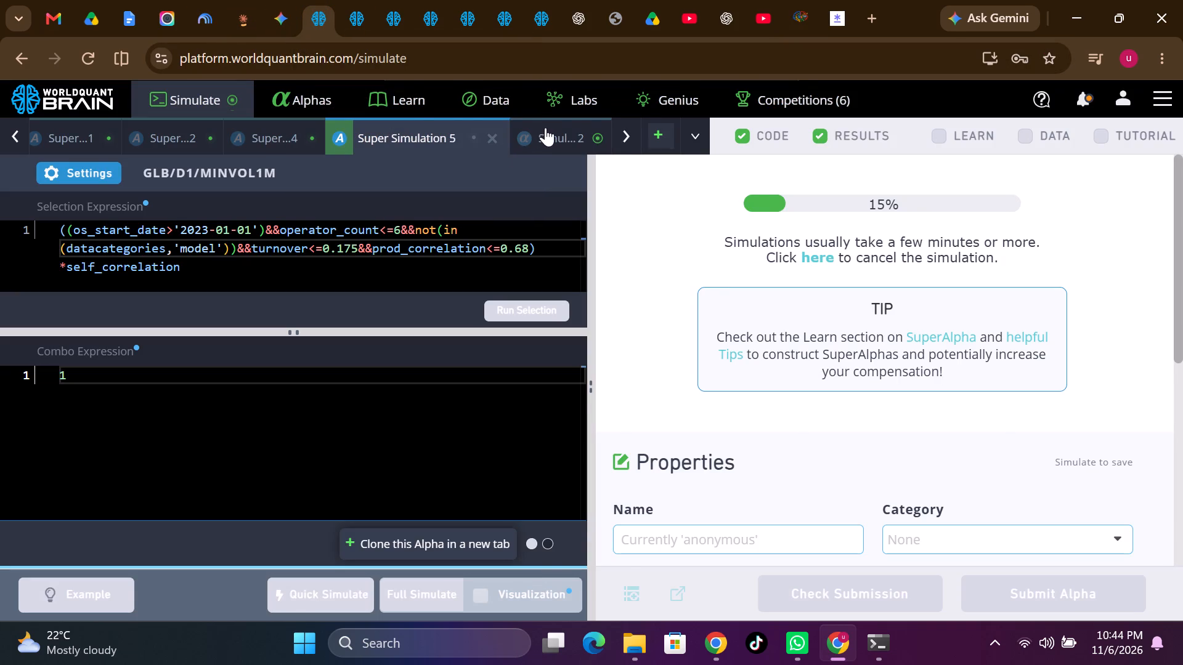
scroll(856, 455, down, 3)
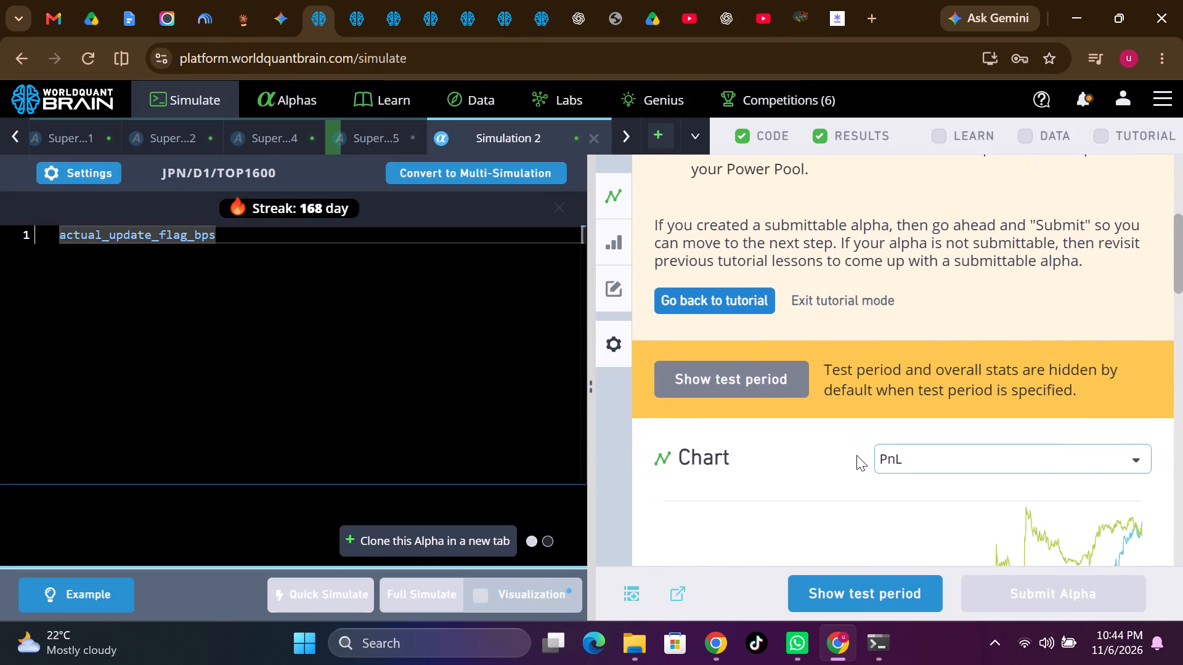
scroll(856, 455, down, 4)
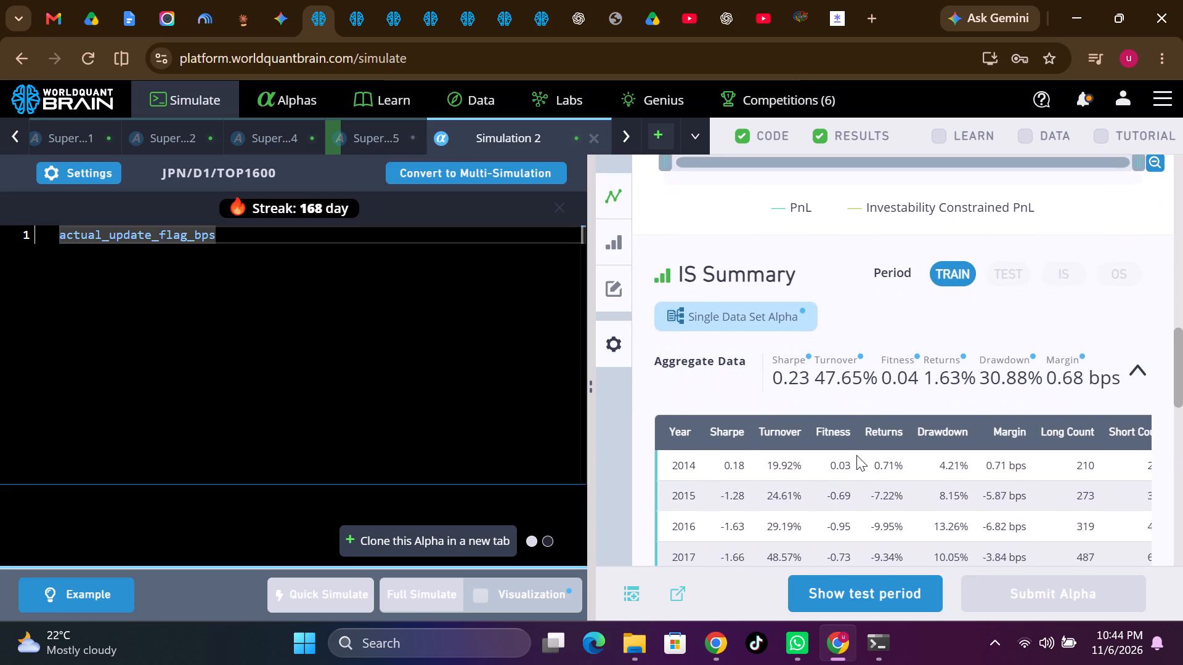
click(877, 603)
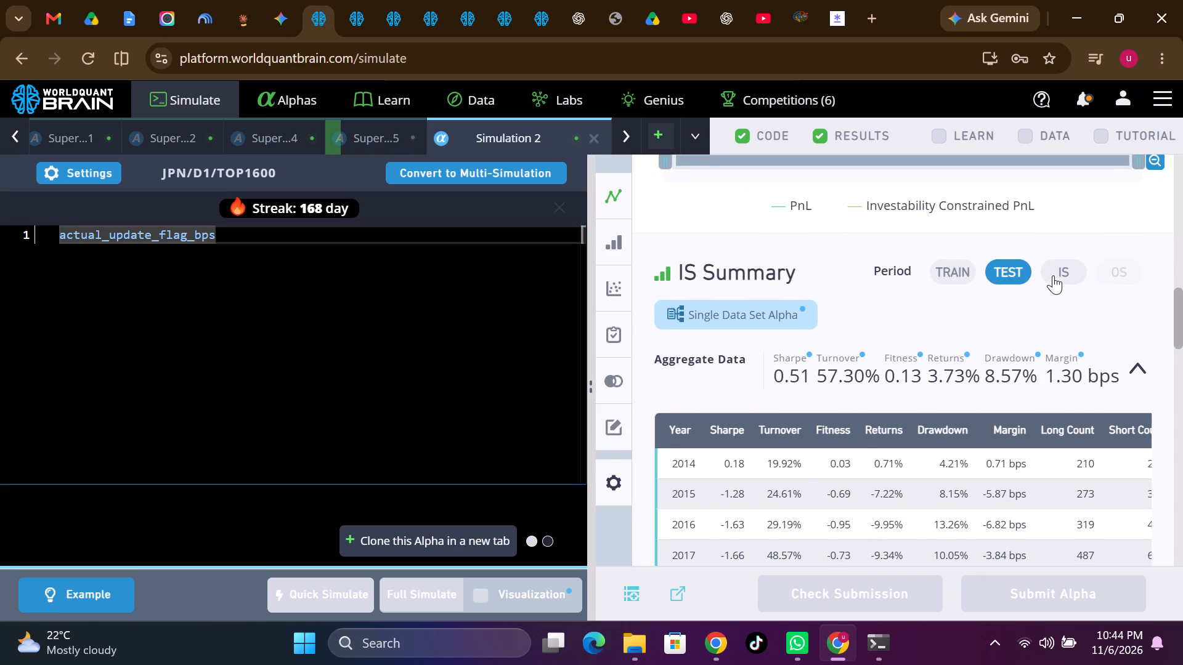
click(1063, 272)
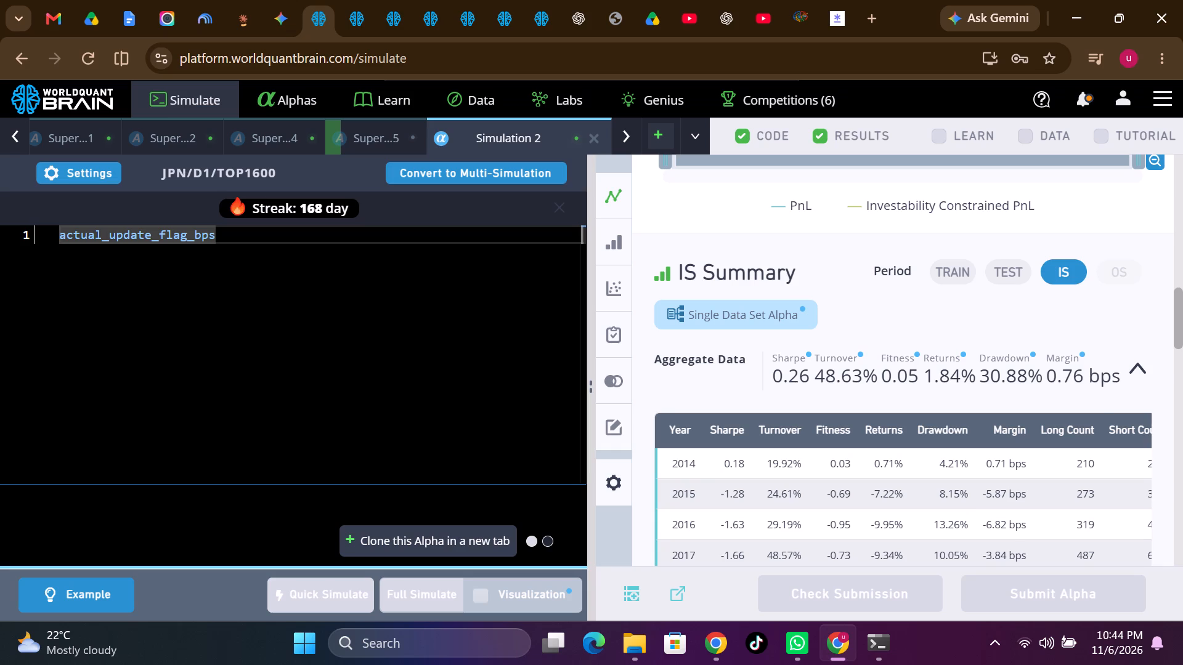
Change the Simulation 2 expression to ts_backfill(actual_update_flag_bps,21) and start a full simulation.
click(245, 233)
key(comma)
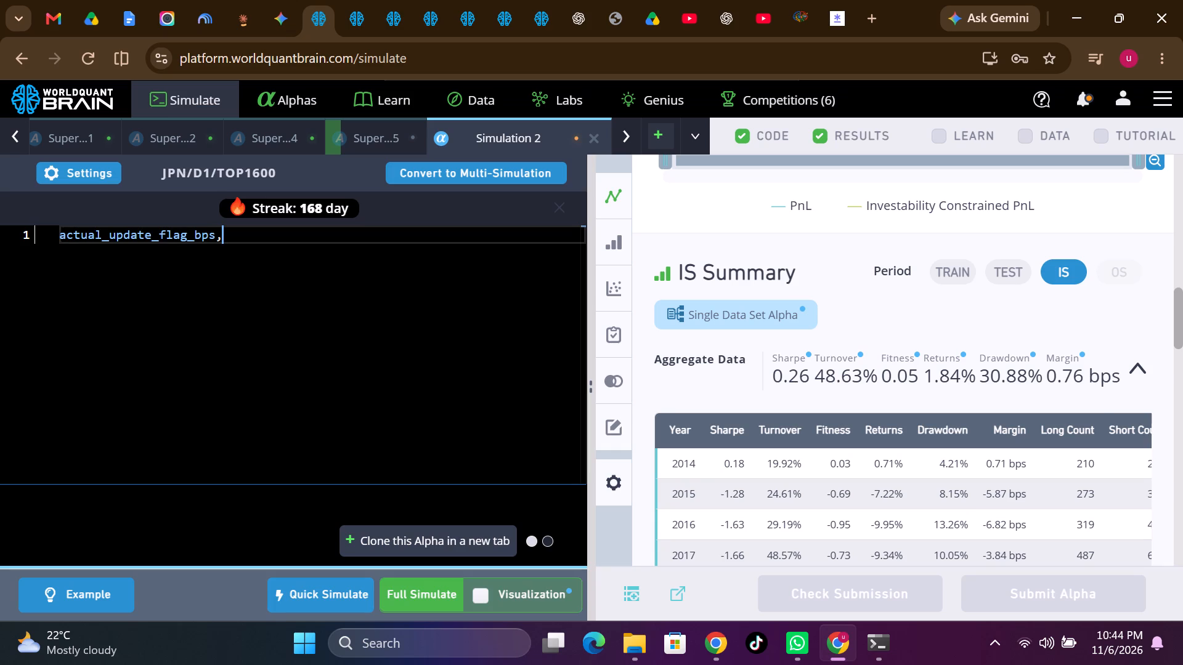
text(21)
key(shift+parenright)
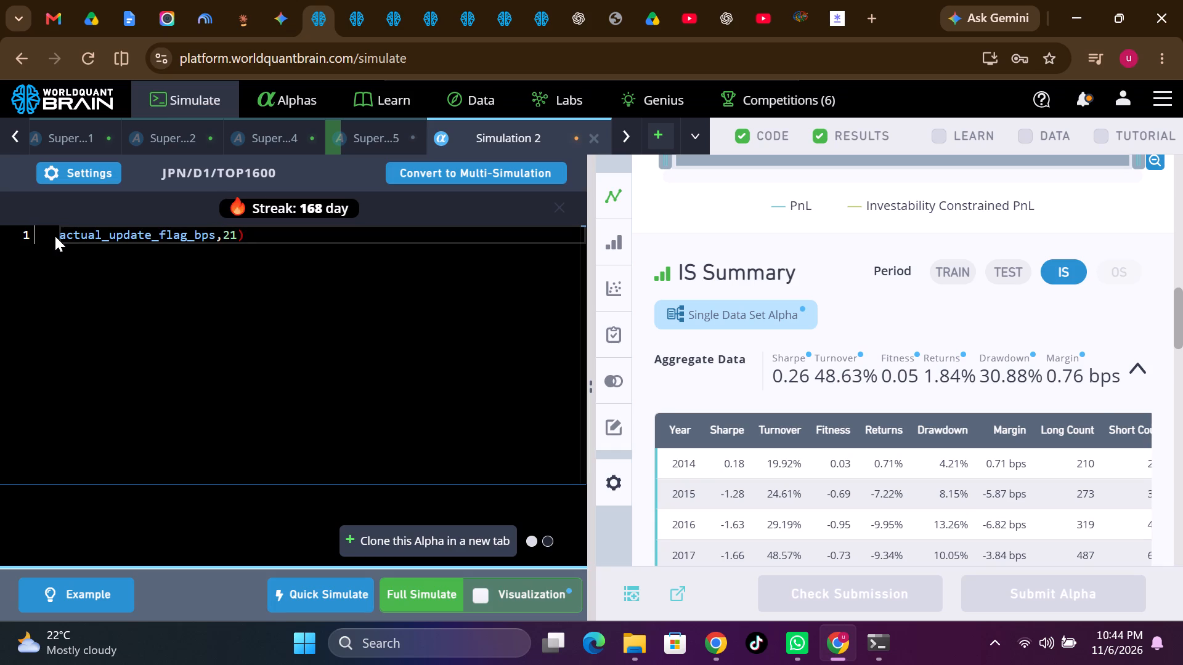
click(62, 235)
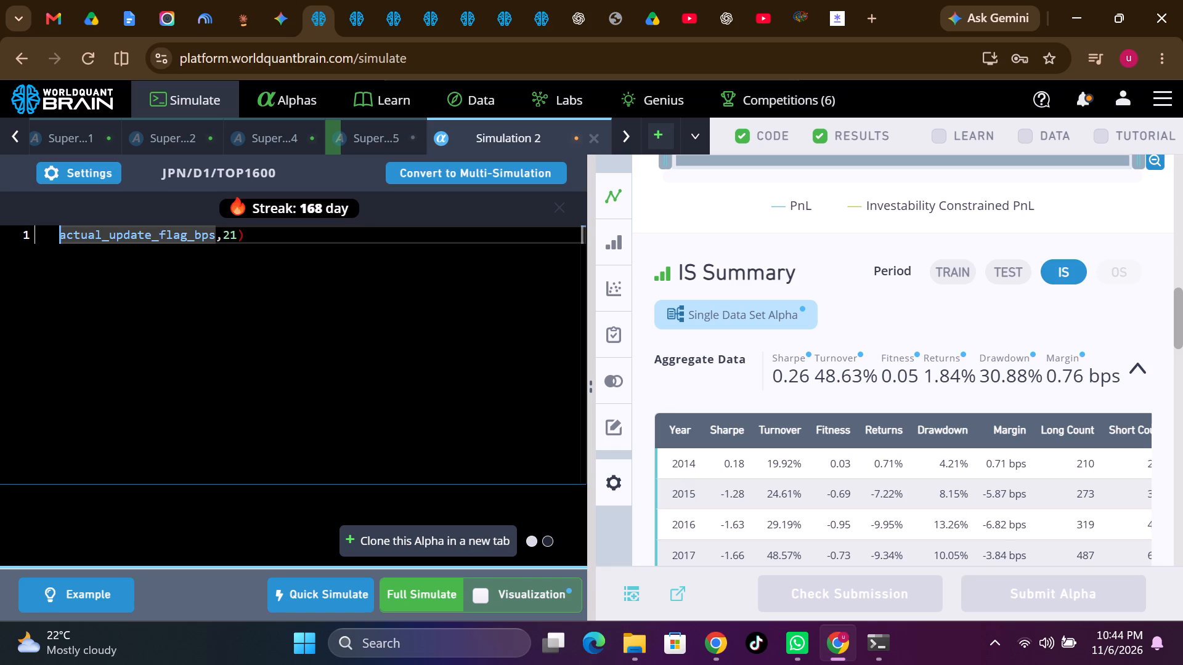
key(shift+parenleft)
key(Left)
text(ts)
text(_backfill)
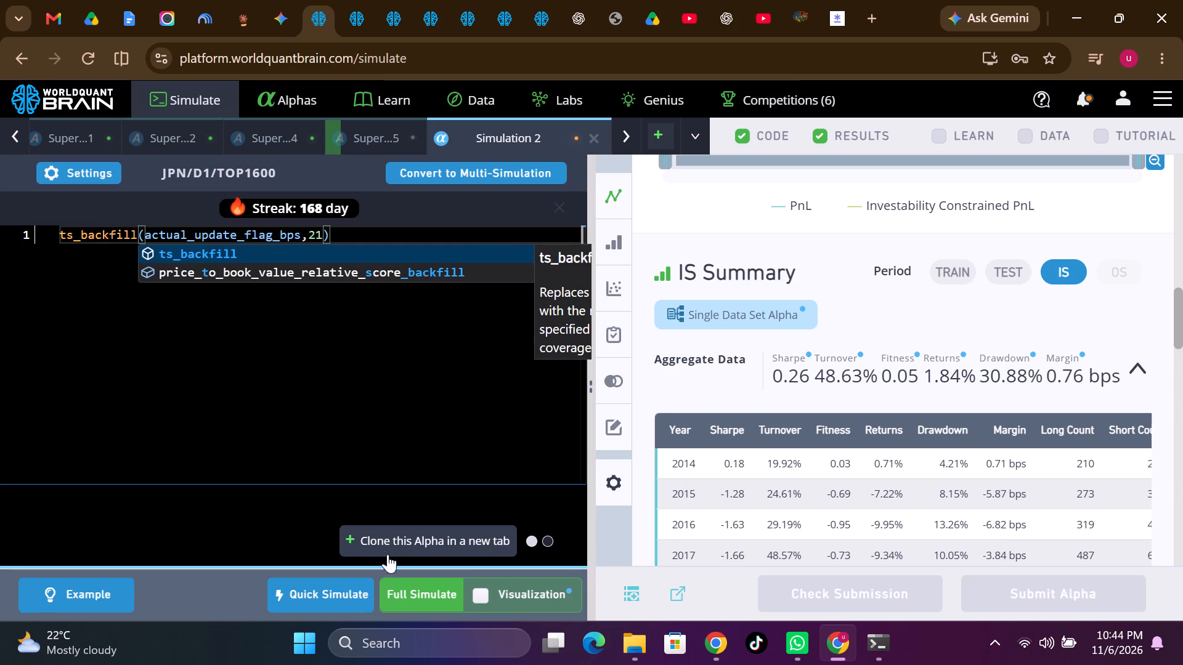
click(414, 583)
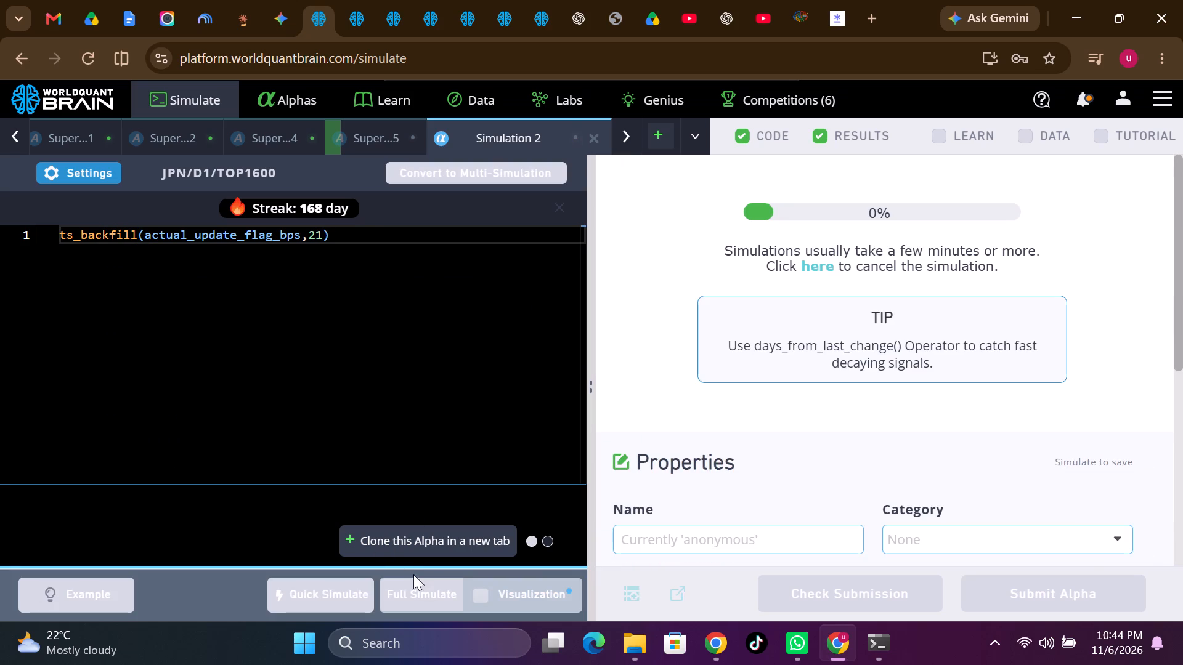
Check the simulation progress of Super Simulation 5.
click(372, 132)
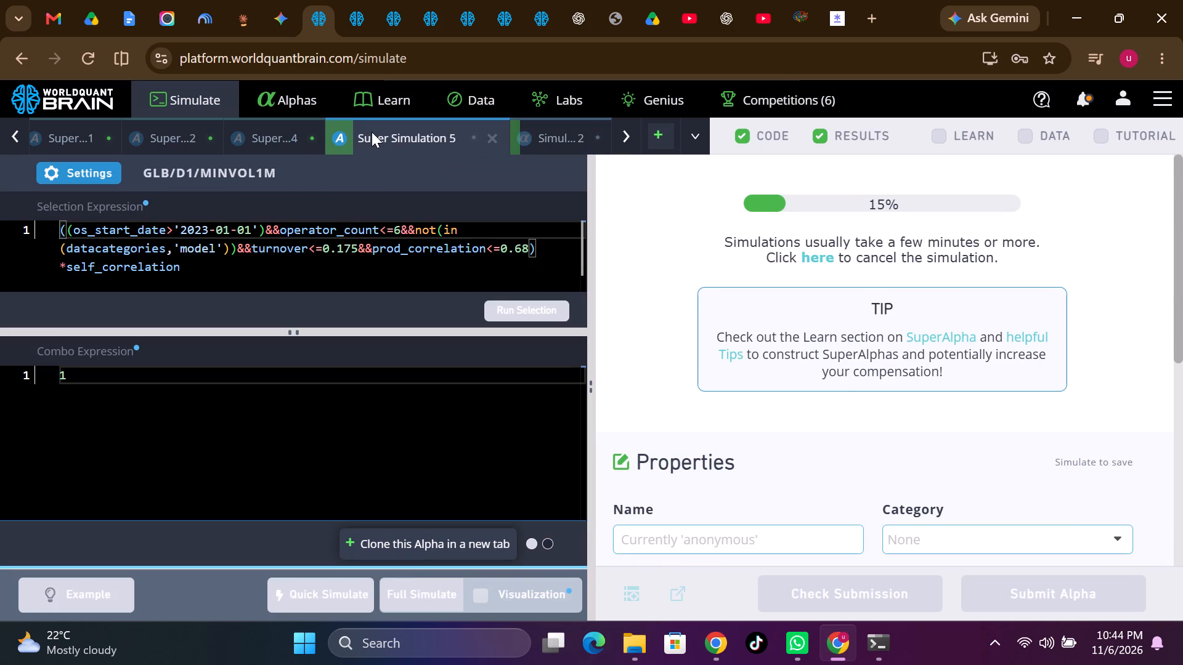
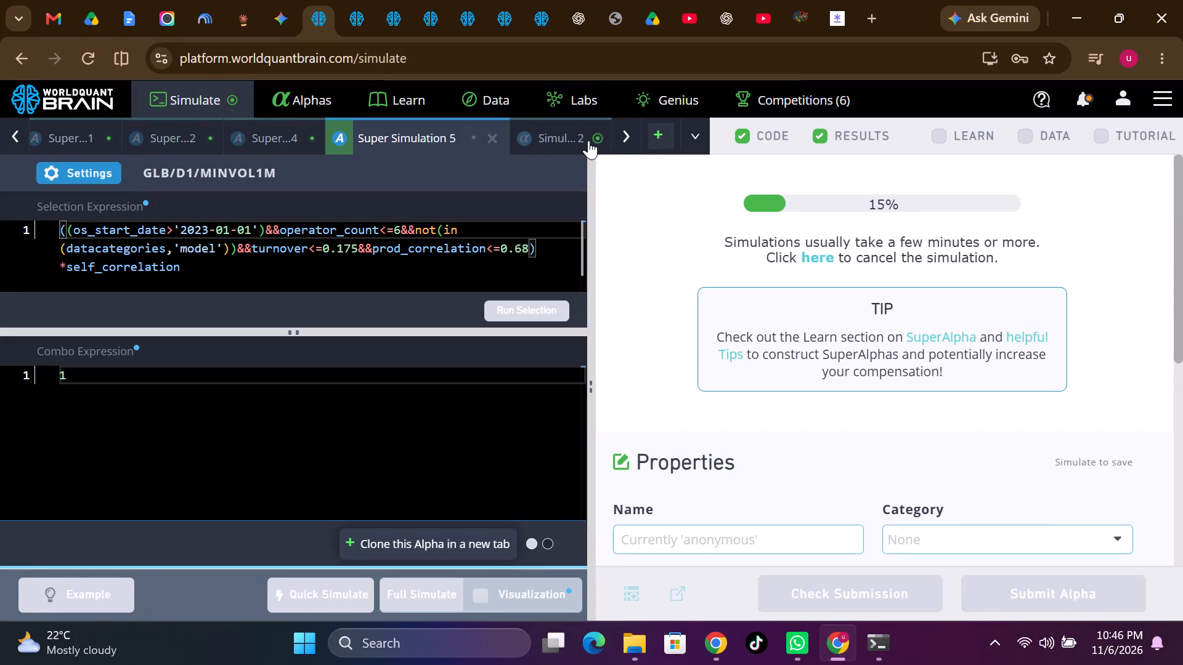
Open Simulation 2's results, show the test period, and review the summary for the train, test and IS periods.
click(573, 138)
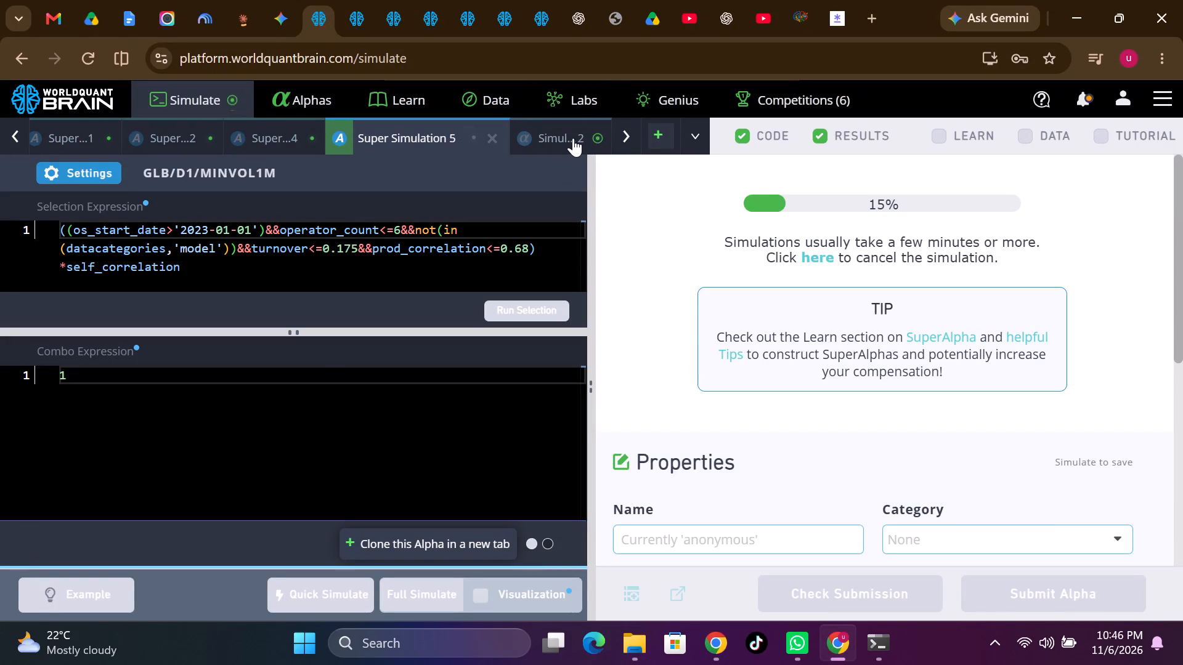
scroll(811, 409, down, 4)
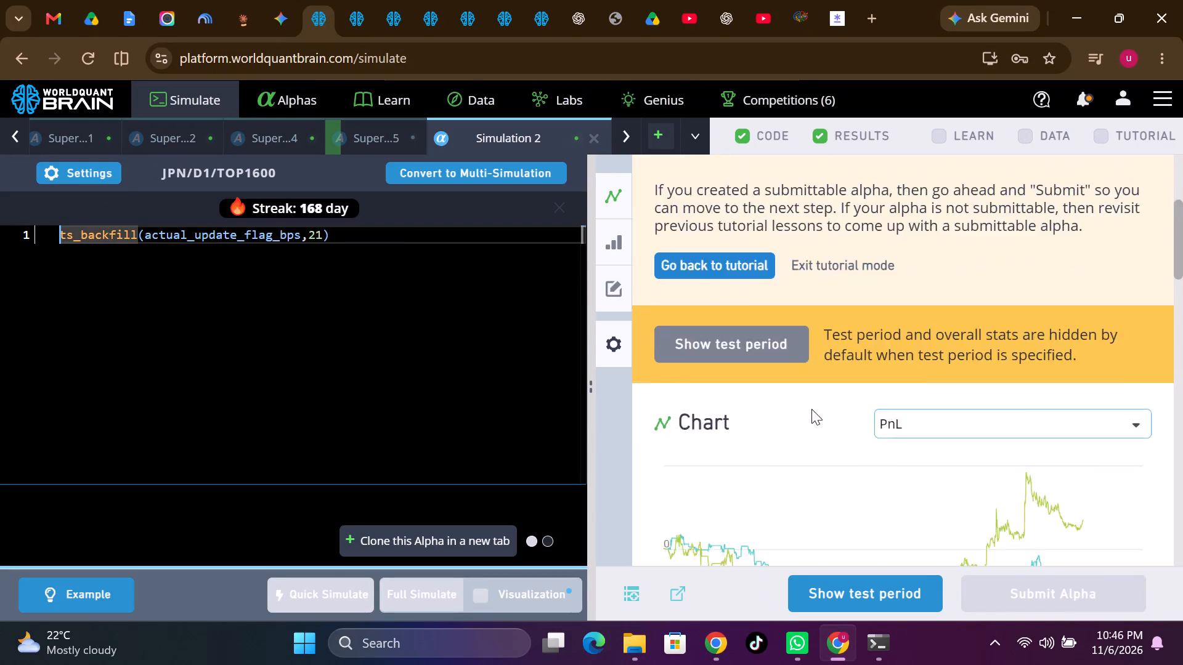
scroll(811, 409, down, 1)
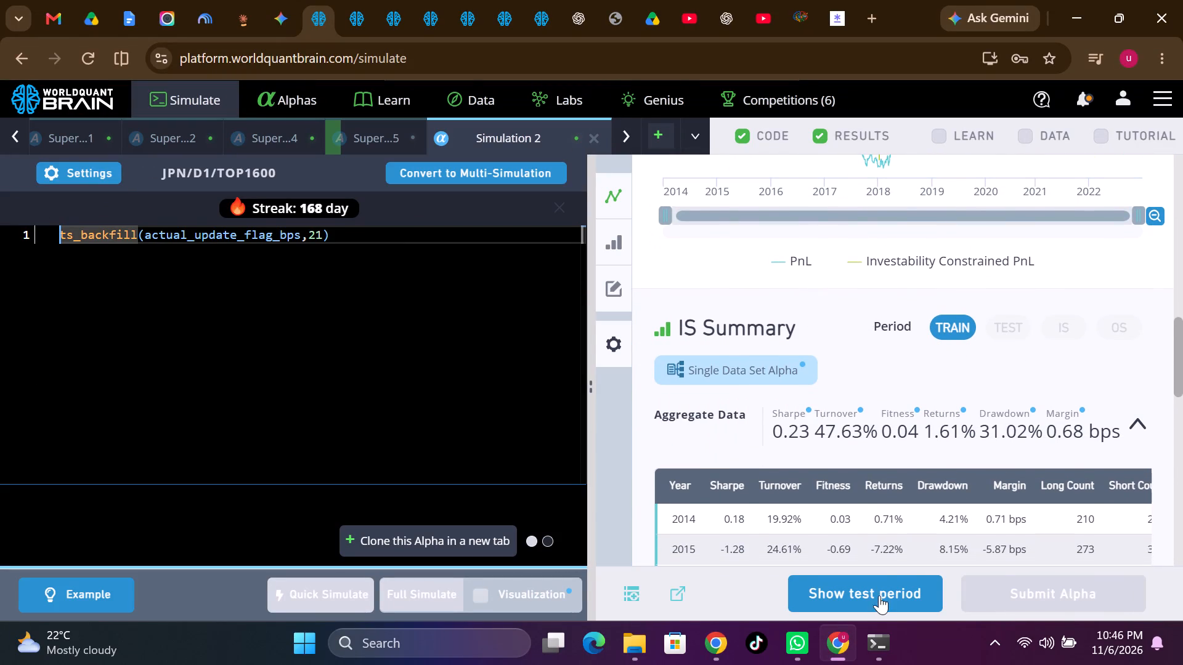
click(879, 601)
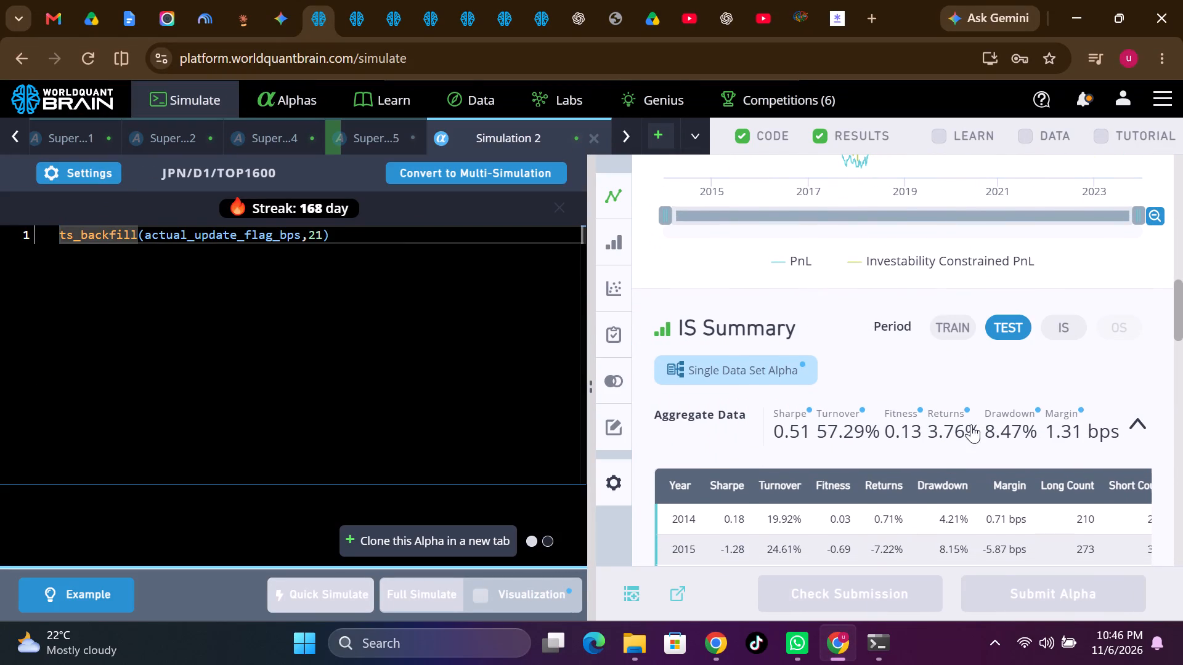
click(1057, 329)
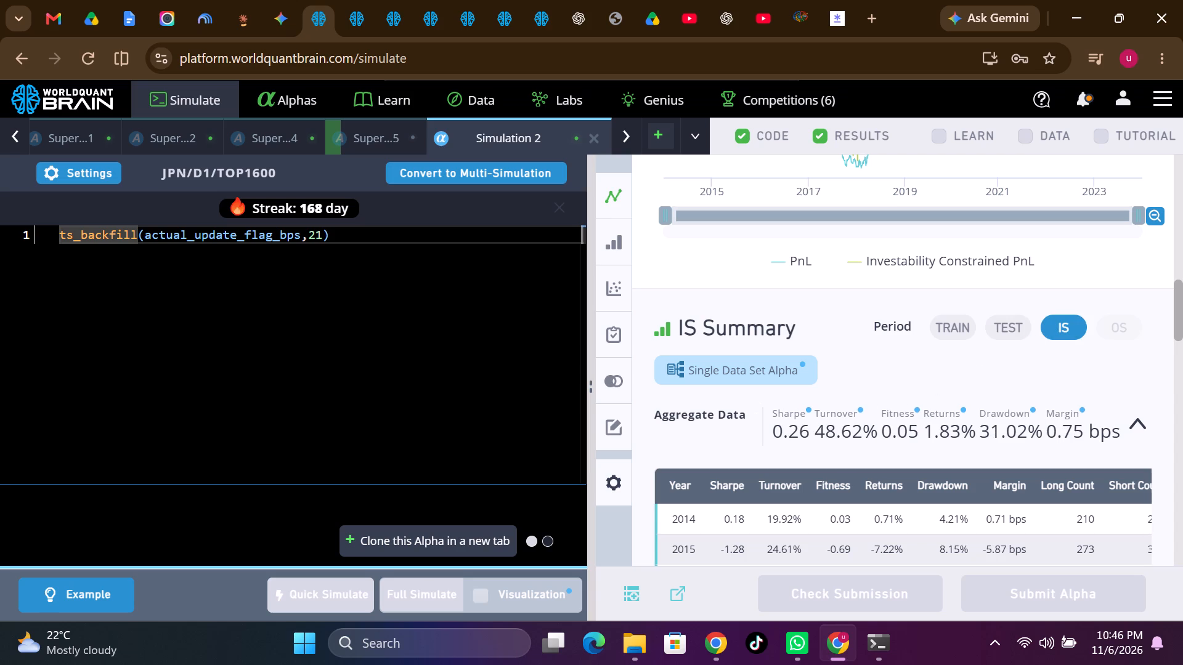
Replace ts_backfill with ts_mean so Simulation 2 reads ts_mean(actual_update_flag_bps,21), and start a full simulation.
double_click(81, 232)
drag(81, 232, 112, 223)
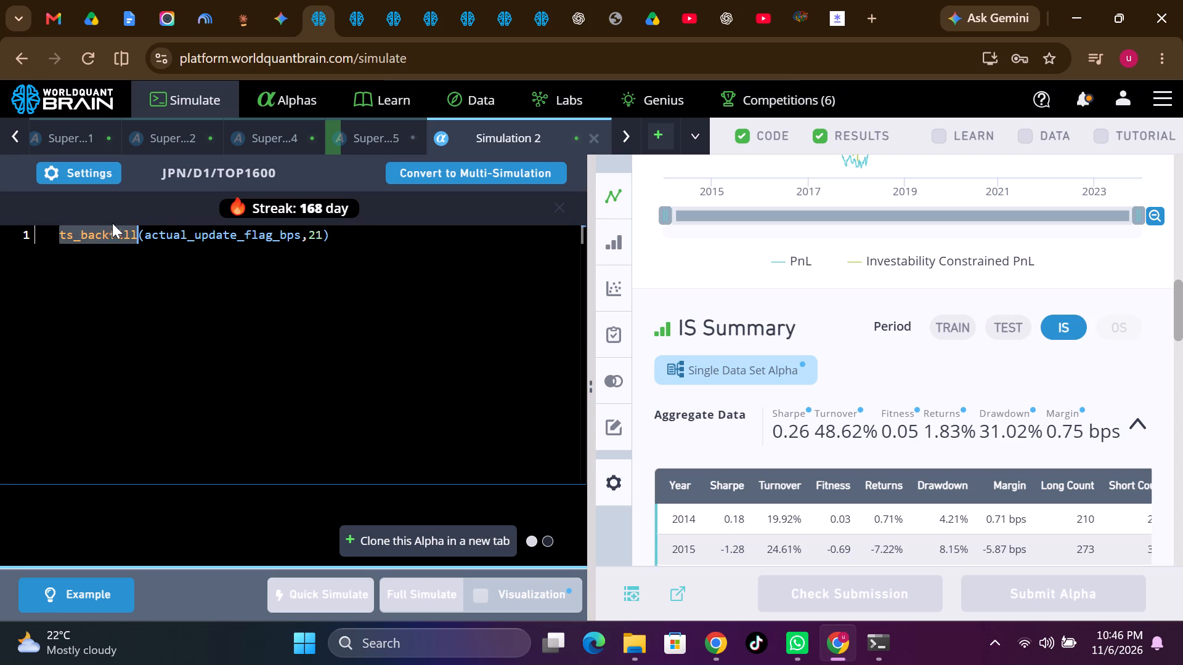
drag(112, 223, 128, 231)
click(128, 231)
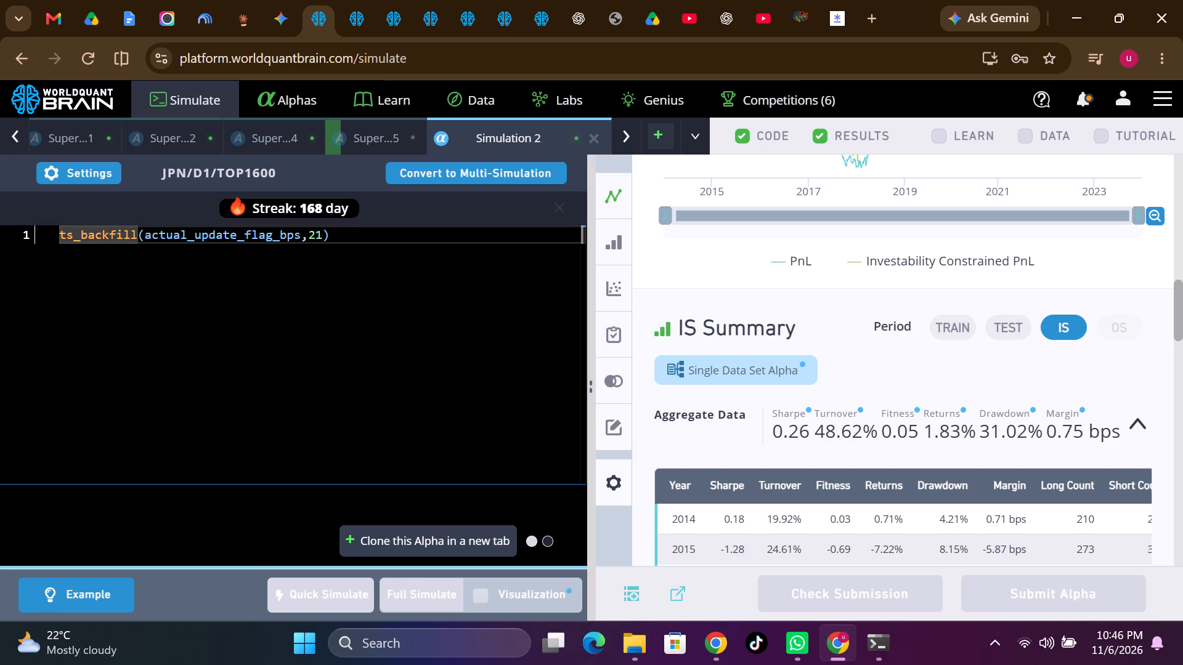
click(118, 273)
drag(79, 233, 139, 234)
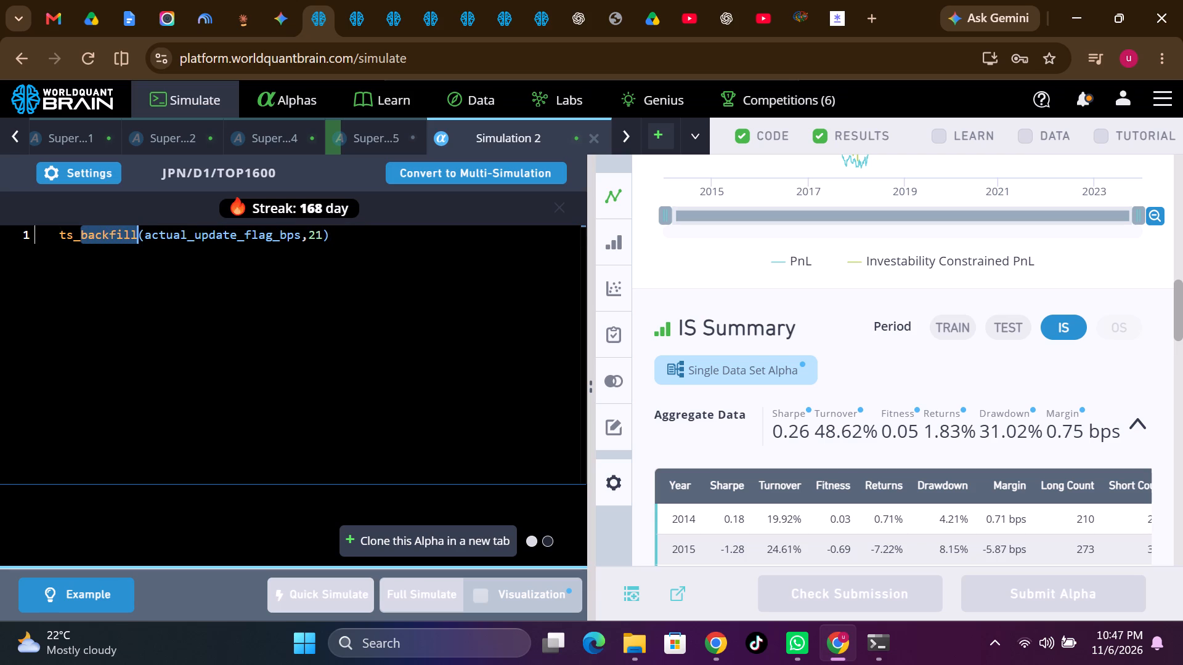
drag(139, 234, 135, 232)
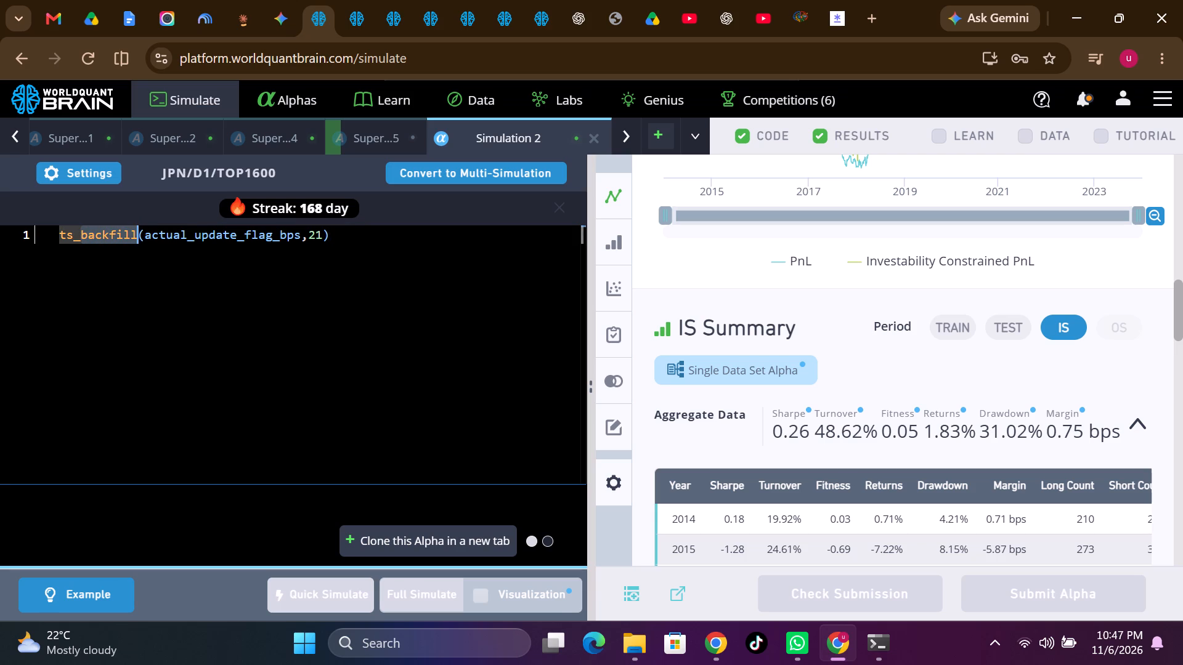
key(m)
text(ean)
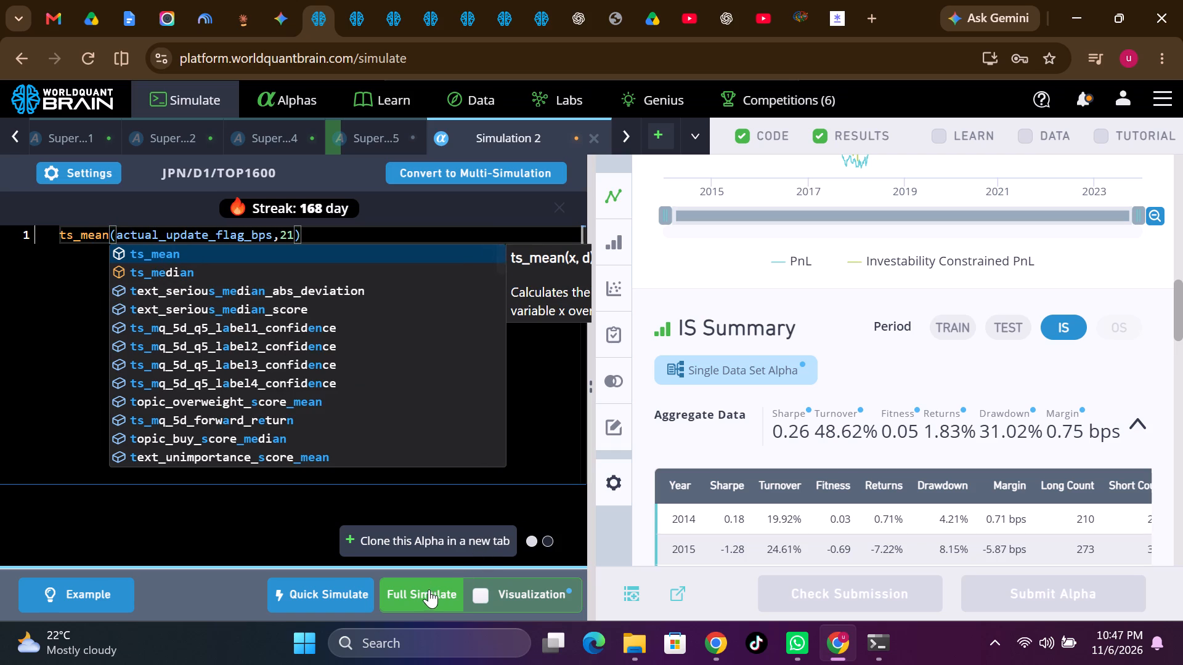
click(428, 593)
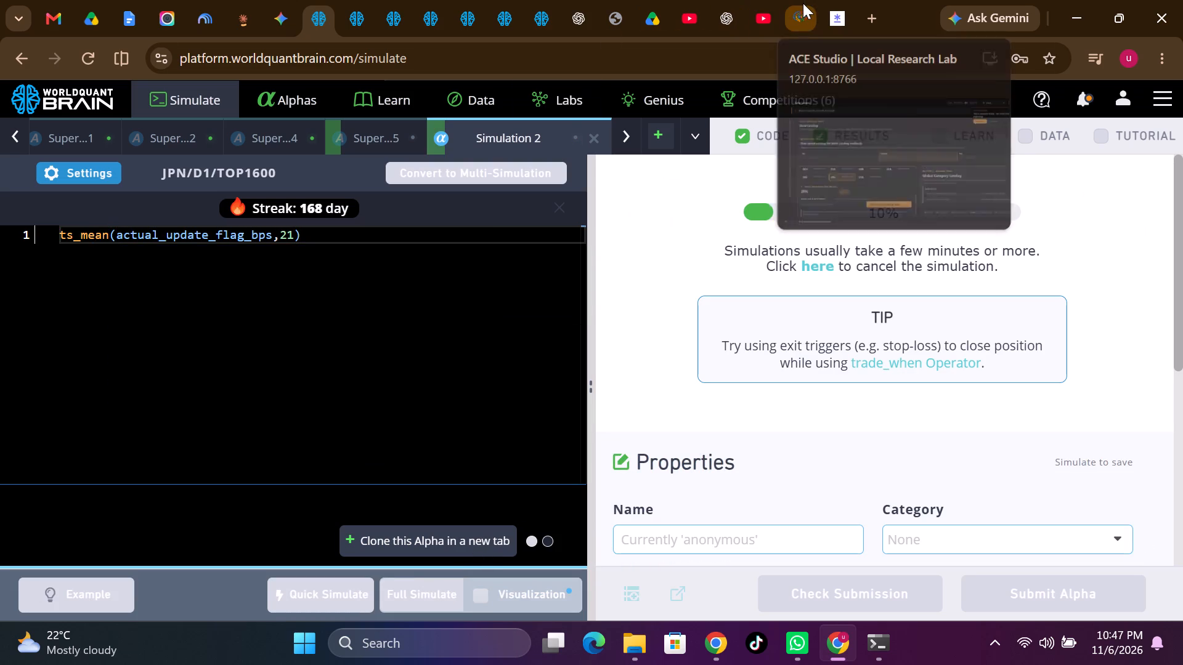
Switch to ACE Studio and open the Data Explorer page.
click(803, 3)
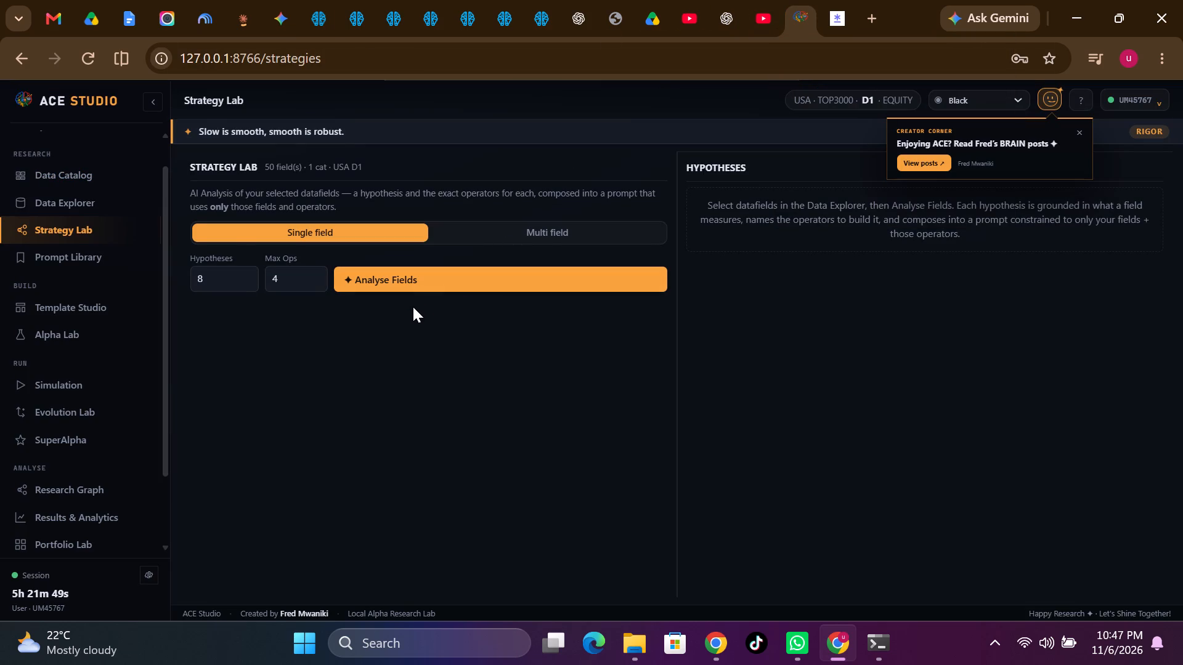
scroll(413, 307, up, 3)
click(82, 203)
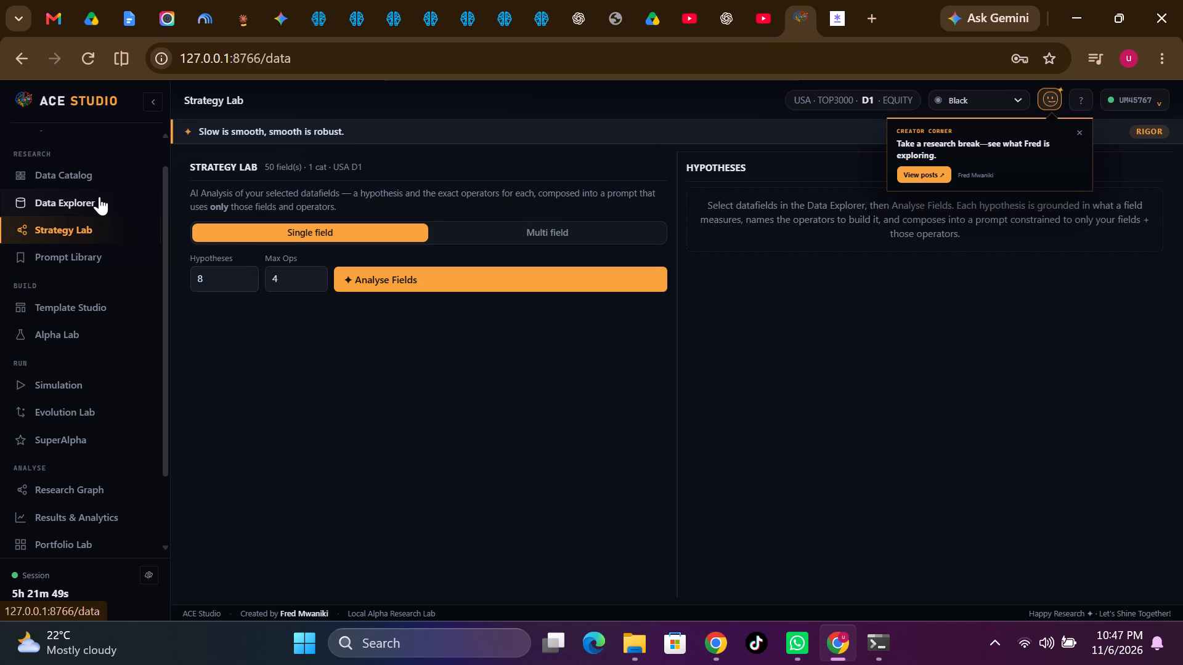
click(78, 194)
click(78, 194)
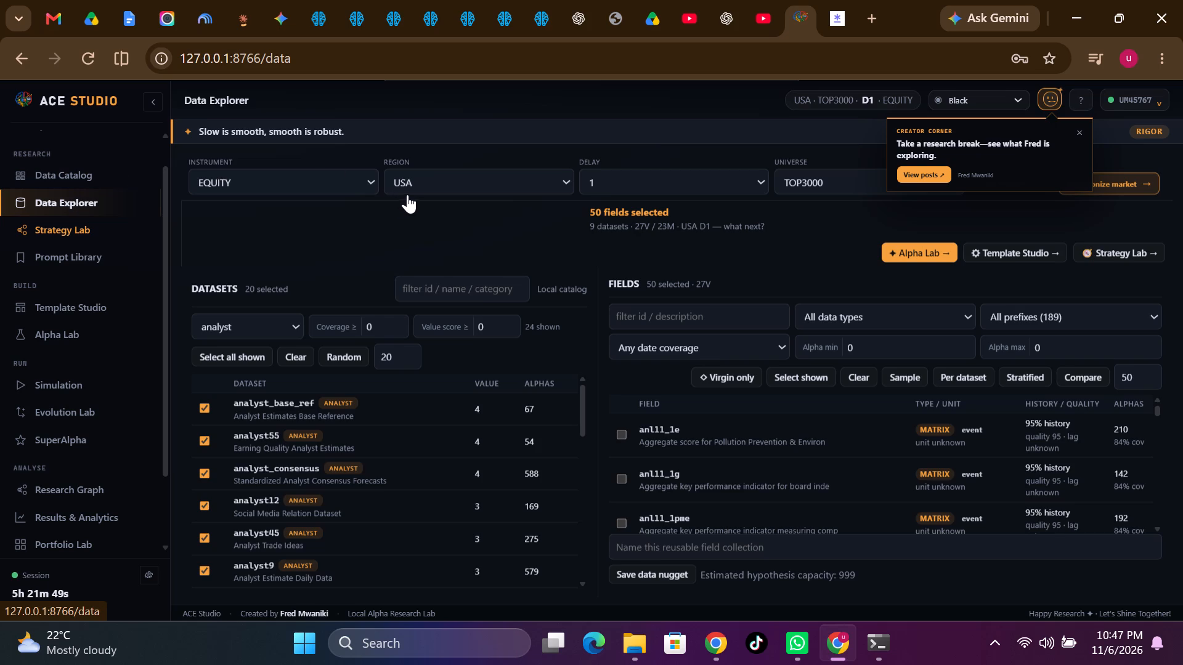
Try to open the region choices for the Data Explorer's market selection.
click(419, 183)
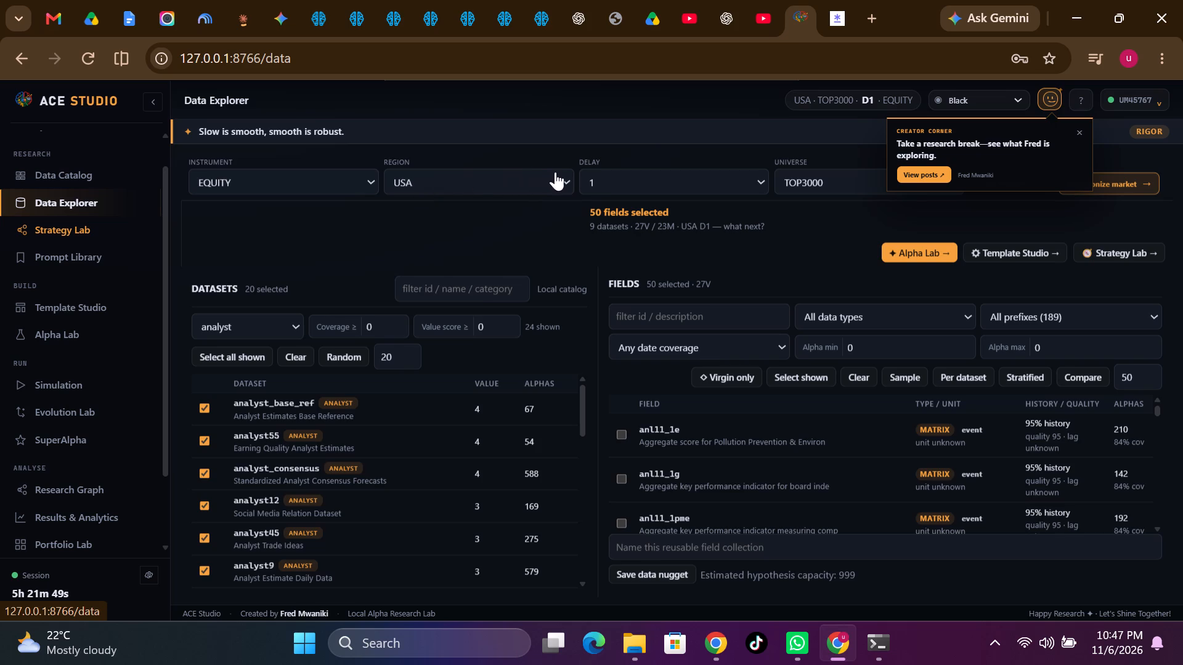
click(565, 179)
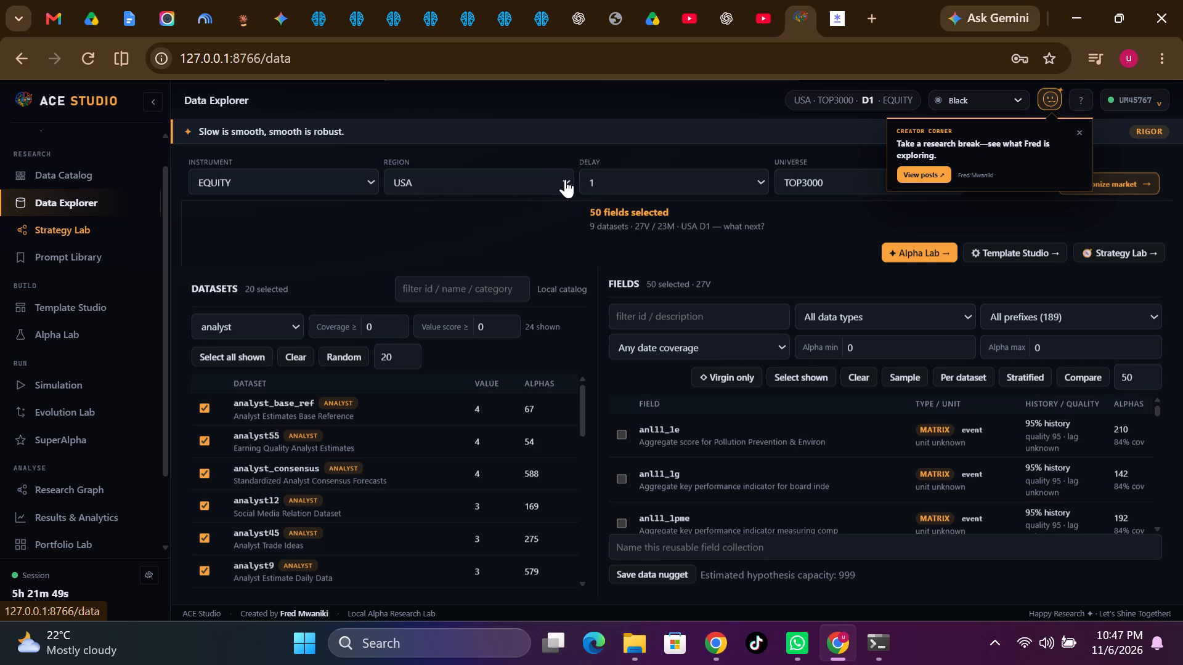
click(565, 179)
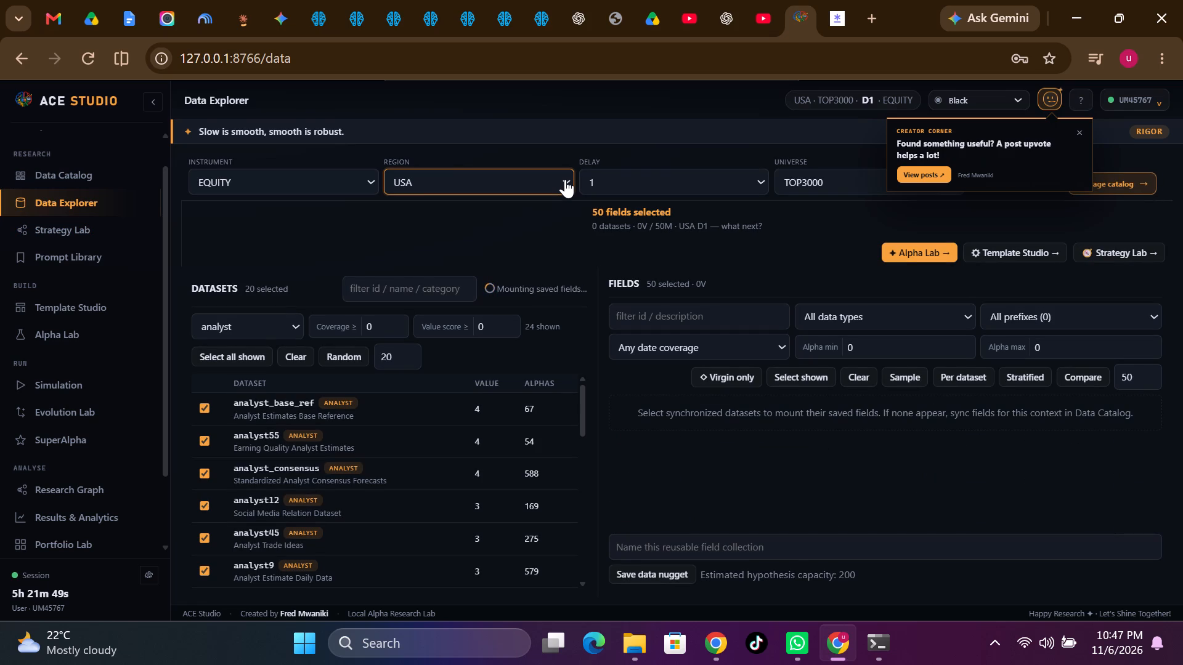
click(565, 179)
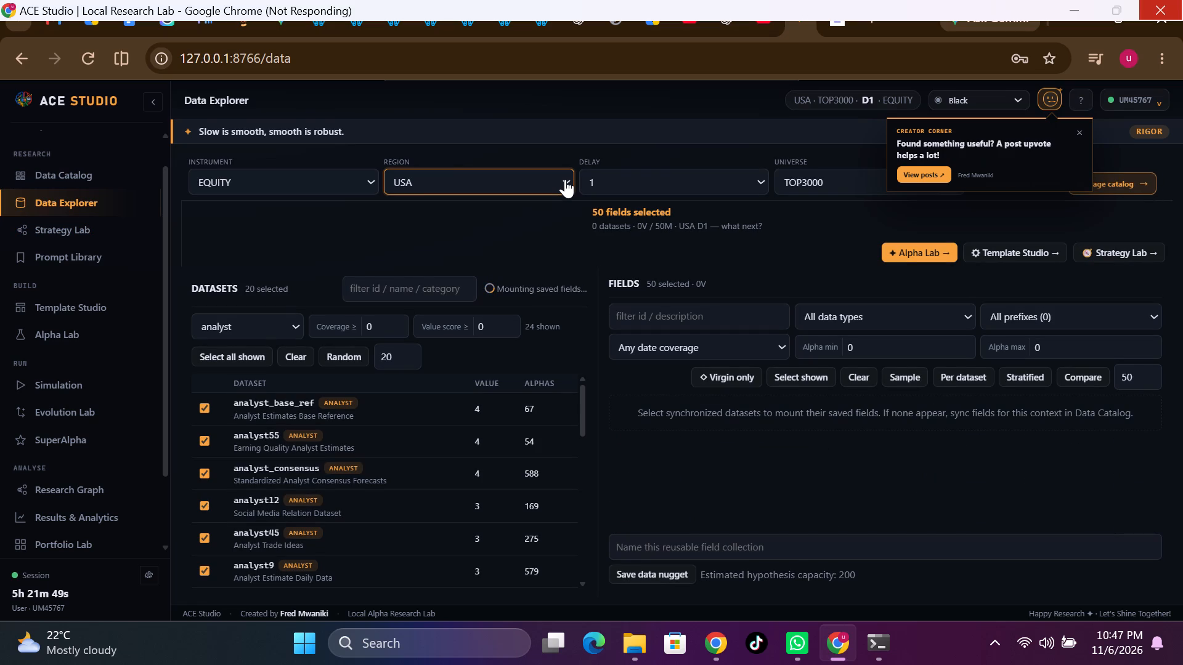
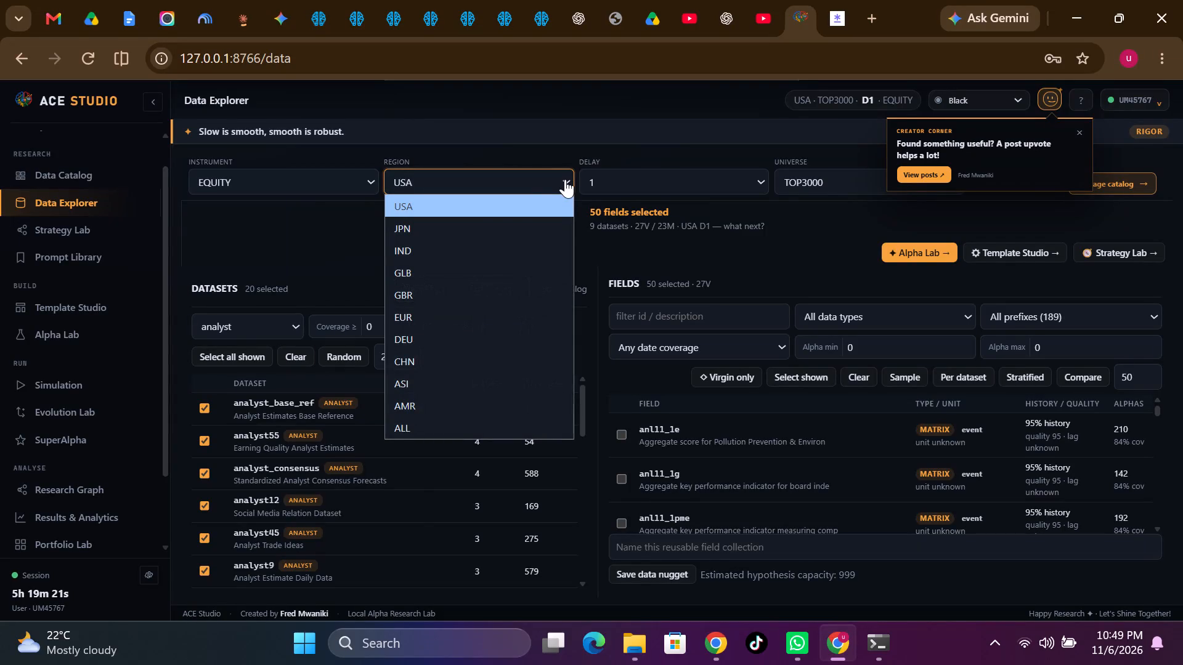
Set the Data Explorer's region to JPN.
click(441, 230)
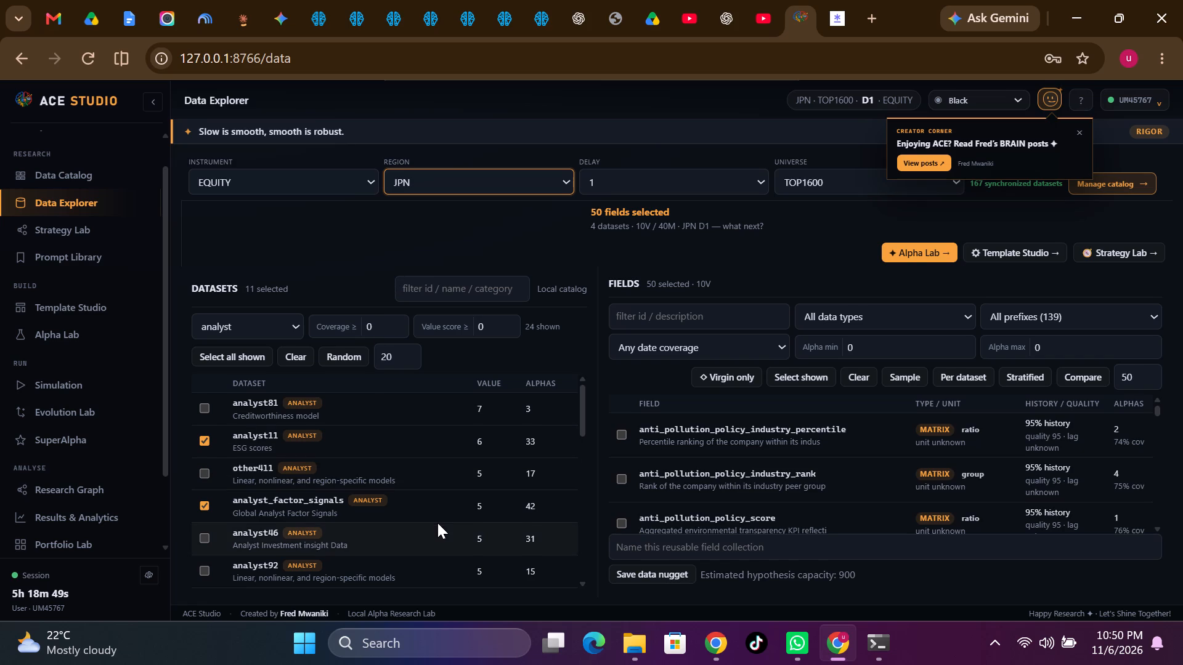
Deselect the analyst_factor_signals and analyst11 datasets in the JPN analyst dataset list.
scroll(437, 523, down, 4)
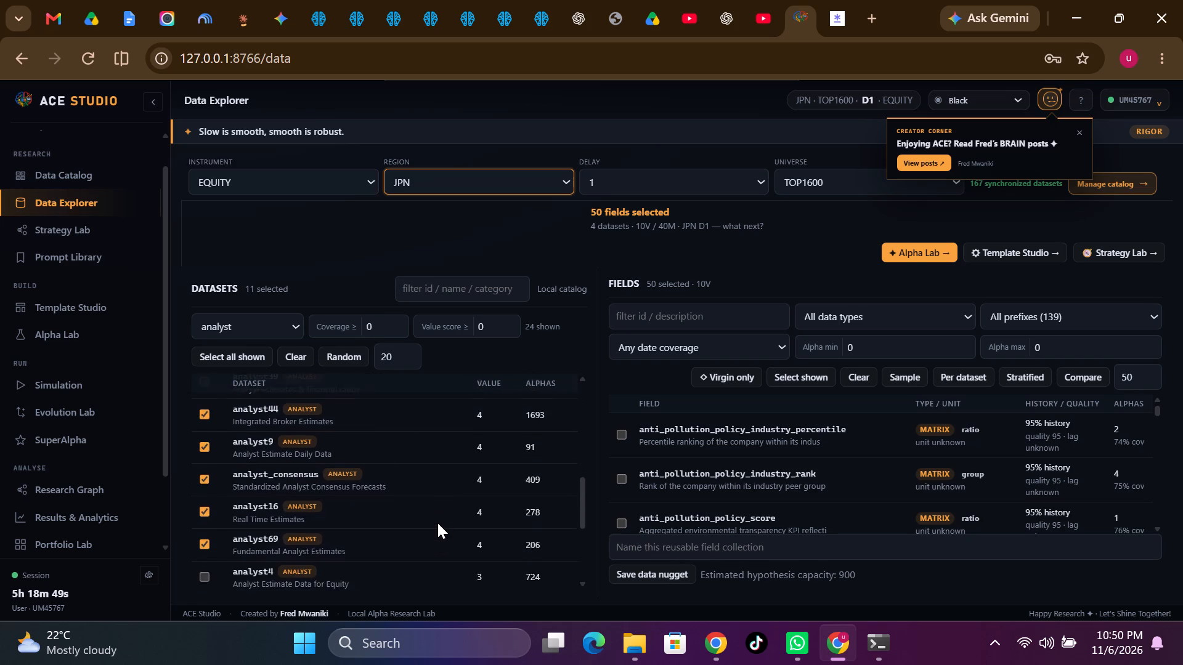
scroll(437, 523, down, 7)
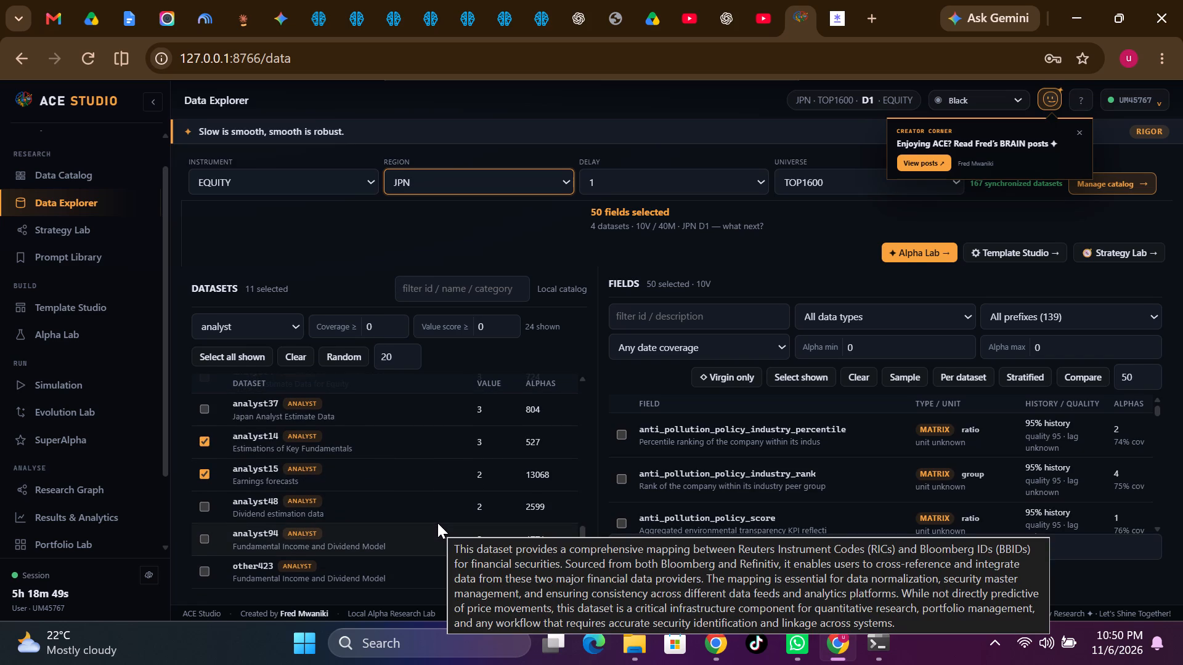
scroll(437, 523, up, 7)
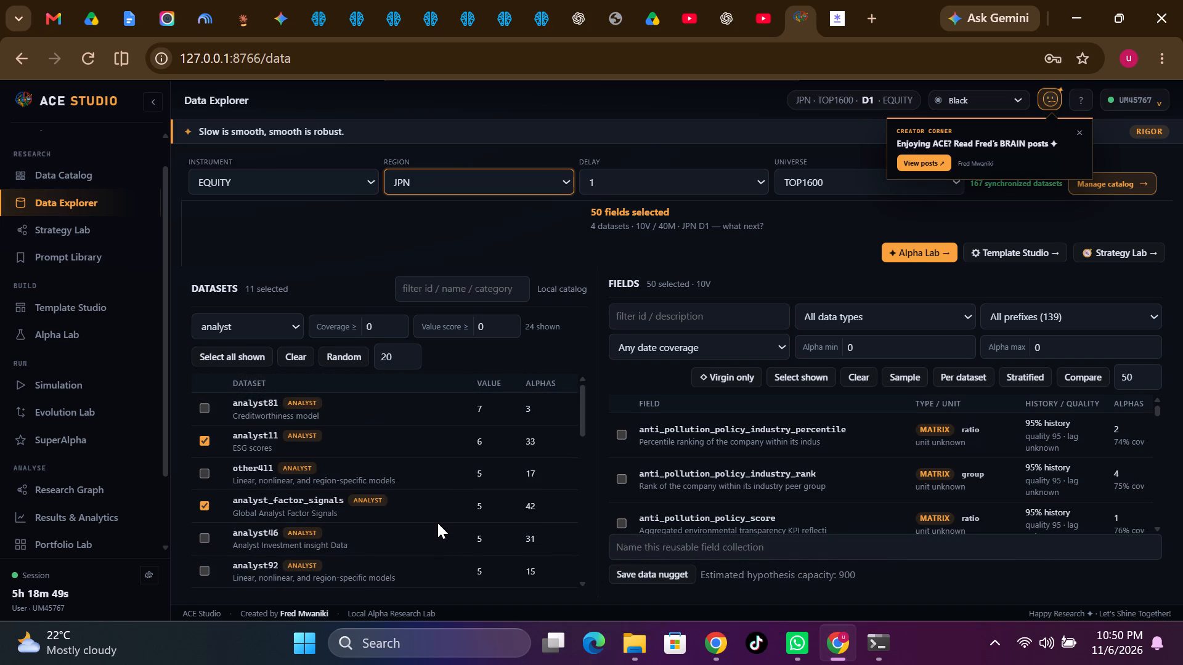
drag(197, 438, 208, 446)
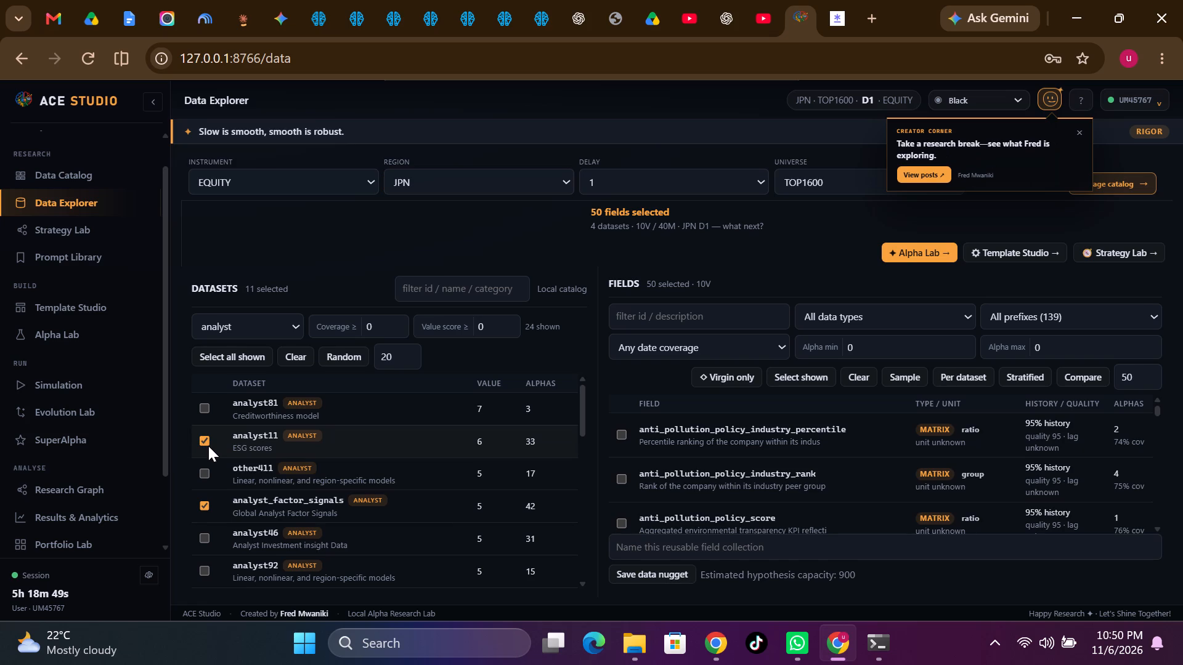
click(208, 446)
scroll(208, 446, down, 1)
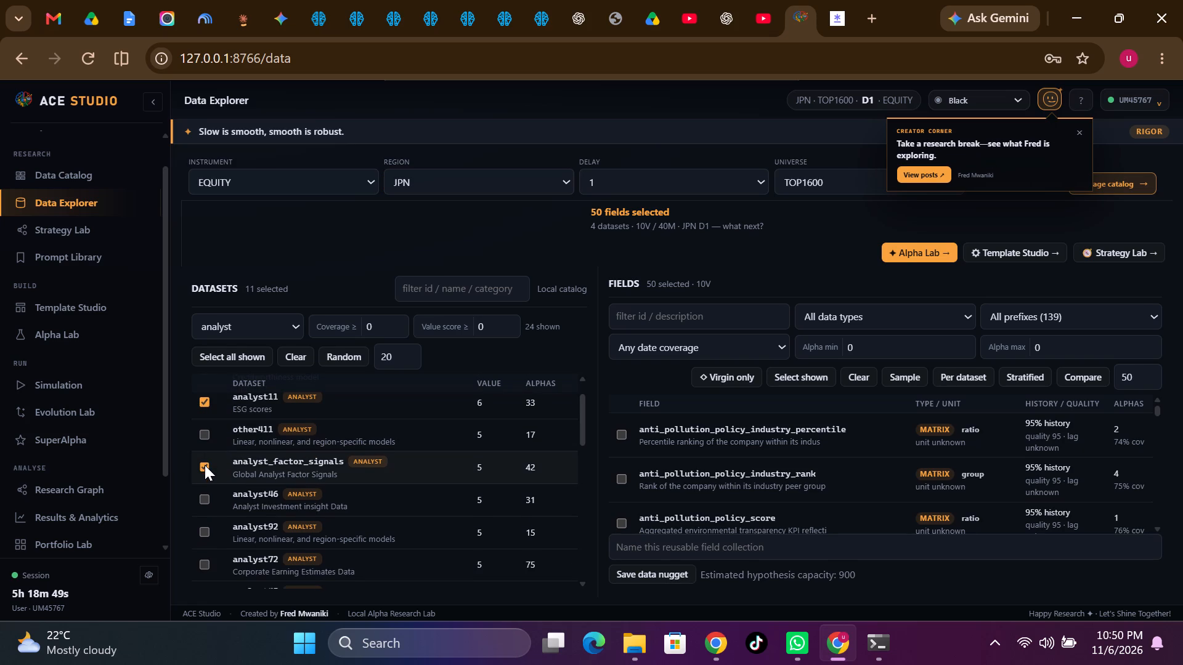
click(205, 465)
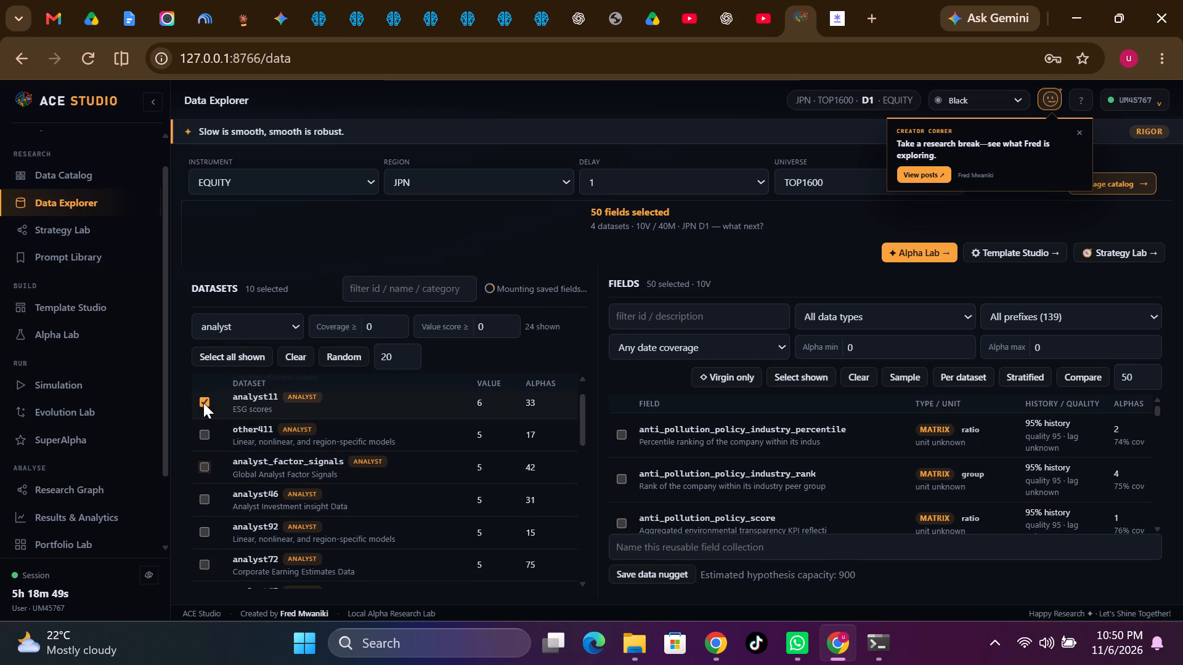
click(203, 403)
Deselect the analyst45, analyst_base_ref and analyst_consensus datasets in the analyst dataset list.
scroll(288, 506, down, 2)
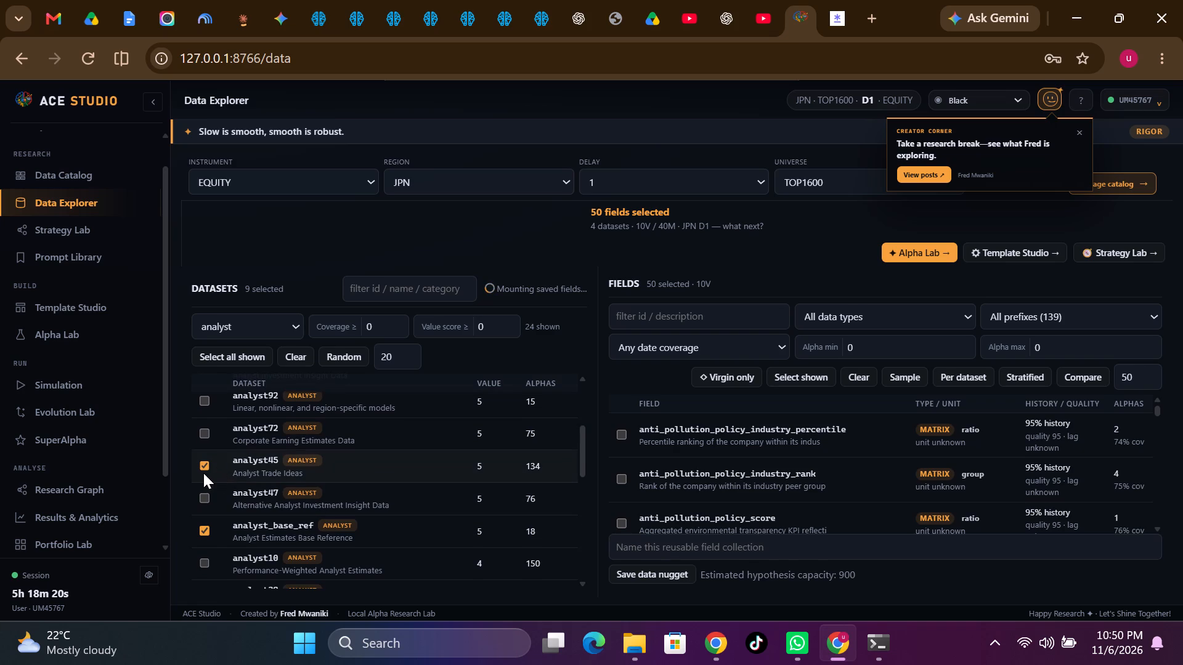
click(202, 467)
click(207, 530)
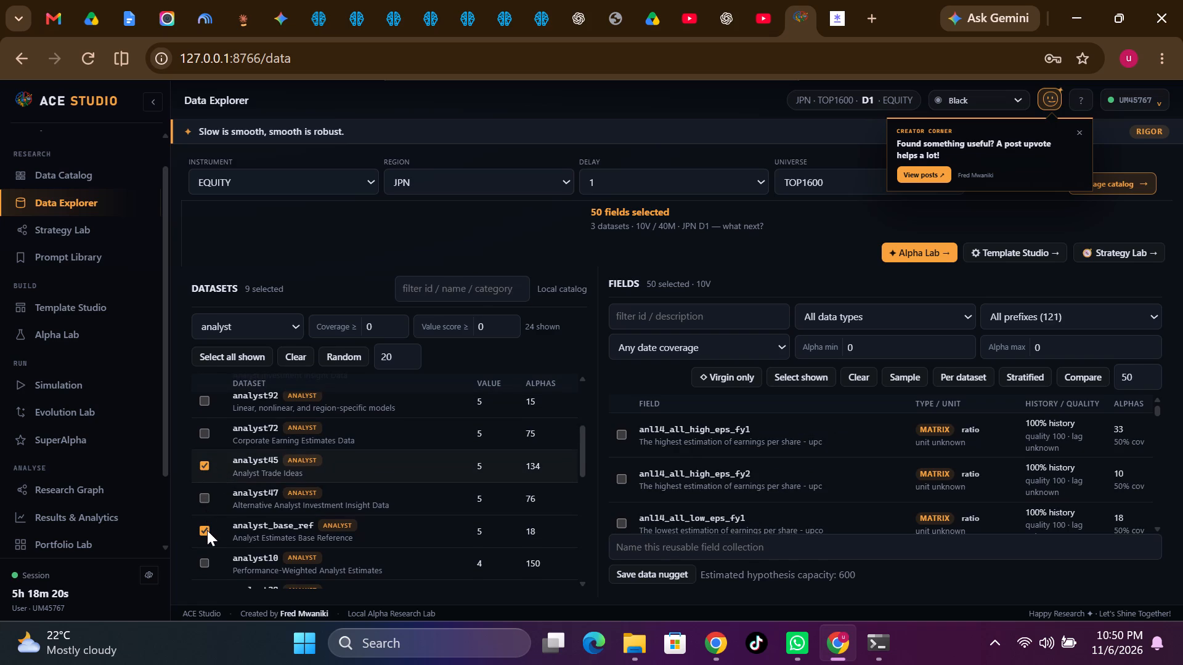
scroll(207, 530, down, 1)
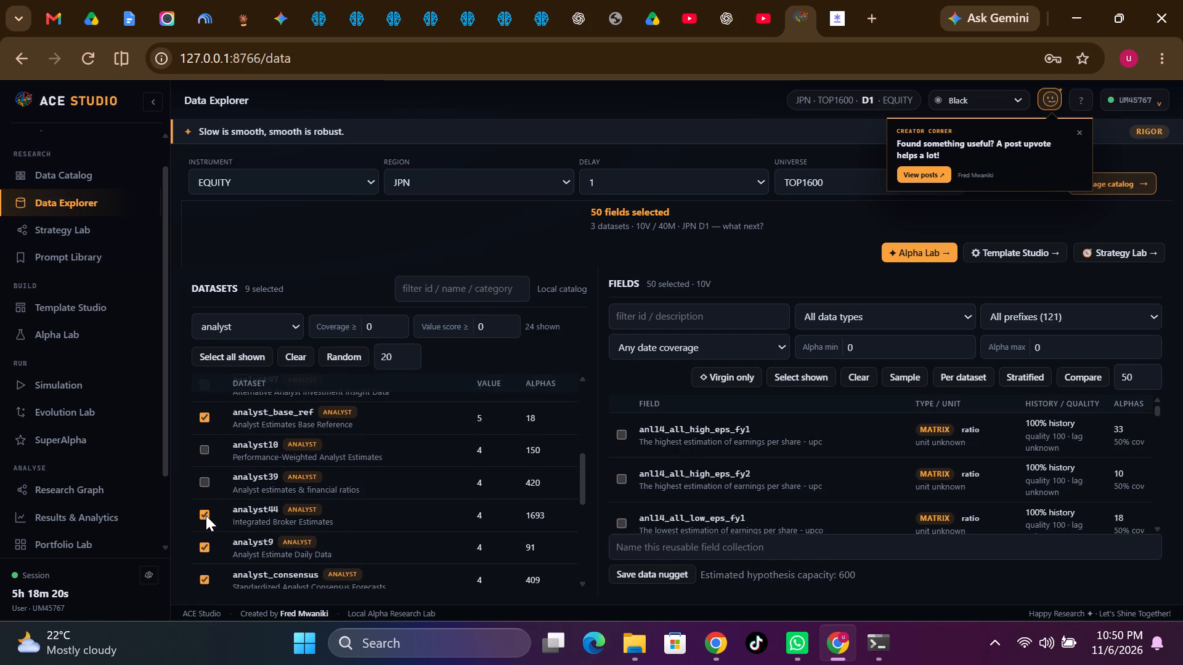
click(206, 515)
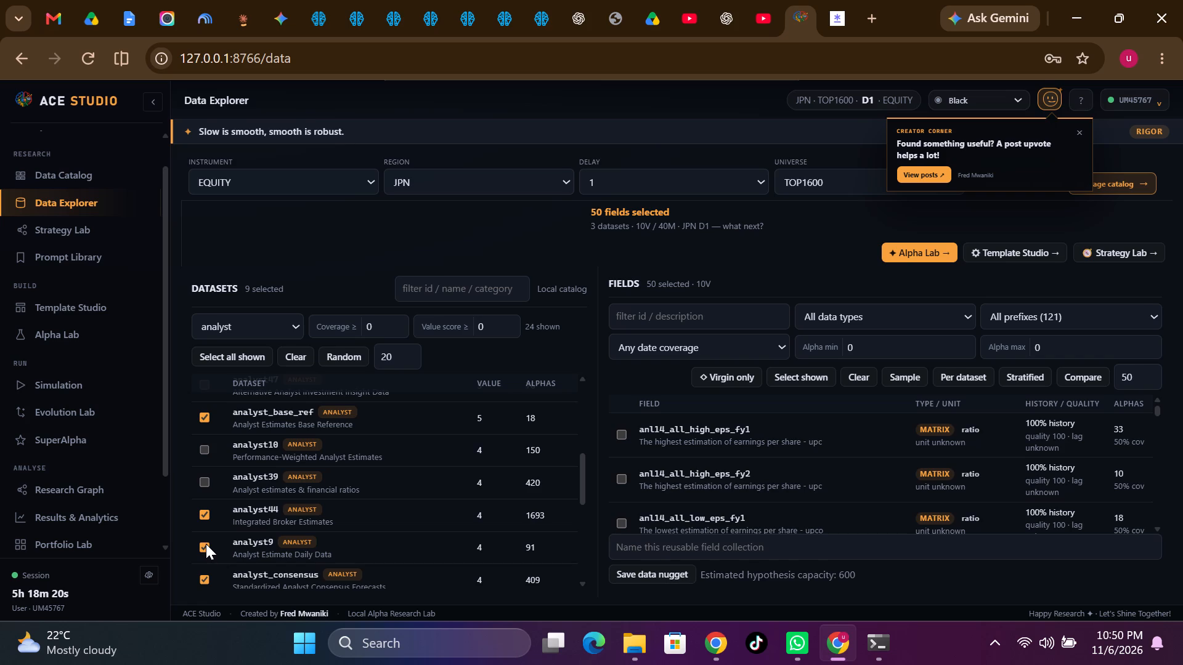
click(206, 544)
scroll(206, 544, down, 2)
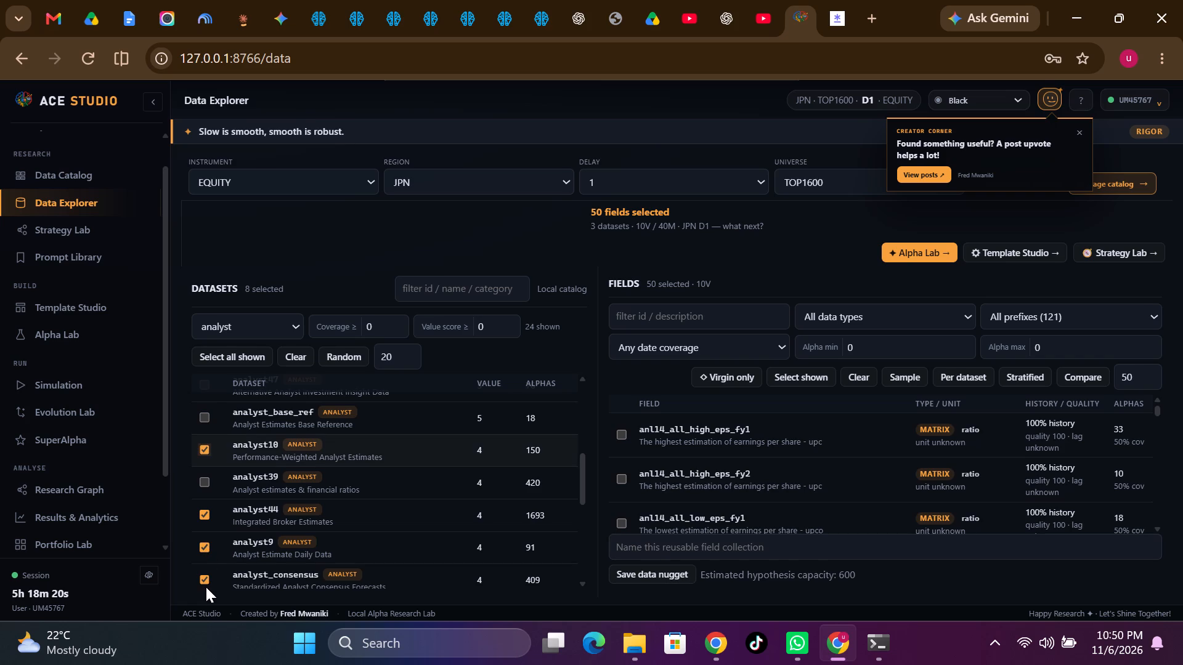
click(203, 581)
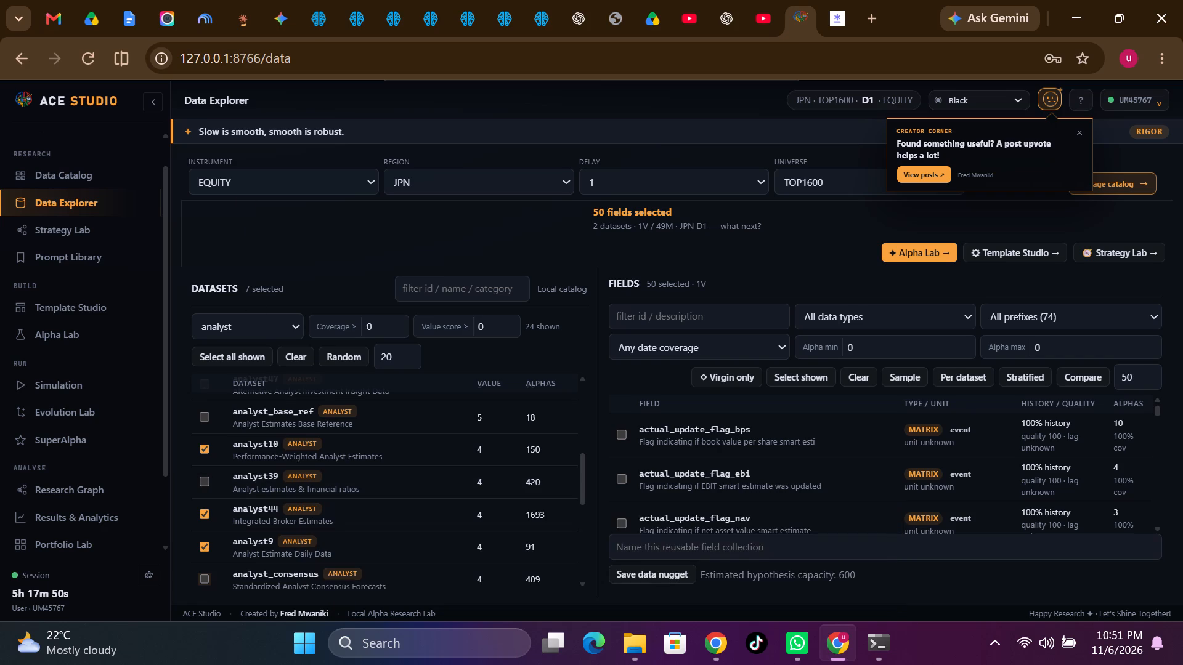
Switch to WorldQuant BRAIN, show the test period for Simulation 2, and view its summary for the IS period.
click(317, 9)
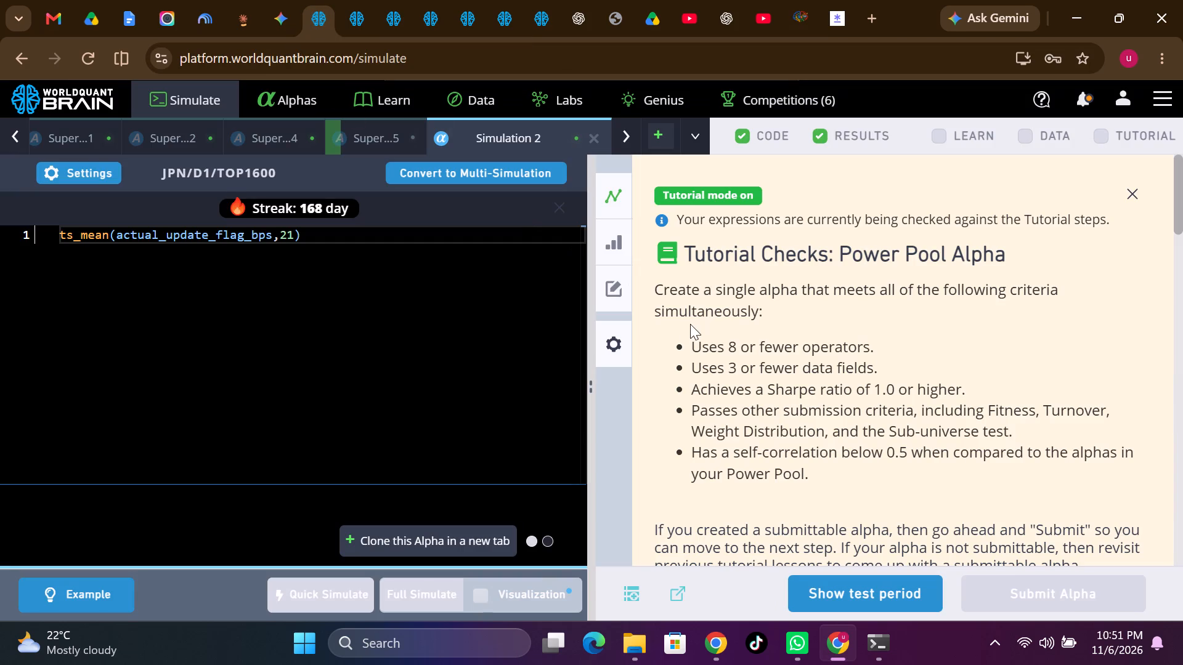
scroll(845, 409, down, 4)
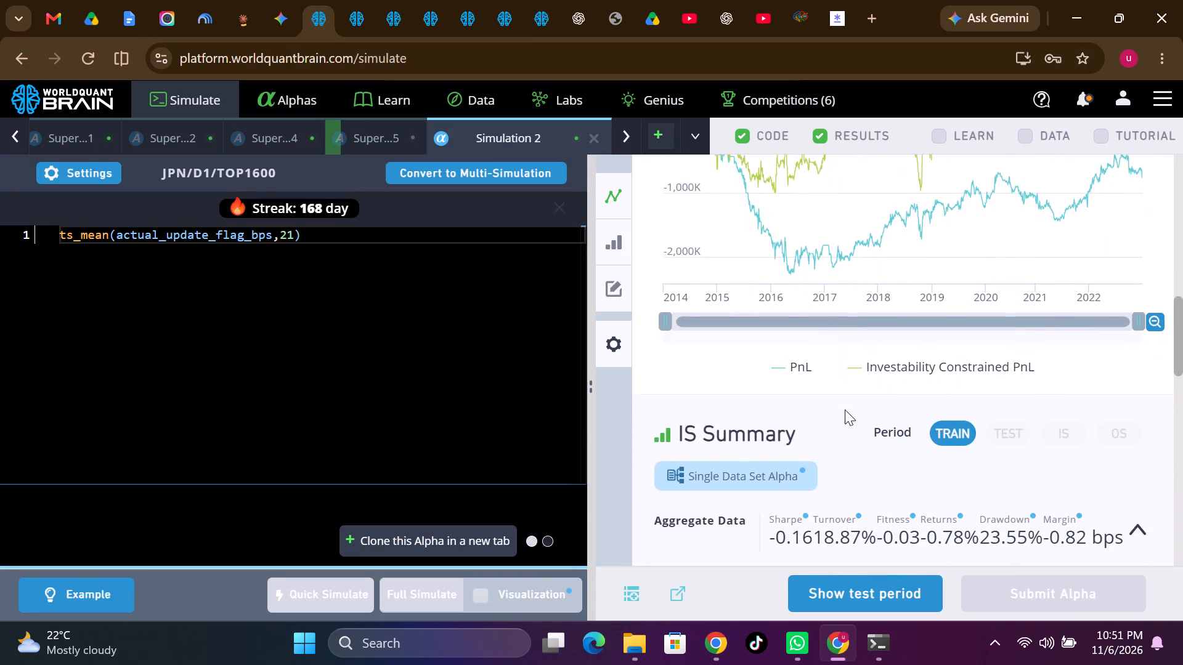
scroll(845, 409, down, 1)
click(879, 593)
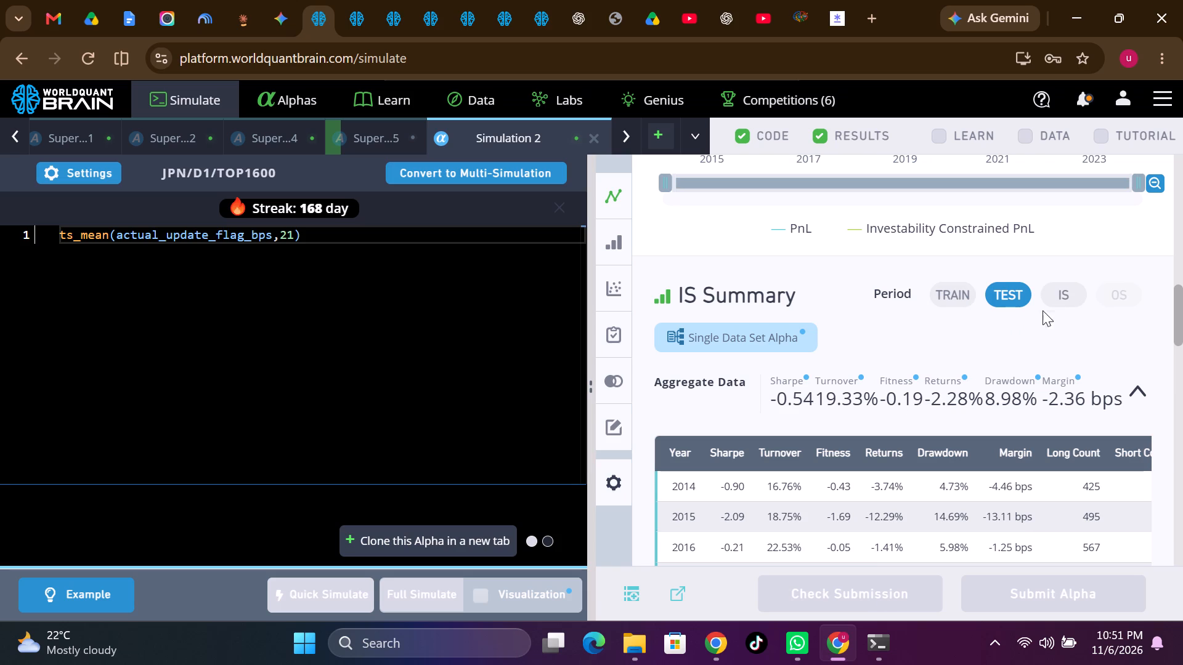
click(1062, 297)
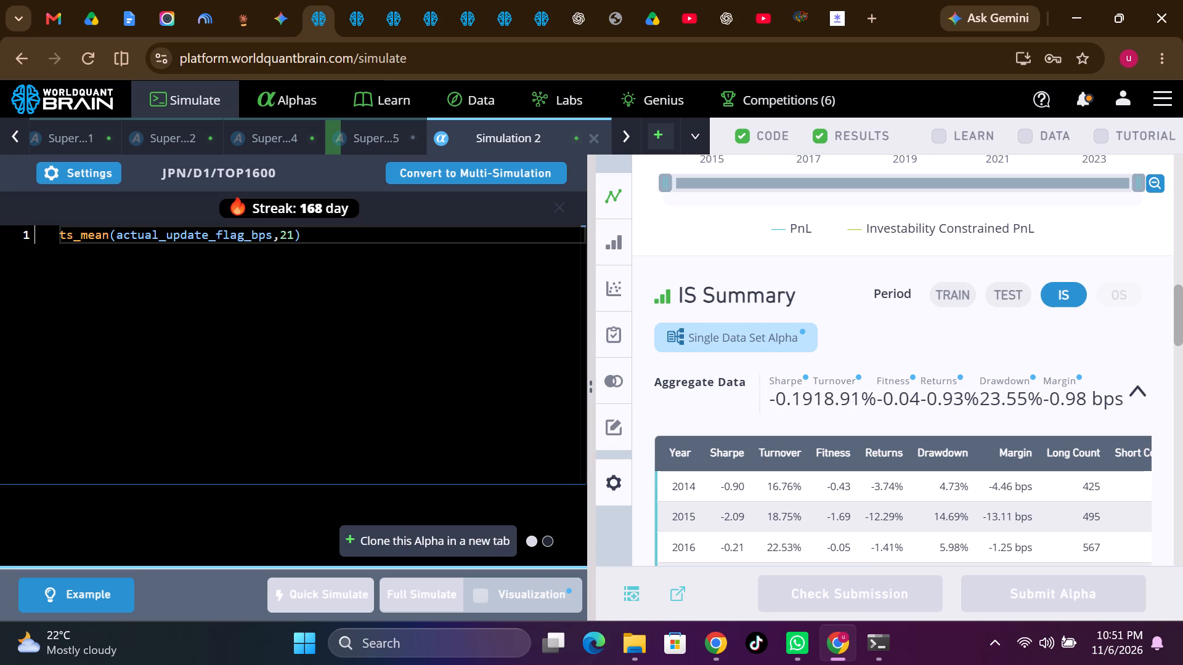
Change Simulation 2's expression to ts_rank(actual_update_flag_bps,252) and start a full simulation.
drag(79, 234, 87, 234)
drag(87, 234, 111, 234)
text(ra)
text(nk)
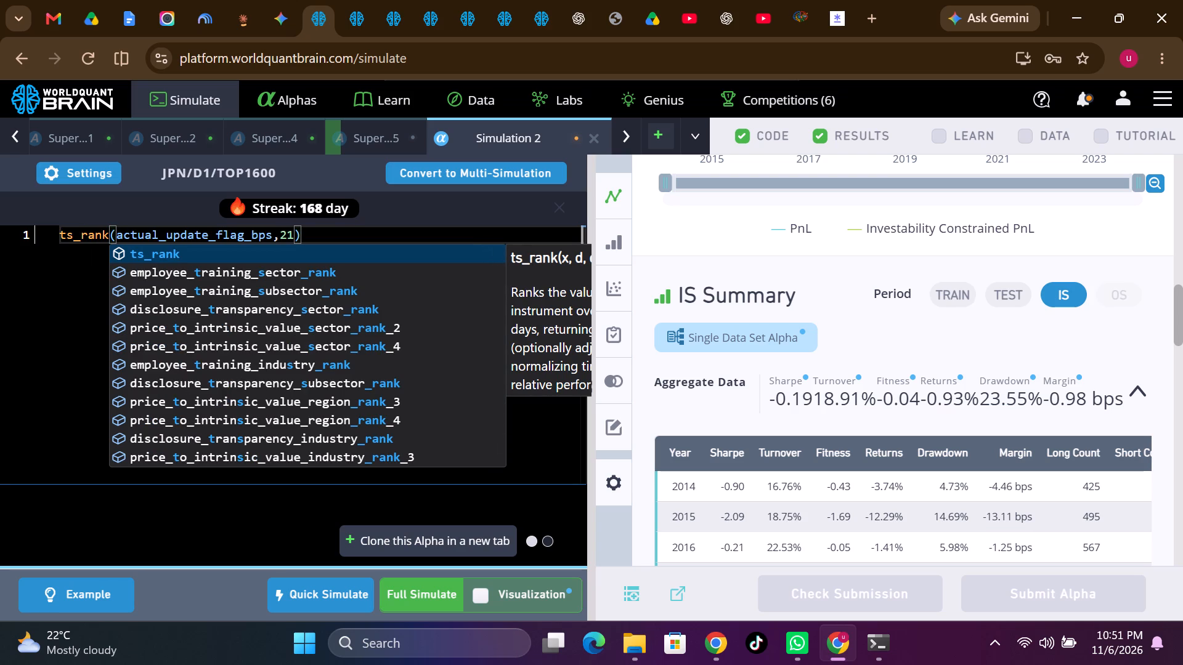
double_click(285, 230)
text(252)
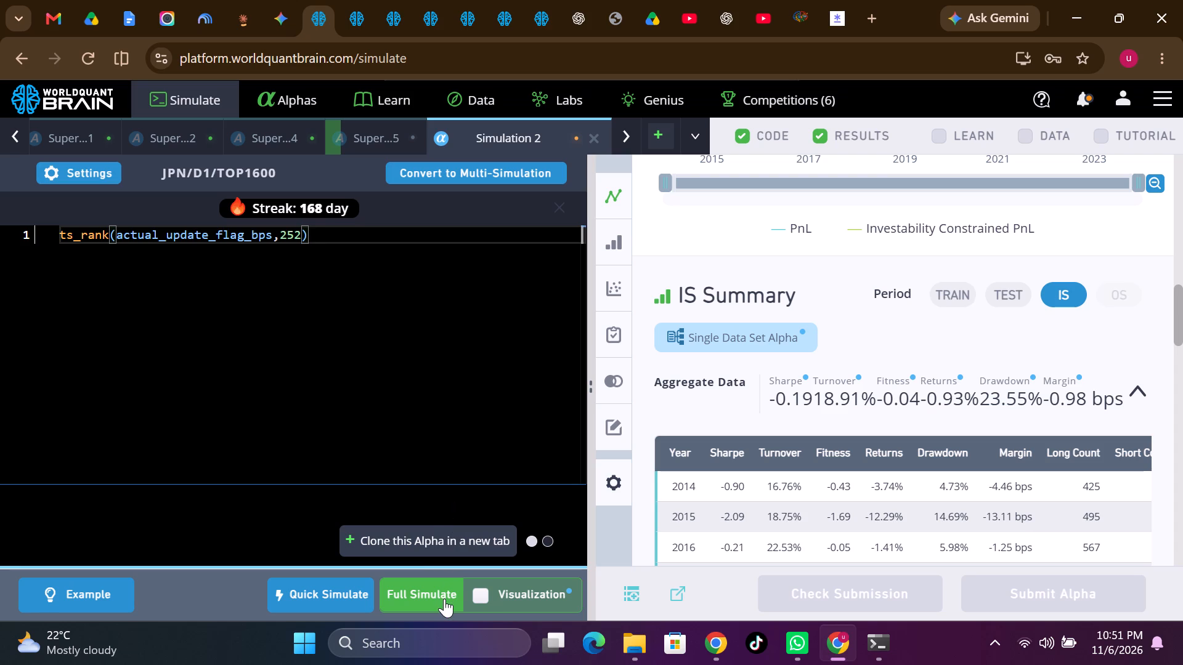
click(444, 598)
Switch back to ACE Studio's Data Explorer and deselect the analyst10, analyst9, analyst16 and analyst44 datasets.
click(803, 0)
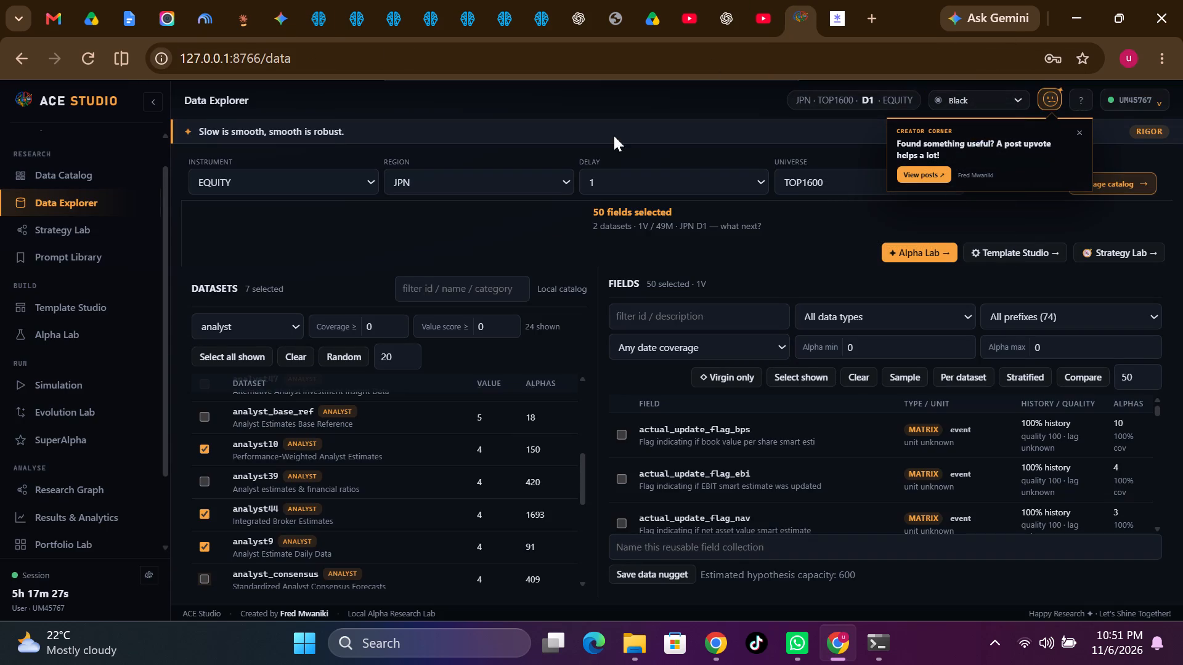
scroll(287, 524, up, 4)
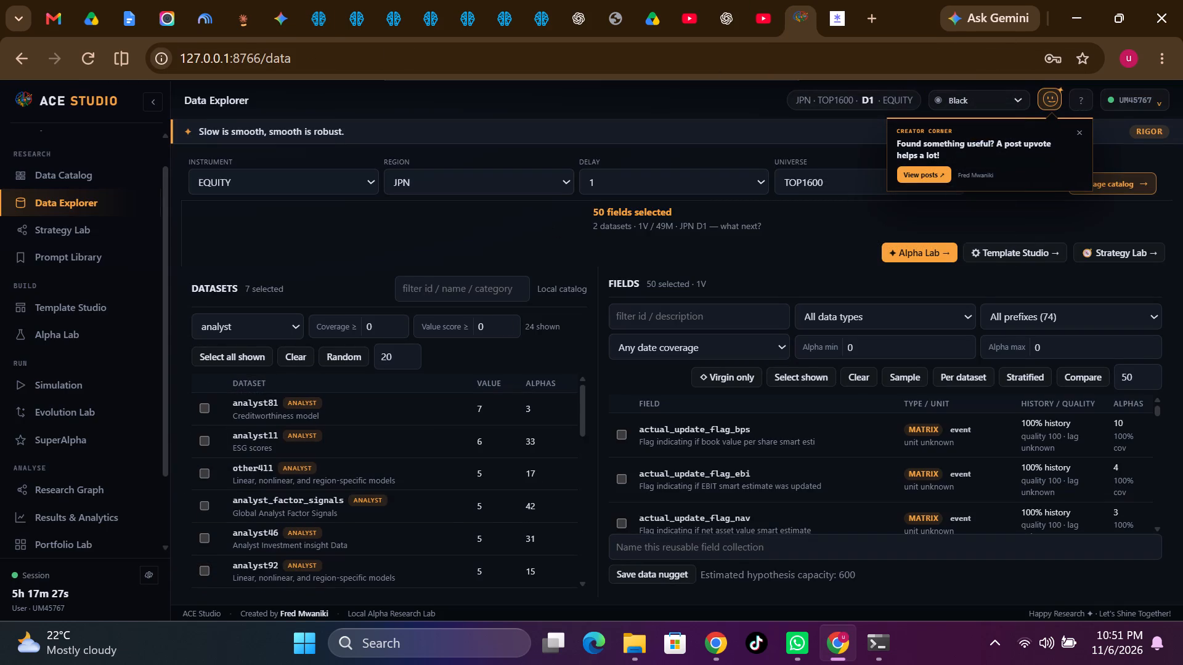
scroll(287, 524, down, 4)
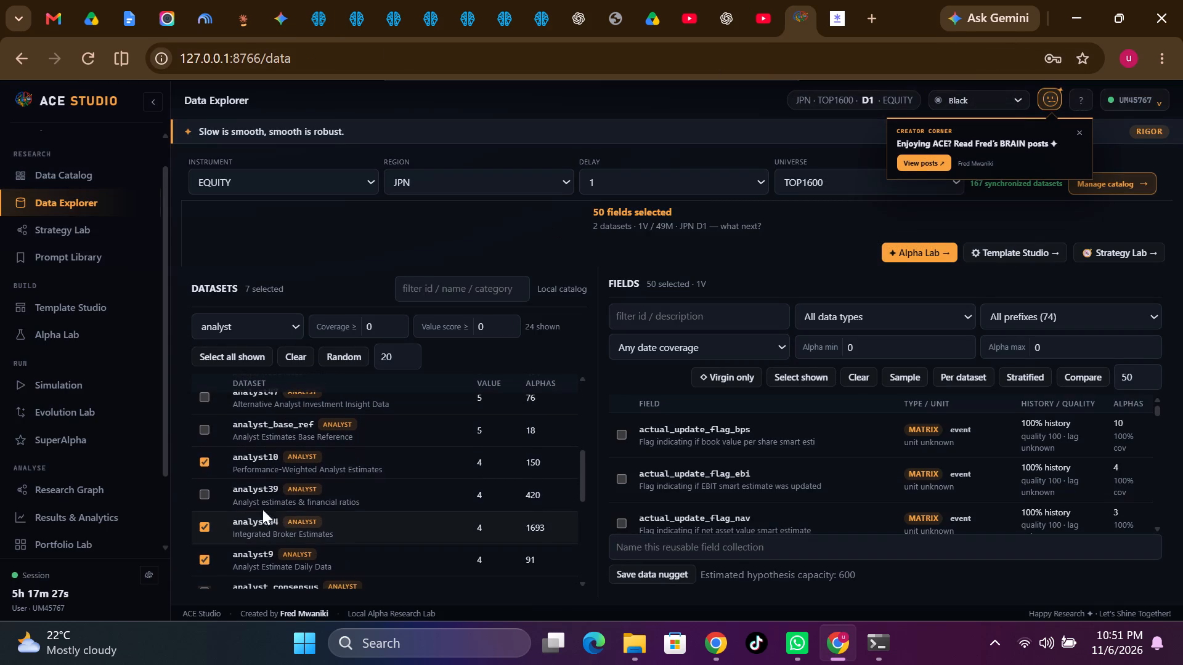
click(206, 460)
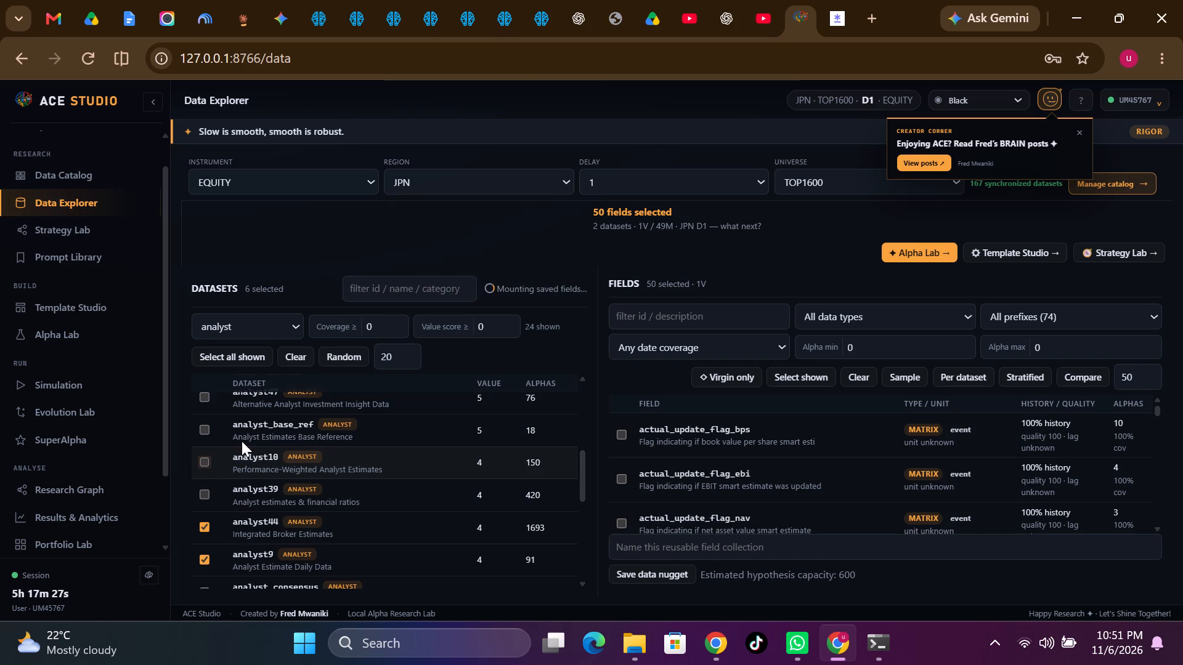
scroll(434, 498, down, 2)
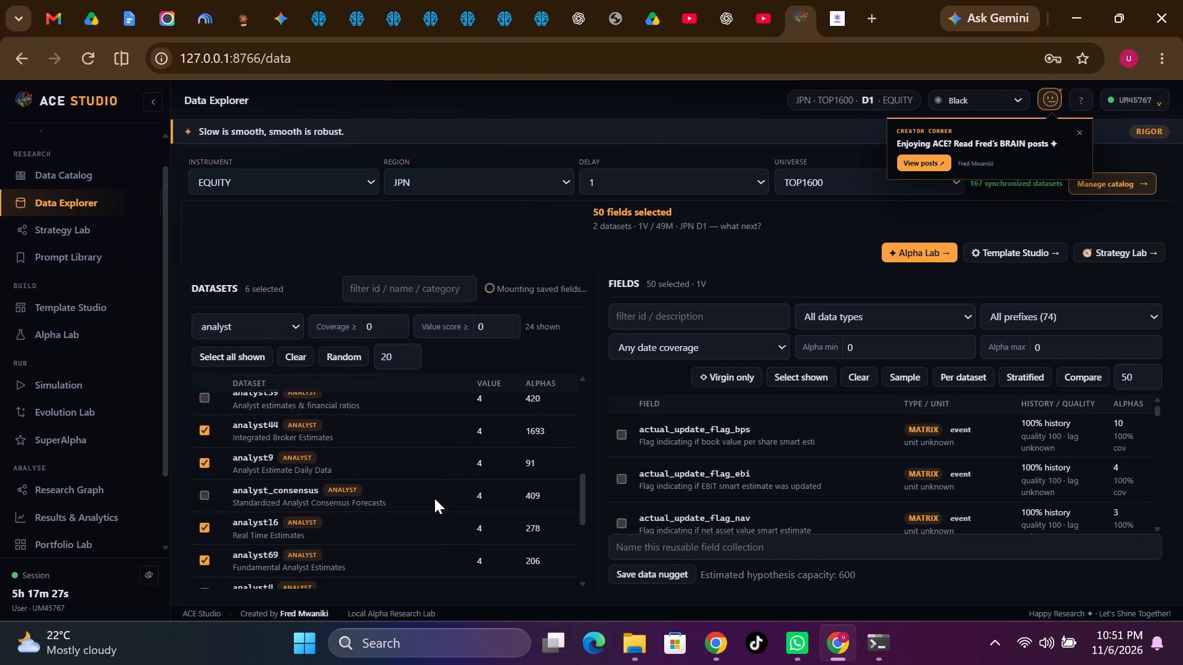
click(205, 432)
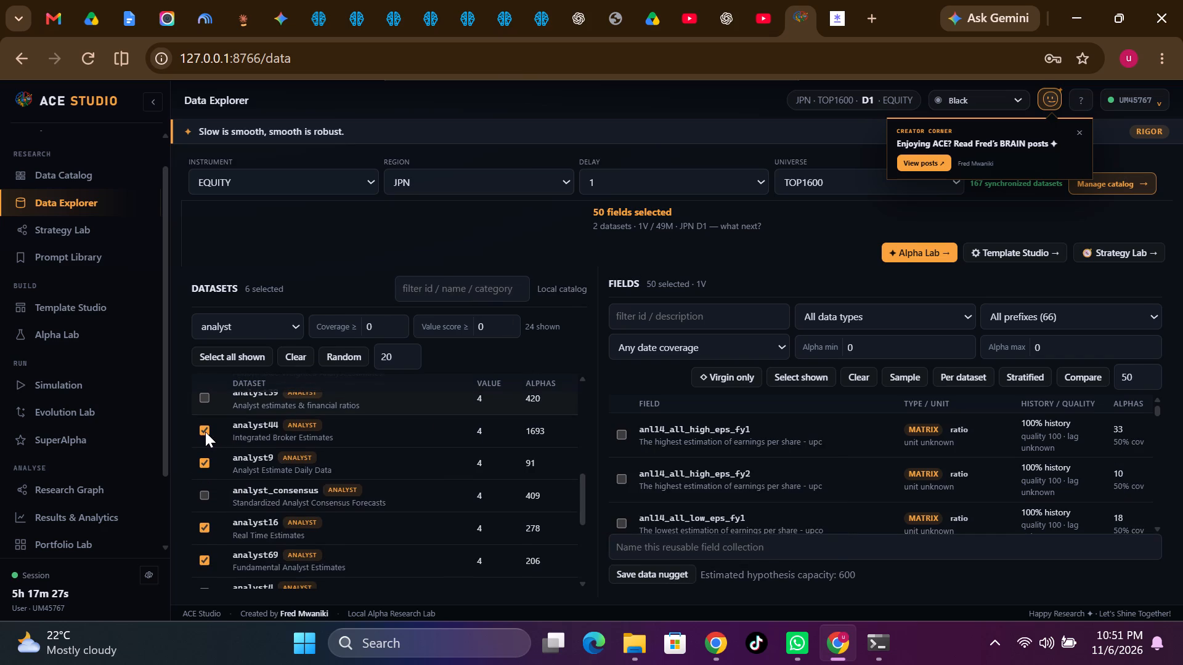
click(208, 464)
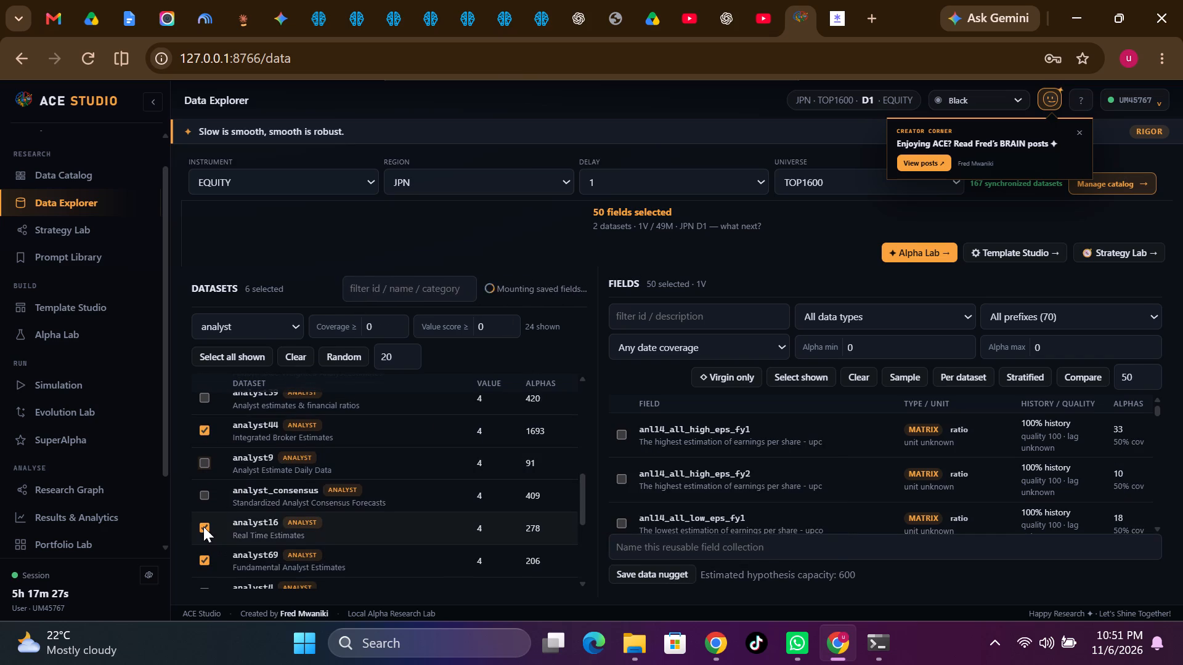
click(203, 526)
scroll(243, 558, down, 1)
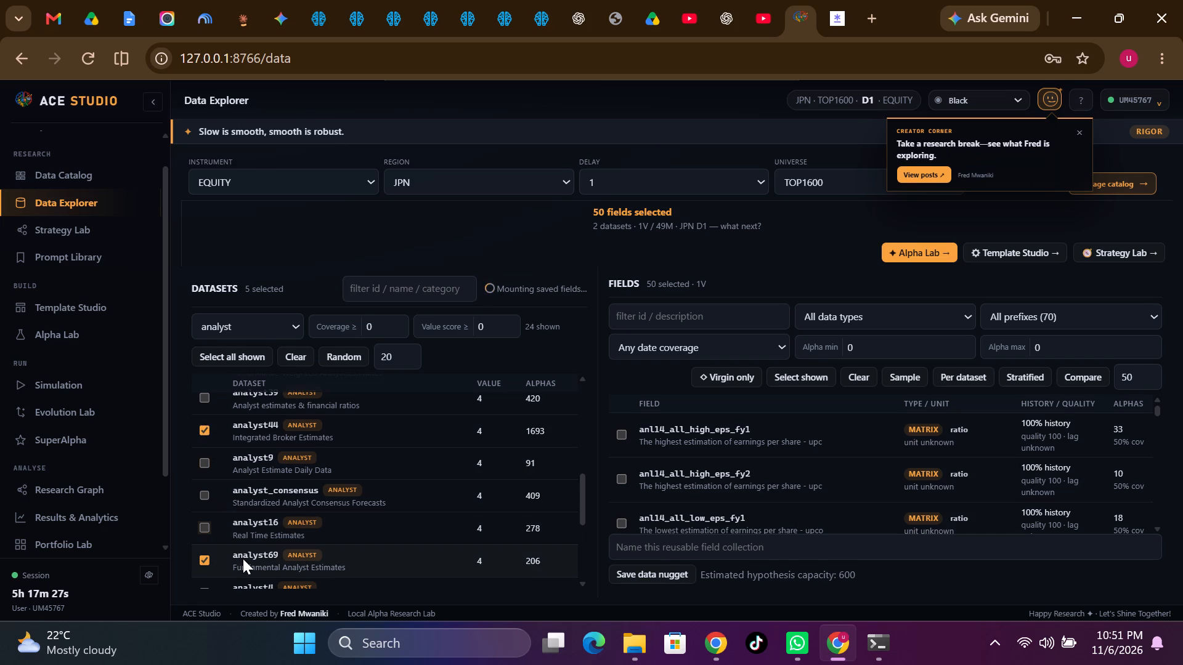
scroll(243, 558, down, 1)
click(203, 429)
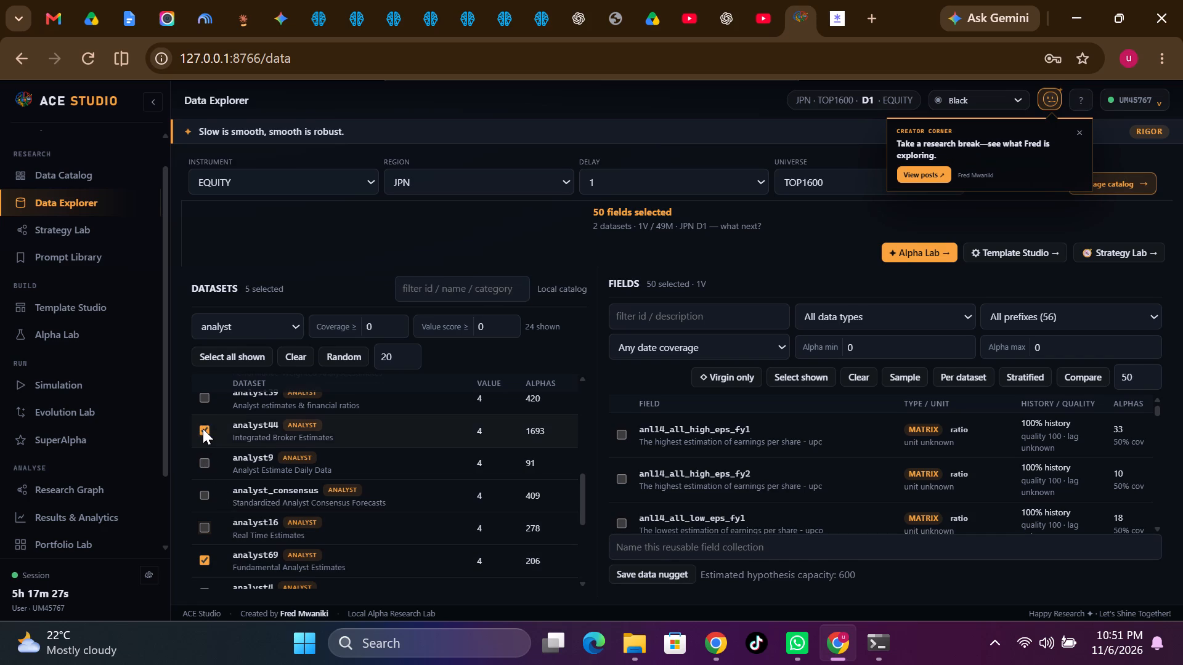
Deselect the analyst14, analyst69 and analyst15 datasets in the analyst dataset list.
scroll(253, 556, down, 1)
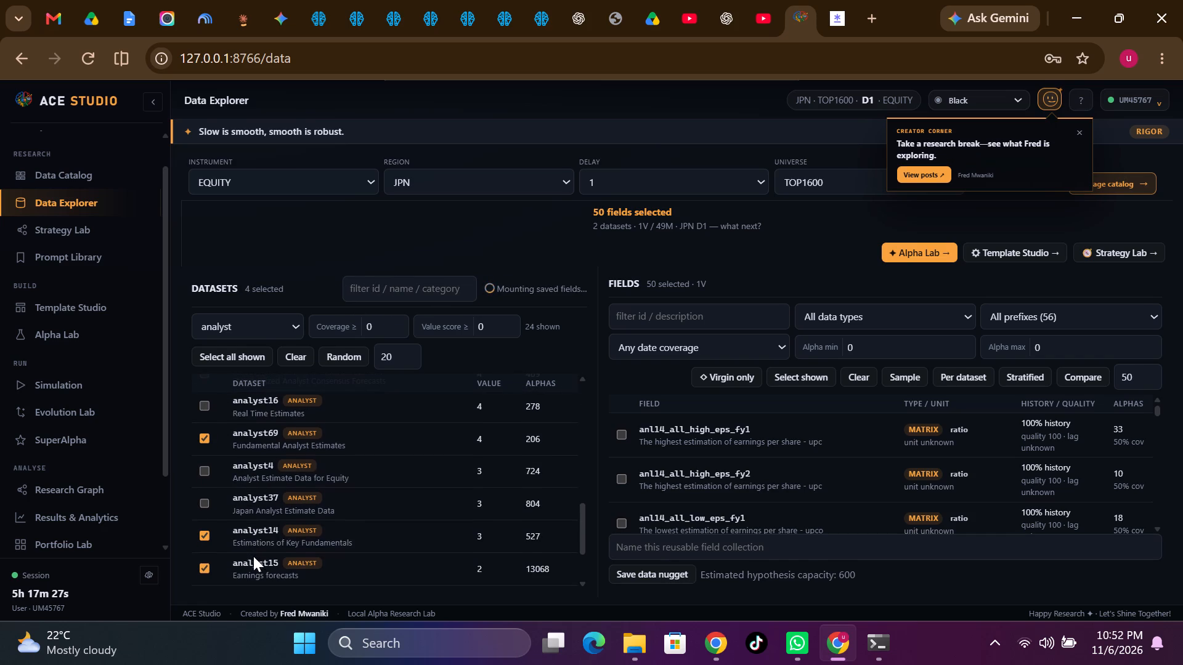
click(203, 439)
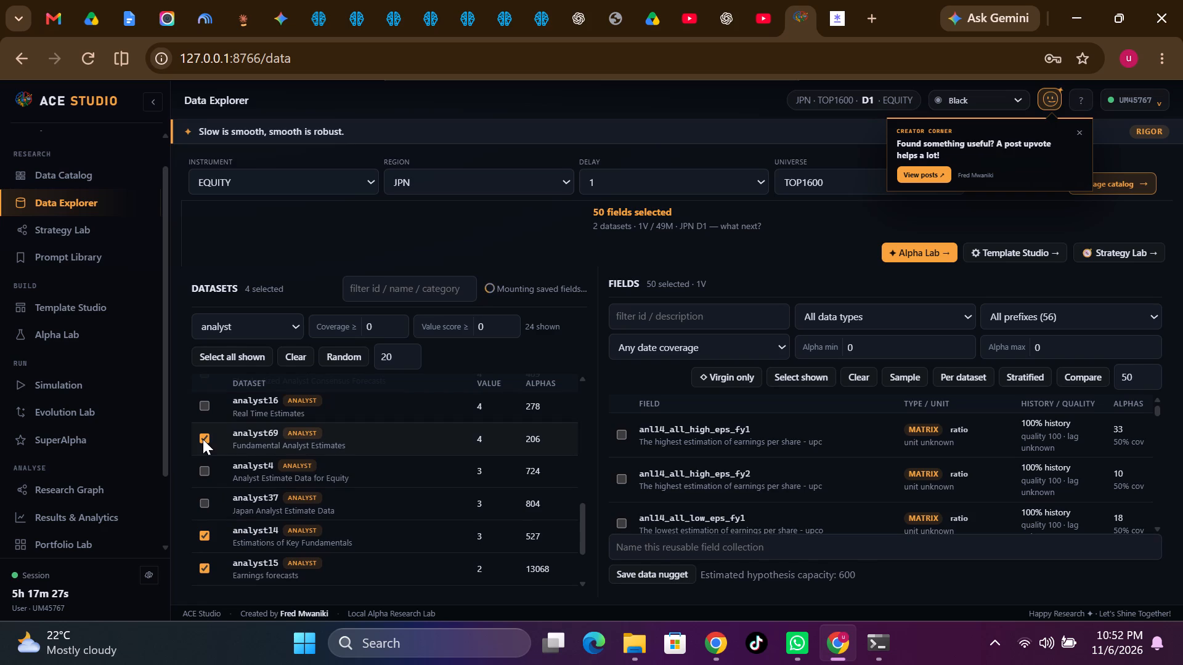
click(209, 530)
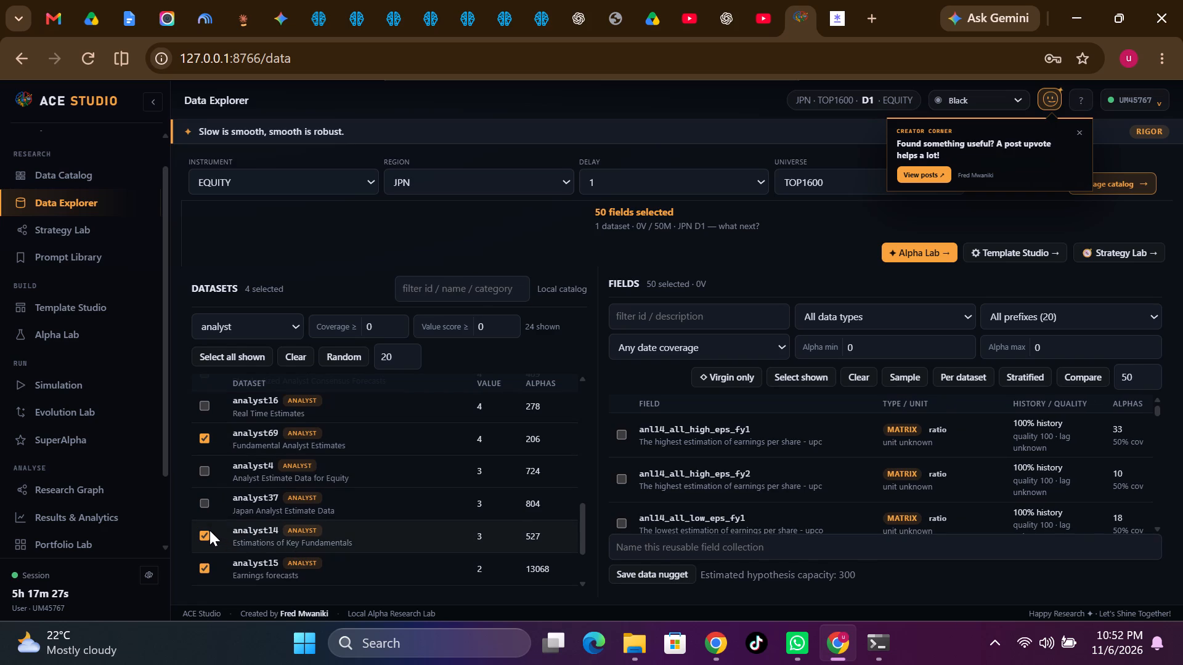
scroll(209, 530, down, 1)
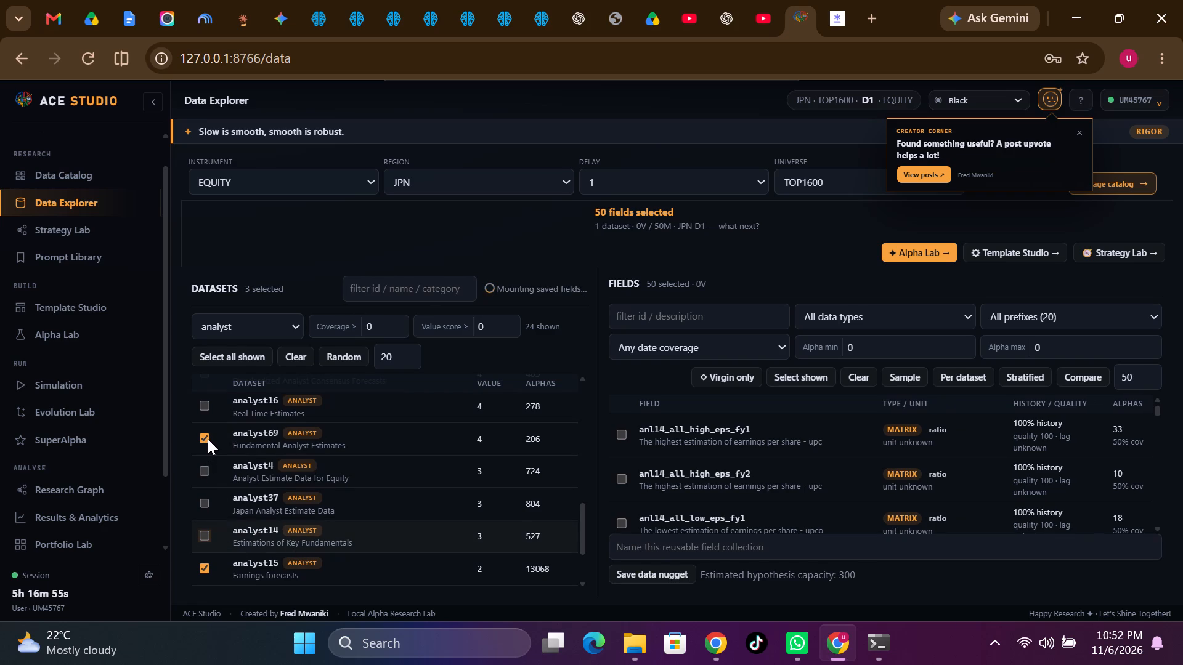
click(208, 439)
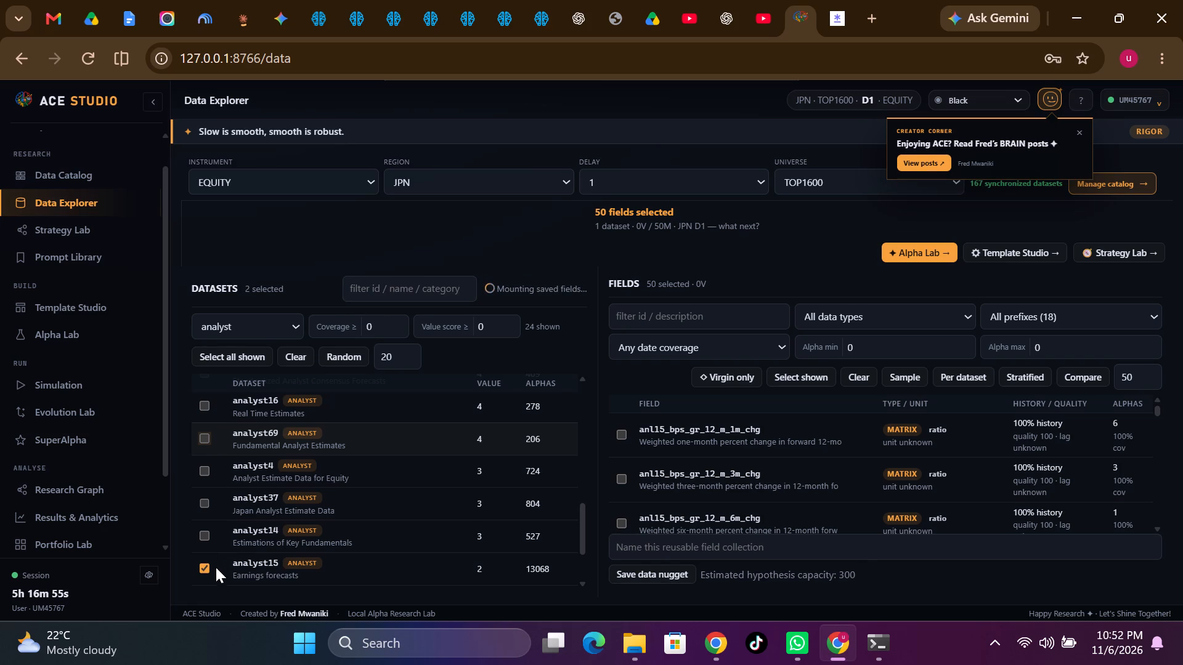
click(204, 571)
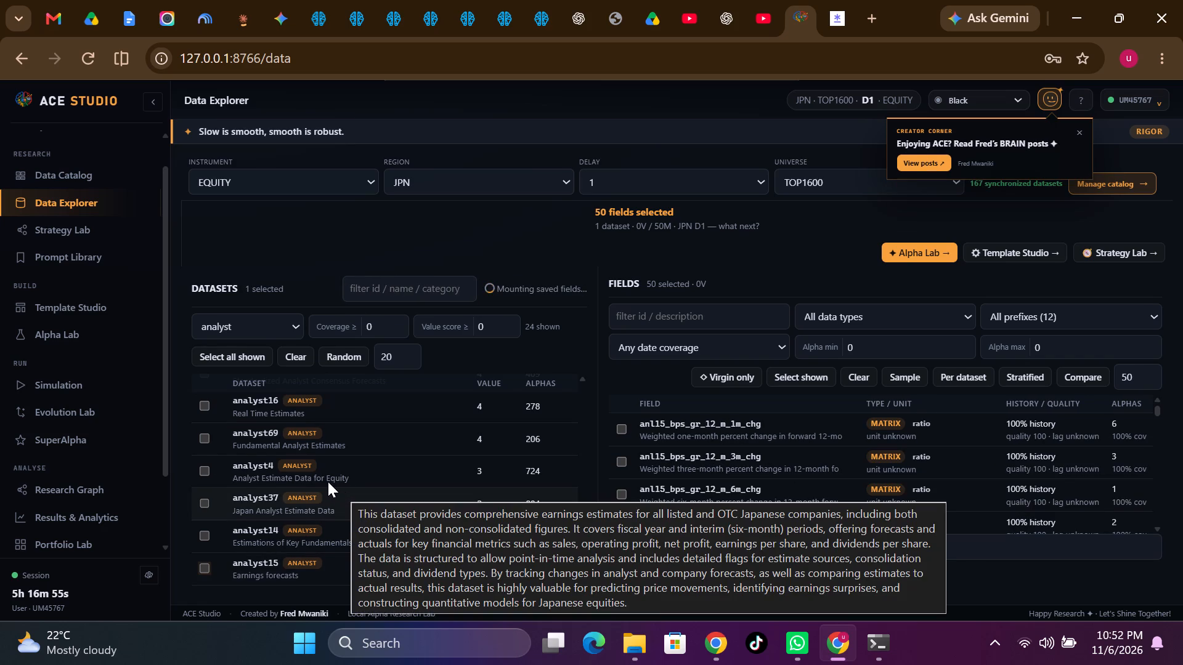
Check the available dataset categories and universes, keeping the analyst category and the TOP1600 universe.
scroll(323, 482, up, 12)
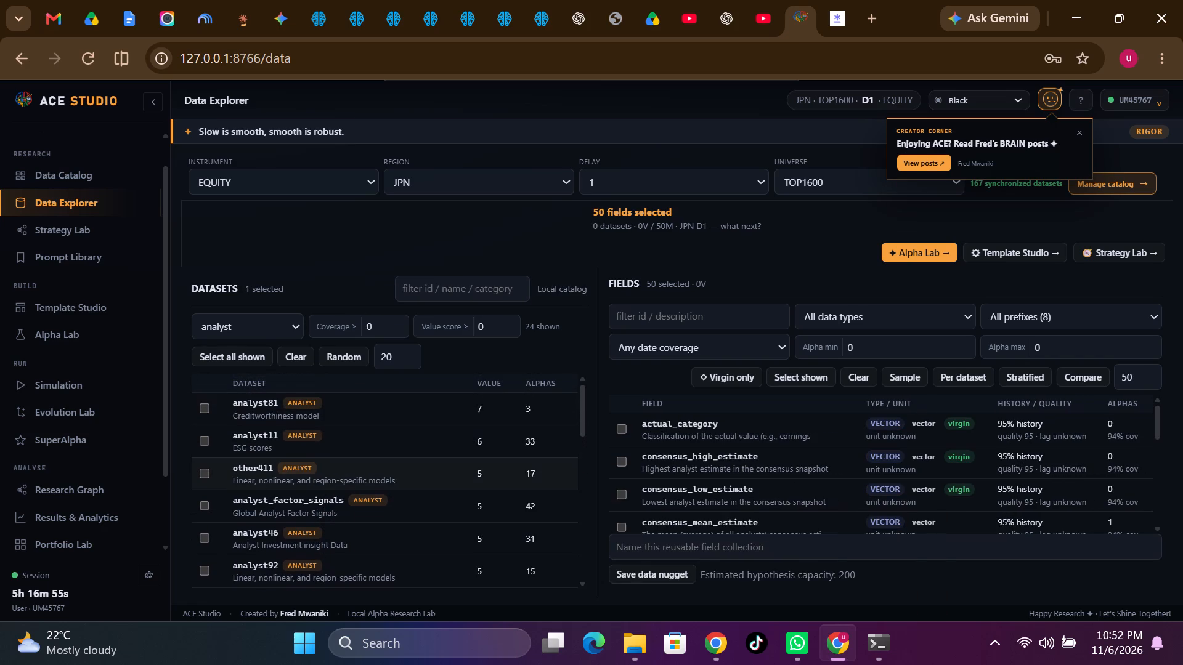
scroll(323, 482, up, 3)
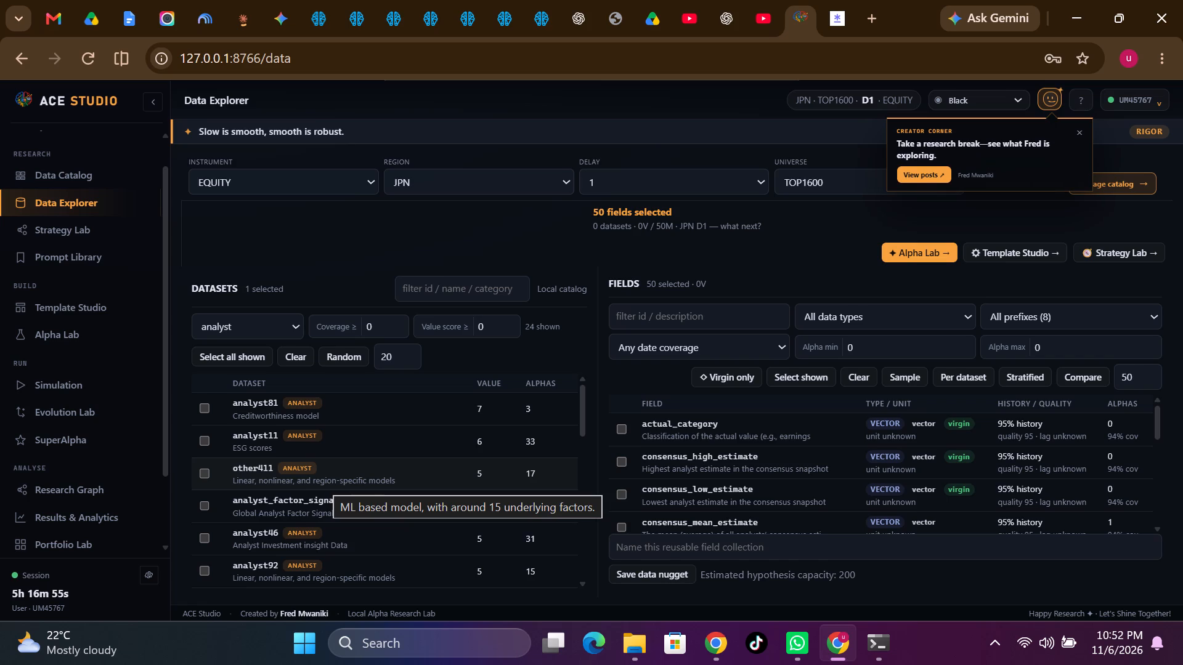
click(260, 323)
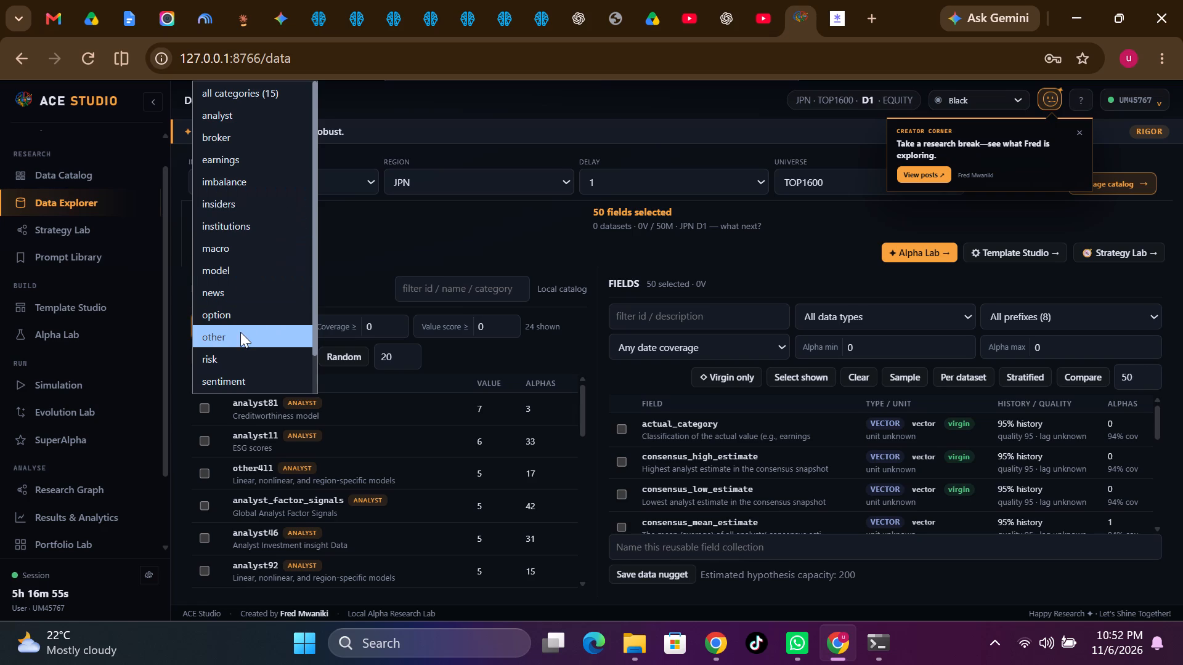
scroll(240, 335, down, 2)
scroll(240, 335, up, 4)
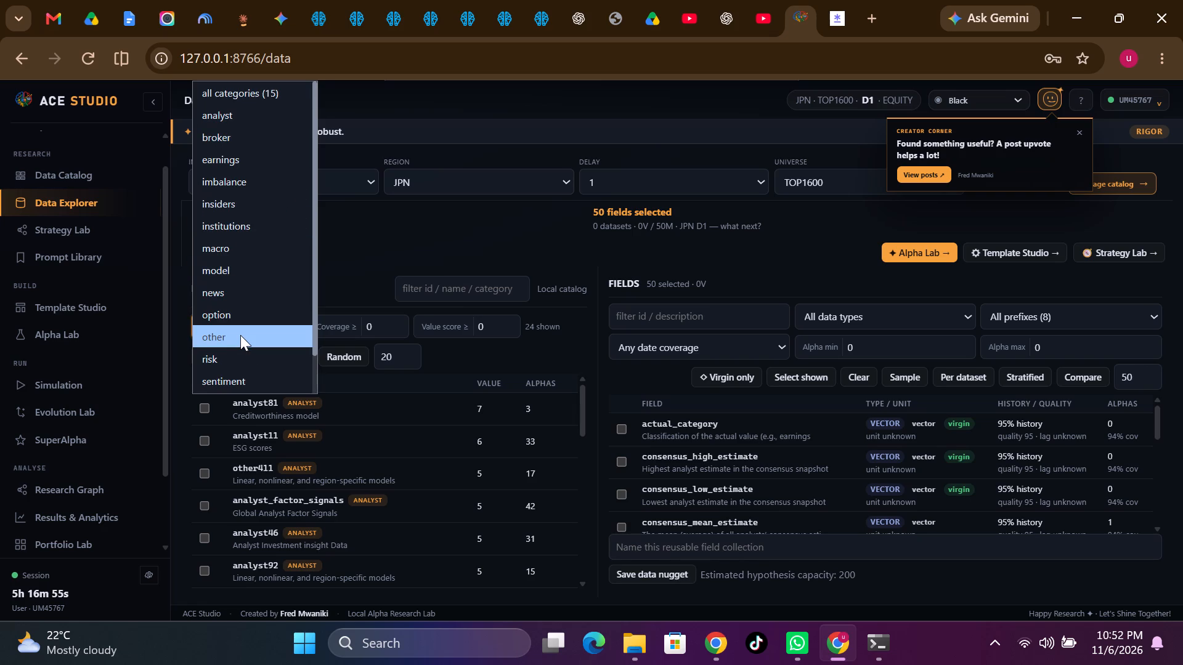
click(235, 118)
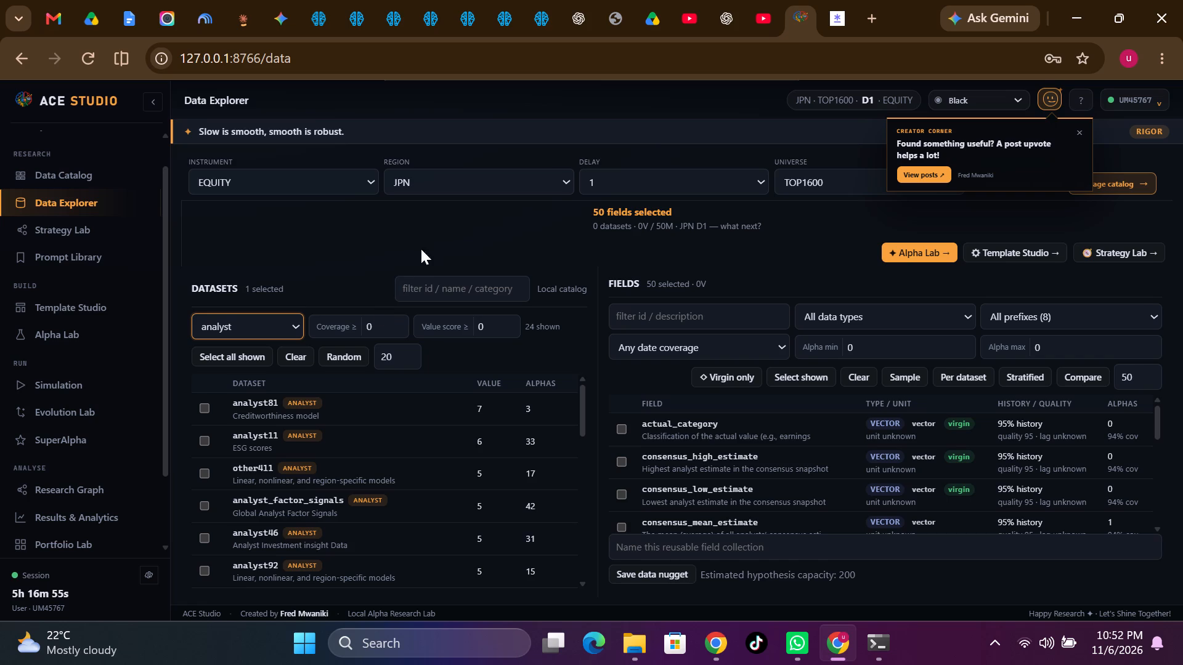
click(816, 168)
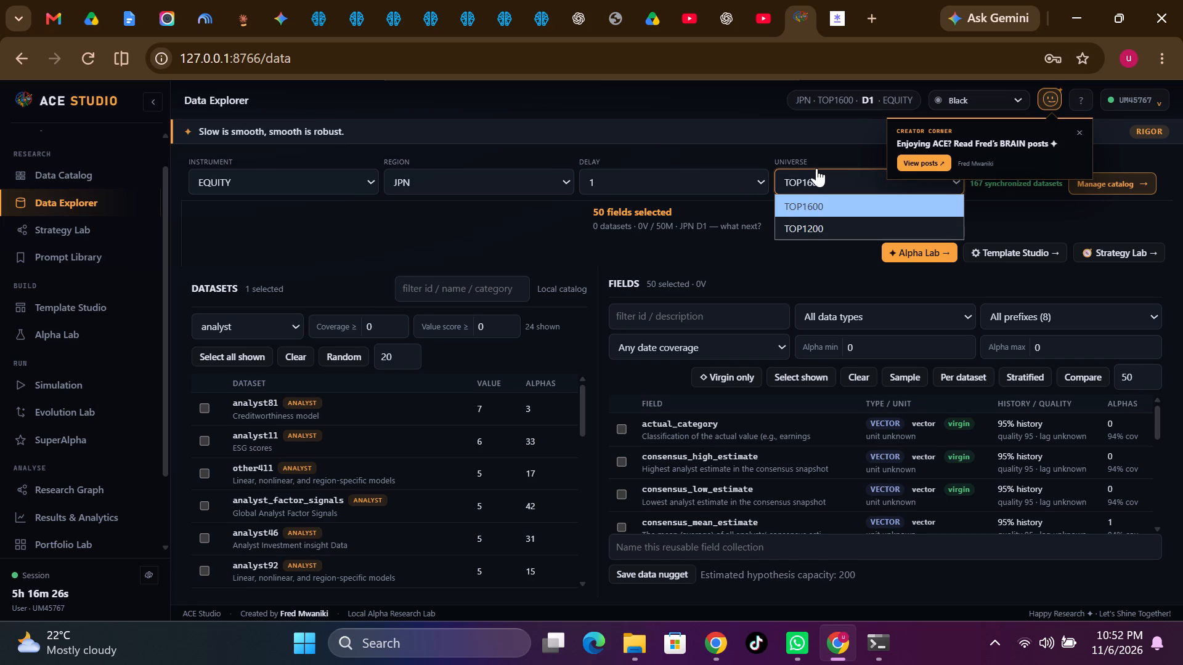
click(816, 168)
Switch to WorldQuant BRAIN and view Simulation 2's settings.
click(319, 0)
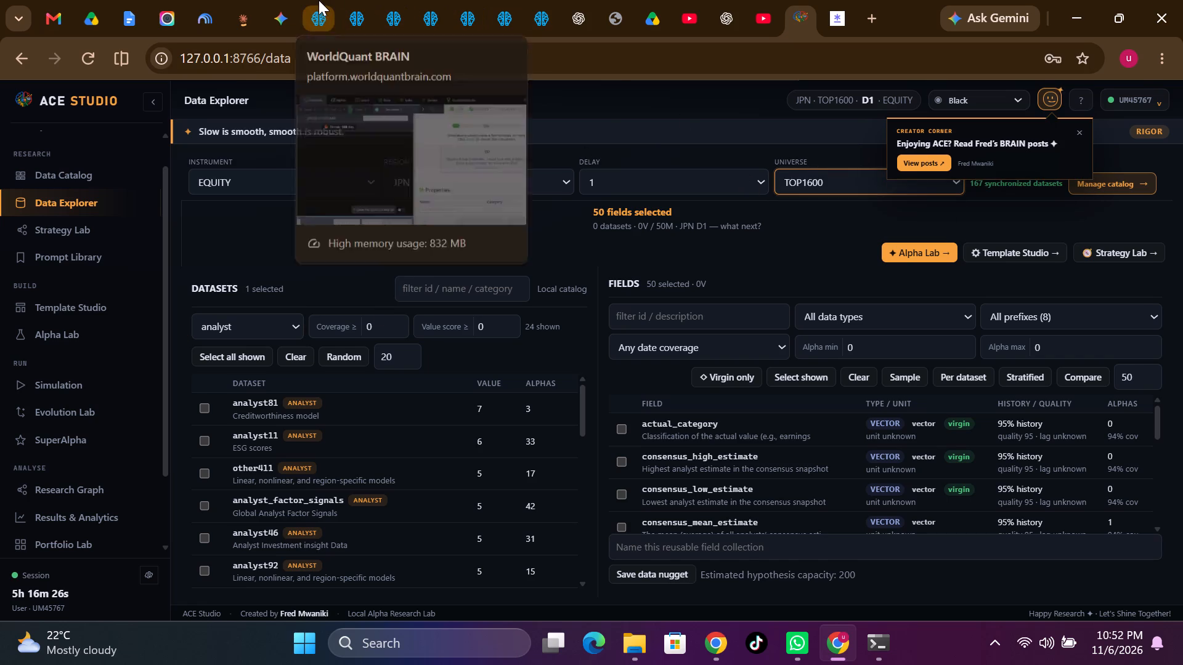
click(88, 172)
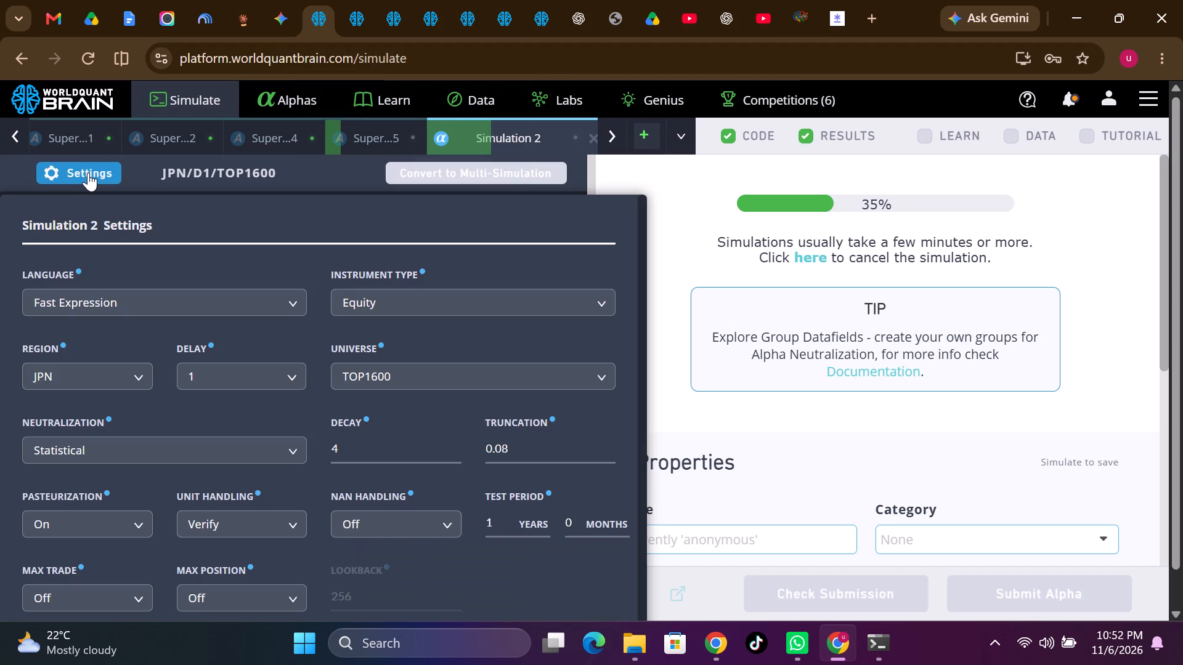
click(88, 172)
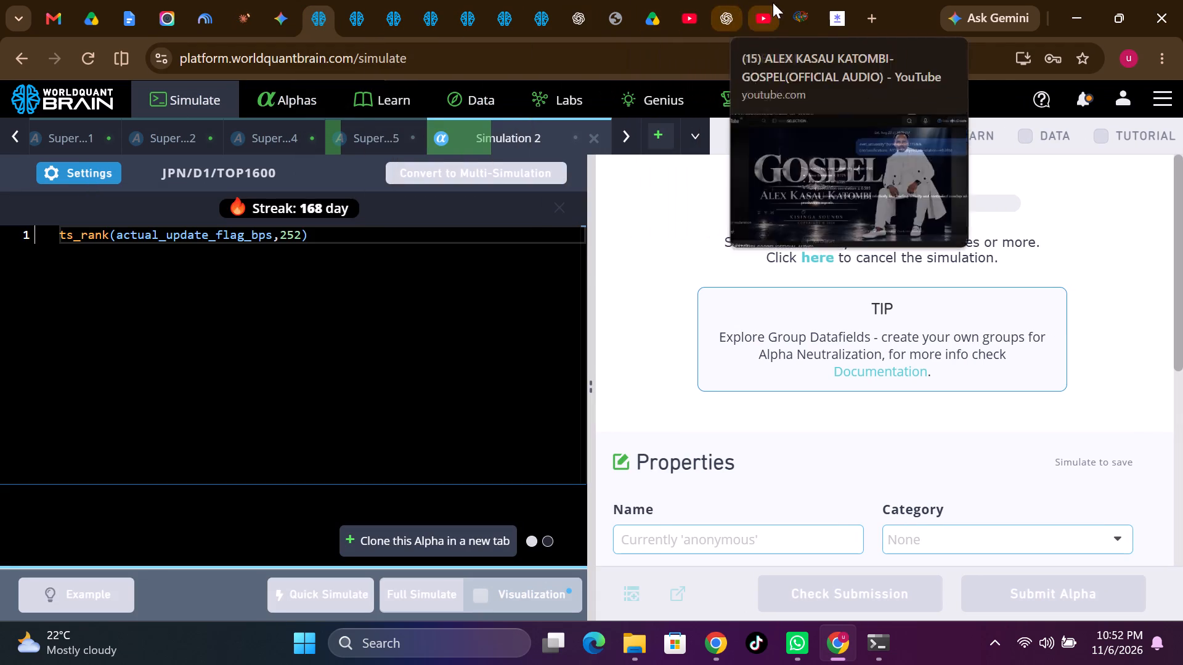
Switch back to ACE Studio's Data Explorer and look through the analyst dataset list for the dataset still selected.
click(791, 9)
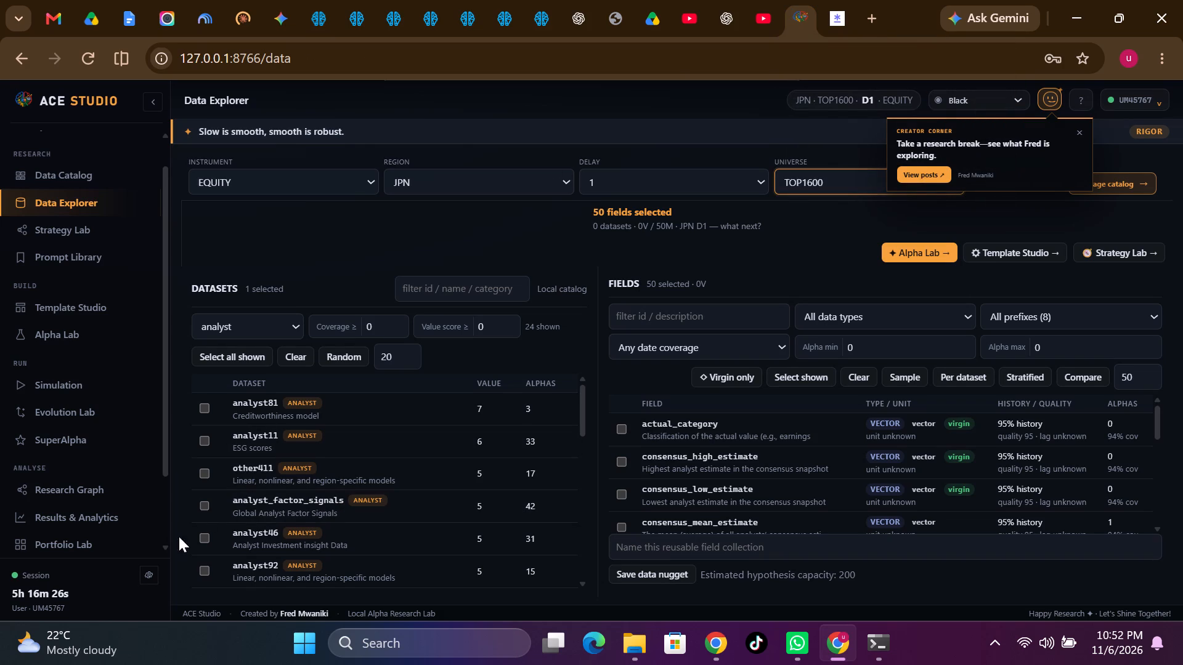
scroll(302, 546, down, 7)
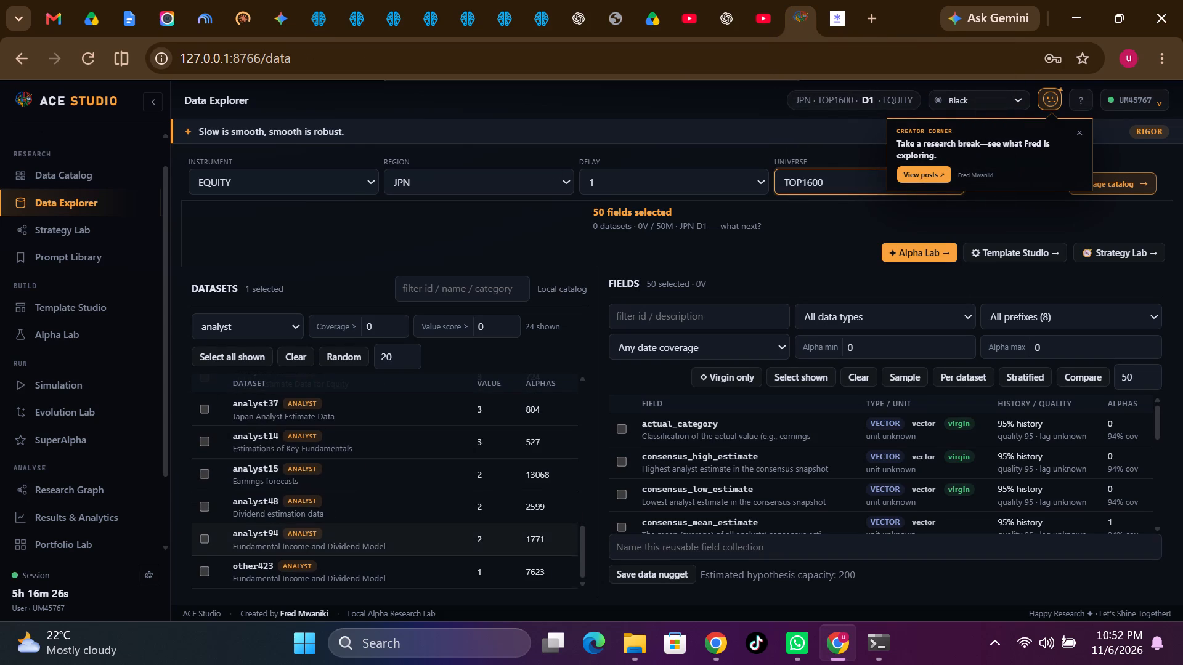
scroll(302, 546, down, 2)
scroll(302, 546, up, 6)
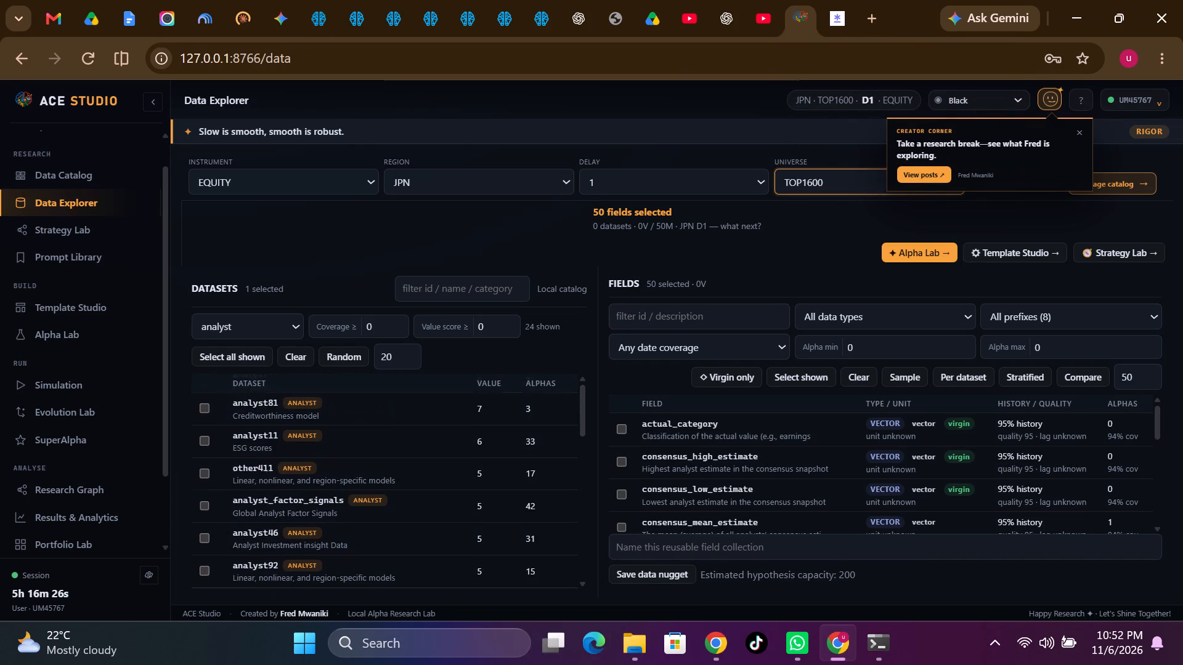
scroll(302, 546, up, 1)
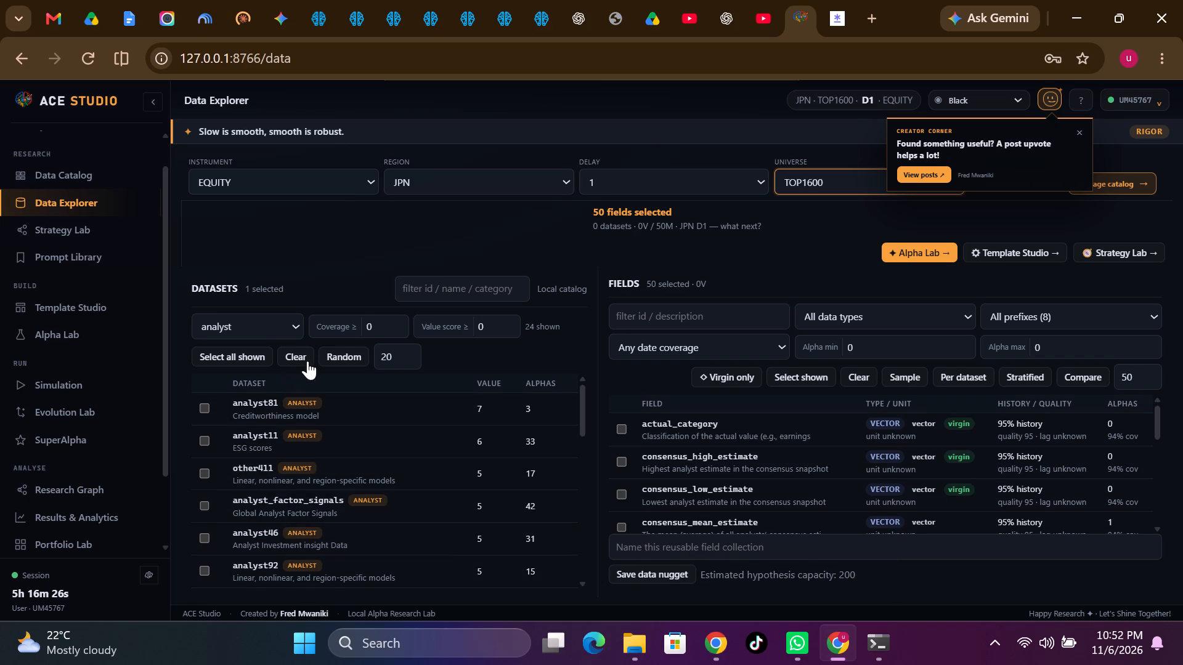
Check Simulation 2's progress in WorldQuant BRAIN, and return to ACE Studio's analyst dataset list.
click(320, 5)
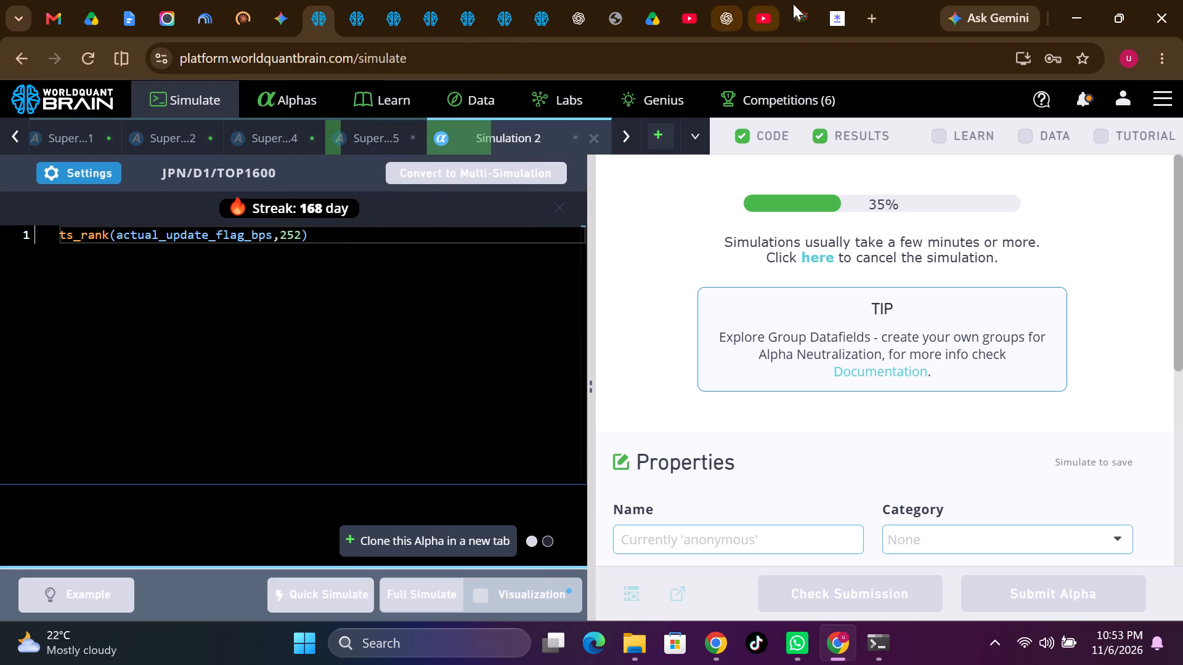
click(798, 6)
scroll(389, 457, down, 2)
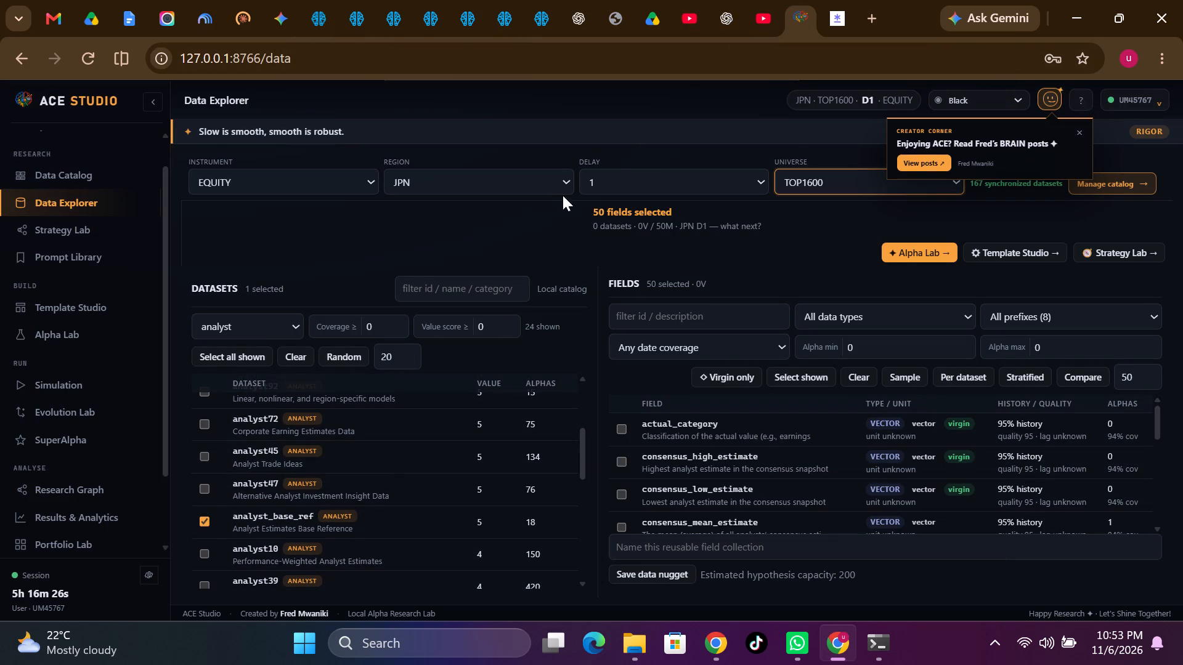
Switch to the YouTube gospel song video and skip the ad.
click(757, 22)
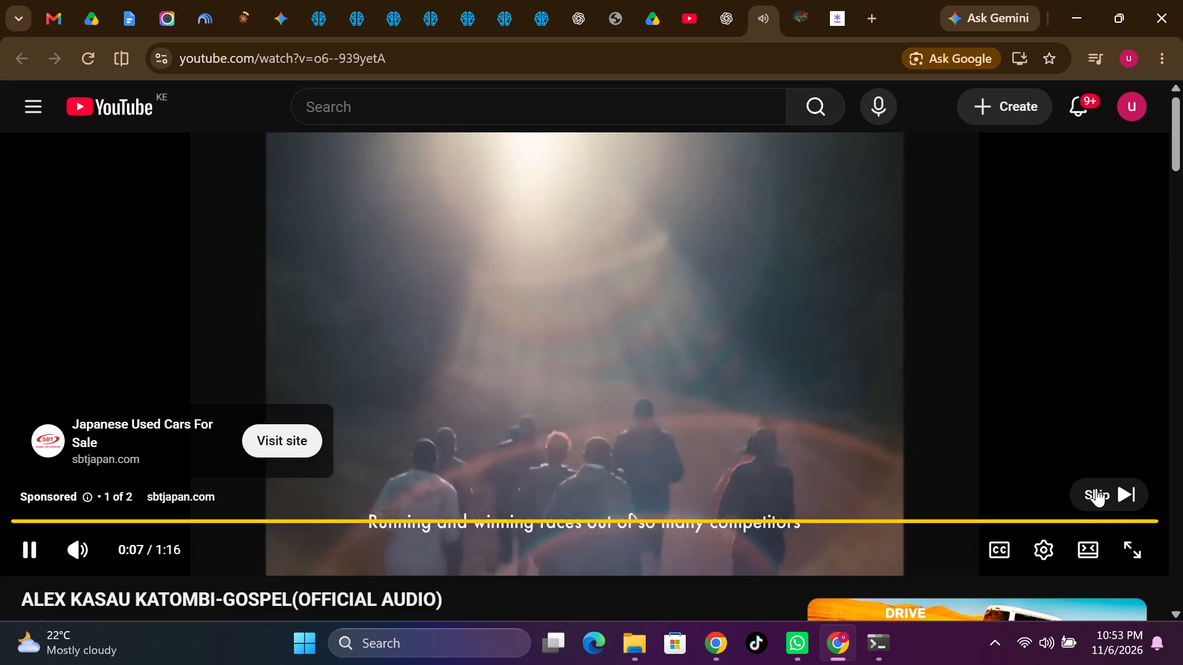
click(1094, 488)
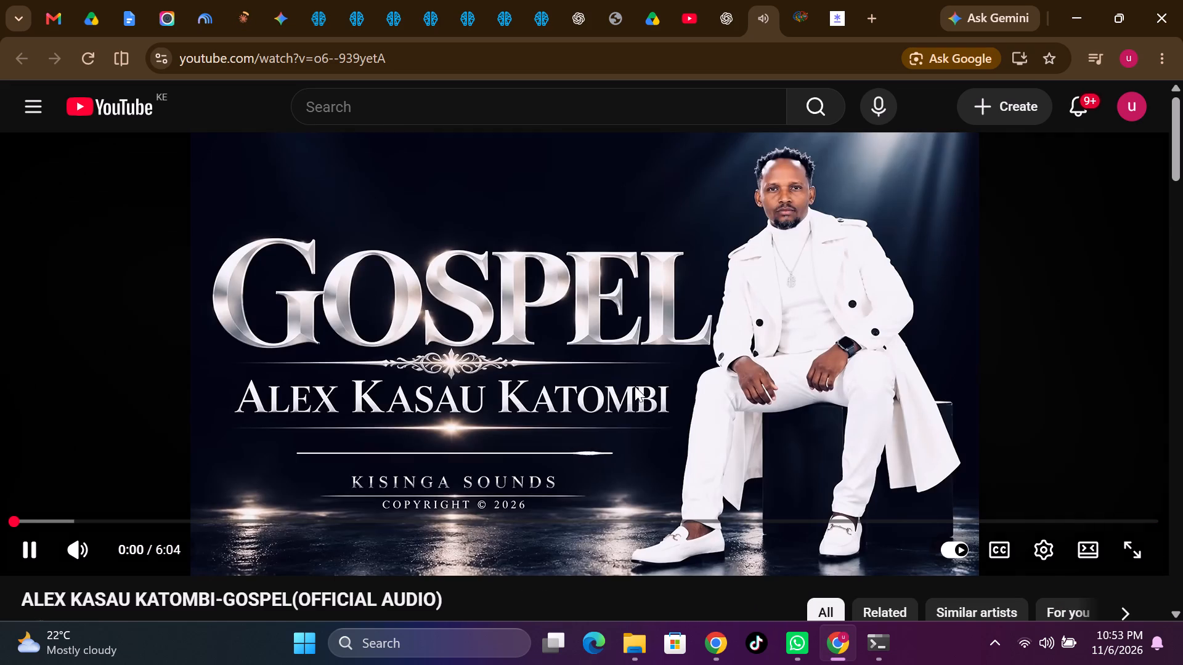
Switch back to ACE Studio's Data Explorer and deselect the analyst_base_ref dataset.
click(798, 9)
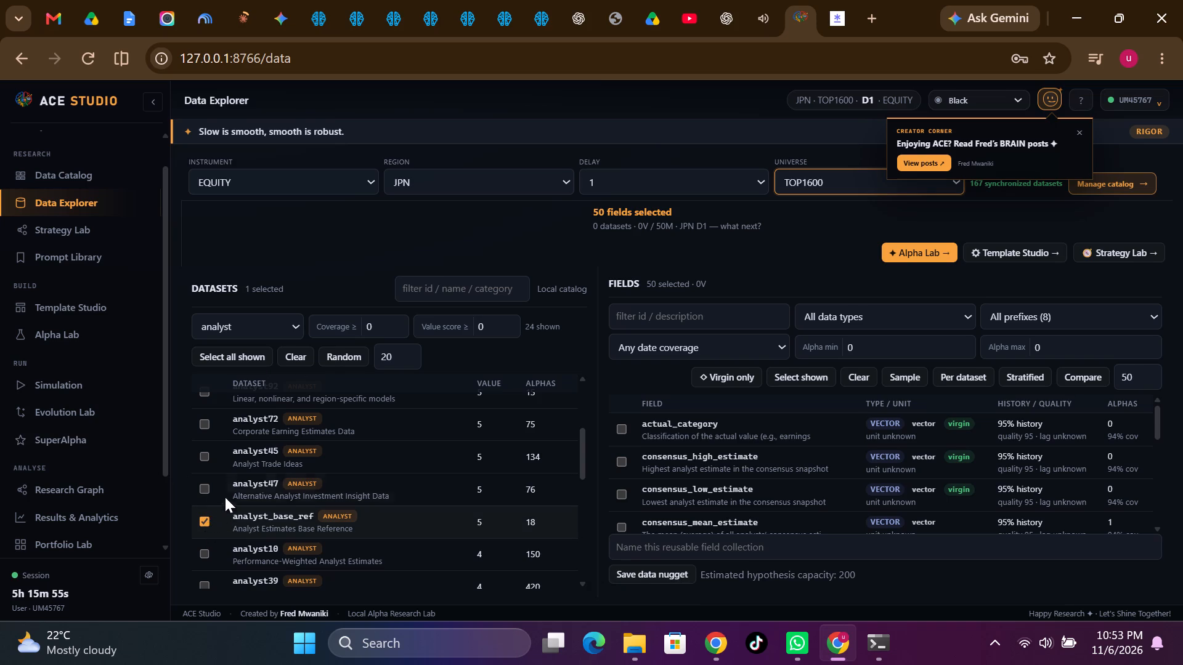
click(201, 526)
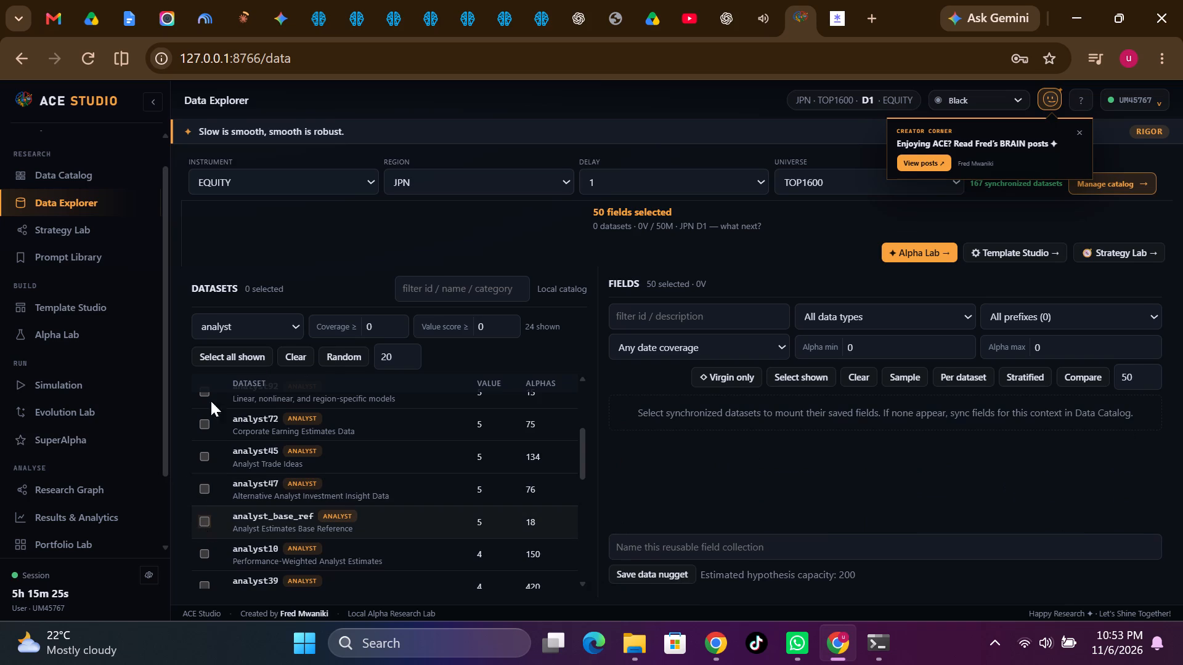
Switch to WorldQuant BRAIN, show the test period for Simulation 2, and view its summary for the IS period.
click(323, 22)
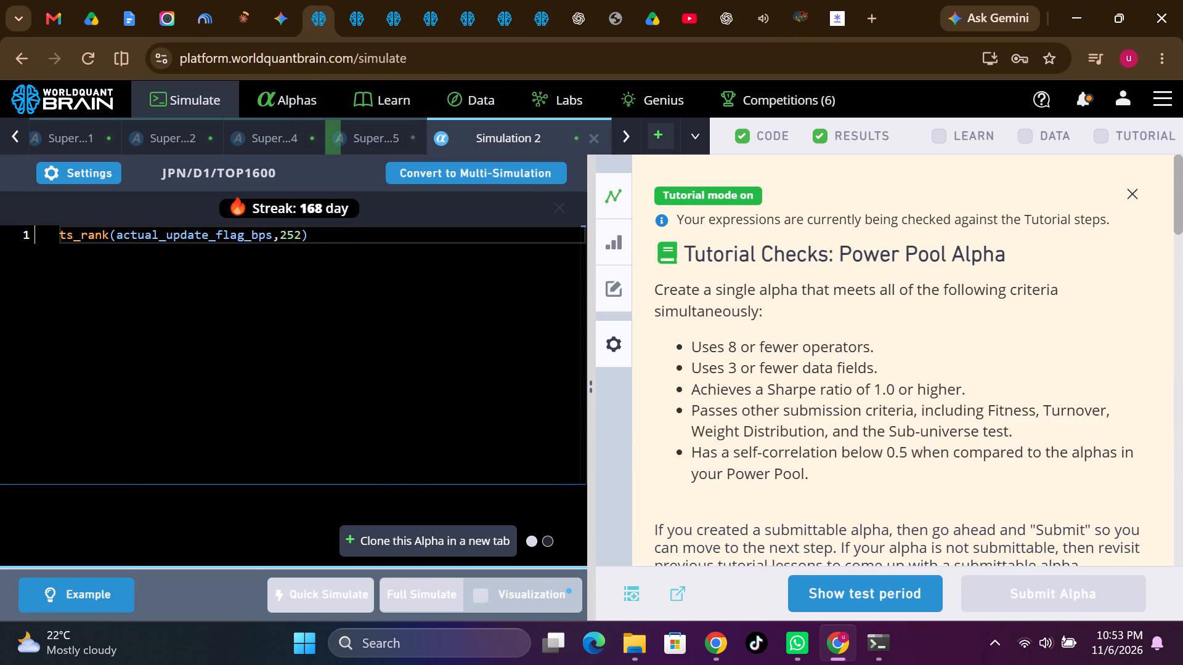
scroll(779, 388, down, 6)
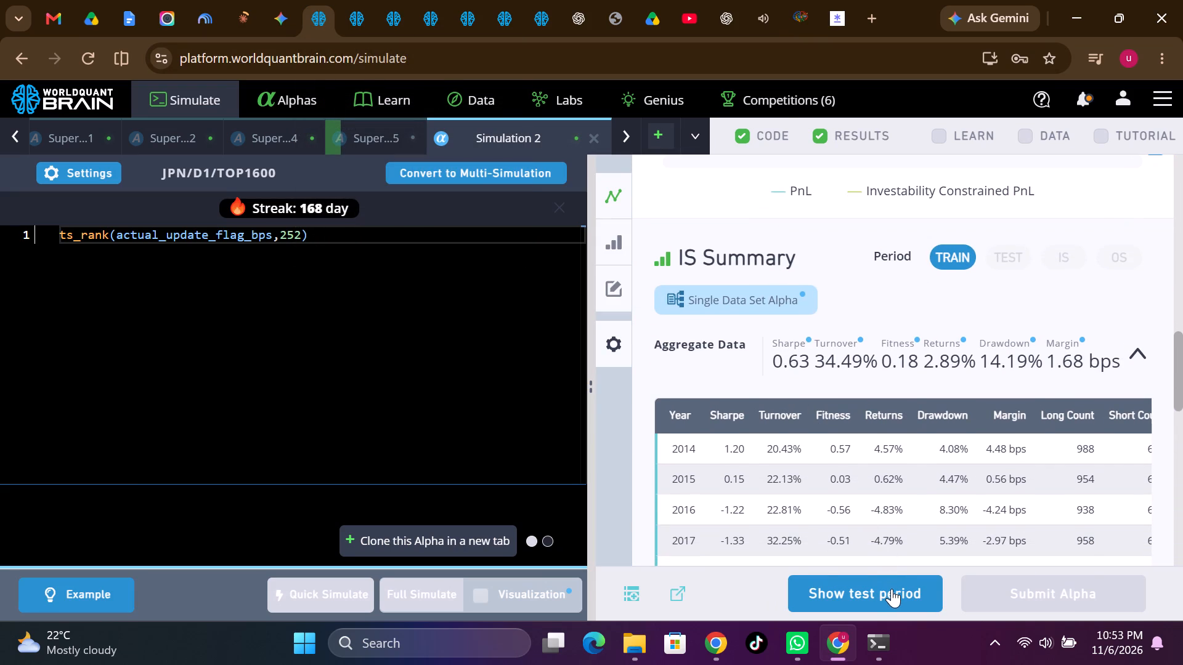
click(892, 589)
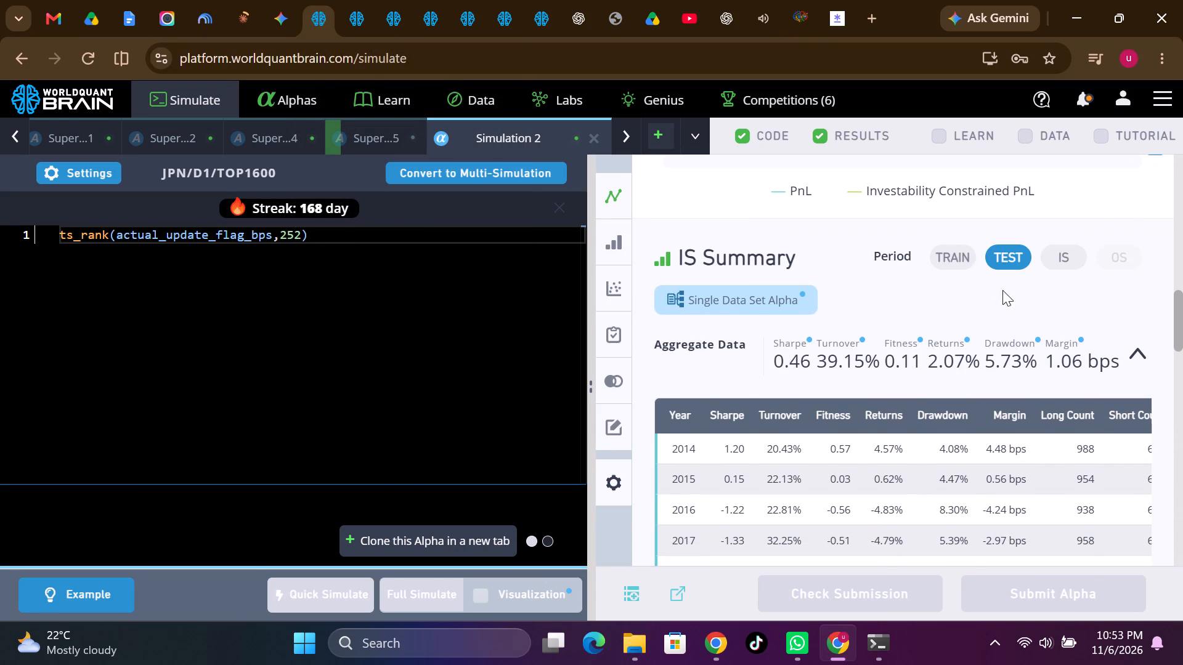
click(1054, 259)
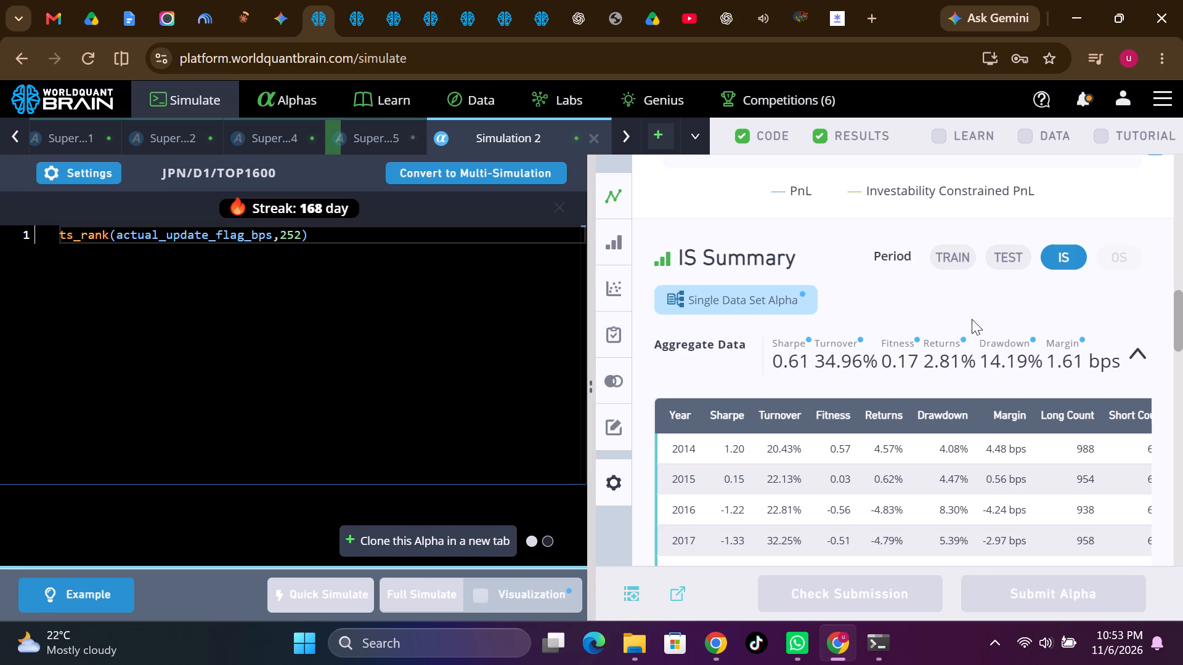
Expand the failed and warning checks in Simulation 2's IS Testing Status.
scroll(876, 499, down, 4)
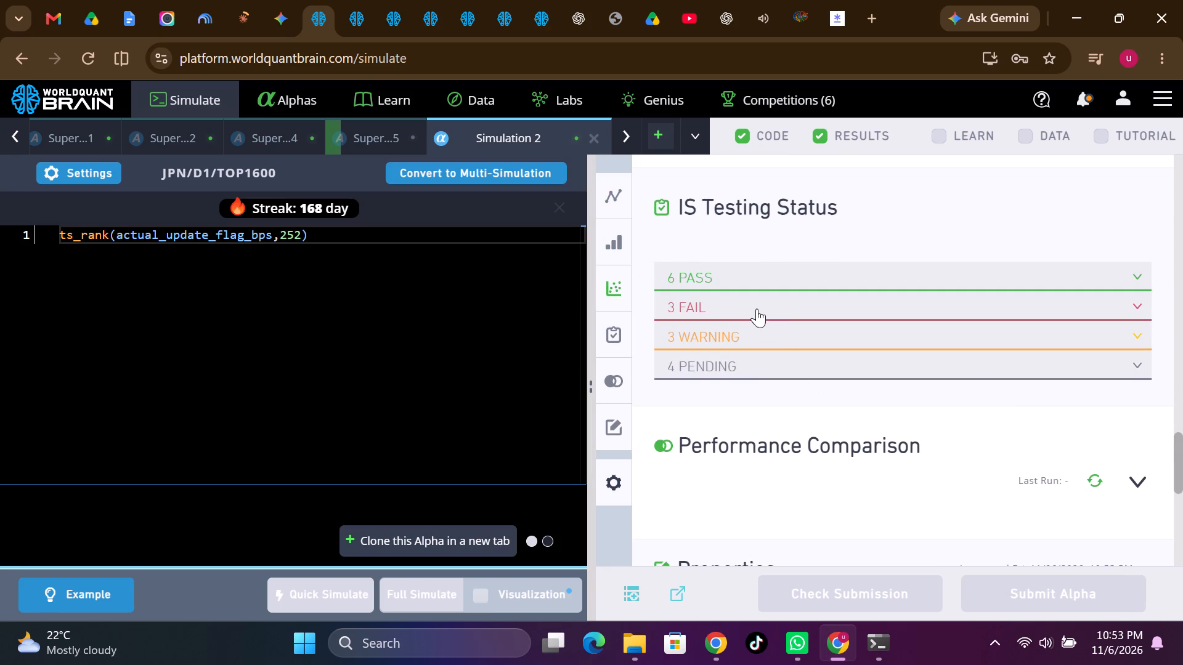
click(755, 307)
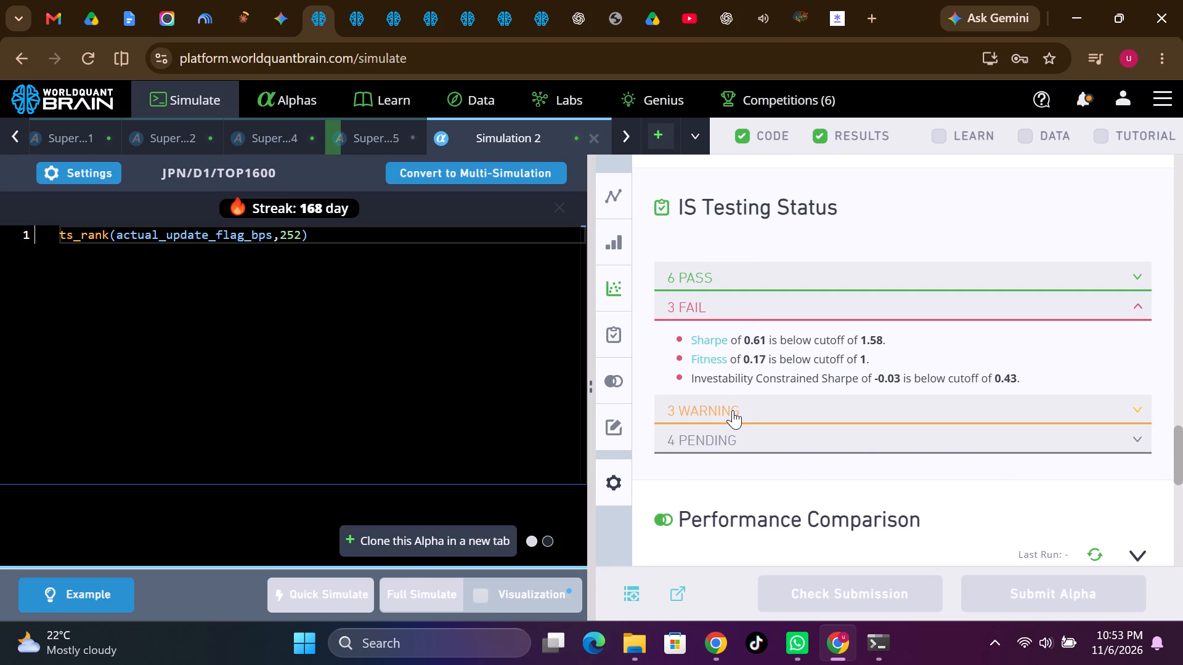
click(733, 410)
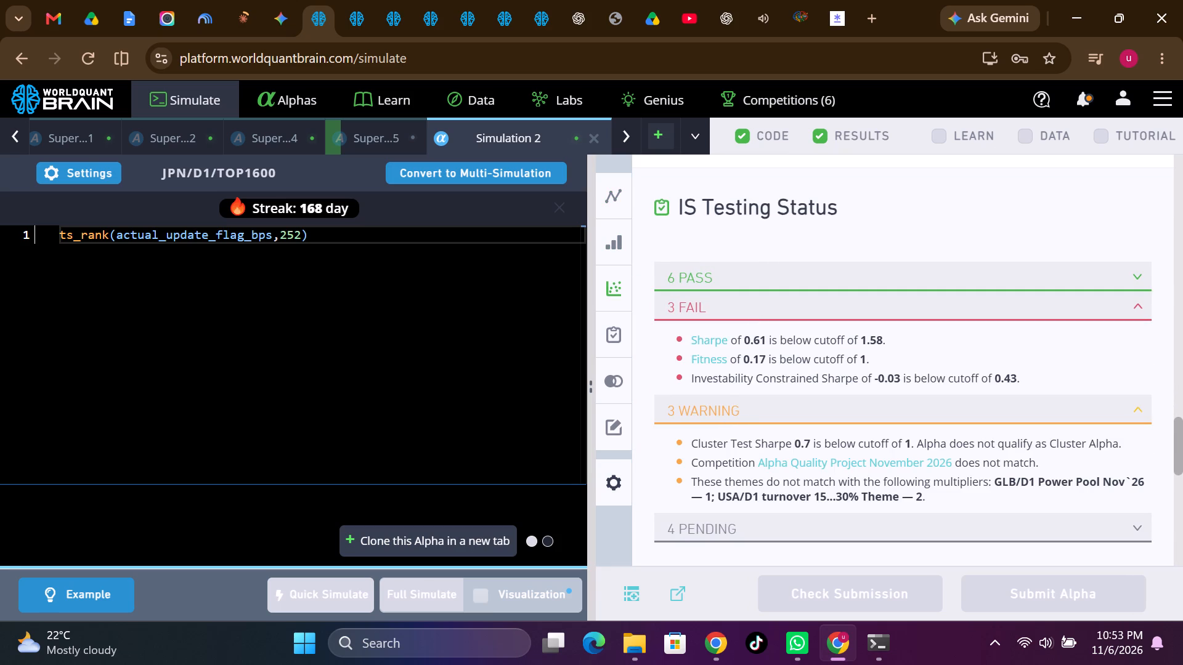
Change the ts_rank lookback in Simulation 2's expression to 630 and start a full simulation.
double_click(291, 233)
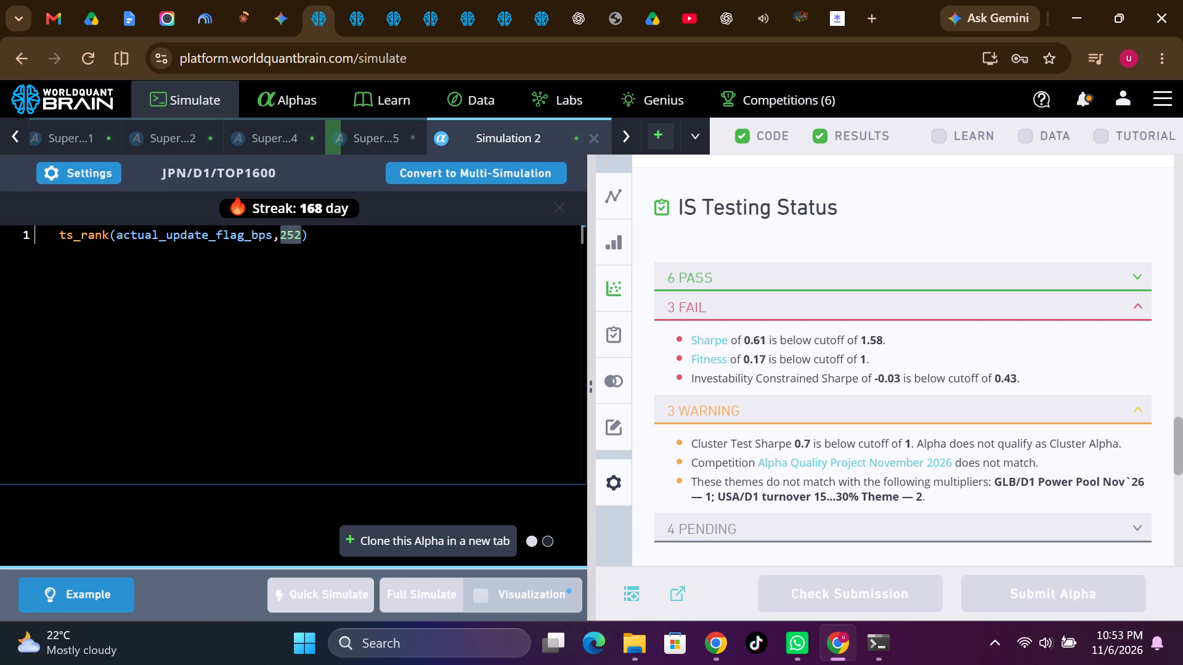
text(630)
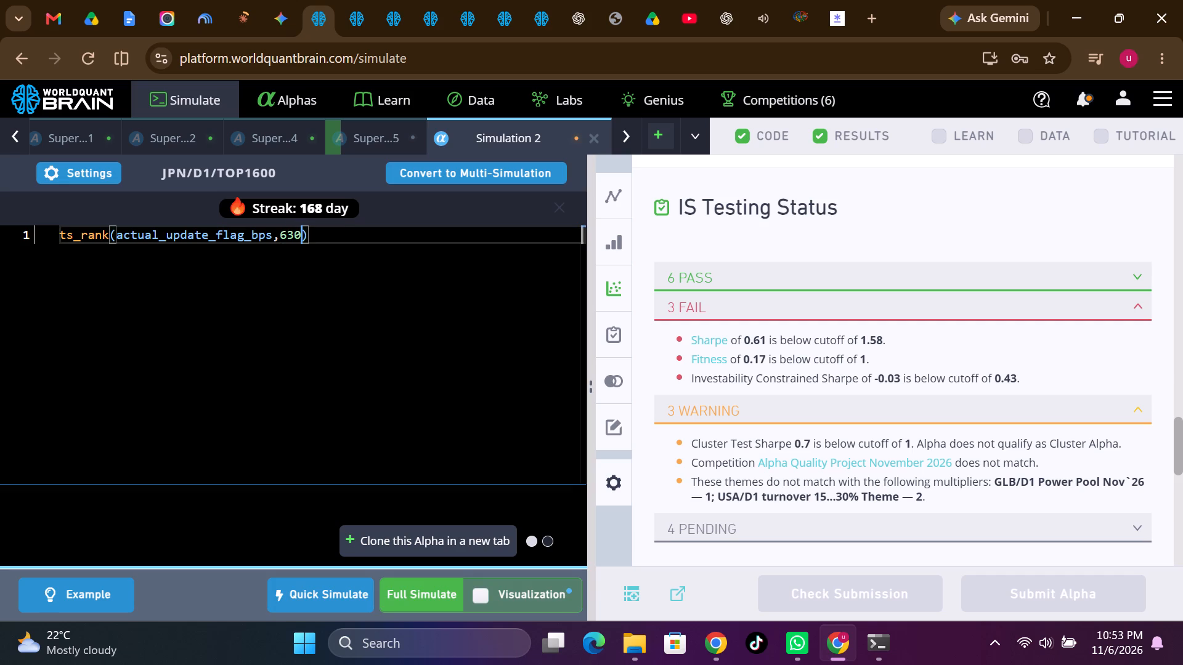
click(433, 594)
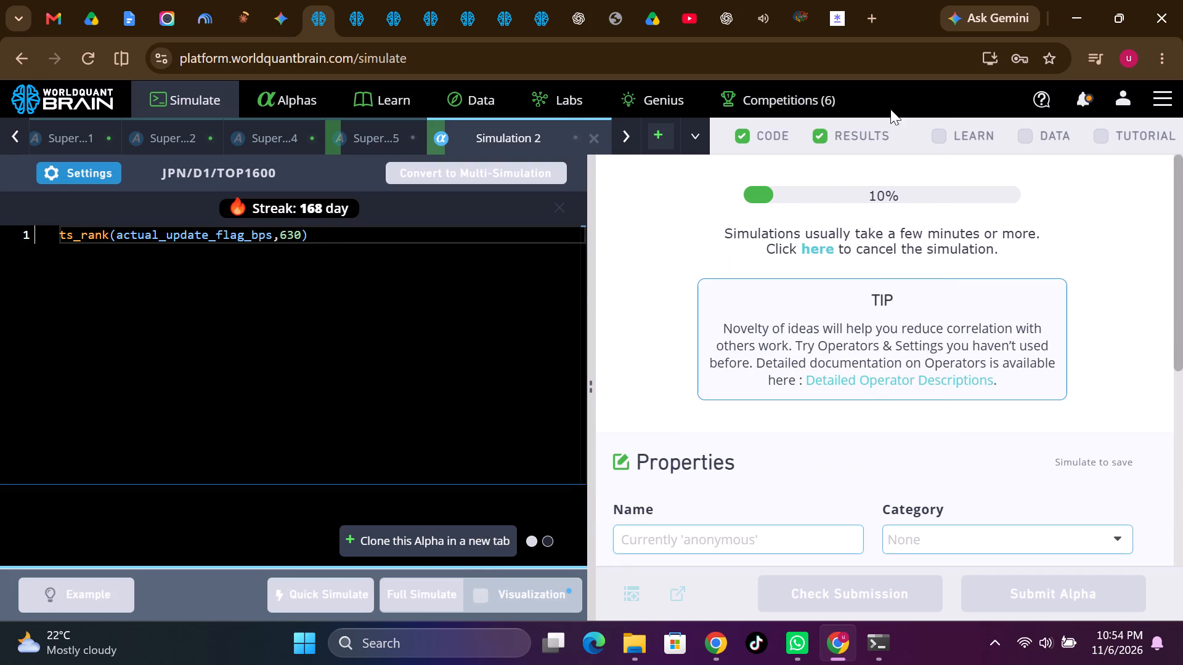
View the list of recent WorldQuant BRAIN messages and close it.
click(1083, 96)
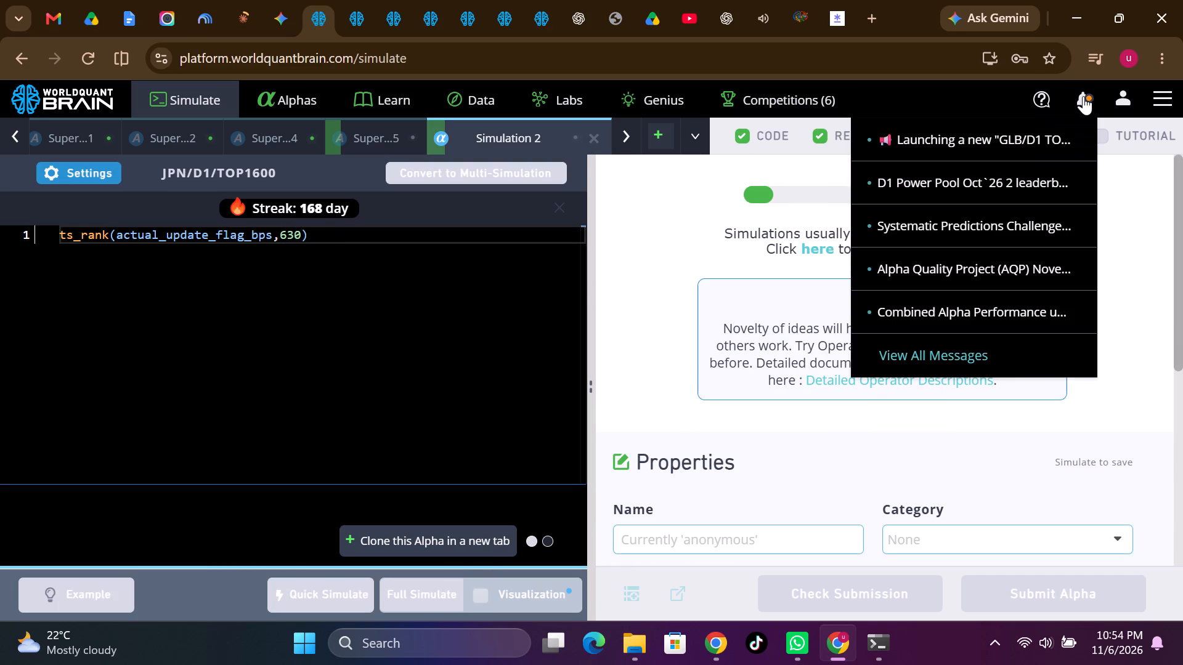
click(1083, 96)
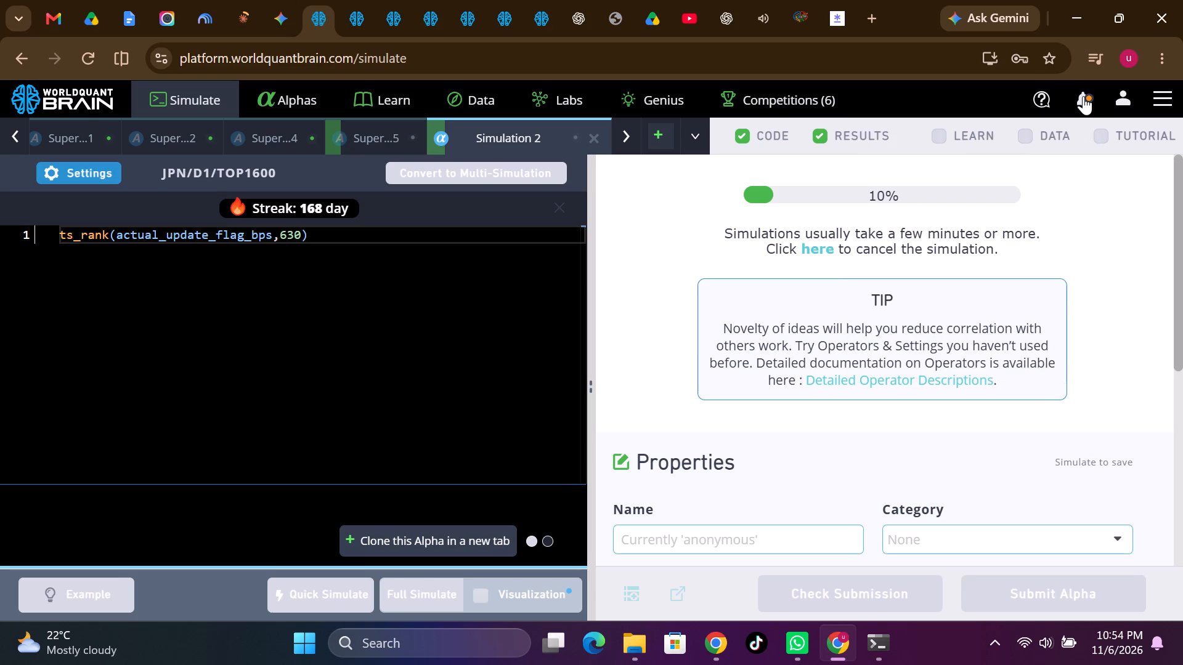
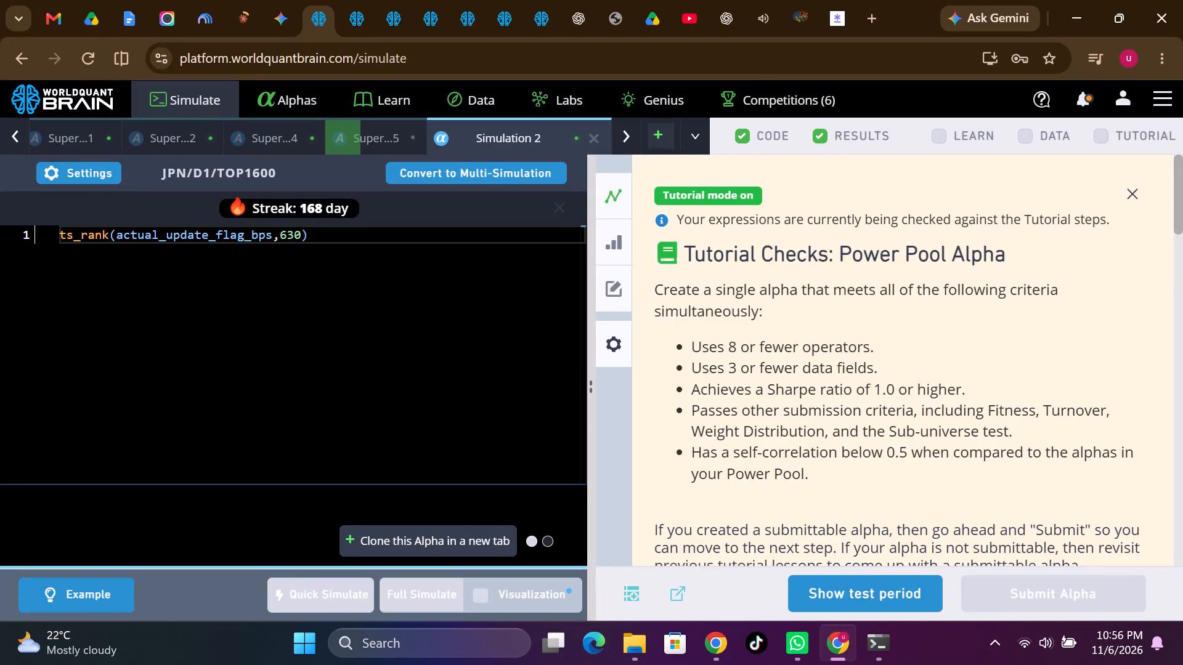
Show the test period for Simulation 2's new results and view the IS Summary for the IS period.
scroll(826, 403, down, 2)
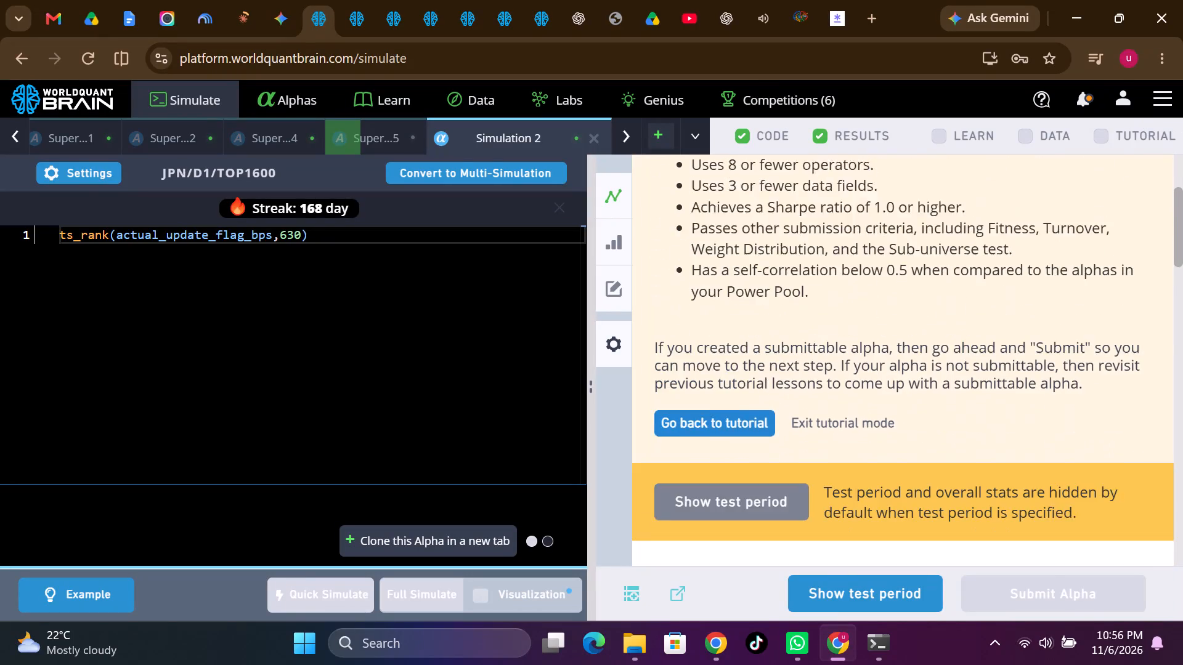
scroll(826, 403, down, 2)
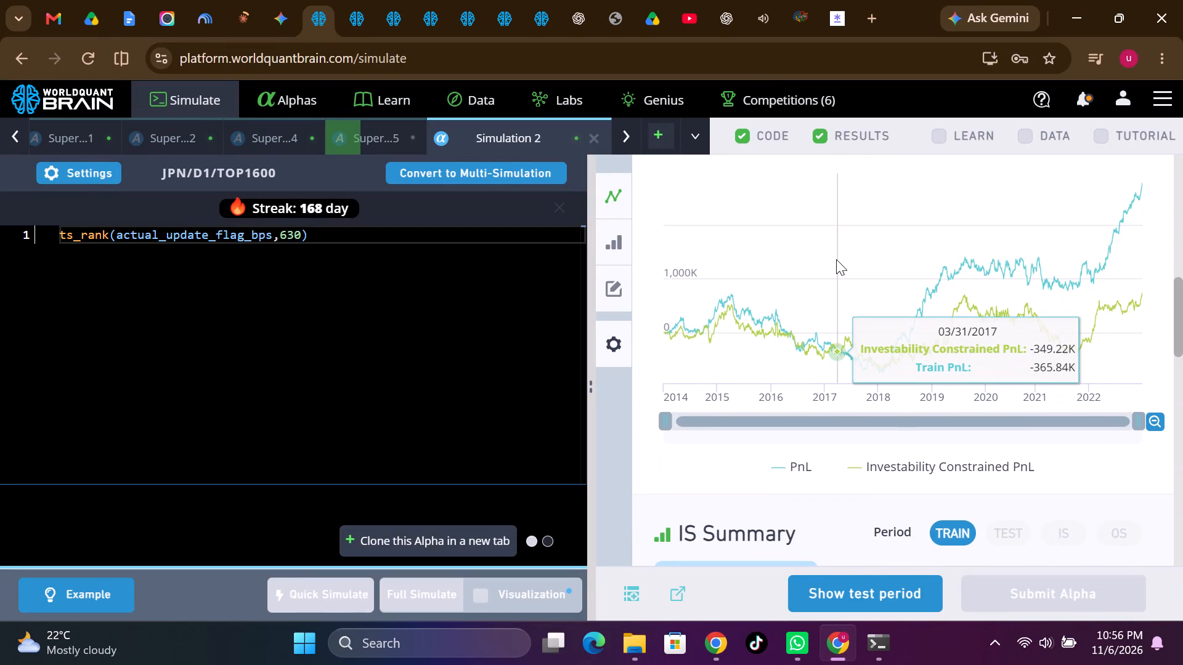
scroll(836, 259, down, 2)
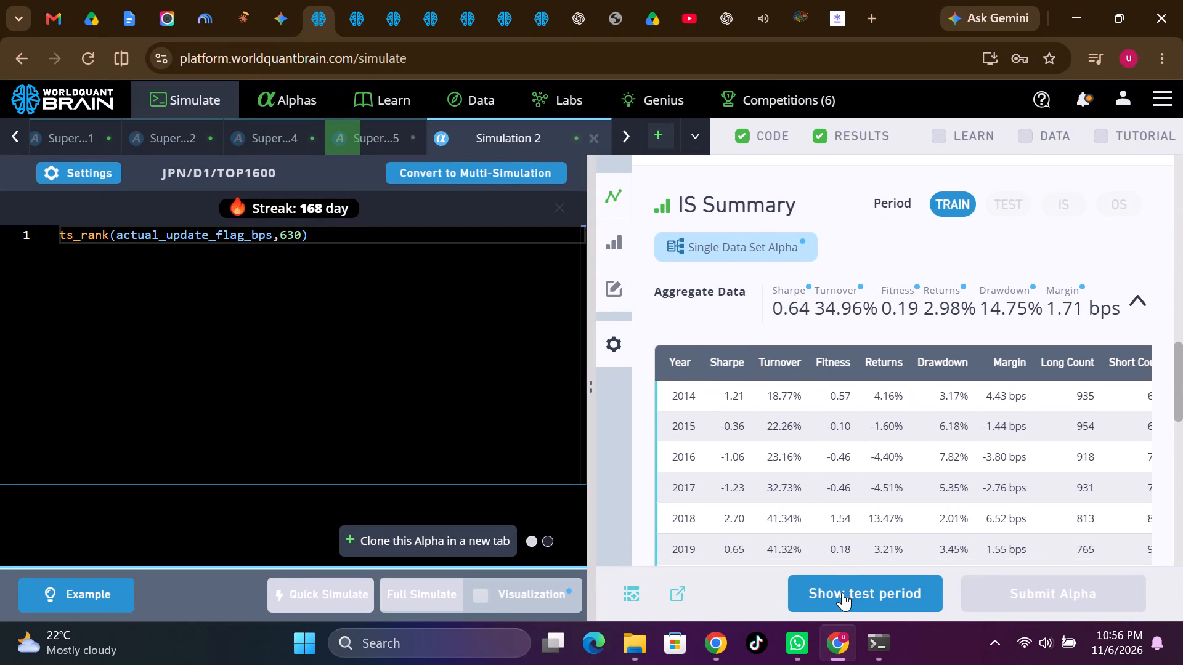
click(842, 592)
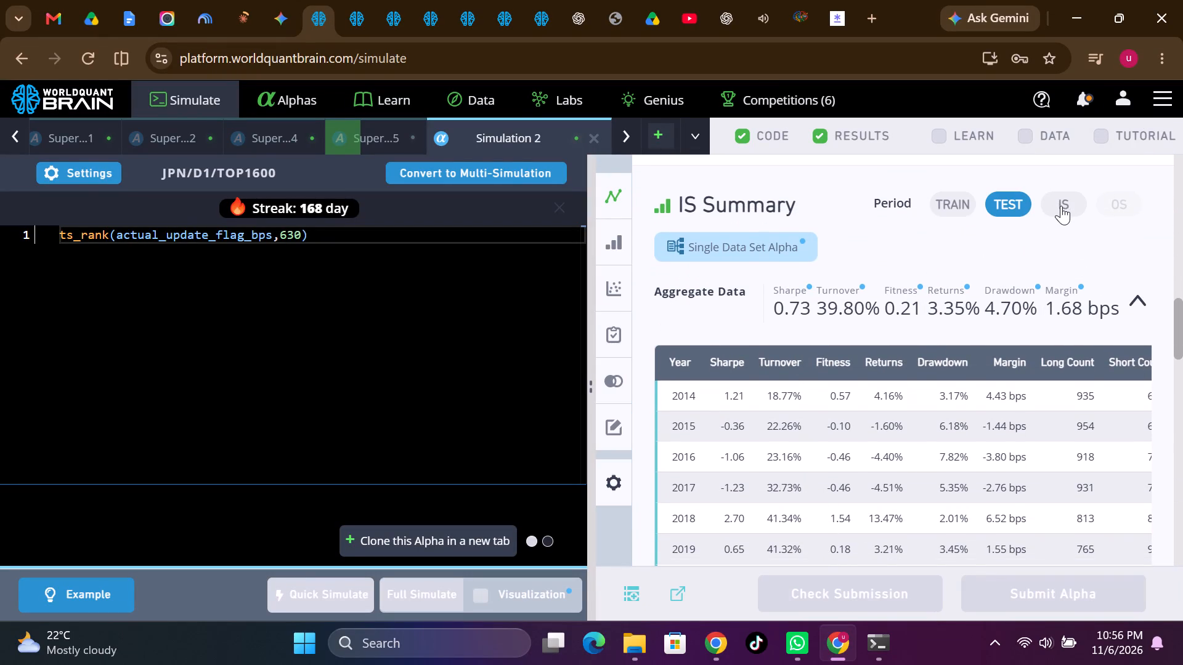
click(1061, 206)
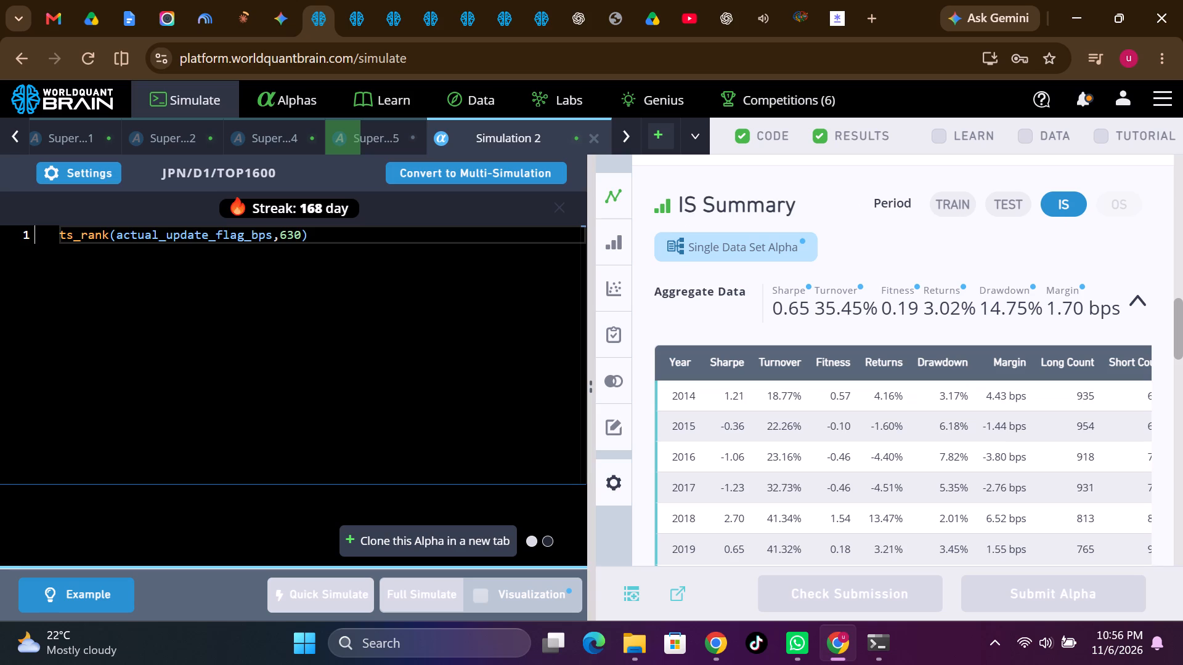
Replace the ts_rank operator with ts_scale in Simulation 2's expression and start a full simulation.
drag(78, 235, 112, 236)
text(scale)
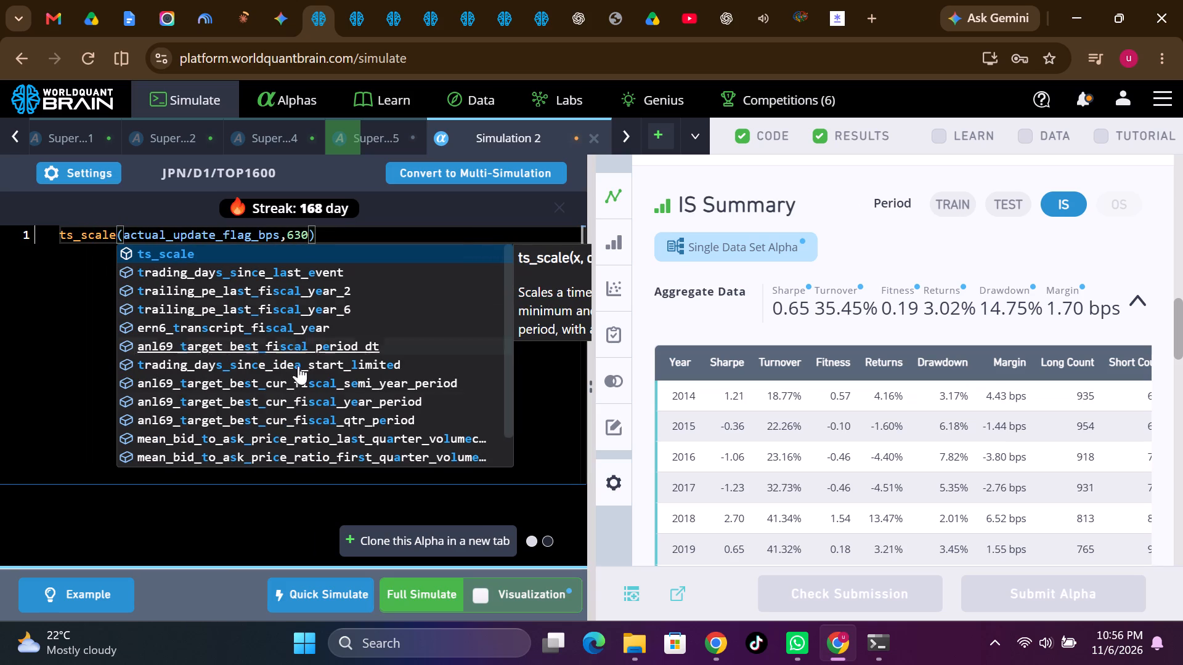
click(415, 590)
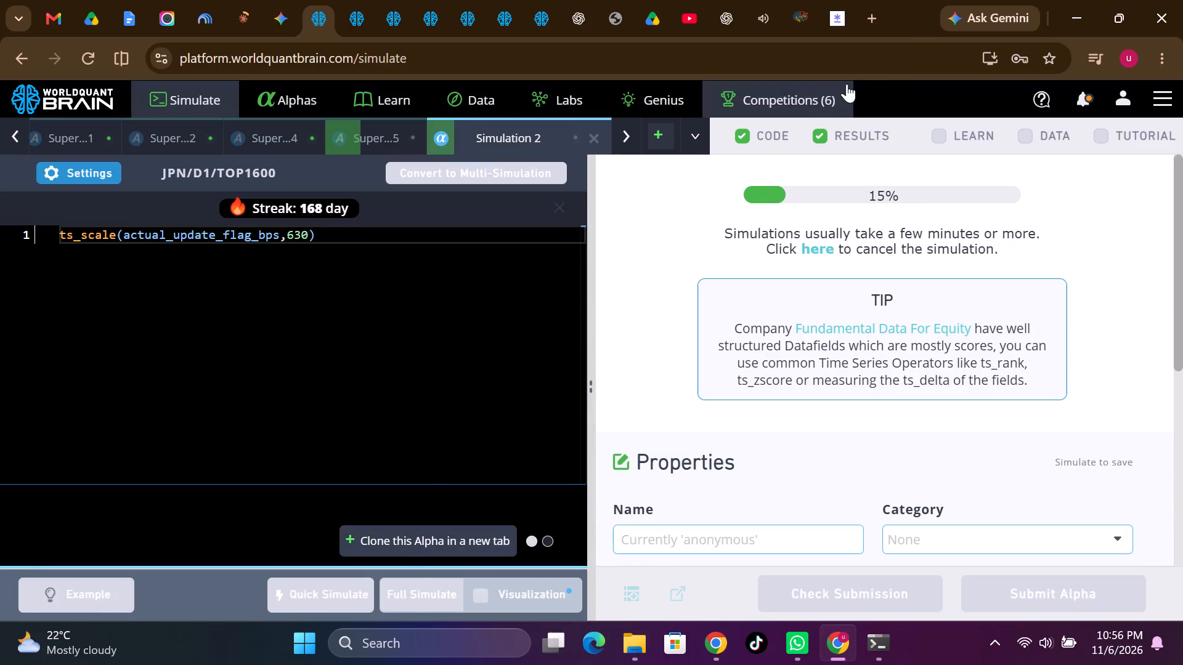
Open the list of recent WorldQuant BRAIN messages.
click(1081, 95)
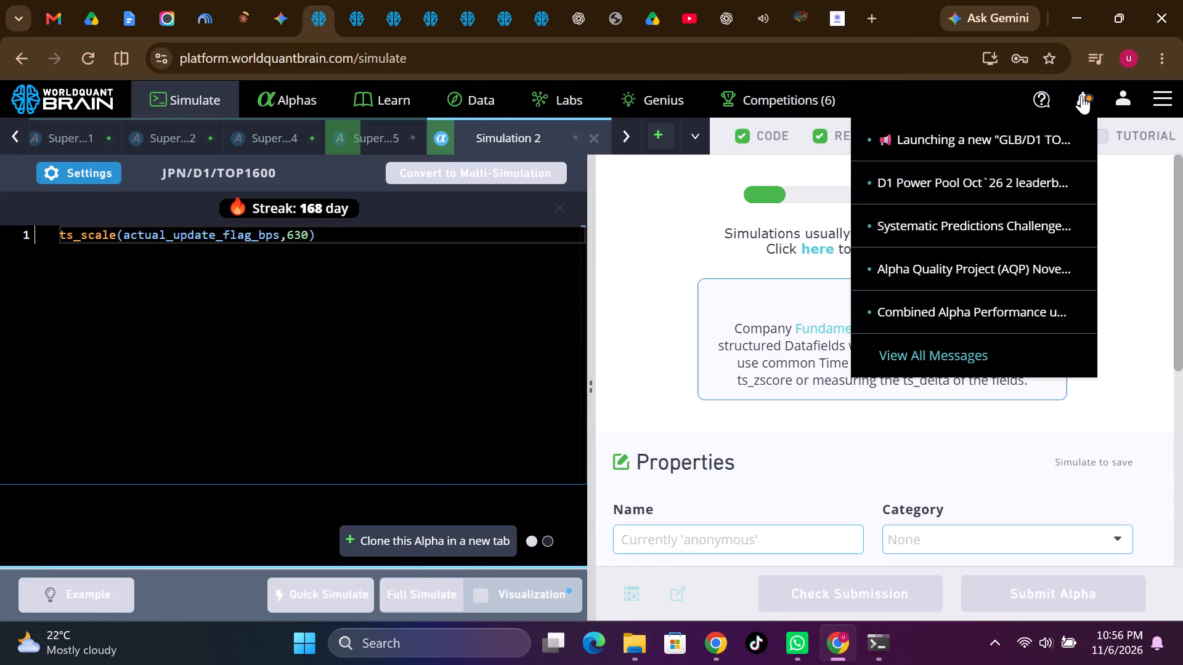
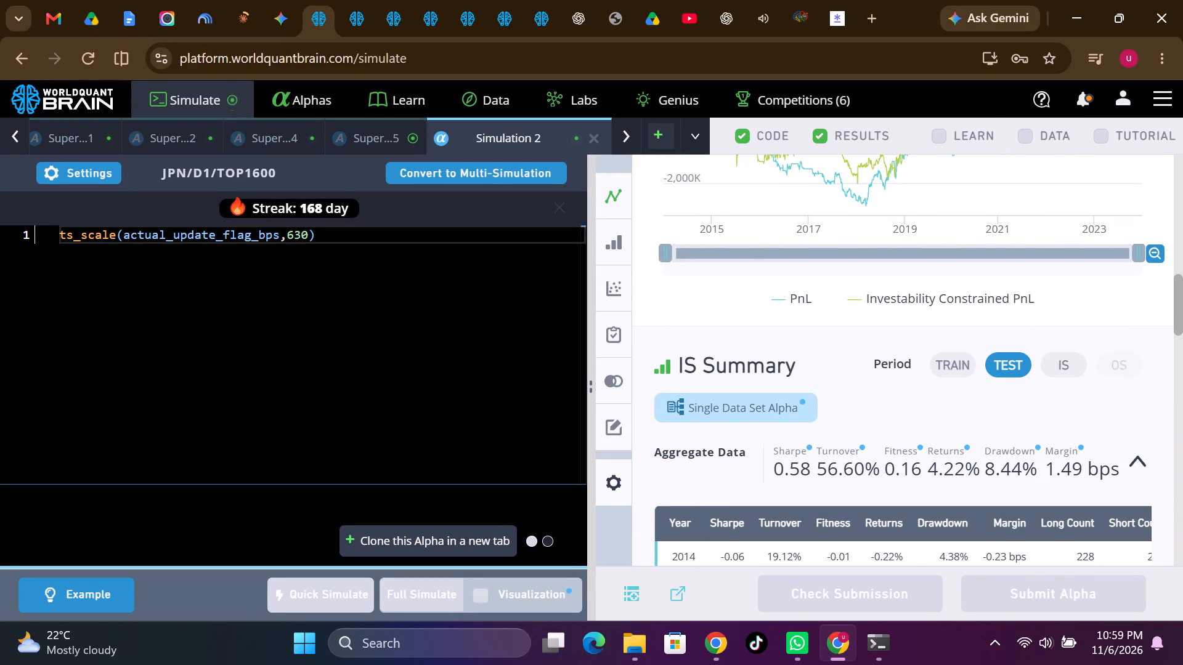
Replace ts_scale with ts_zscore in Simulation 2's expression, keeping actual_update_flag_bps and 630, and run a full simulation.
drag(81, 232, 113, 232)
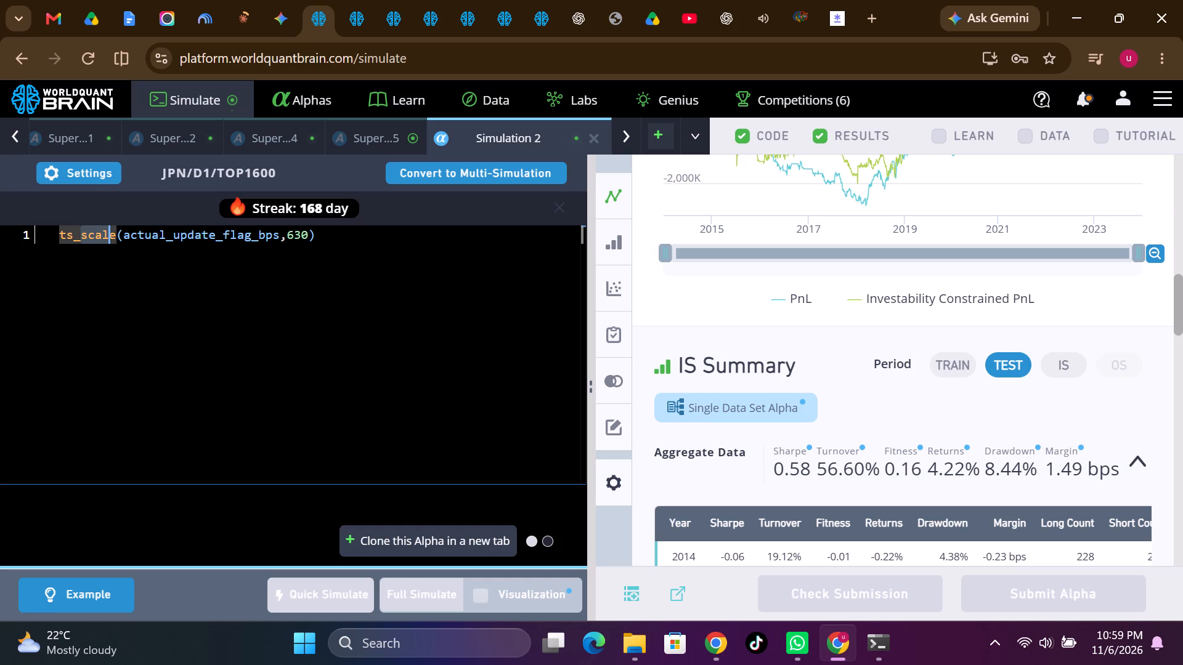
drag(113, 232, 117, 236)
text(zscore)
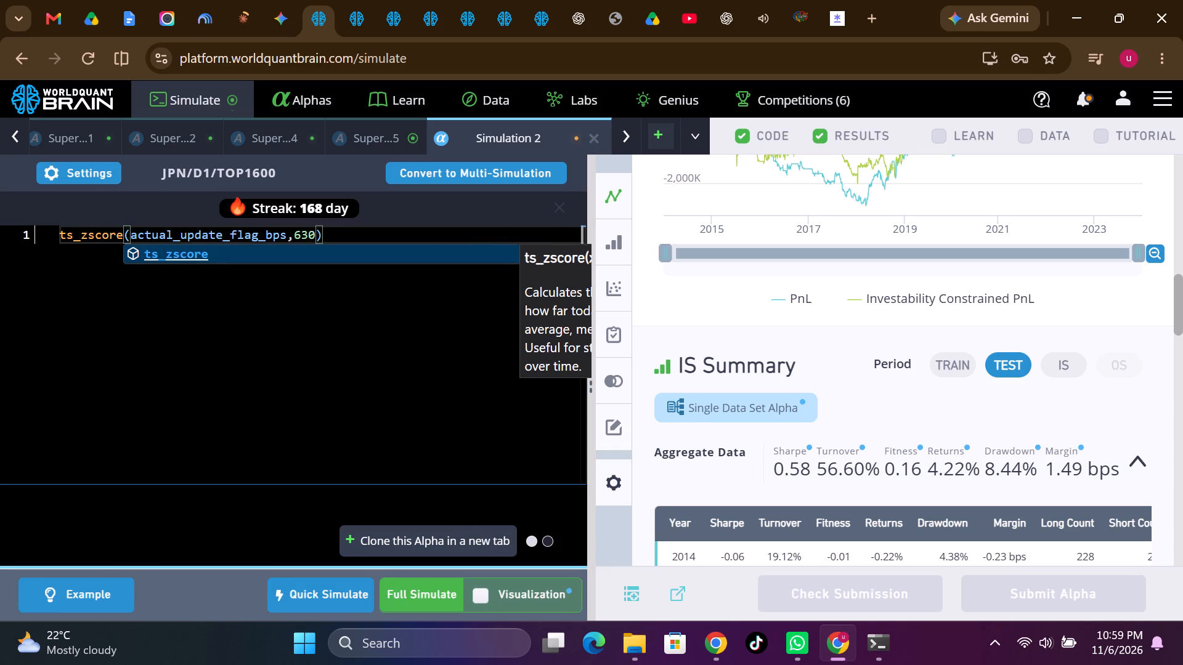
click(418, 595)
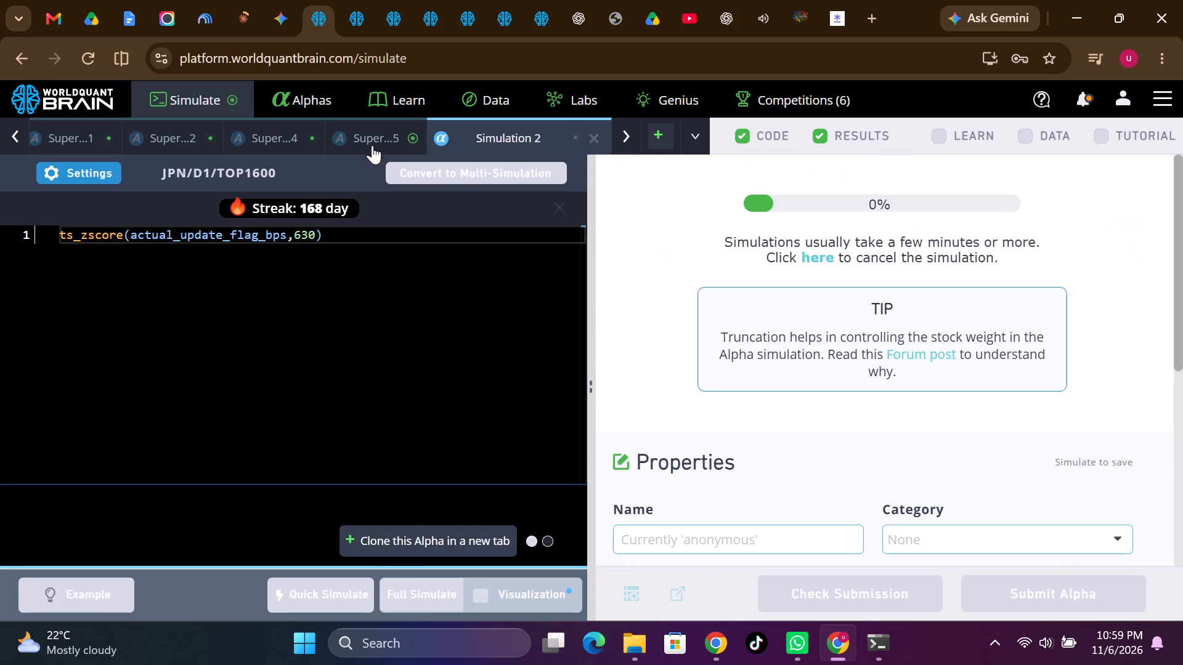
Show the test period for Super Simulation 5's results and view the IS Summary for the IS period.
click(372, 135)
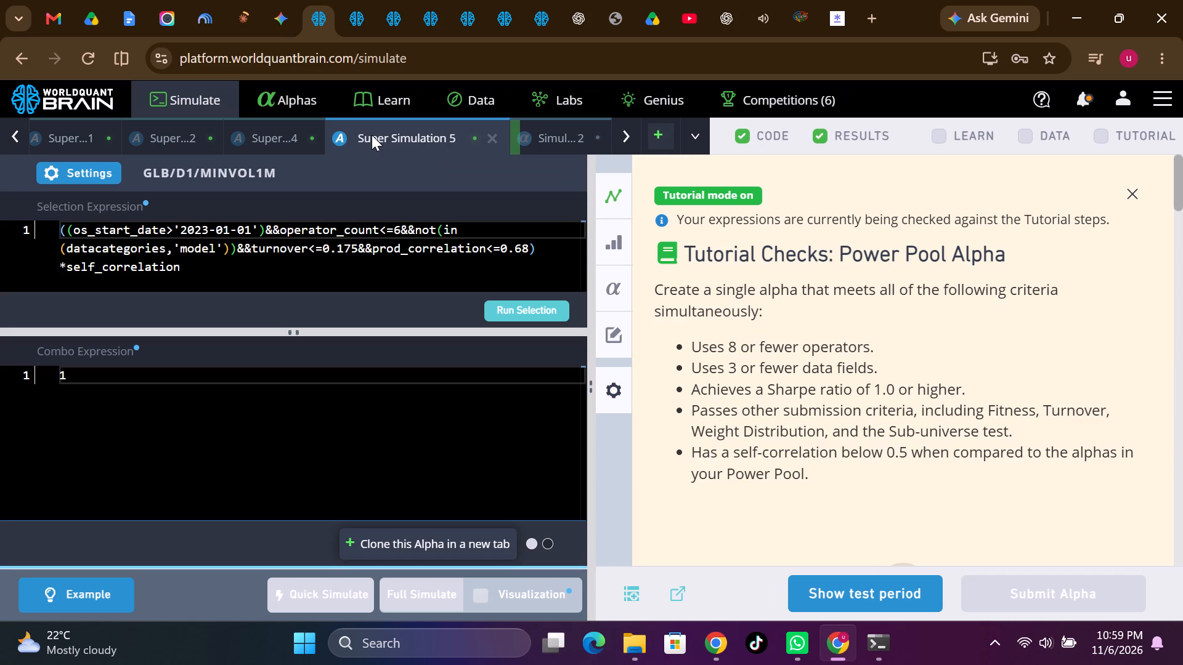
scroll(787, 456, down, 4)
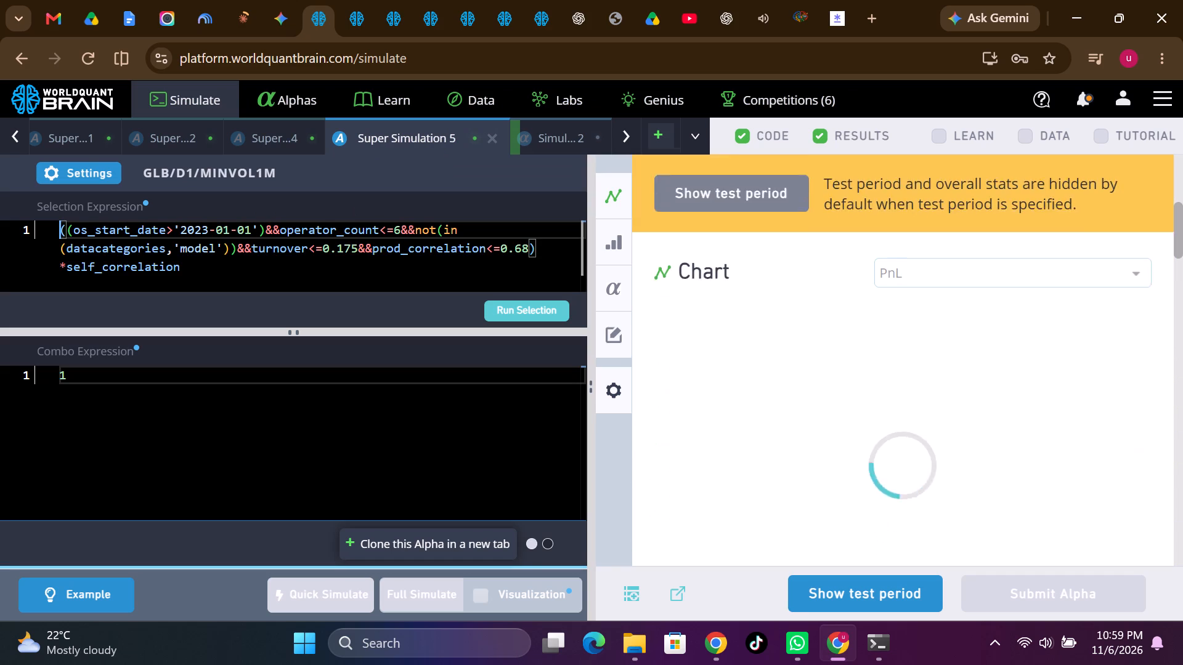
scroll(787, 456, down, 2)
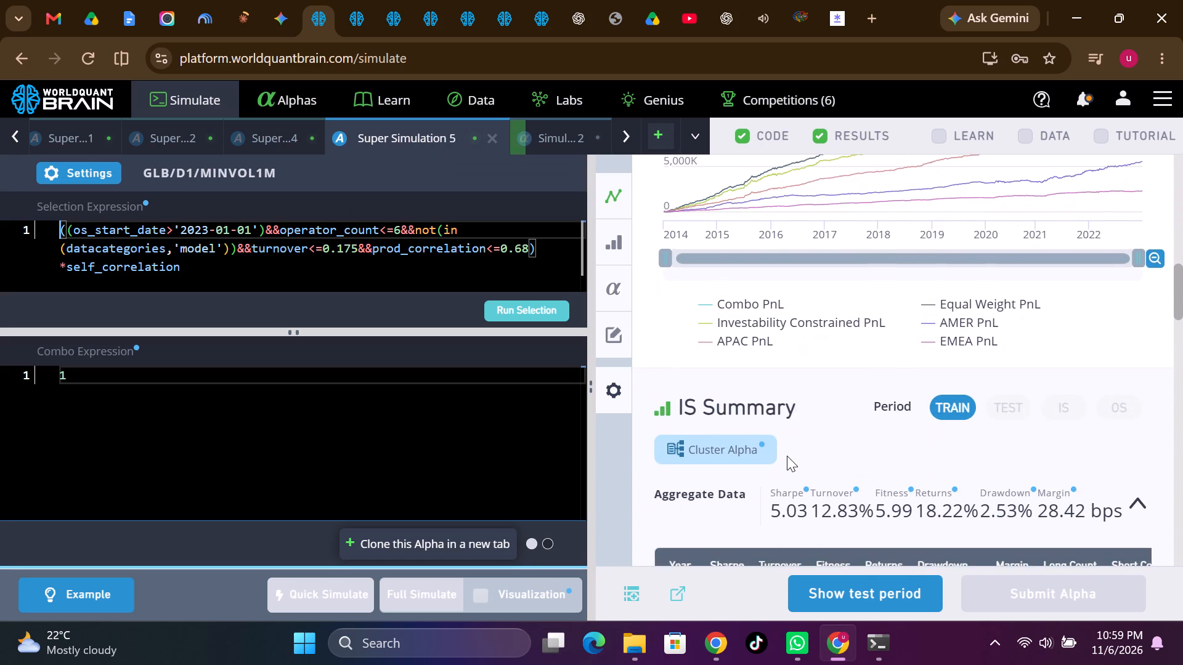
scroll(787, 456, down, 2)
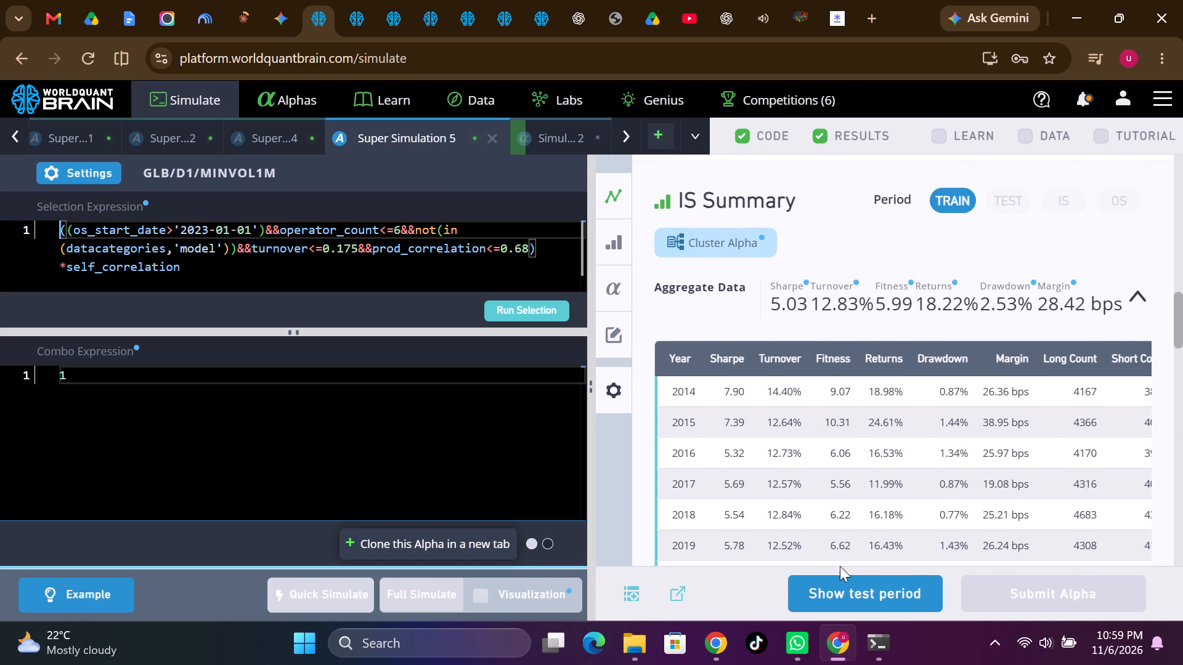
click(846, 592)
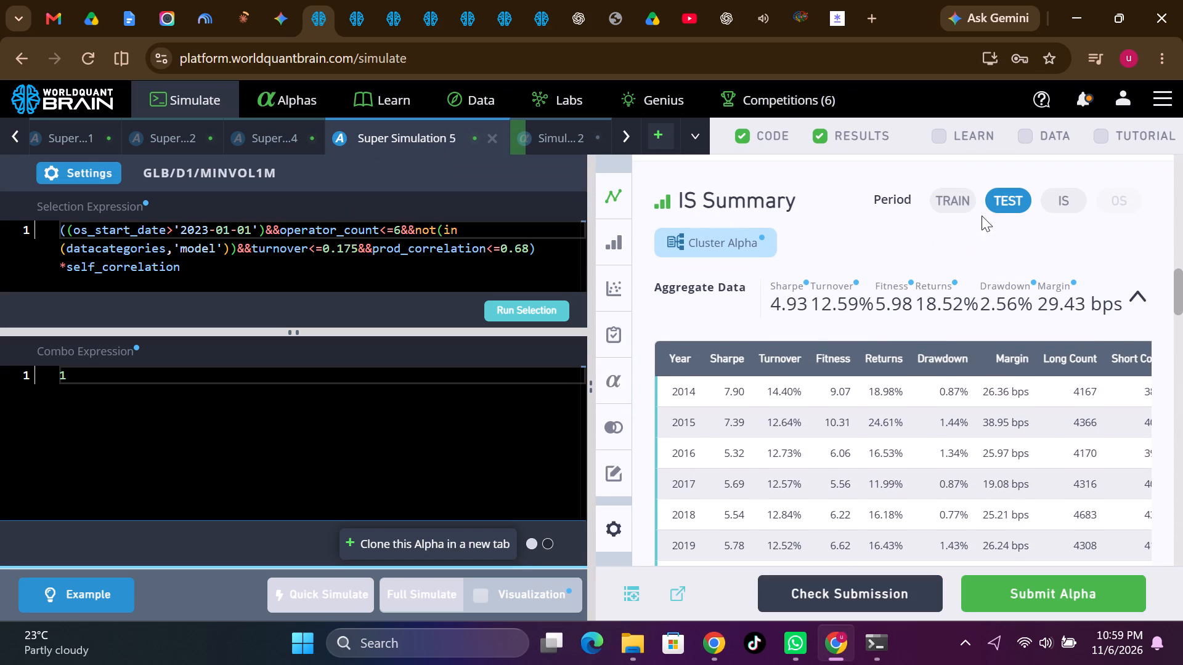
click(1055, 200)
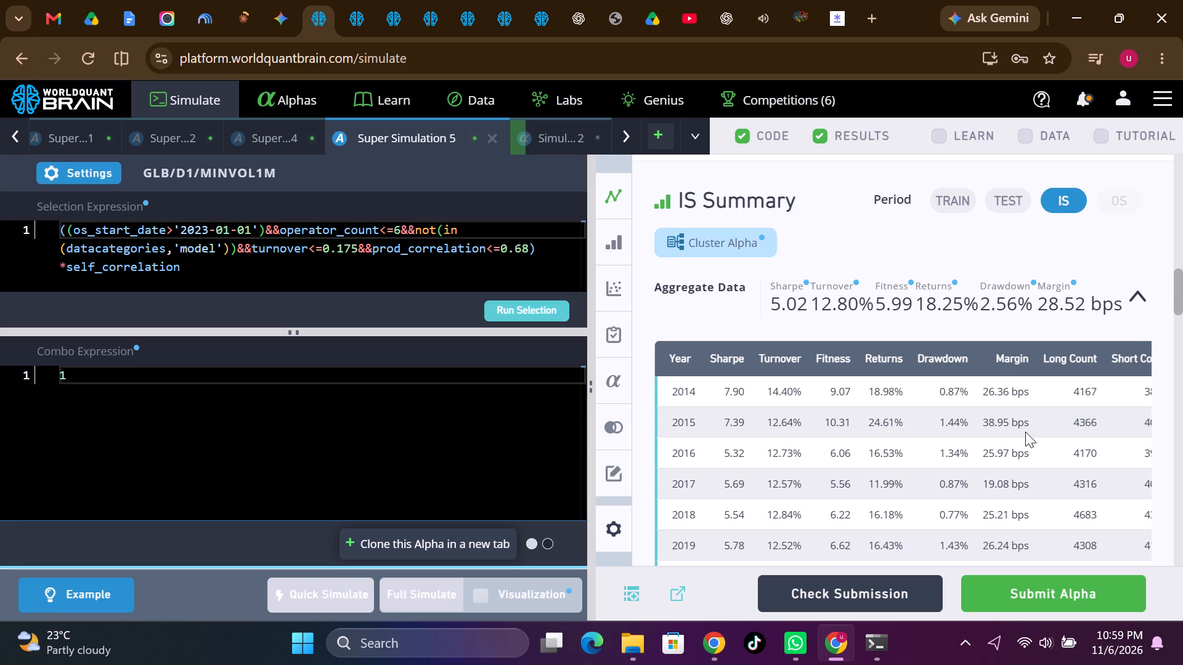
Run the Prod Correlation check for Super Simulation 5.
scroll(1025, 432, down, 7)
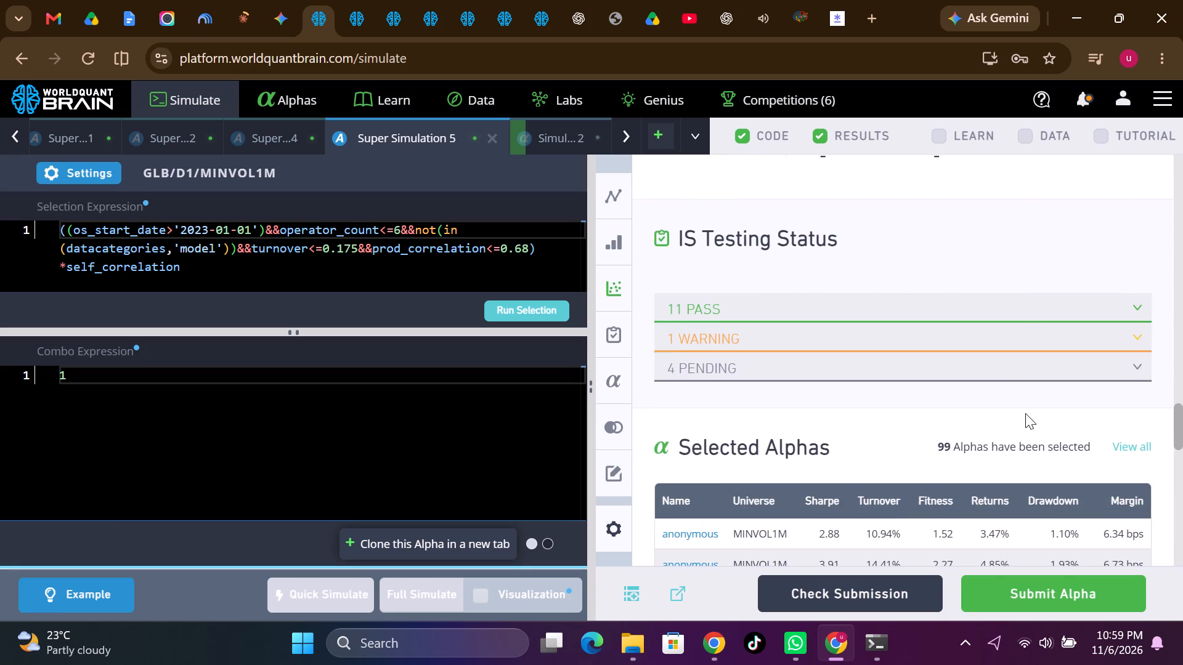
scroll(1025, 413, up, 2)
click(1104, 346)
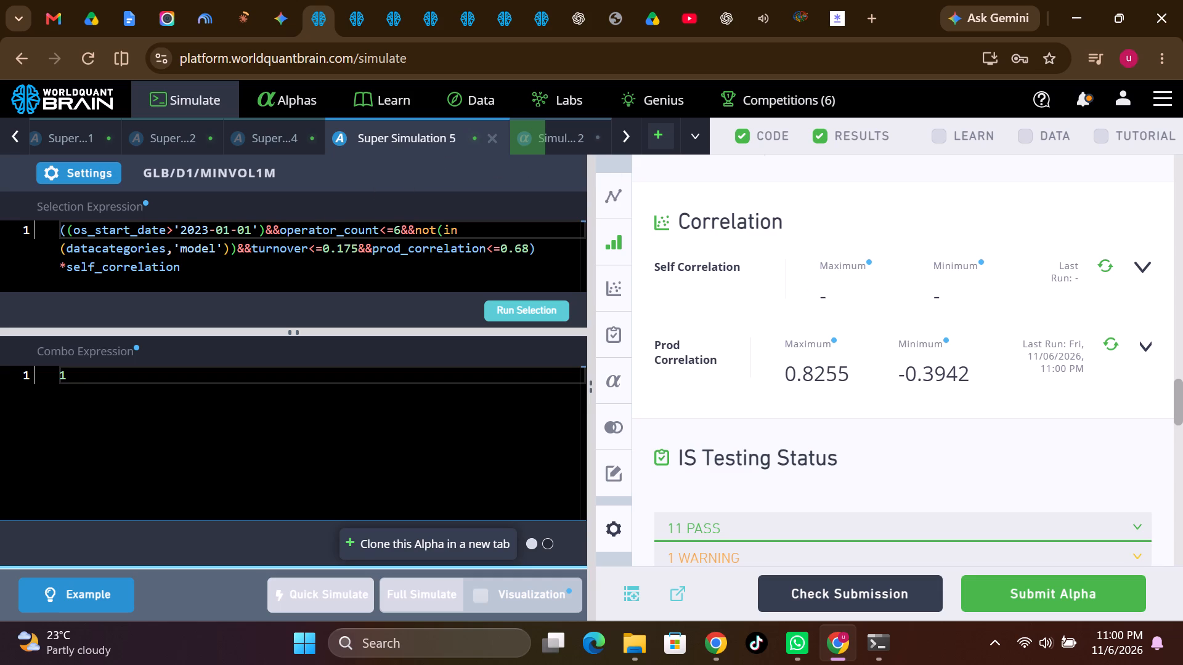
Replace prod_correlation with self_correlation in the <=0.68 filter of Super Simulation 5's selection expression and run the selection.
drag(400, 246, 389, 246)
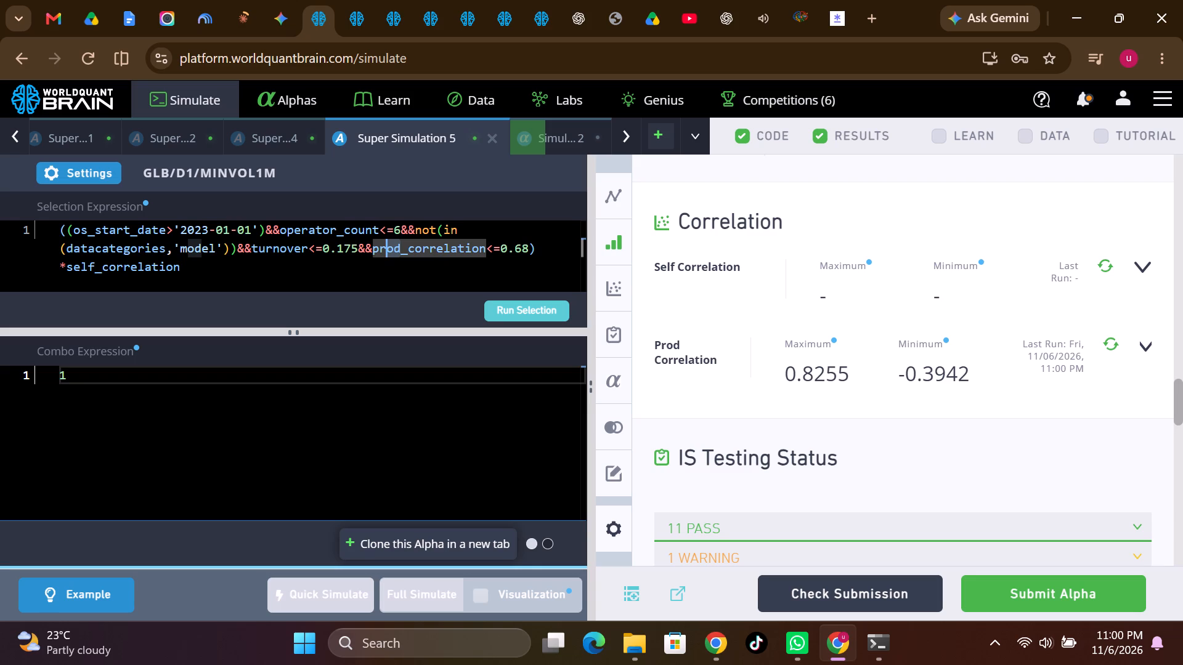
click(102, 164)
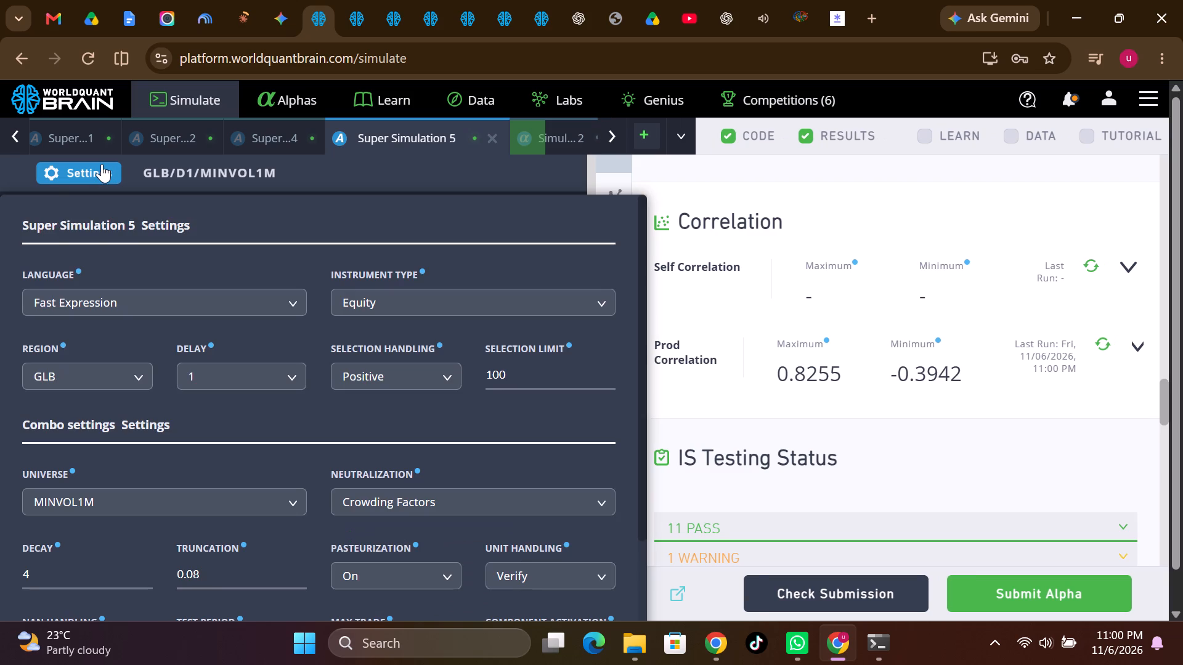
click(102, 164)
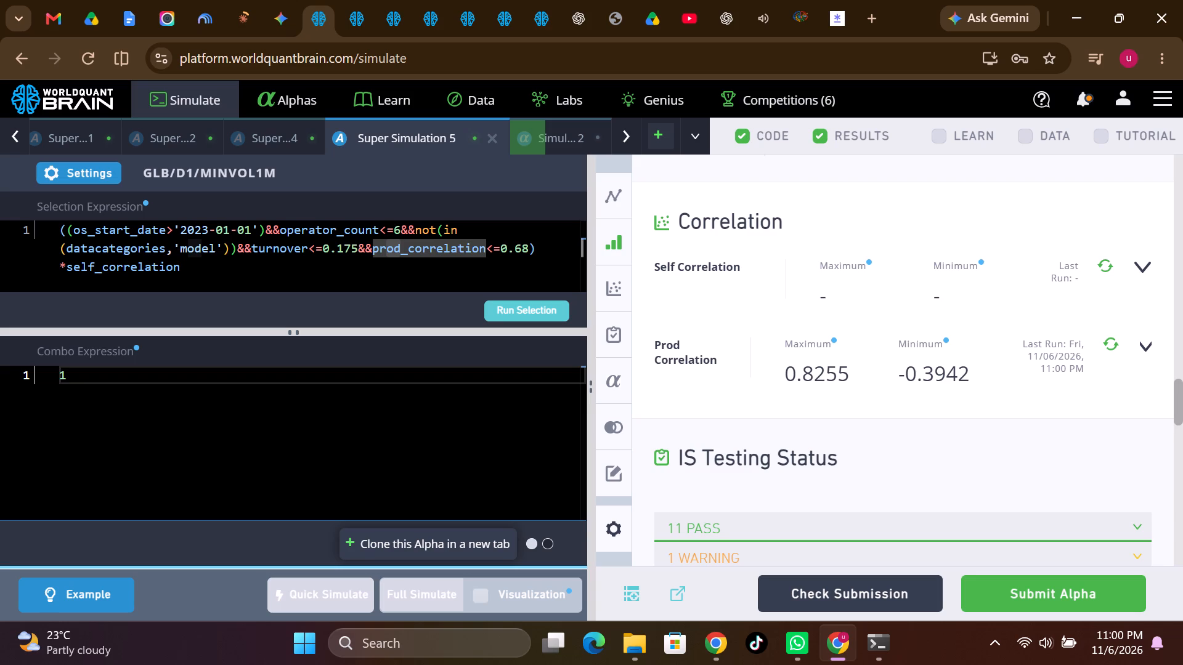
click(379, 269)
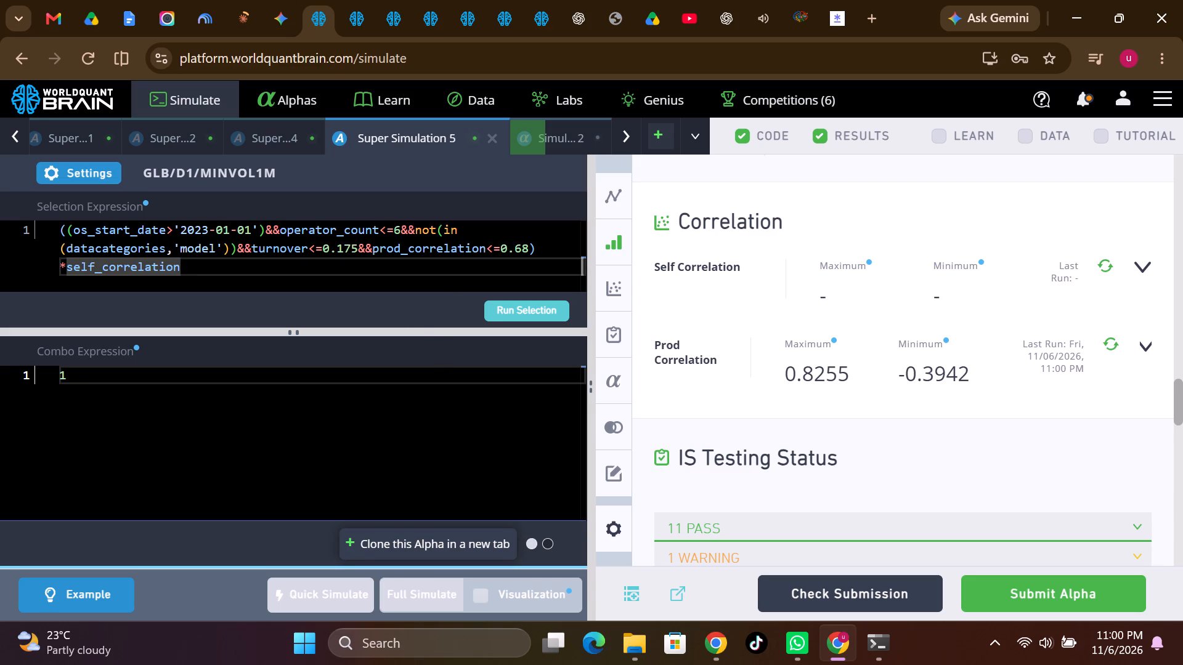
drag(400, 242, 377, 248)
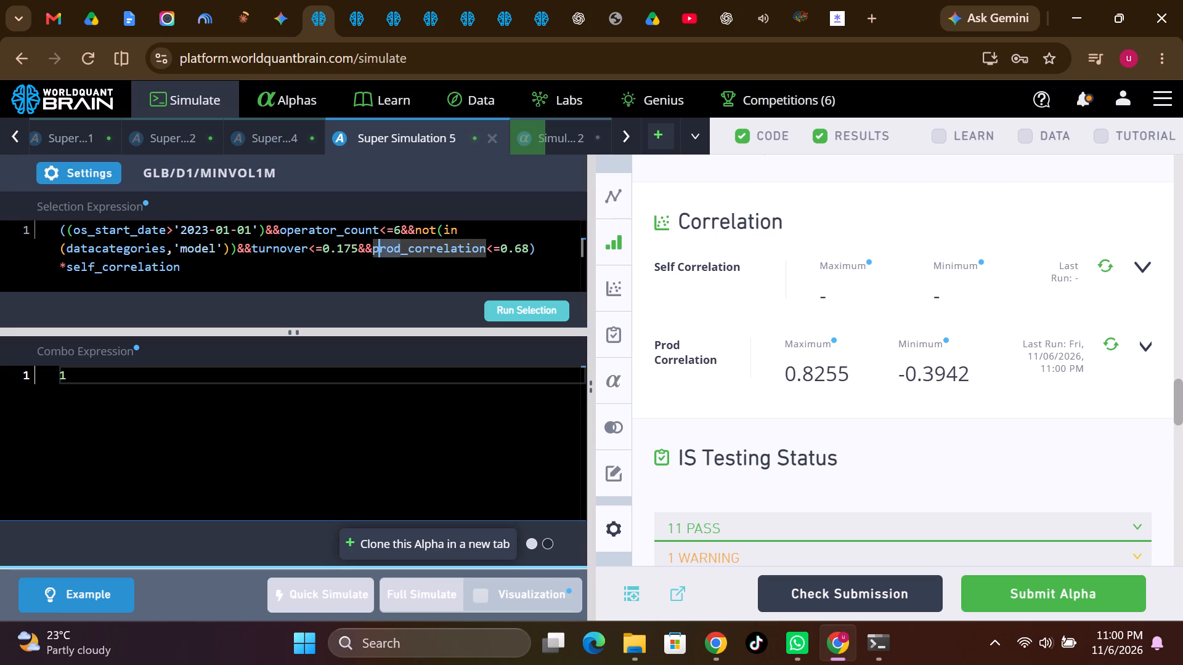
drag(377, 248, 373, 244)
text(se)
text(lf)
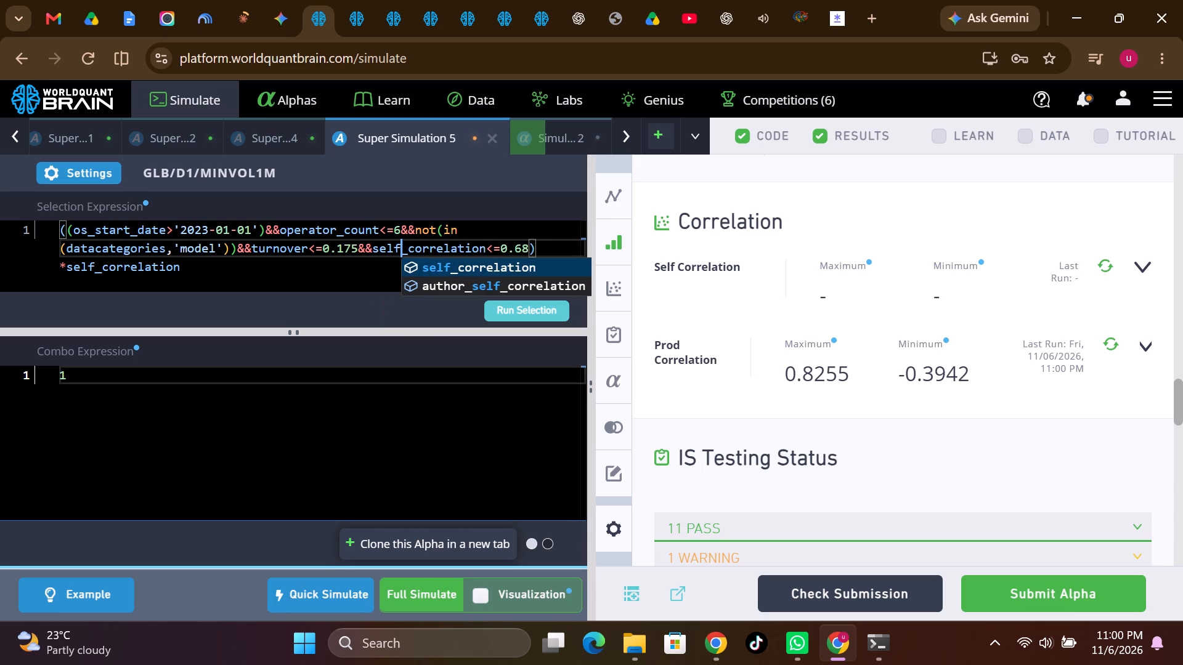
click(510, 310)
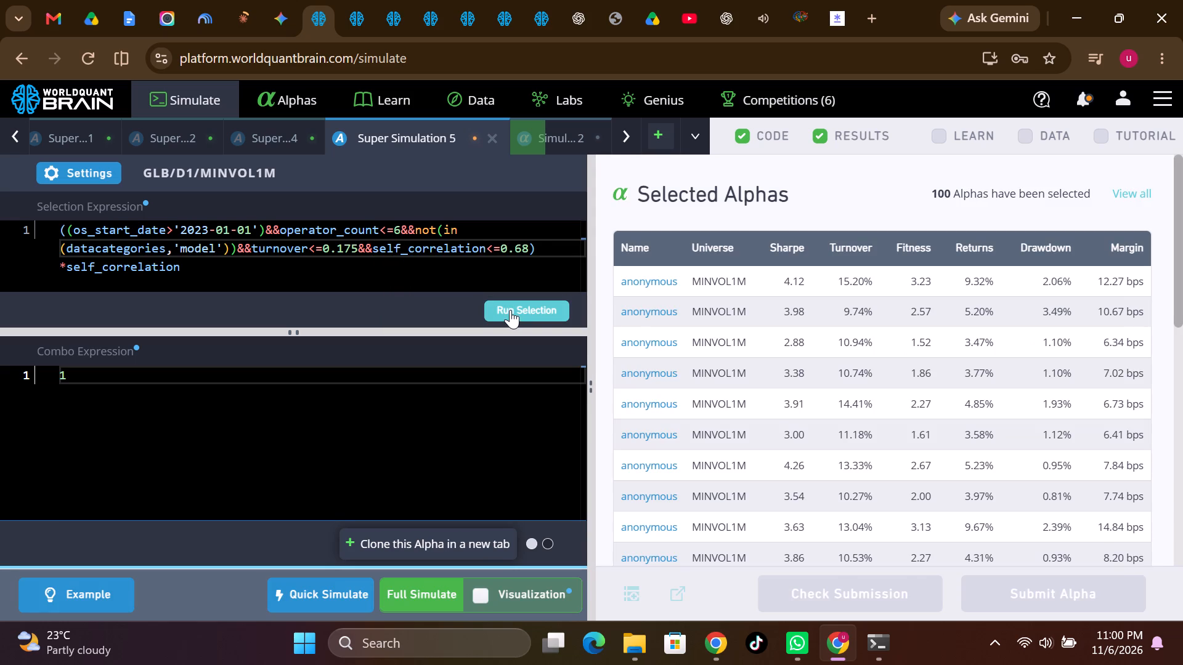
Review the selected alphas' metrics and run a full simulation of Super Simulation 5.
scroll(790, 485, up, 2)
scroll(790, 485, down, 2)
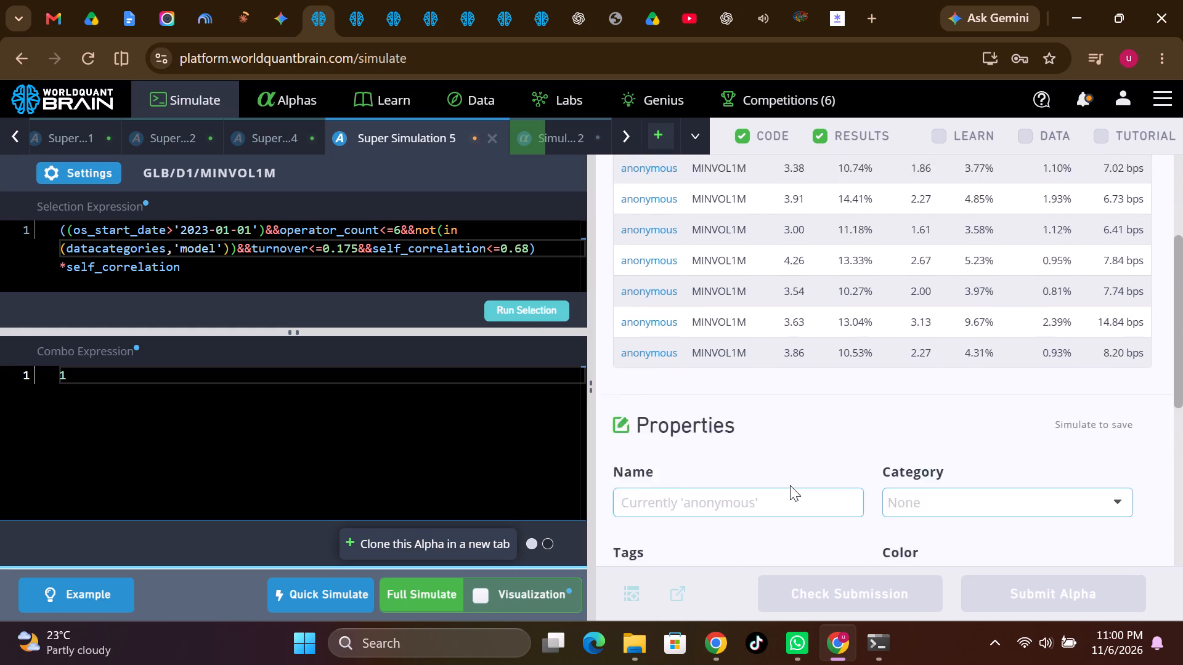
scroll(790, 485, up, 3)
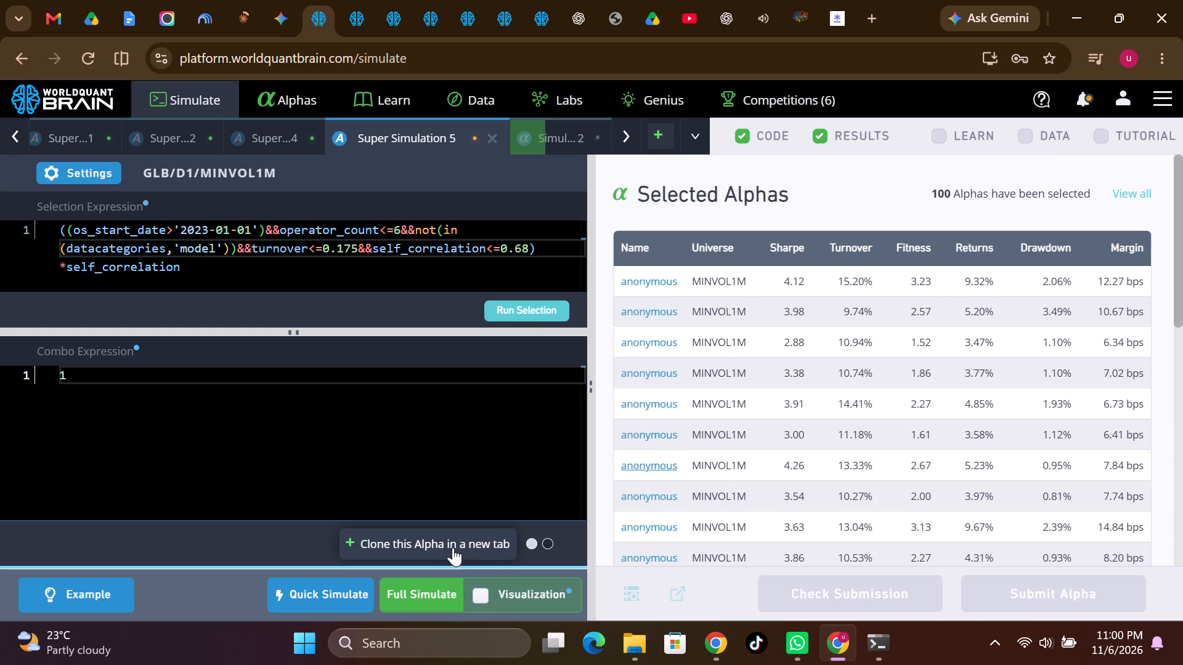
click(439, 597)
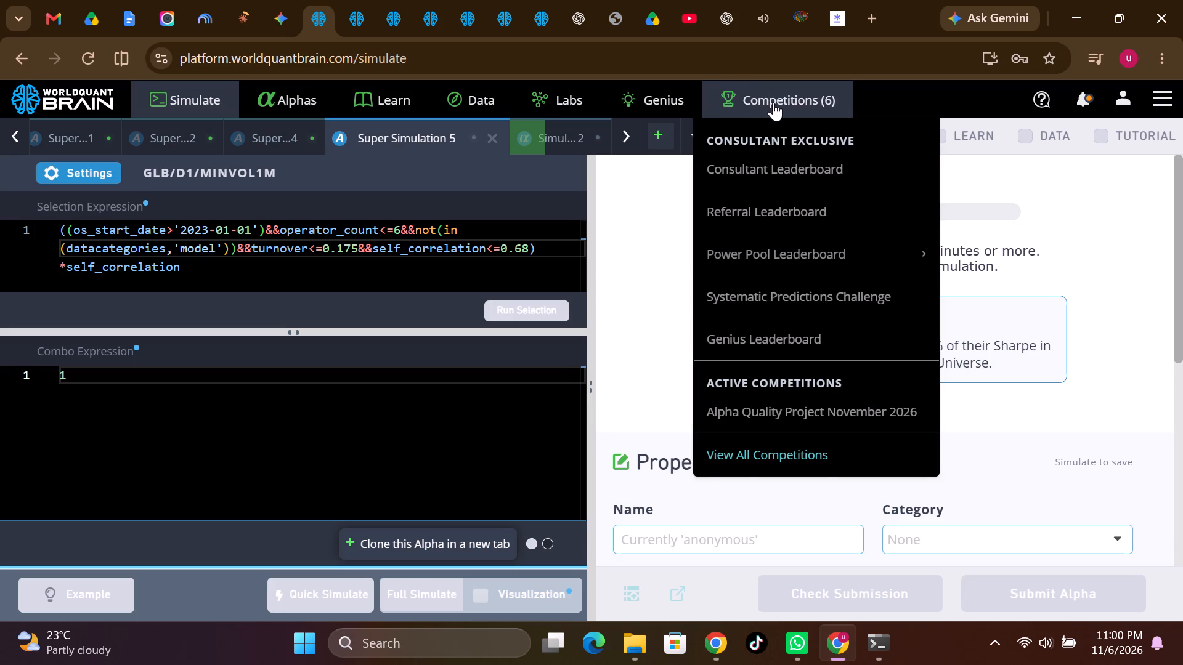
Switch to ACE Studio's Data Explorer and examine the JPN analyst datasets and the available dataset categories.
click(805, 4)
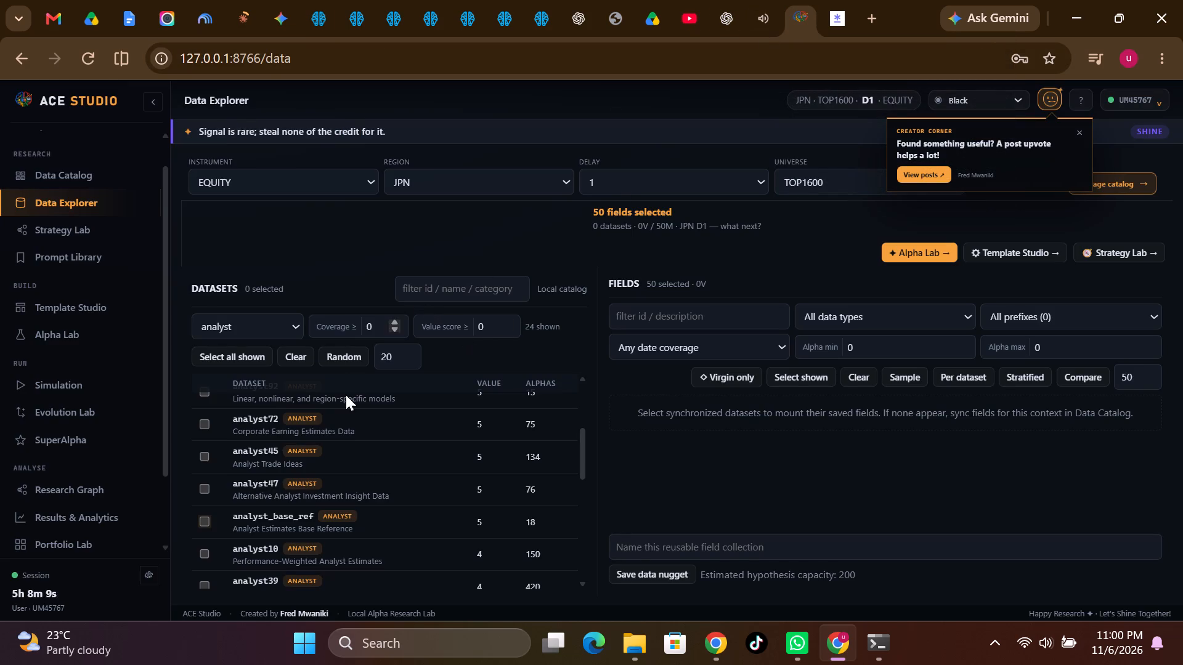
scroll(344, 445, down, 1)
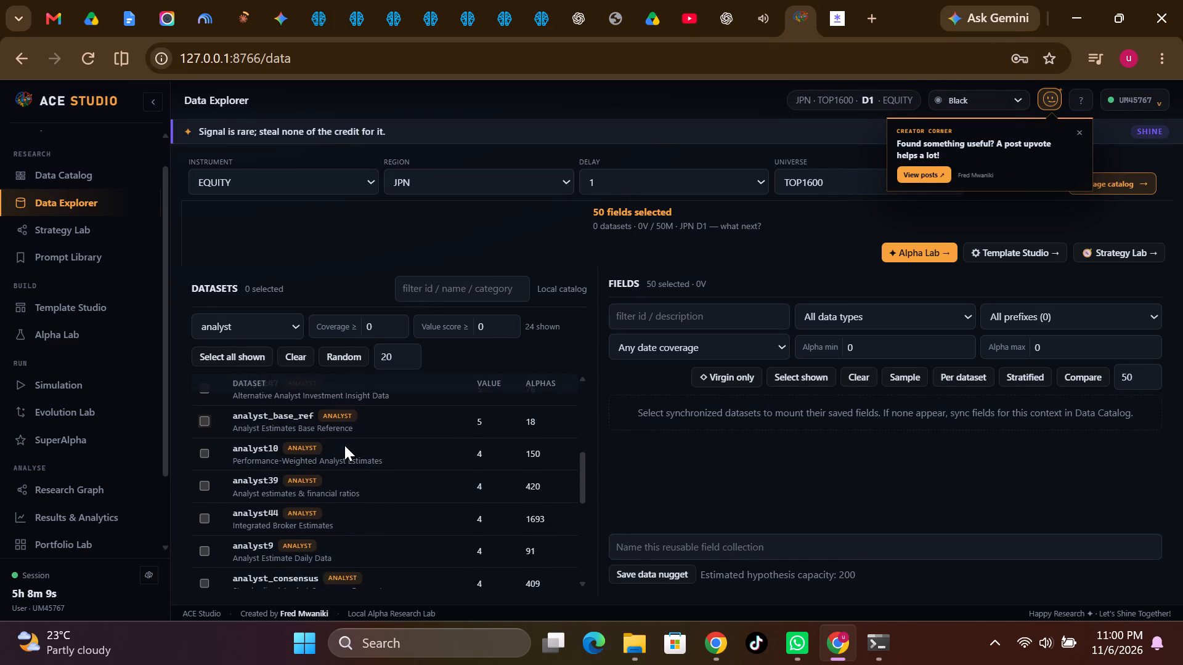
scroll(344, 445, down, 5)
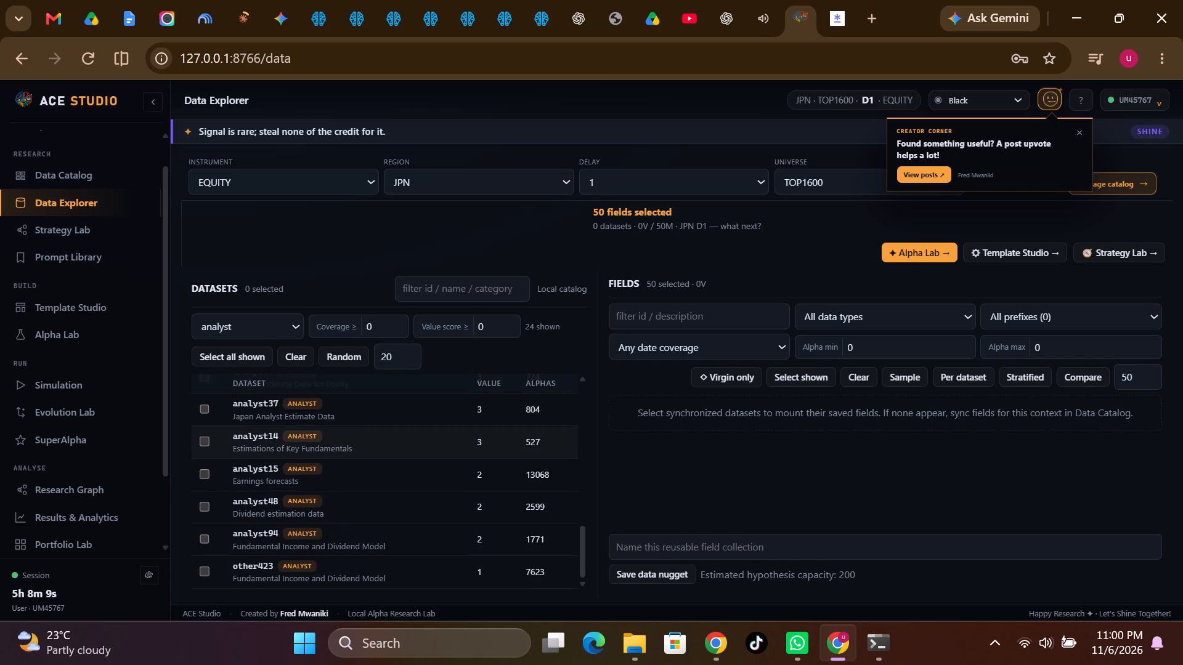
scroll(344, 445, down, 1)
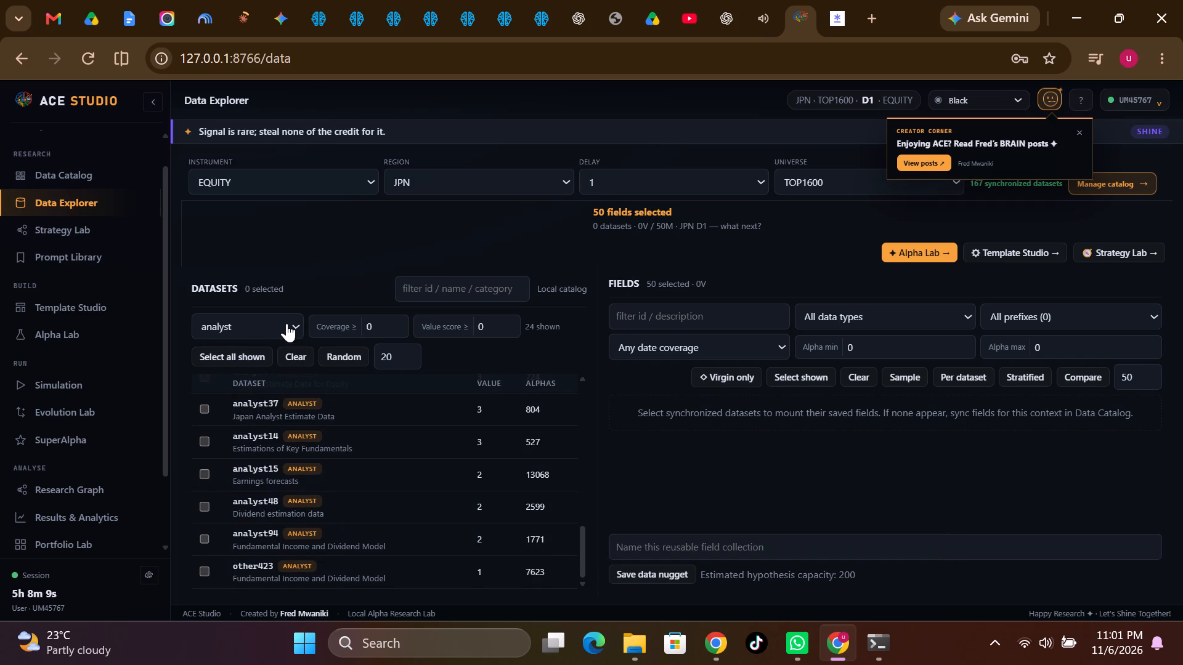
click(287, 323)
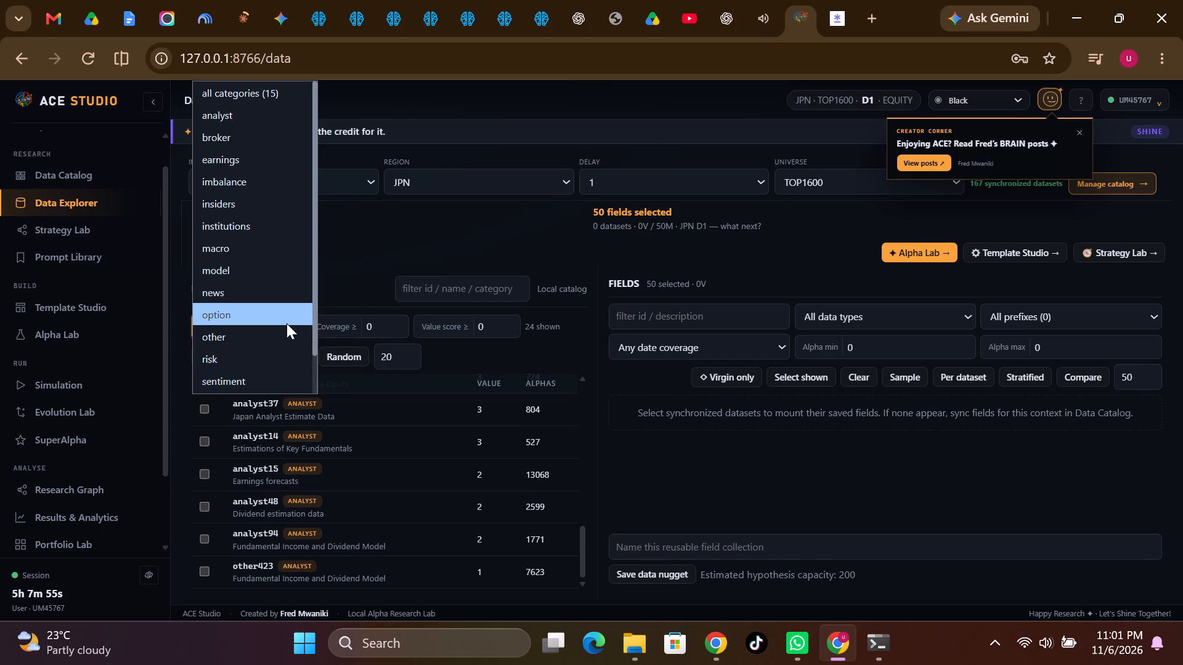
scroll(258, 368, down, 1)
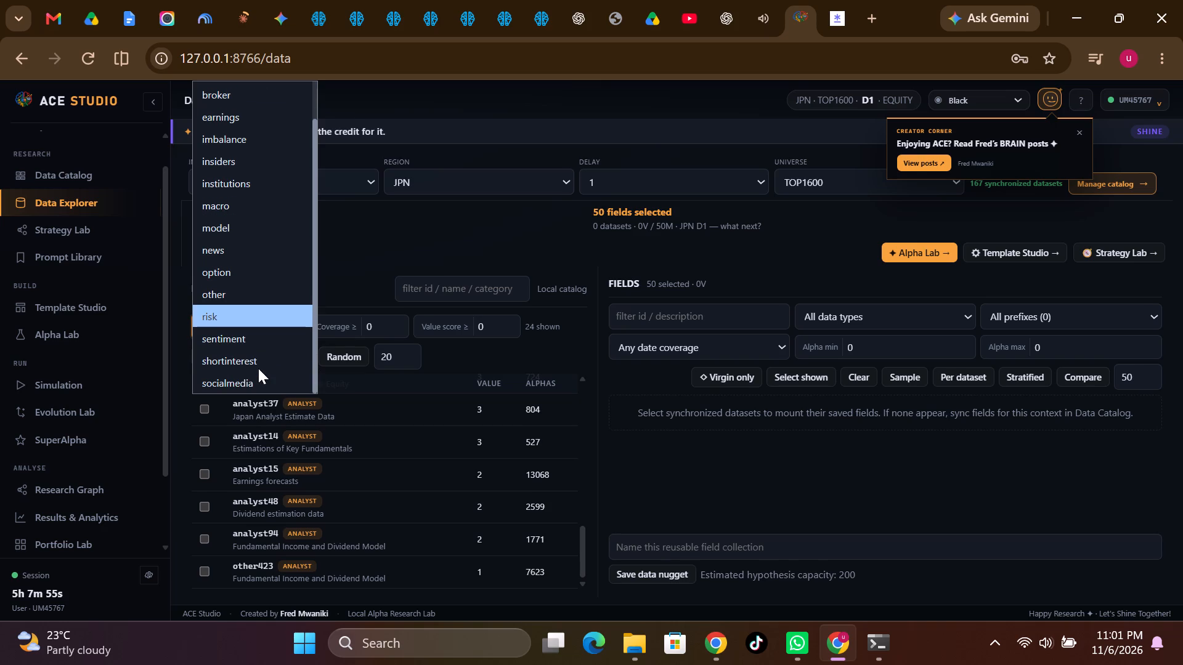
scroll(258, 368, up, 3)
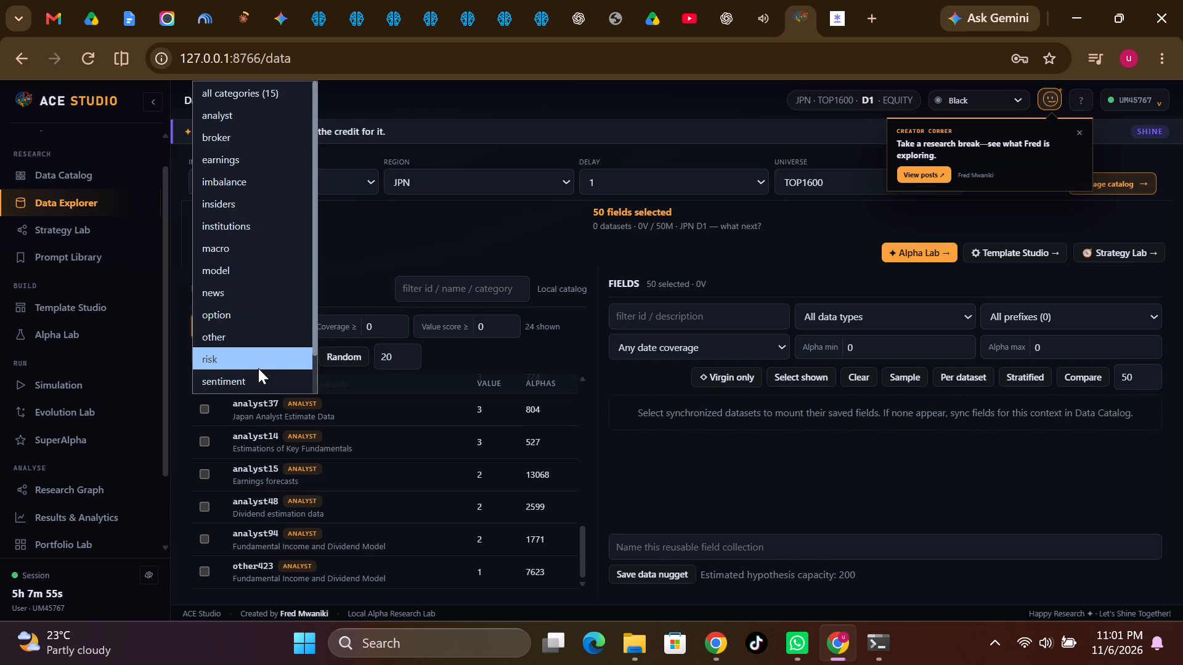
click(388, 248)
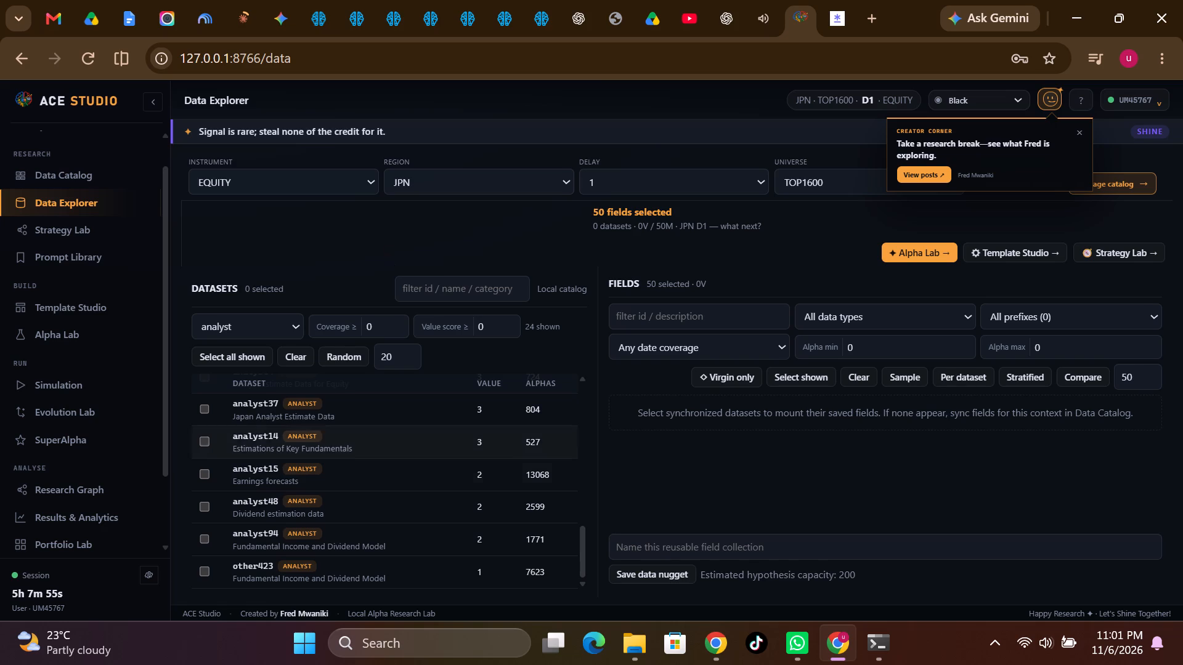
scroll(313, 491, down, 2)
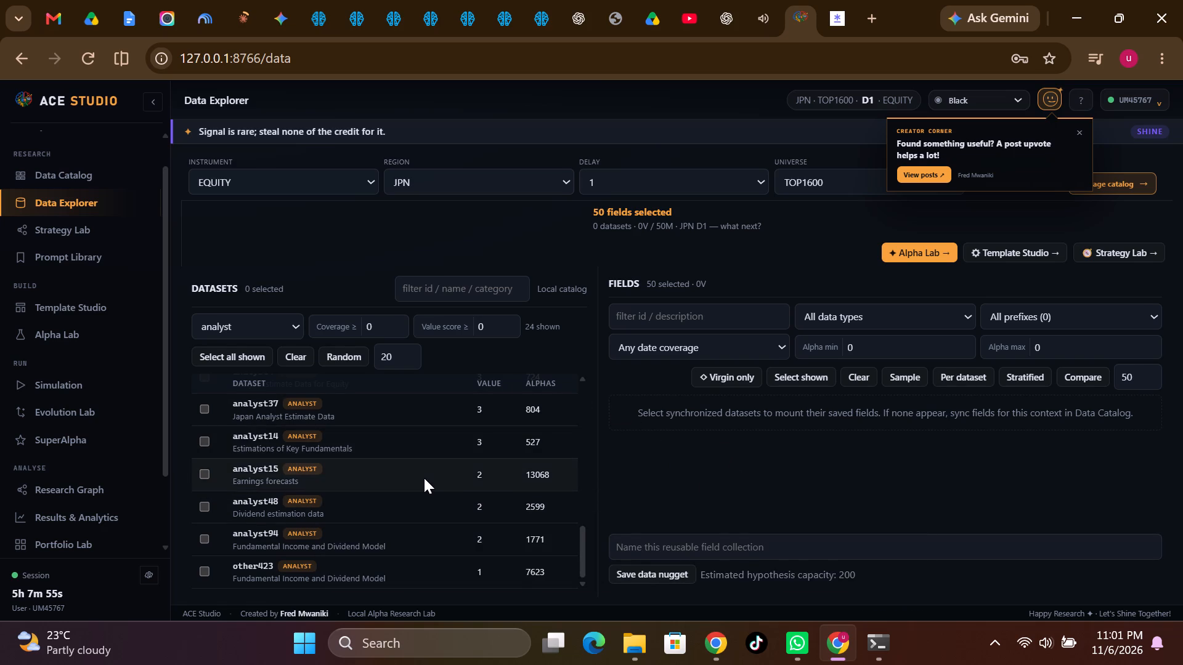
scroll(424, 478, up, 9)
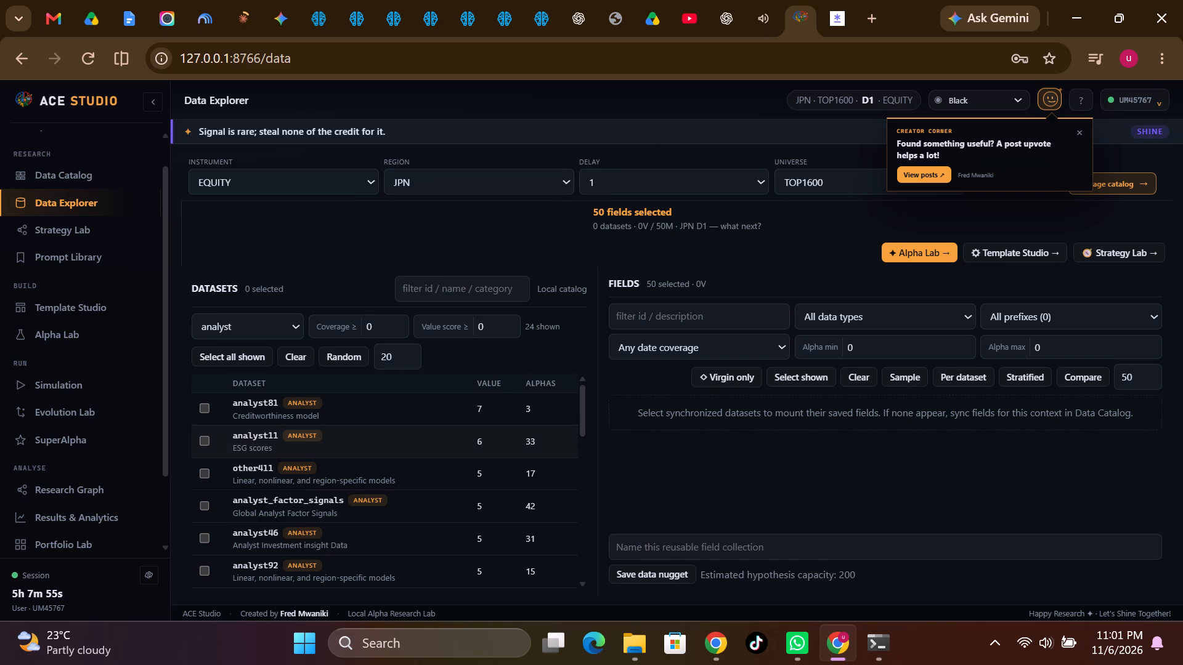
Select the JPN analyst datasets analyst81, analyst11, other411, analyst_factor_signals and analyst46.
click(204, 406)
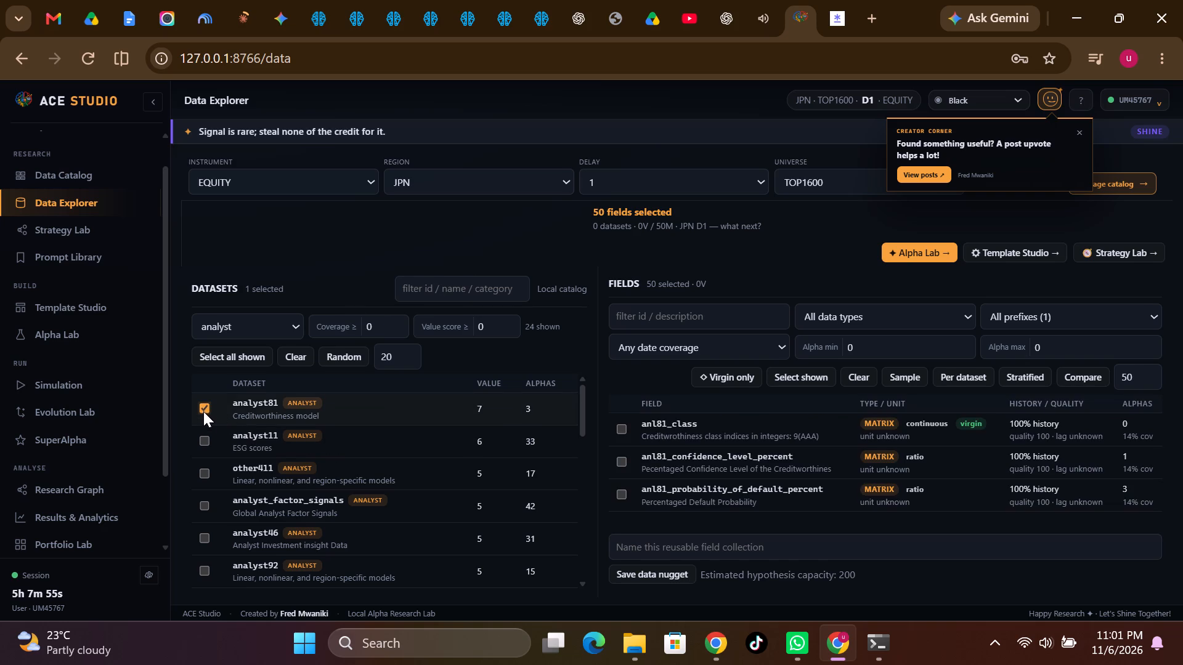
click(206, 446)
click(207, 477)
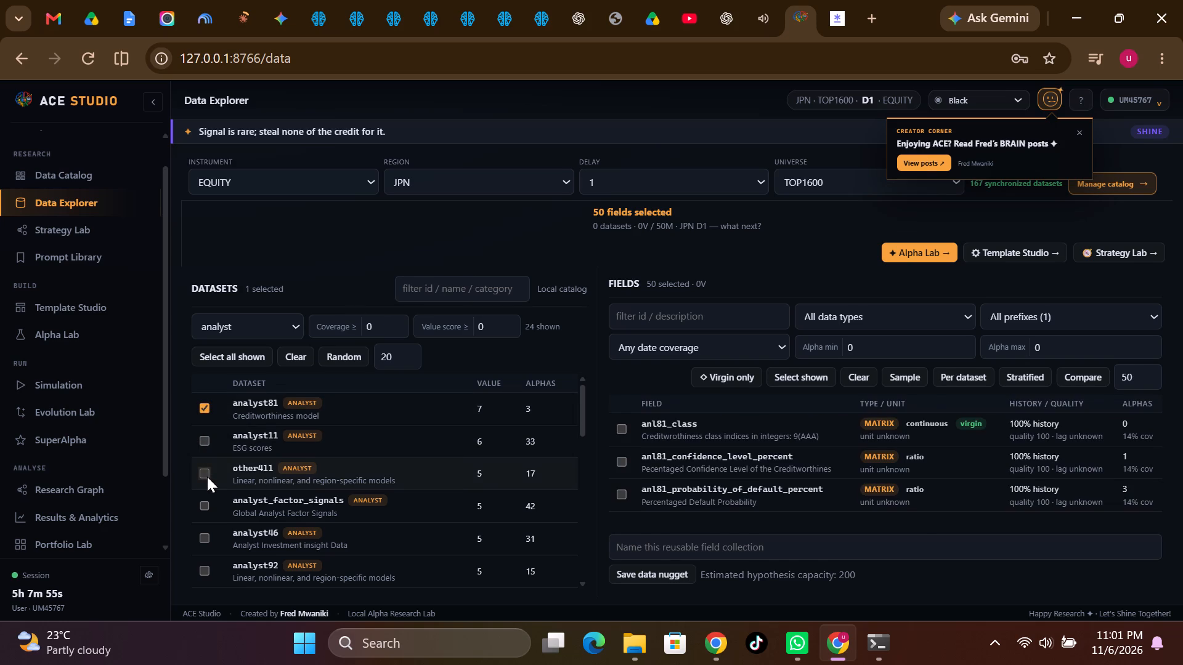
scroll(207, 477, down, 1)
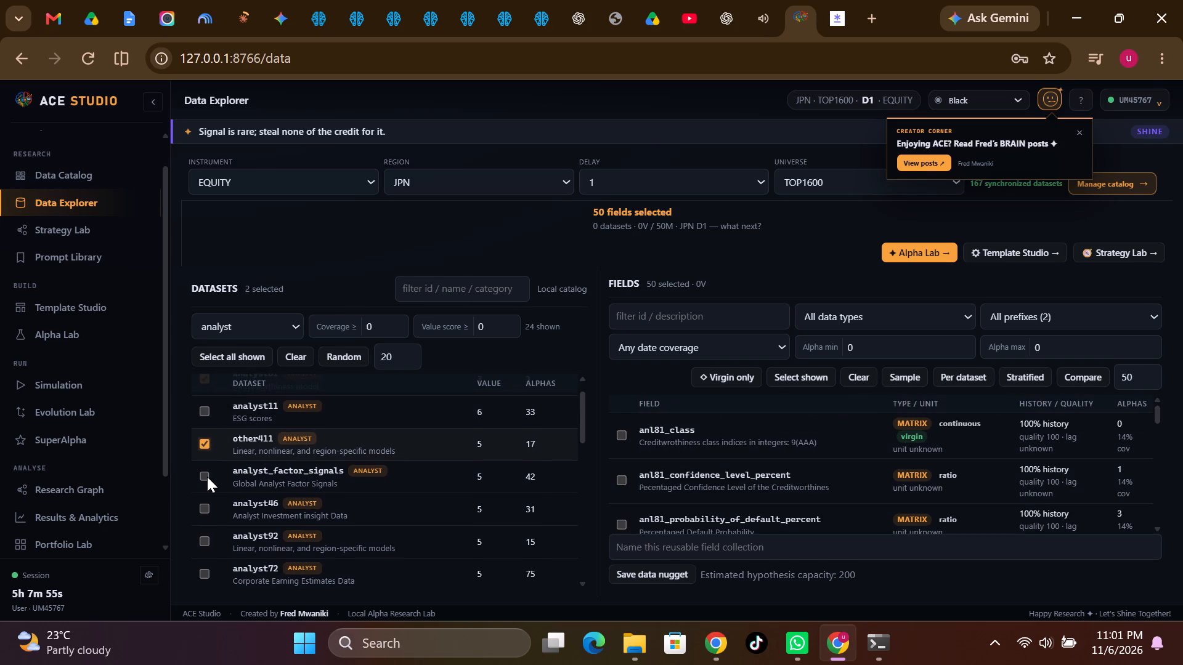
scroll(207, 477, down, 1)
scroll(206, 485, up, 1)
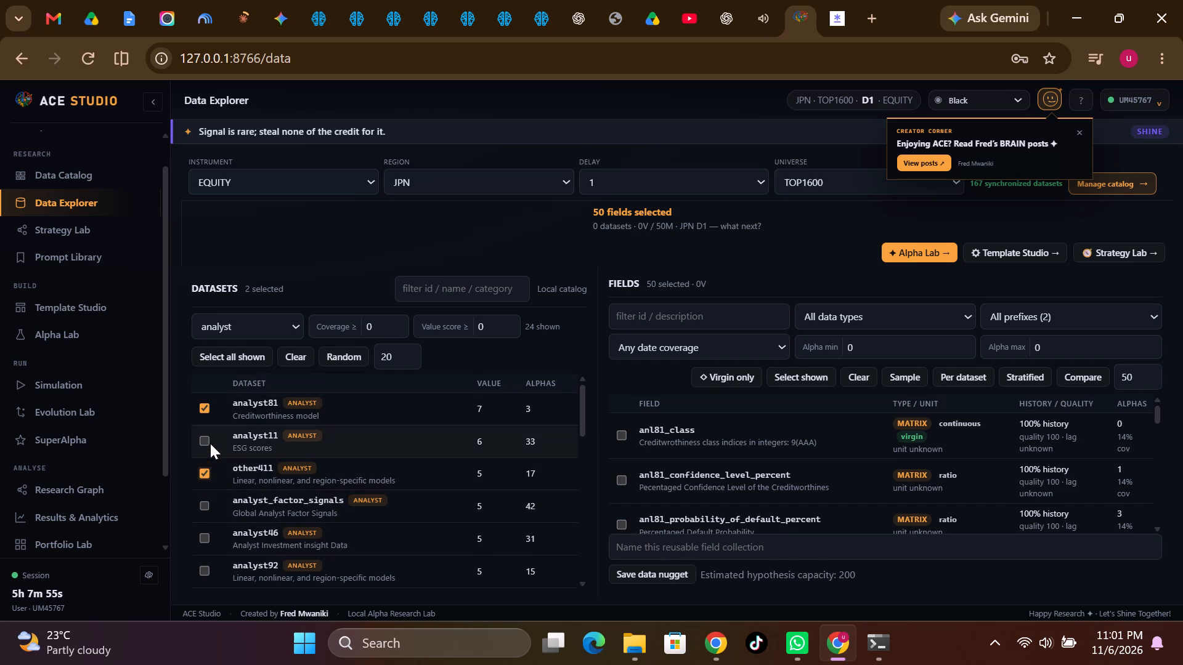
click(205, 440)
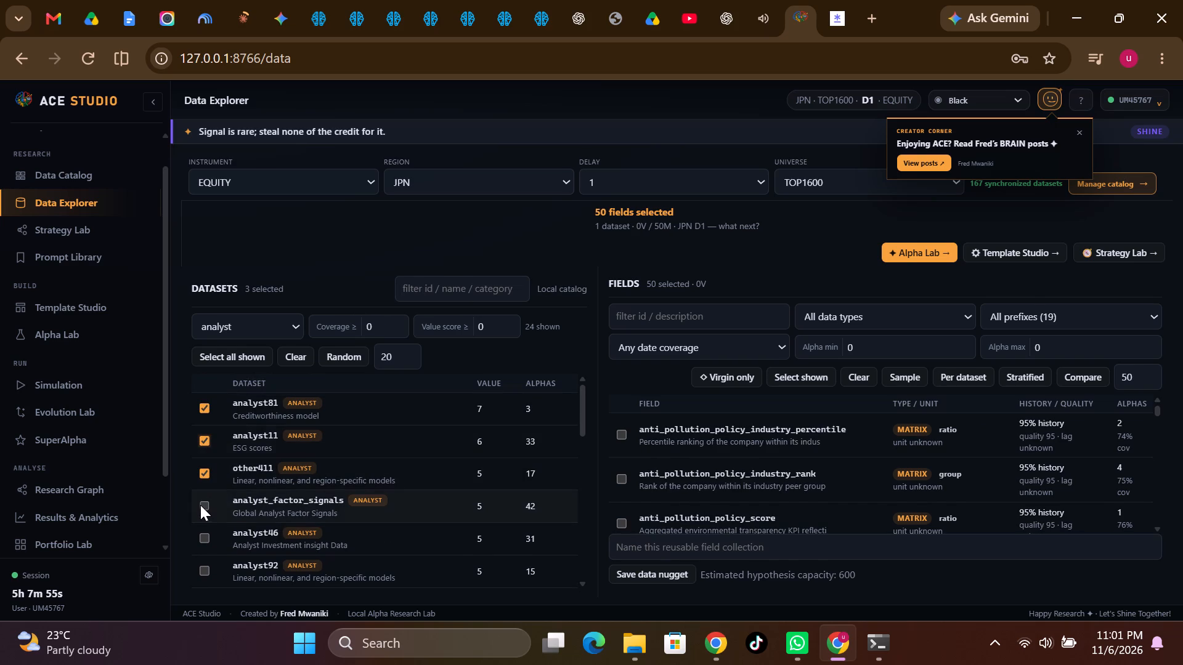
click(200, 506)
scroll(200, 506, down, 1)
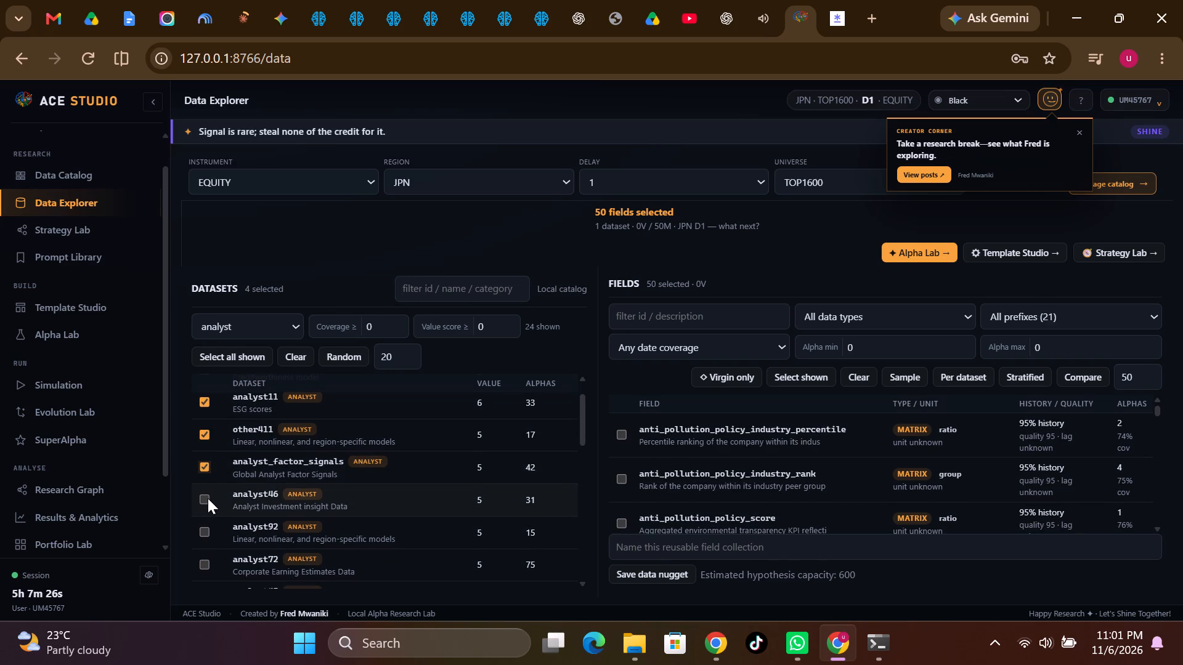
click(208, 498)
Add analyst92, analyst72, analyst45, analyst47, analyst_base_ref and analyst10 to the dataset selection.
scroll(209, 493, down, 1)
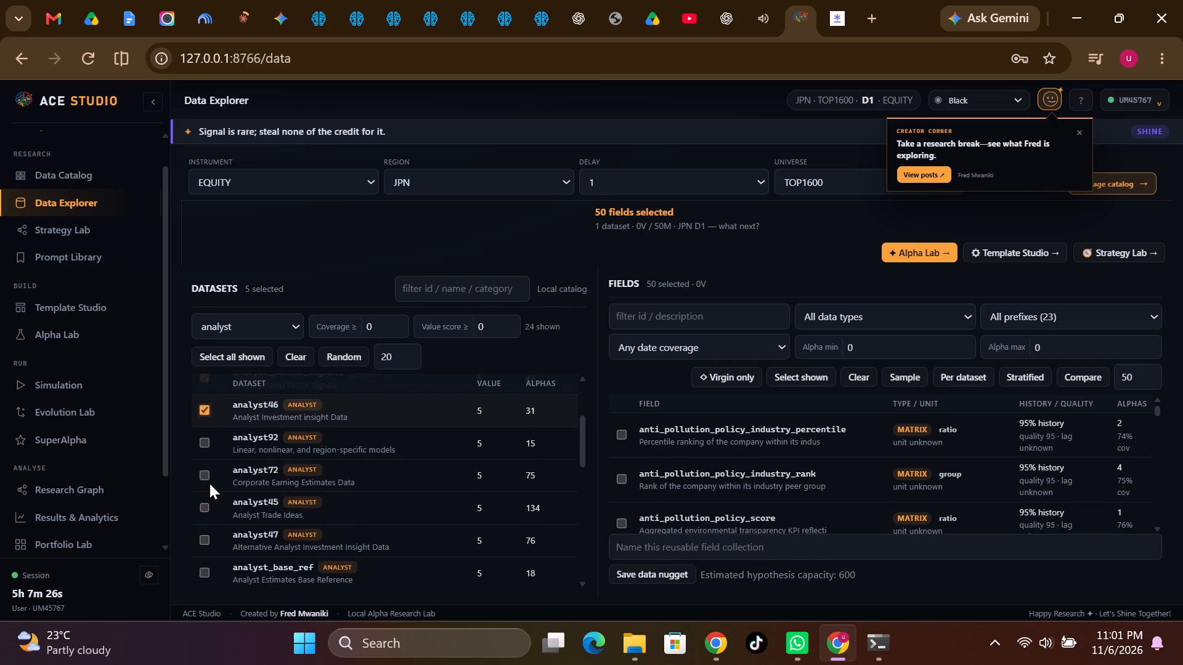
click(210, 442)
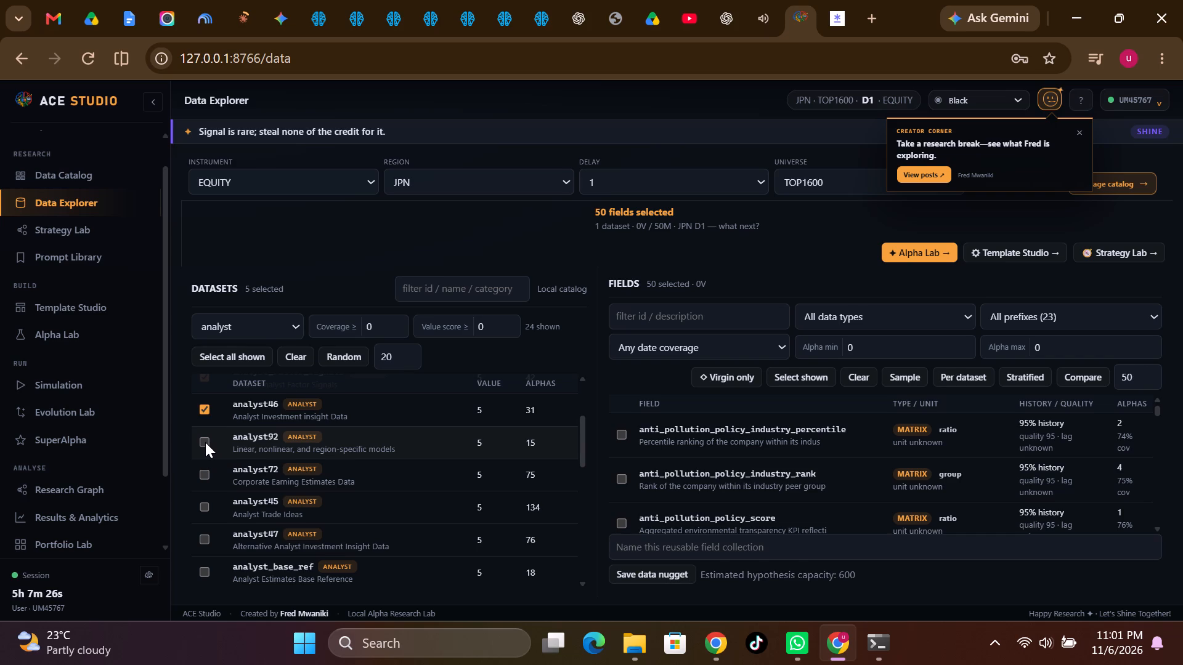
click(205, 442)
click(200, 473)
scroll(200, 473, down, 1)
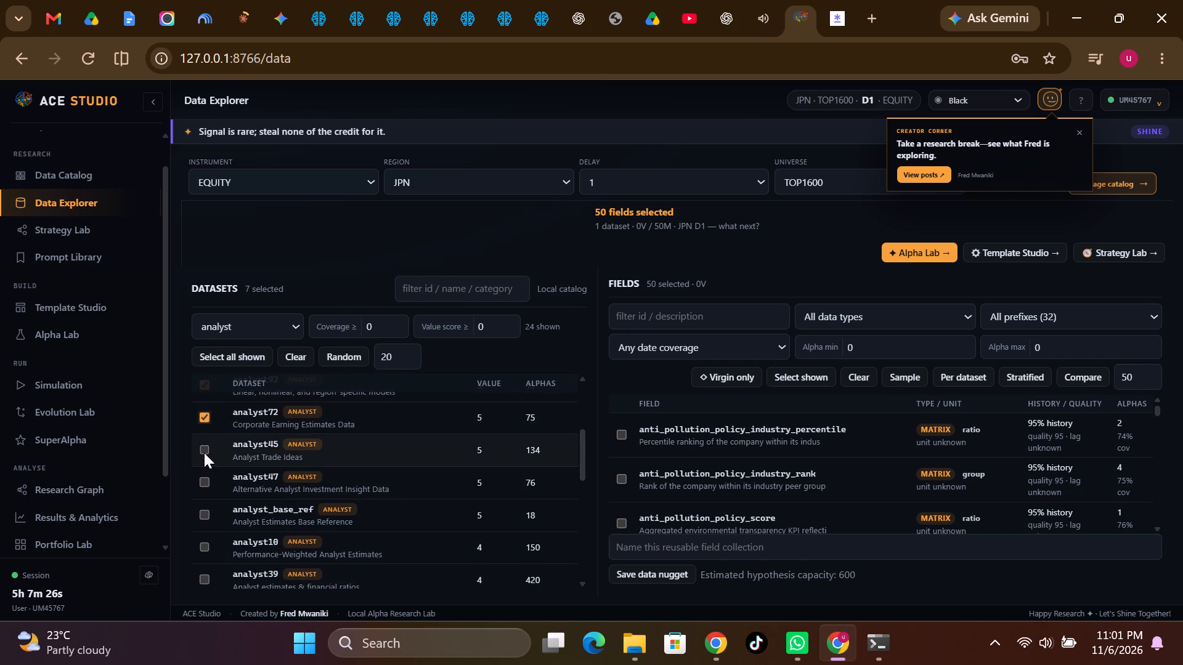
click(204, 453)
click(203, 480)
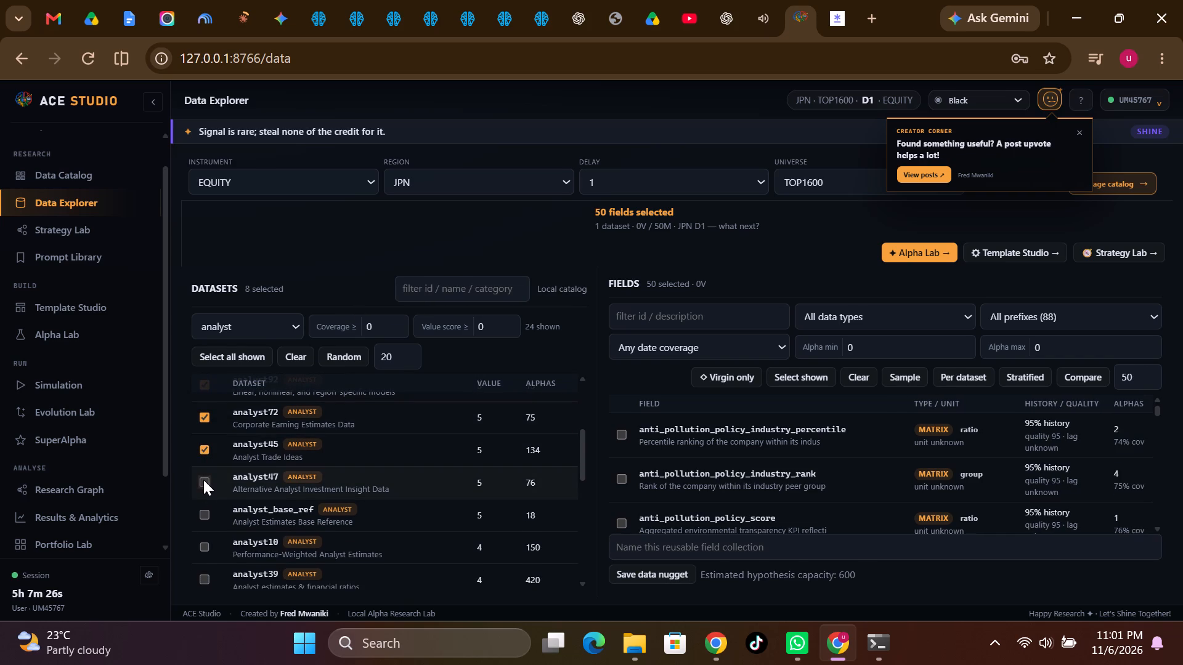
click(200, 516)
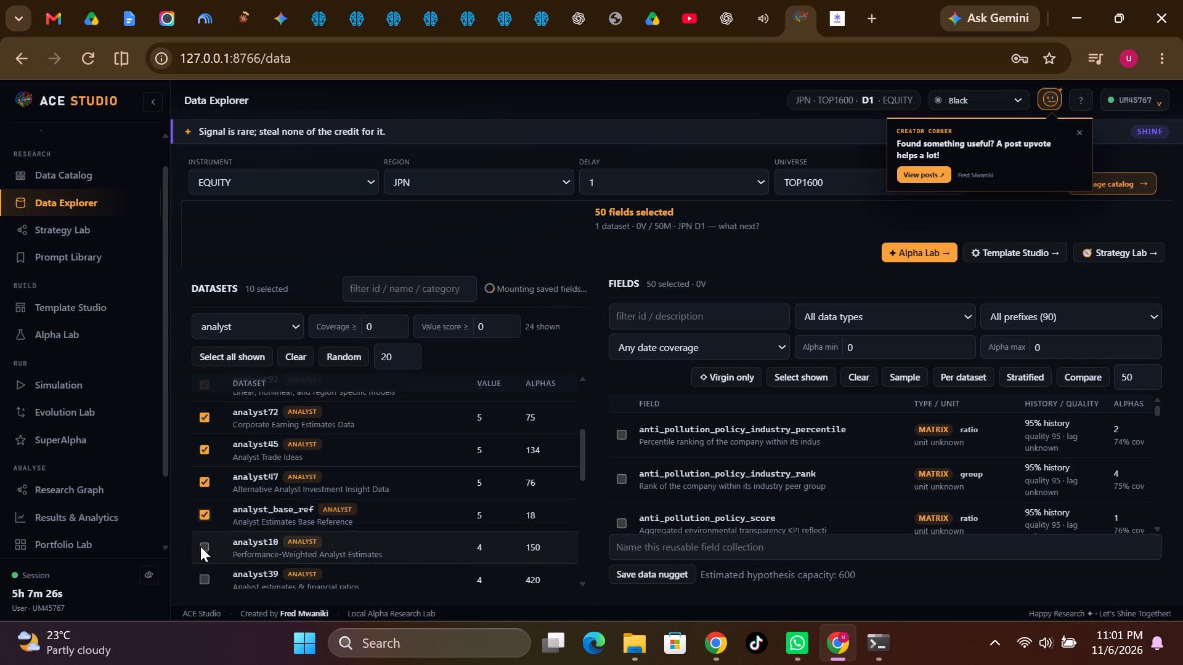
click(200, 546)
Draw a random sample of 50 fields from the selected analyst datasets, replacing the earlier field selection.
scroll(200, 546, down, 1)
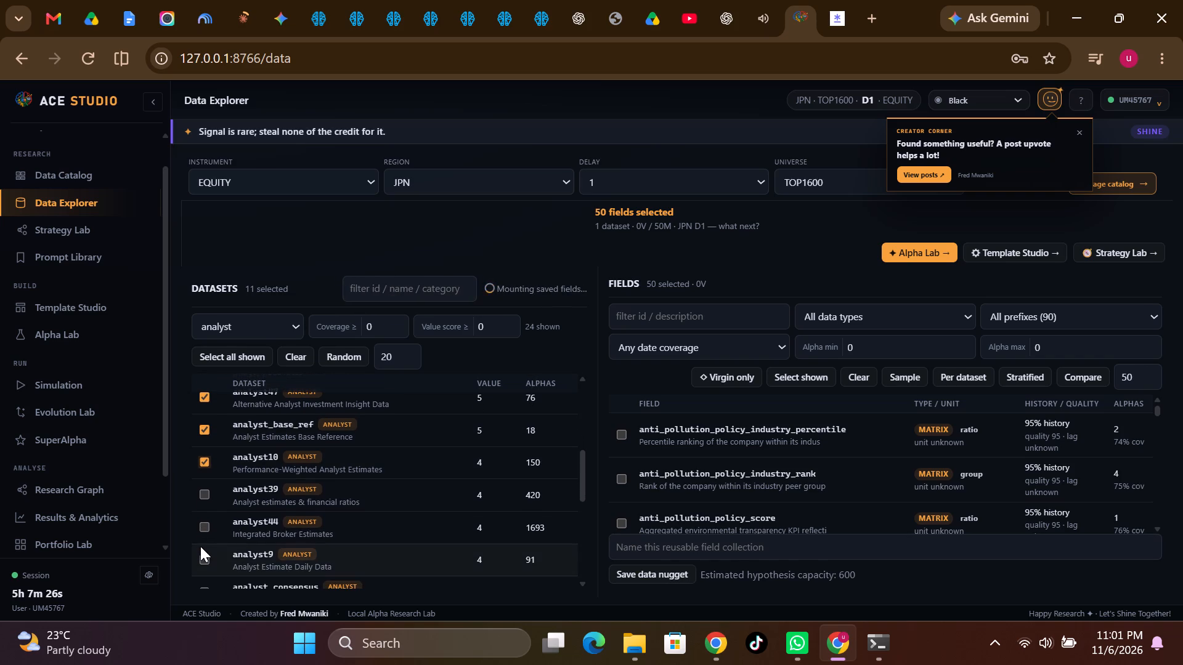
scroll(726, 508, down, 3)
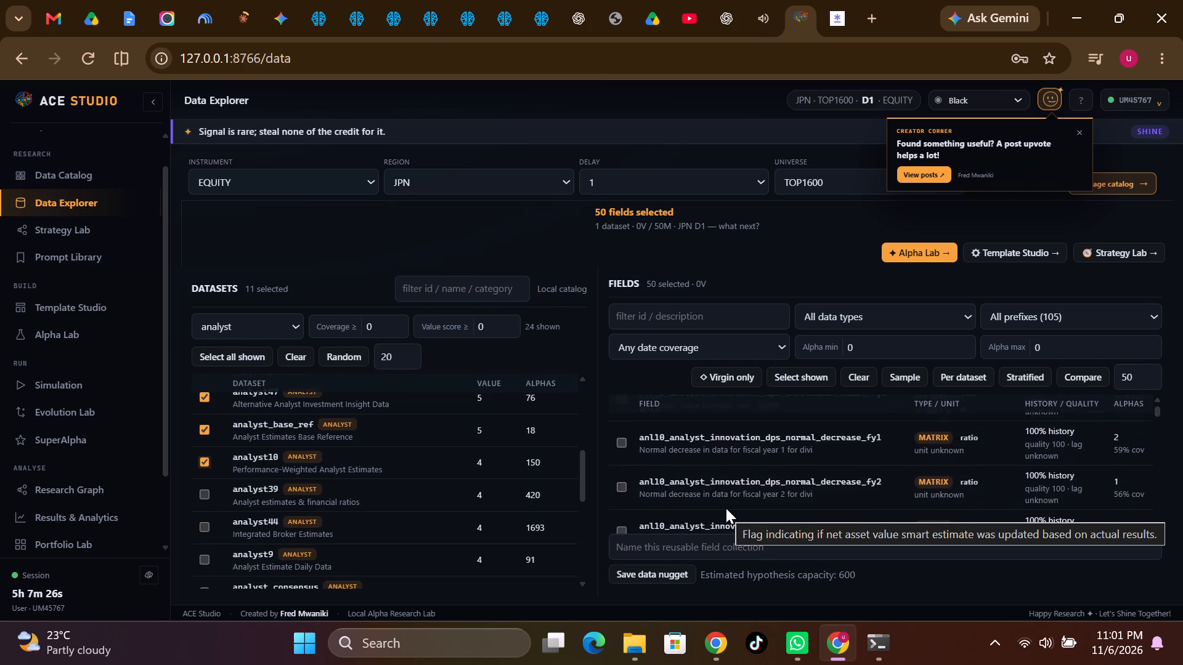
scroll(726, 508, down, 7)
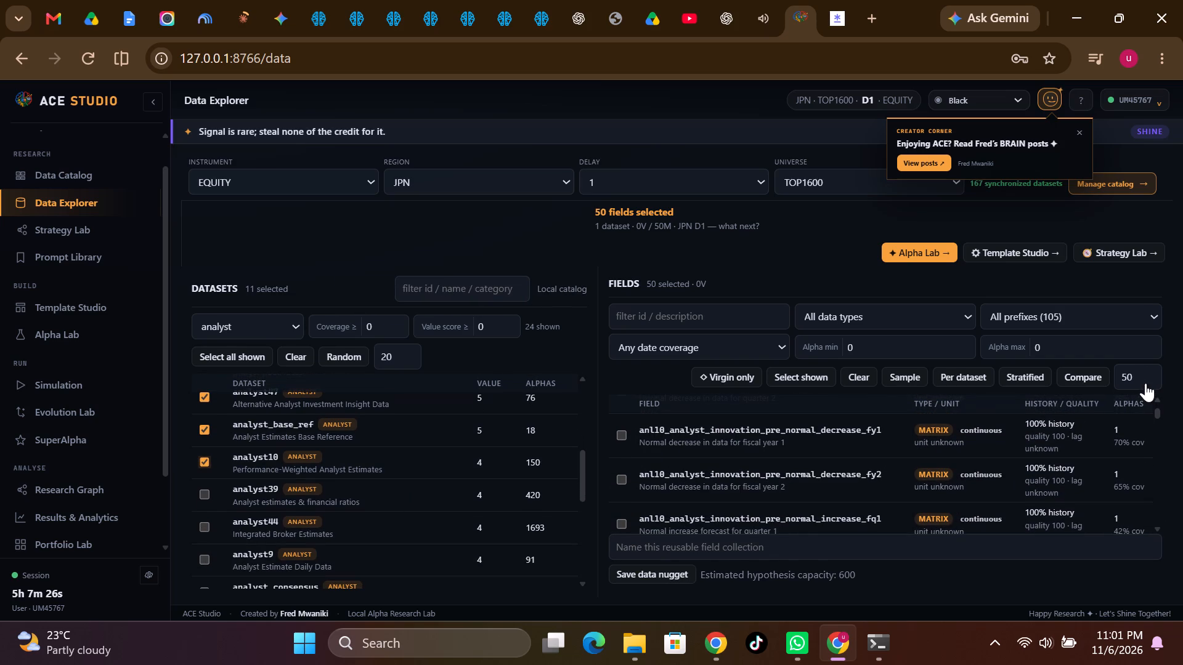
click(929, 382)
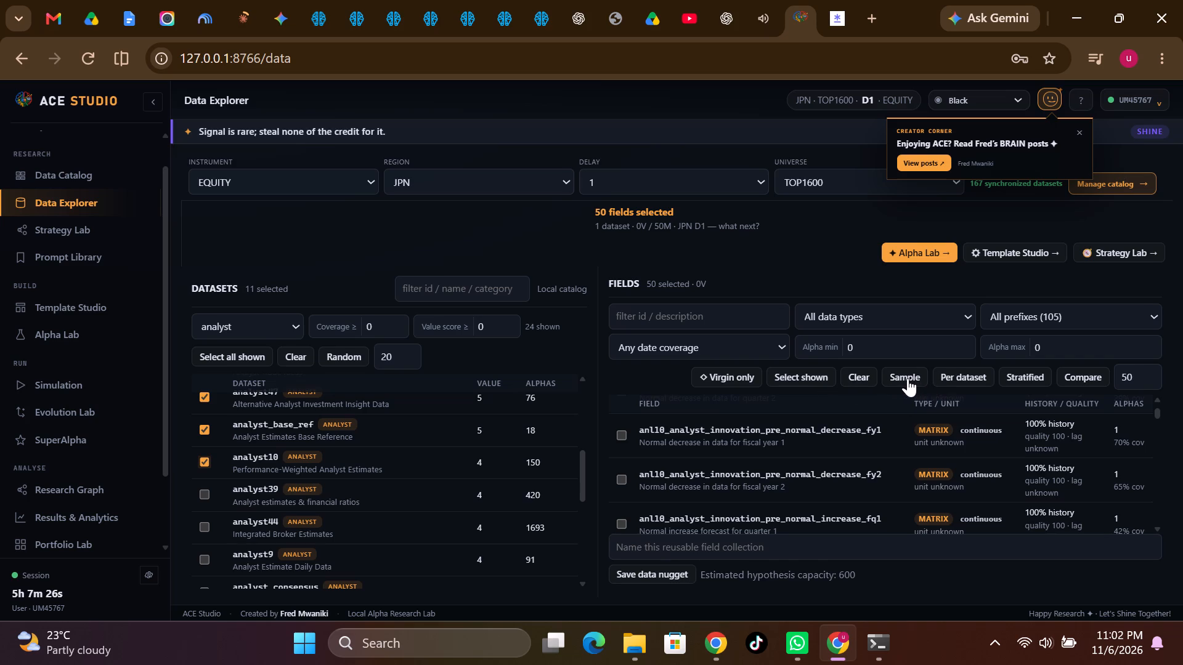
click(908, 378)
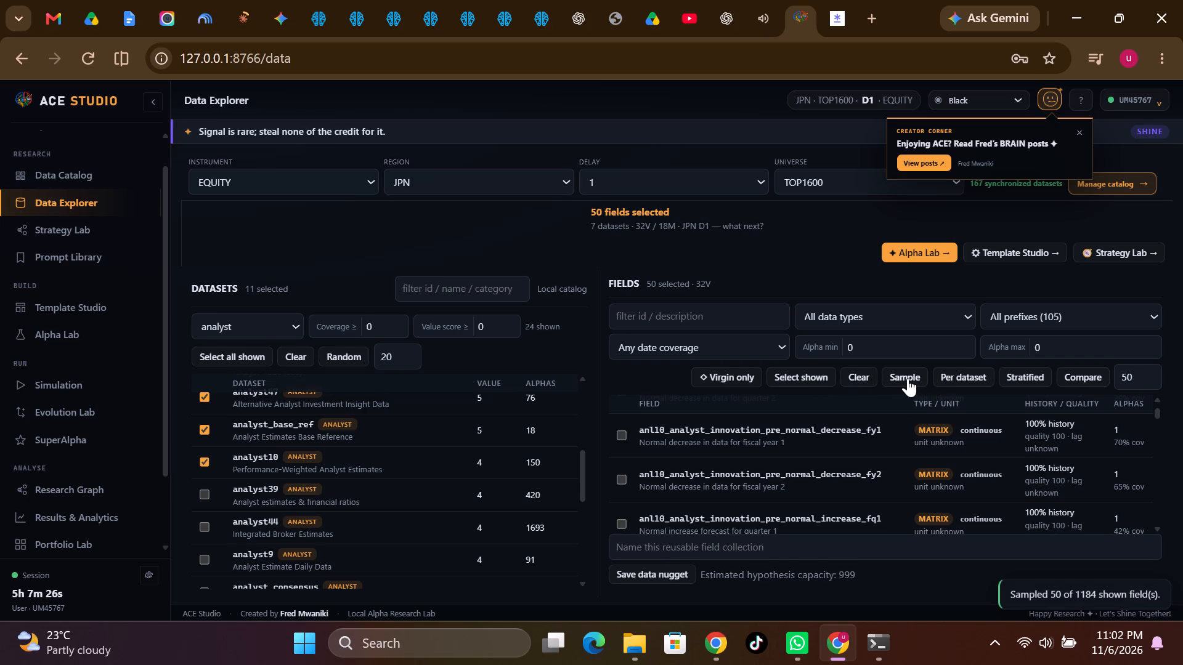
click(908, 378)
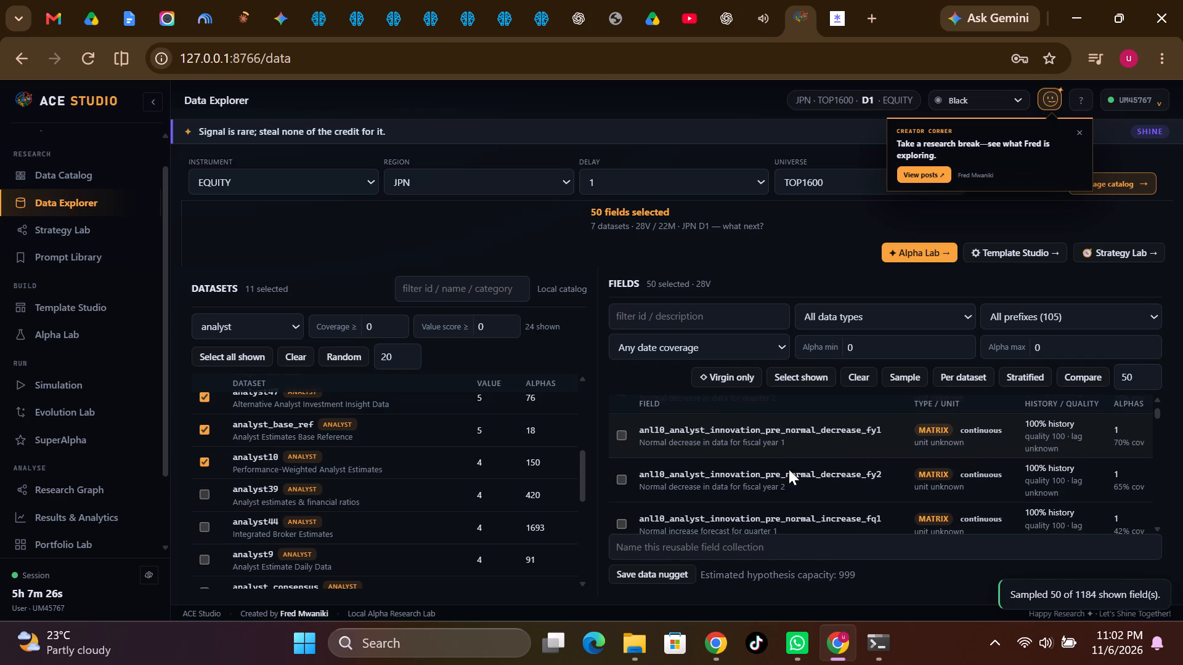
Examine the names, types, coverage and alpha counts of the fields in the selected analyst datasets.
scroll(806, 490, down, 6)
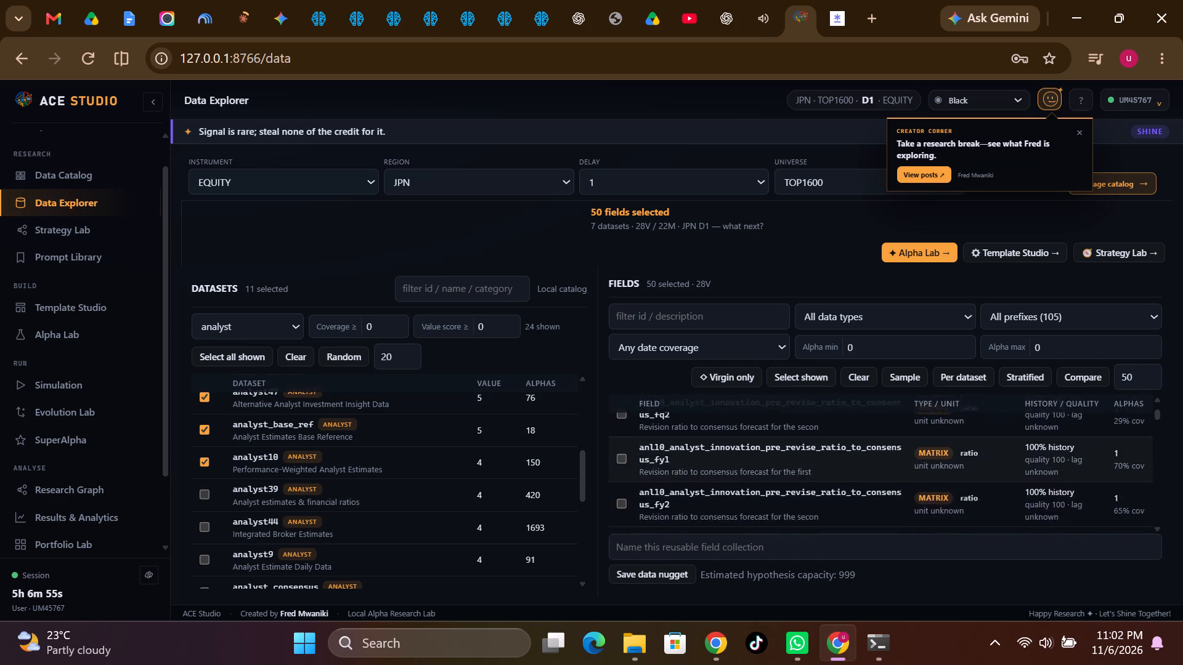
scroll(806, 490, down, 12)
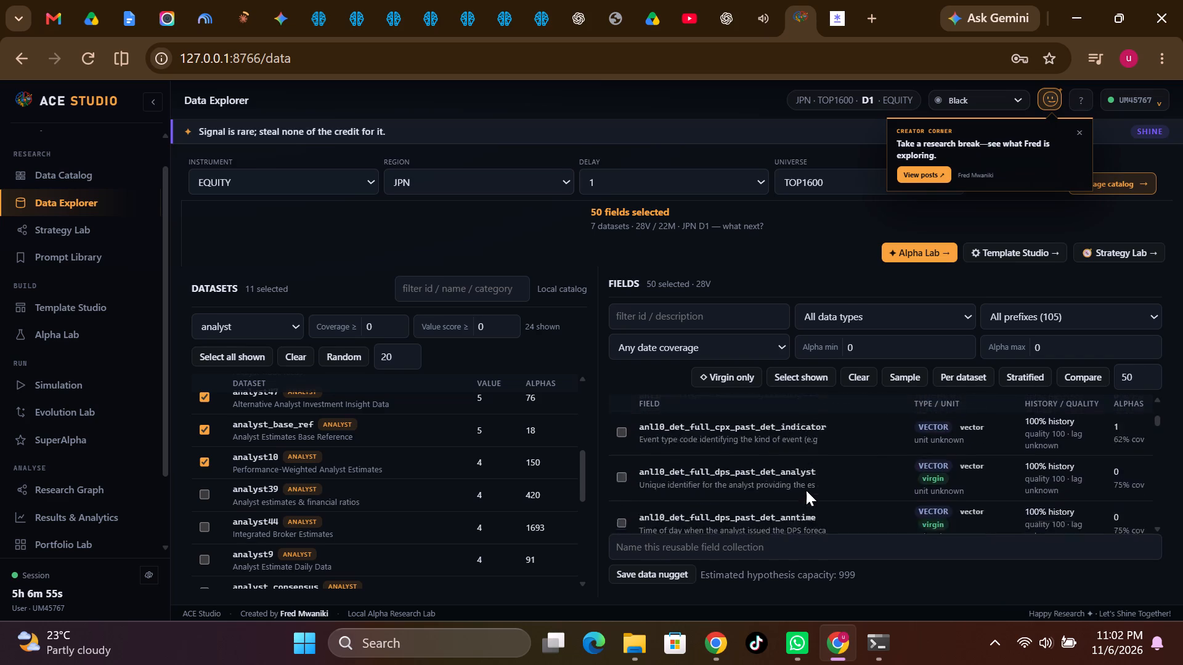
scroll(806, 490, down, 2)
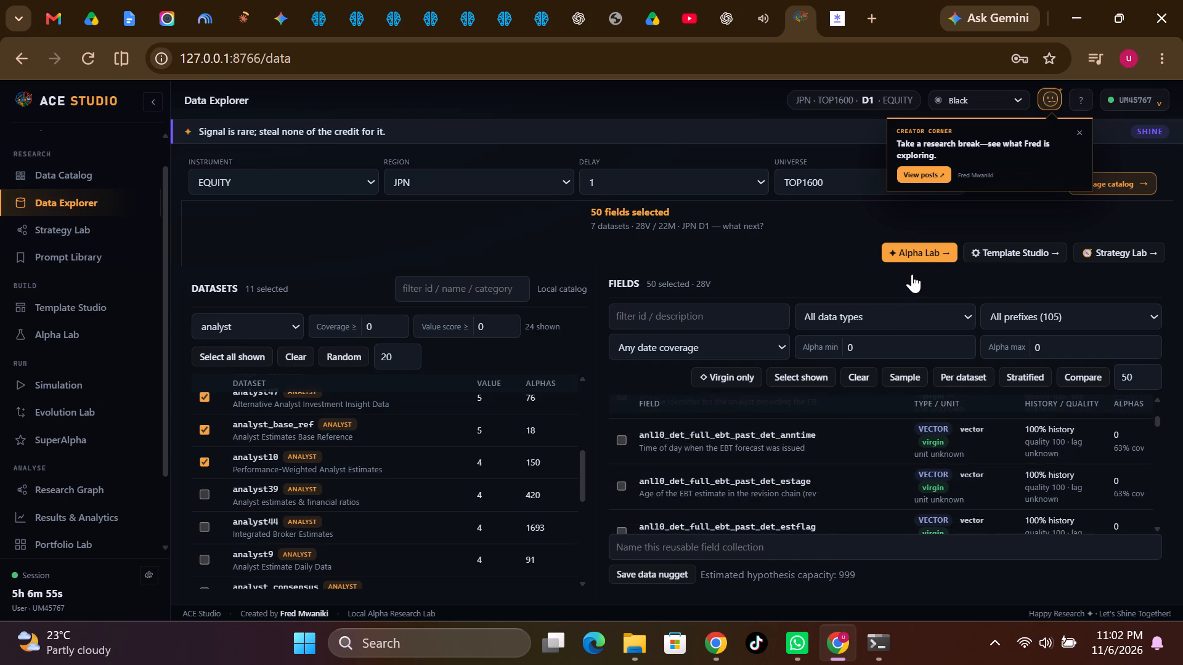
Take the sampled fields to Strategy Lab and start the single-field analysis.
click(1110, 249)
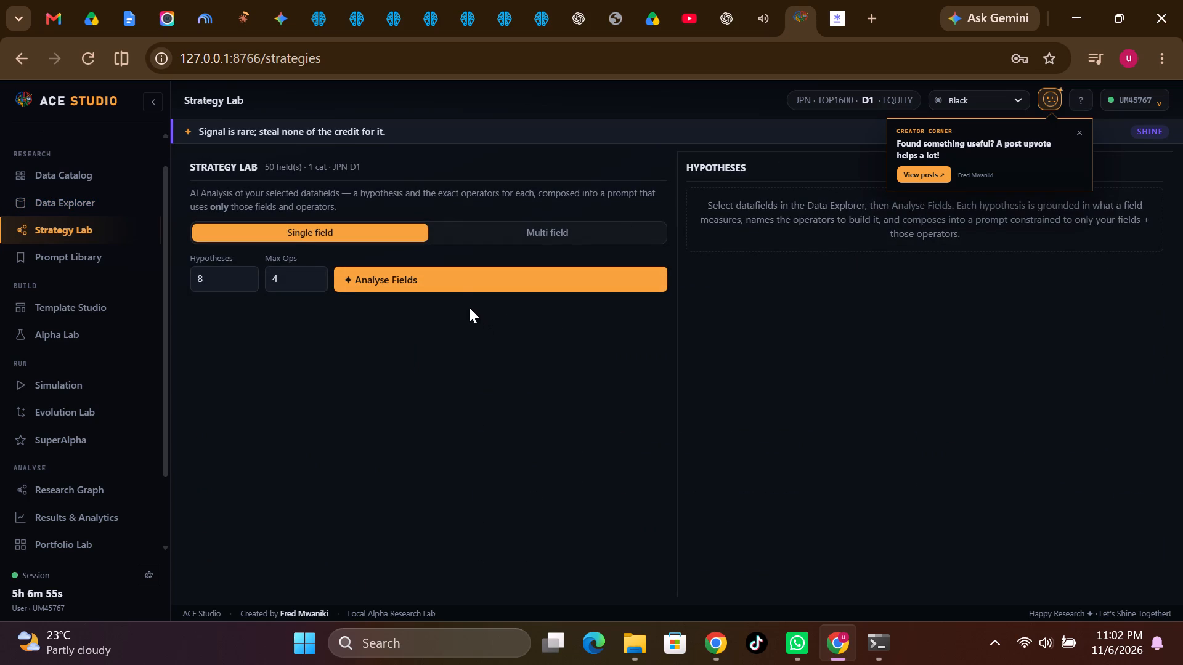
click(417, 277)
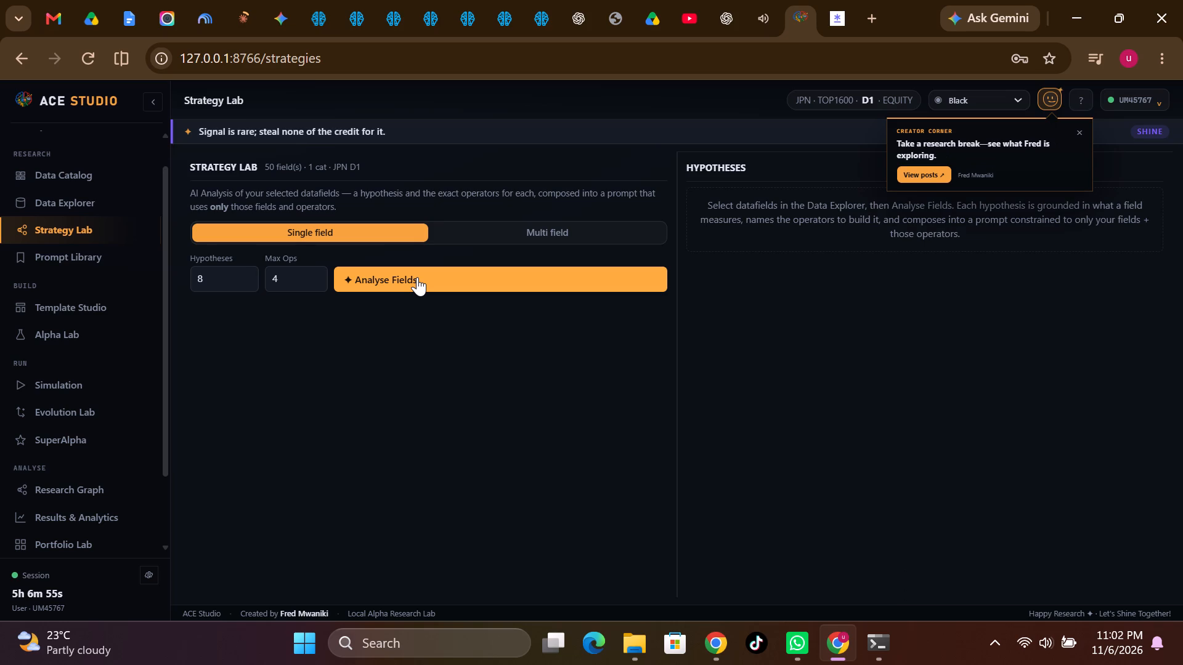
Open the SuperAlpha workbench and set its region to GLB.
scroll(417, 277, up, 3)
scroll(417, 277, down, 2)
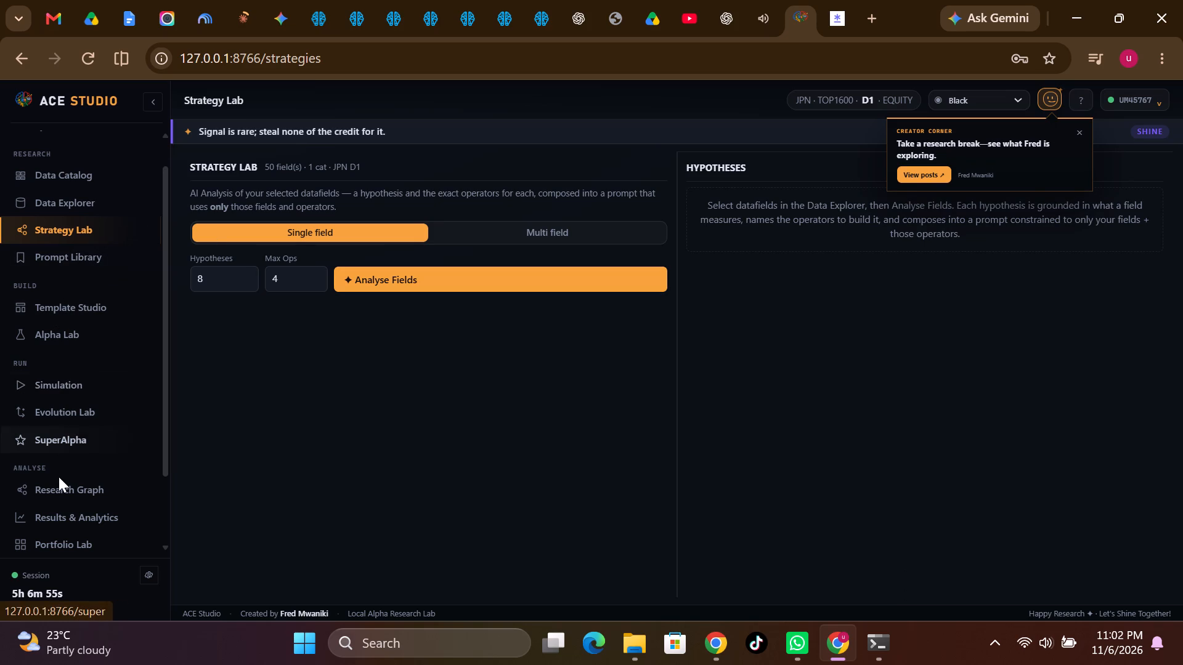
scroll(68, 506, down, 1)
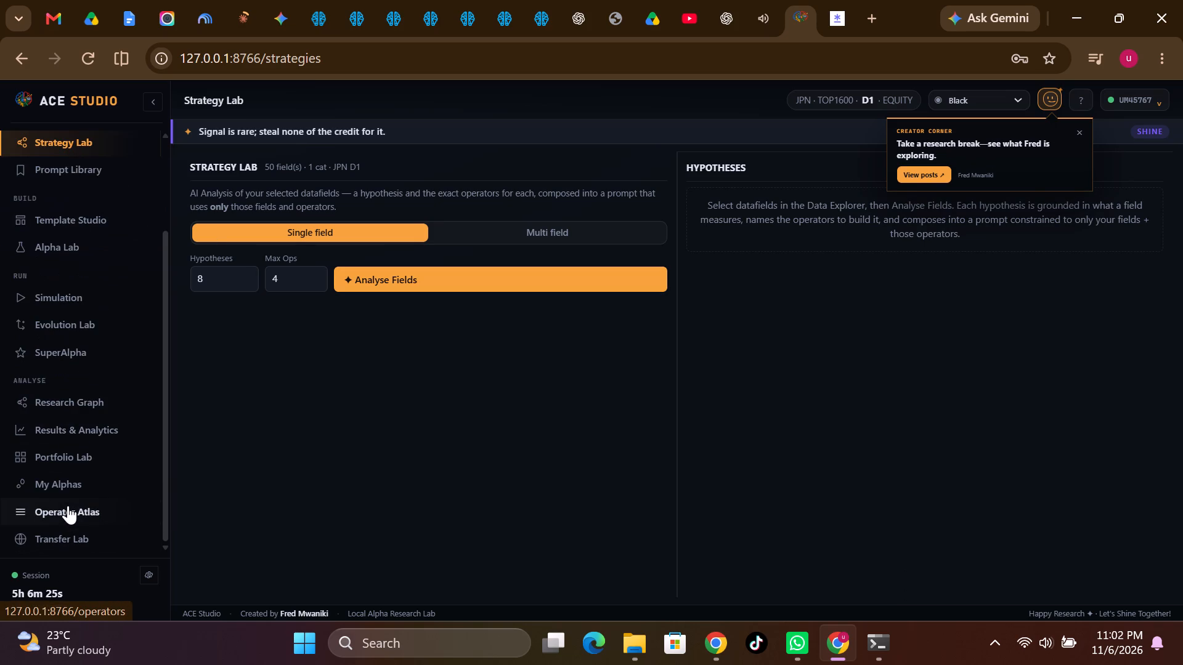
scroll(68, 506, down, 1)
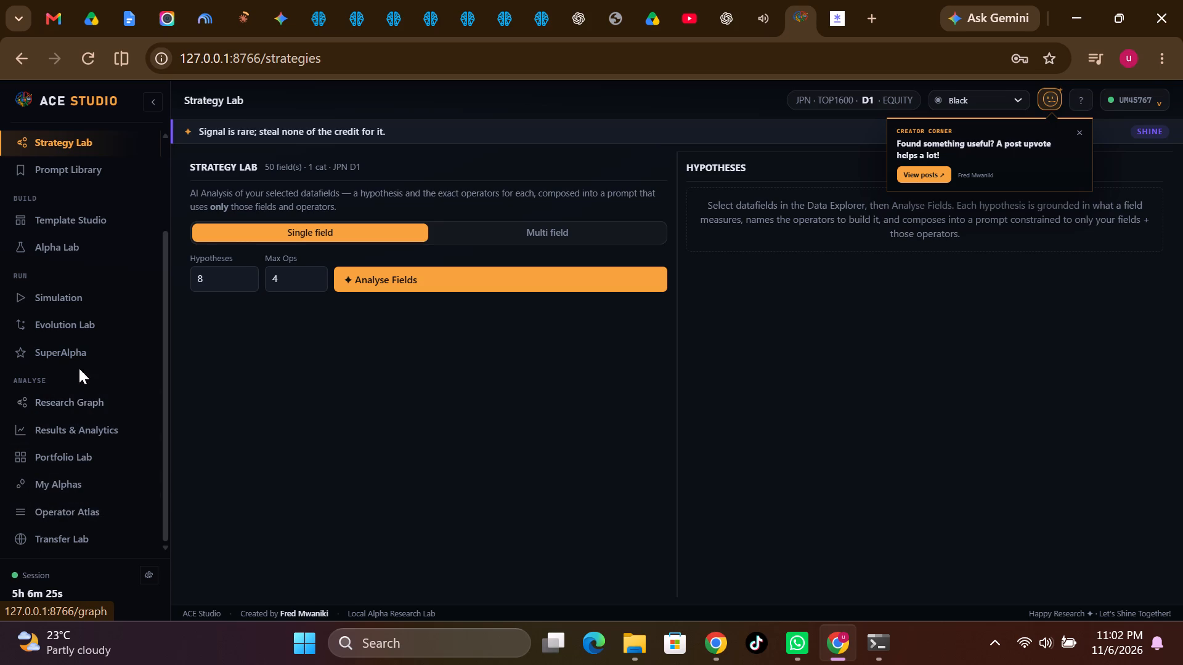
click(81, 345)
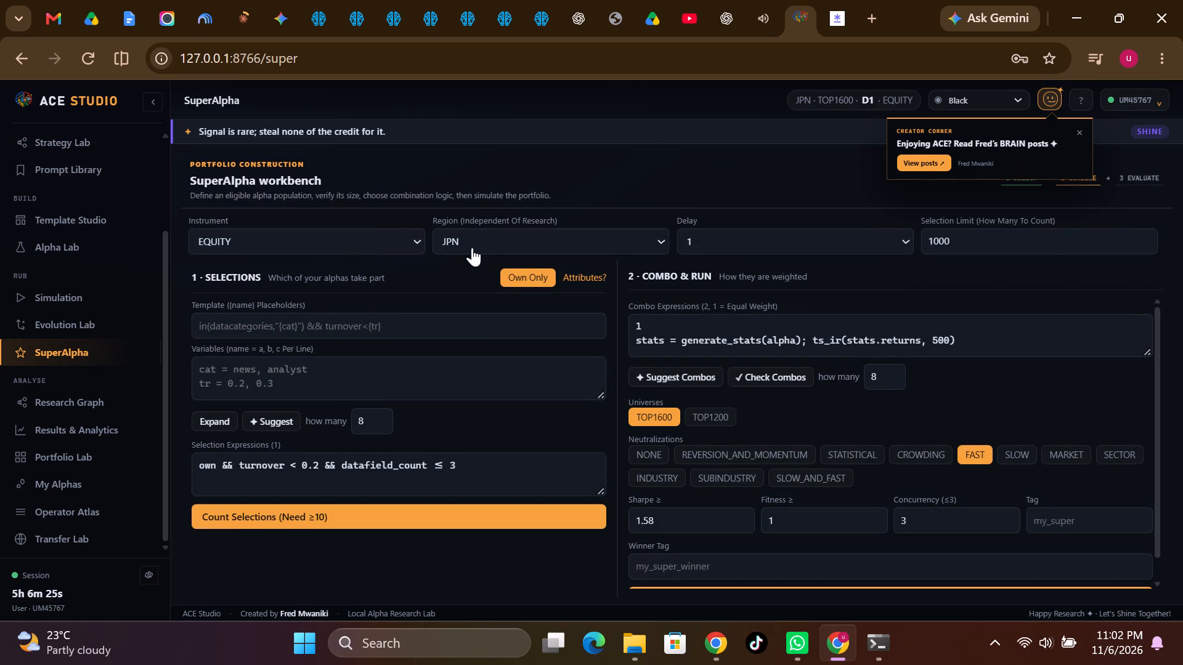
click(650, 242)
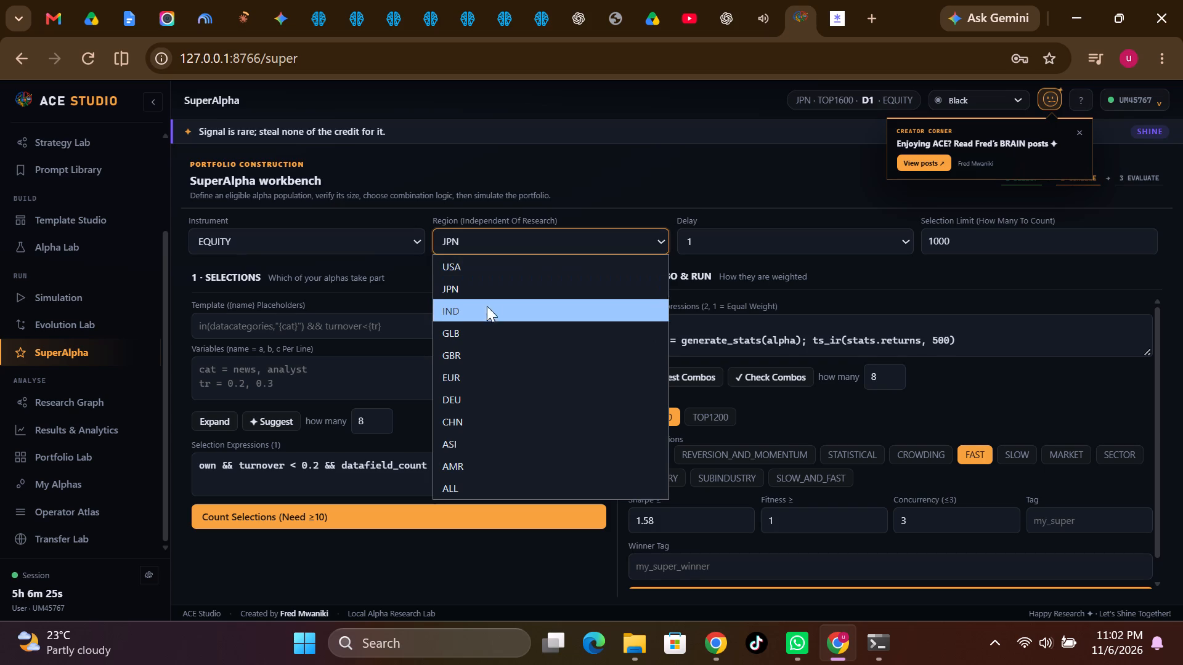
click(471, 334)
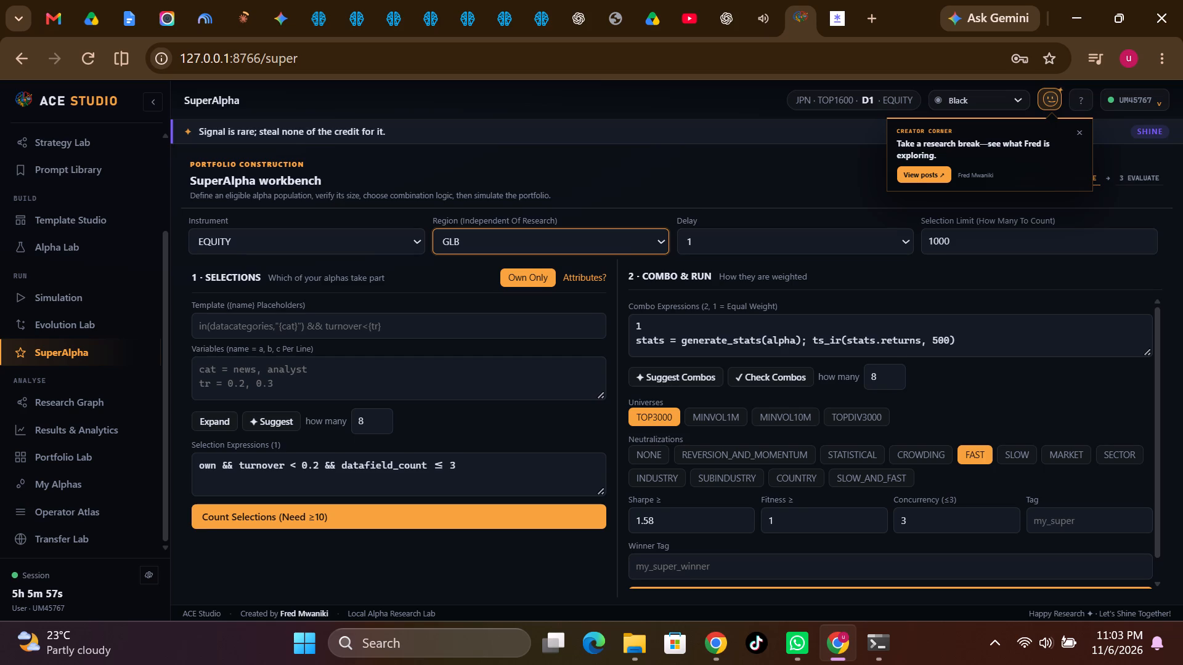
Review the selection, combo and simulation settings in the SuperAlpha workbench.
scroll(394, 332, down, 1)
scroll(459, 485, down, 2)
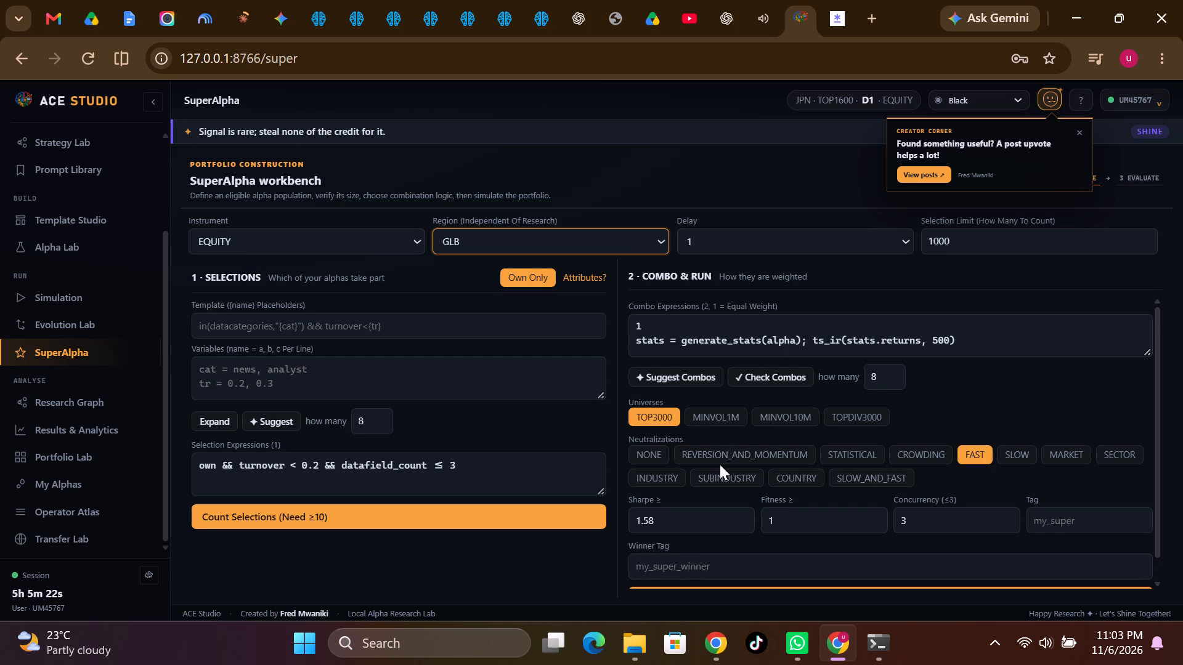
scroll(720, 464, down, 4)
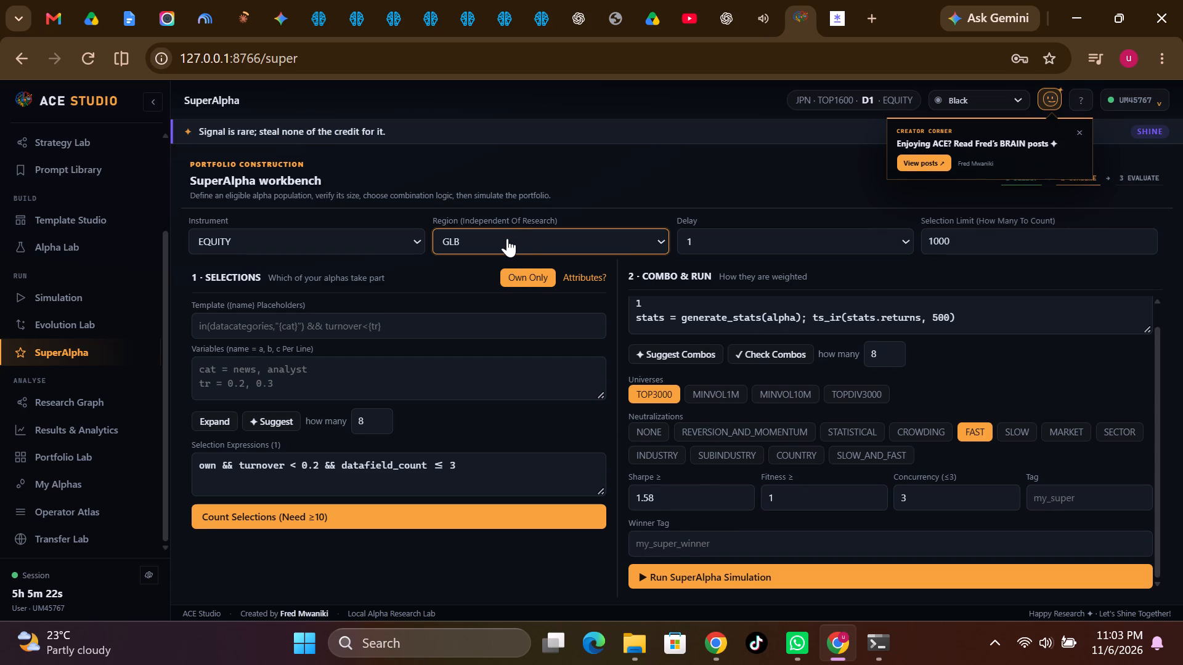
click(335, 326)
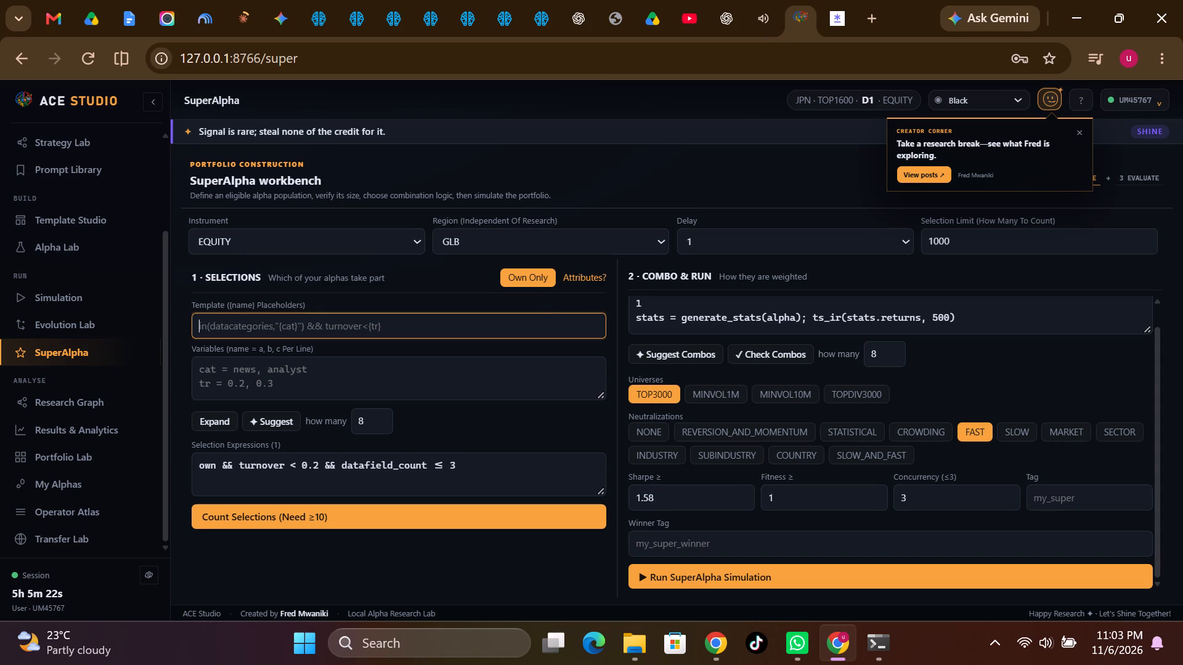
scroll(357, 474, right, 2)
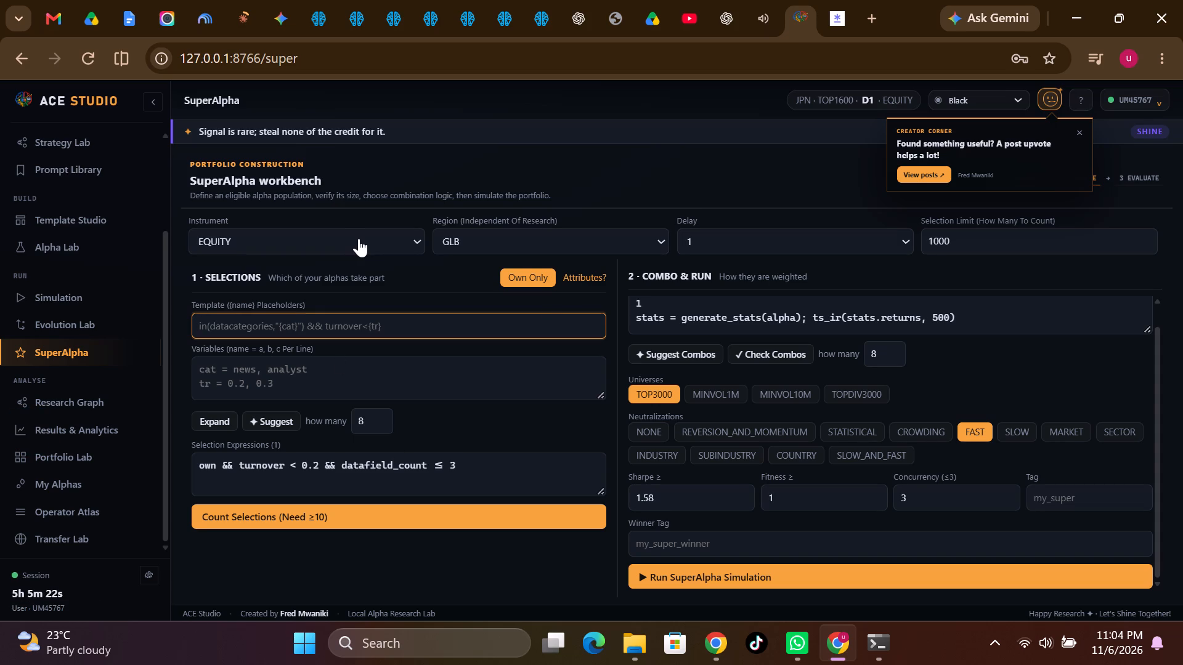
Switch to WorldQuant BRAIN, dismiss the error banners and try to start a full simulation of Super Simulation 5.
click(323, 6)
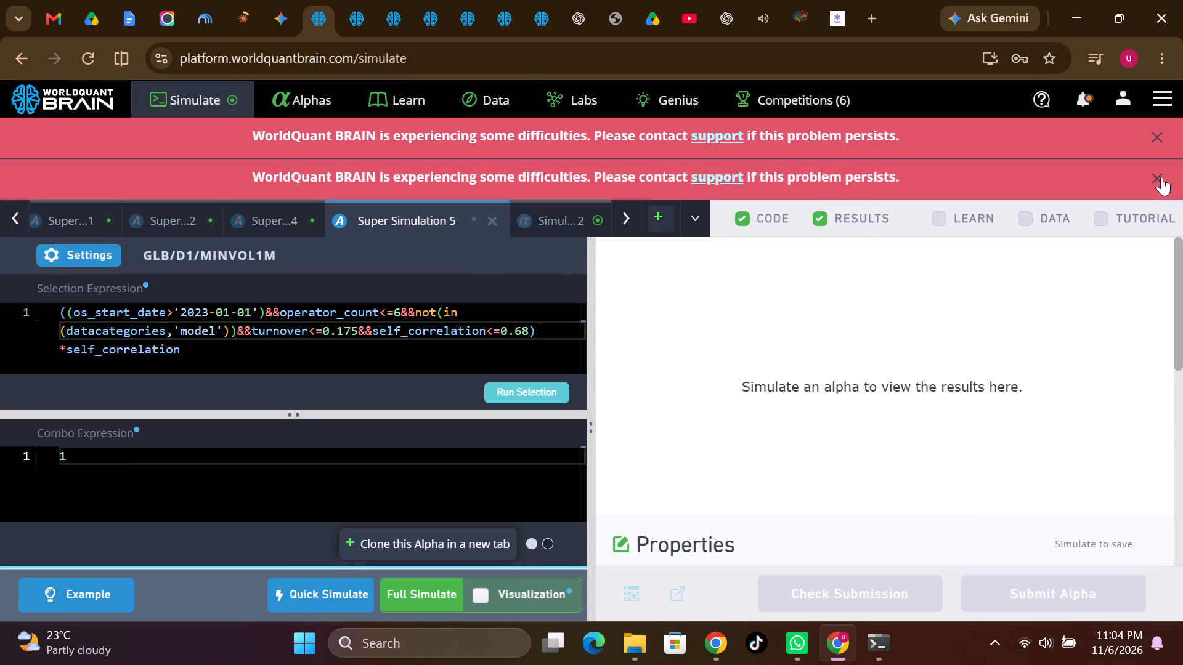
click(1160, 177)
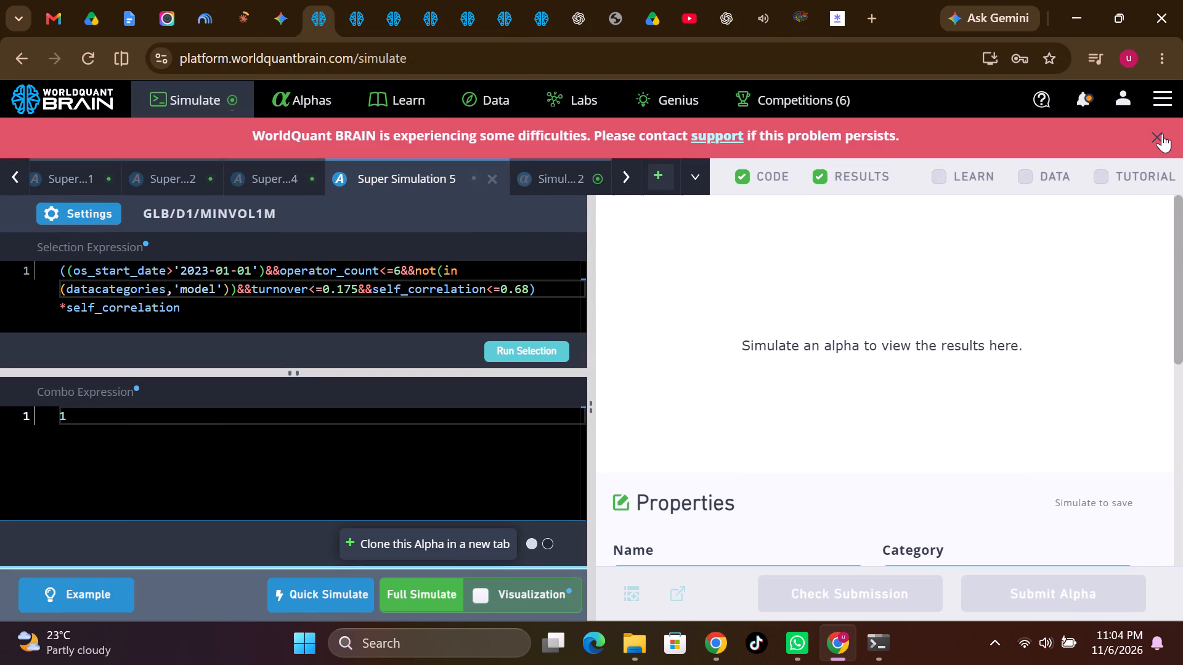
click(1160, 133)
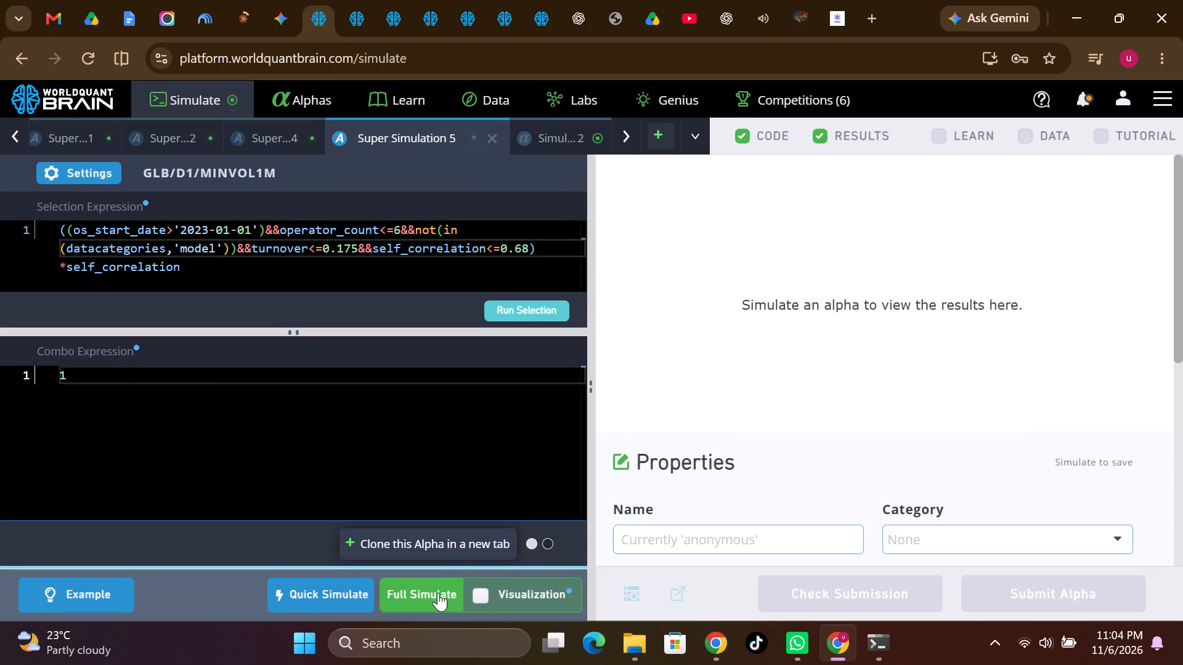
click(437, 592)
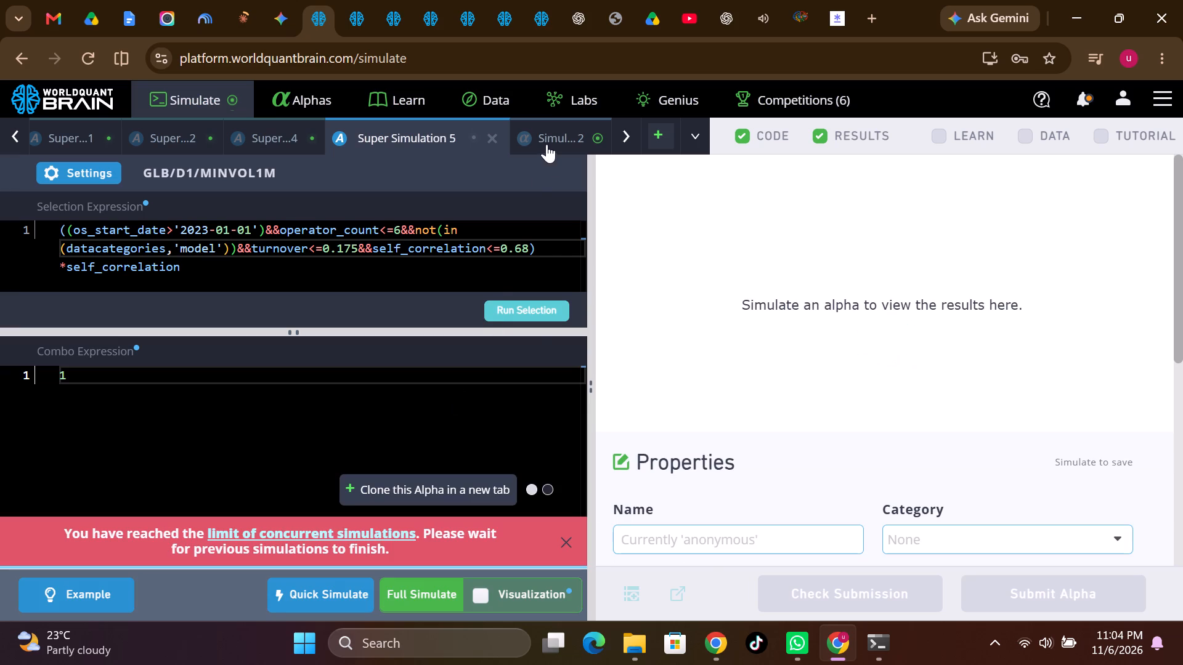
Clone Super Simulation 5 as a new alpha and place the clone directly after the original.
right_click(360, 131)
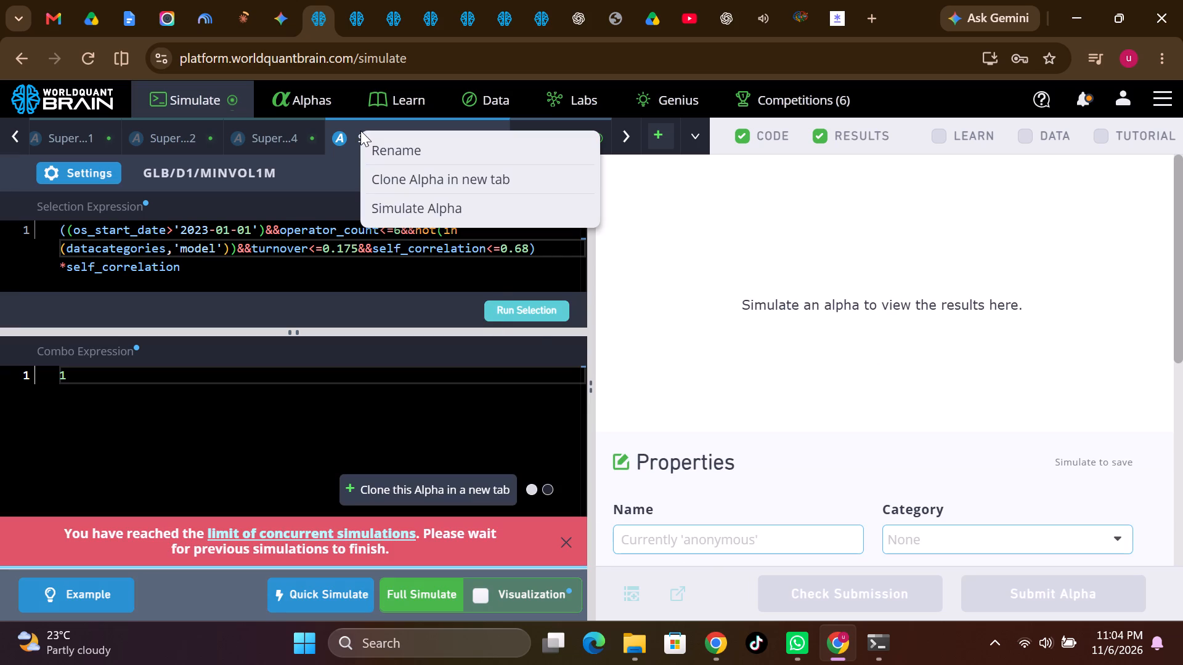
click(403, 179)
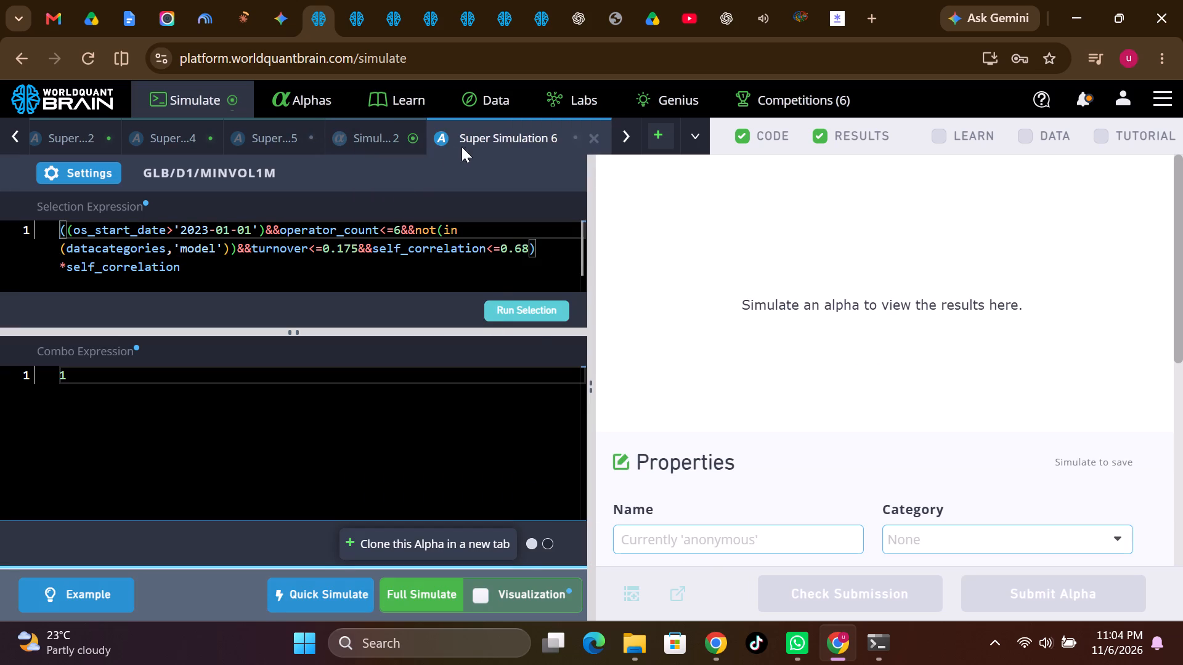
drag(489, 143, 391, 130)
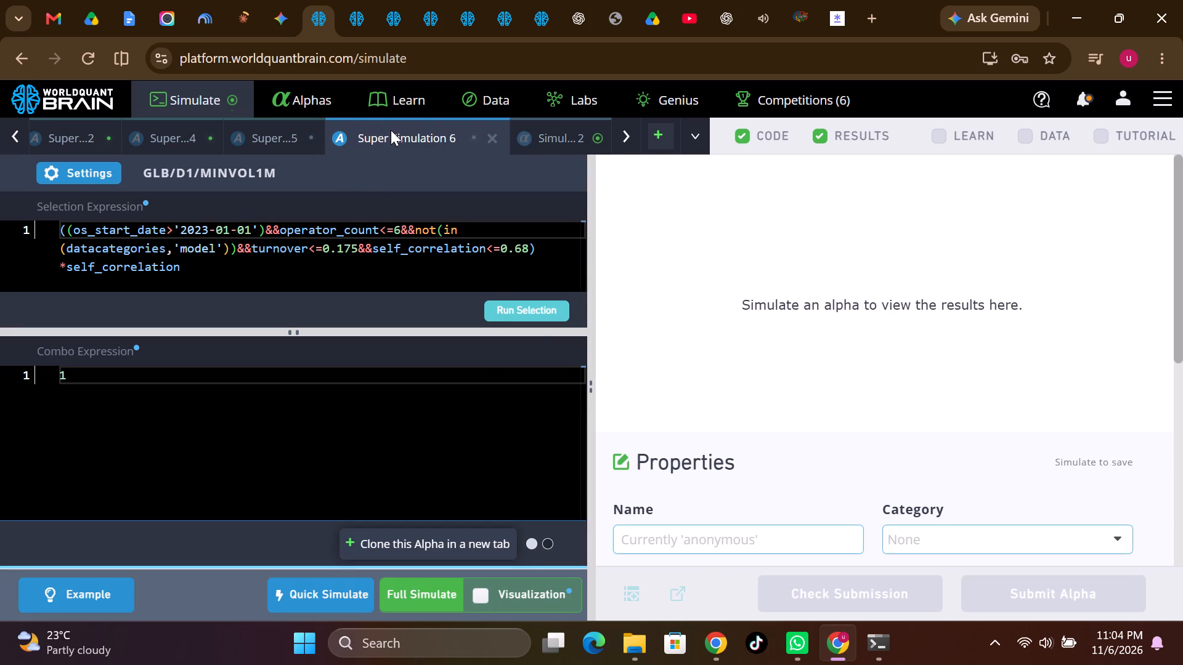
Set the cloned super simulation's region to ASI and apply the settings.
click(98, 175)
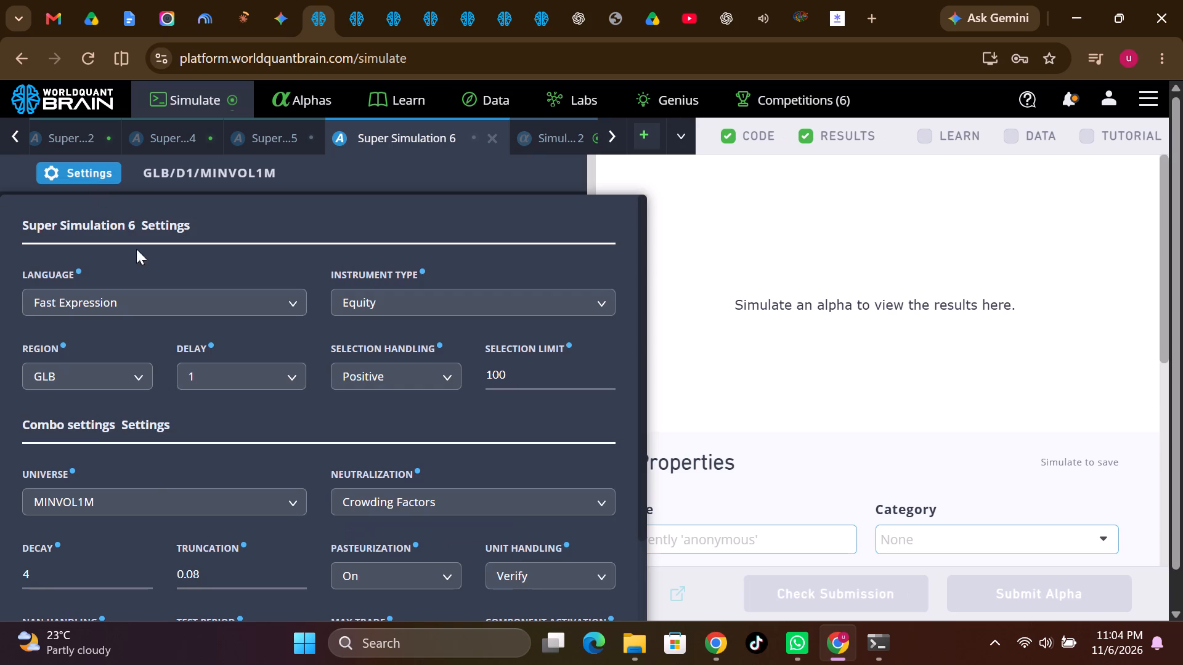
click(107, 373)
click(35, 493)
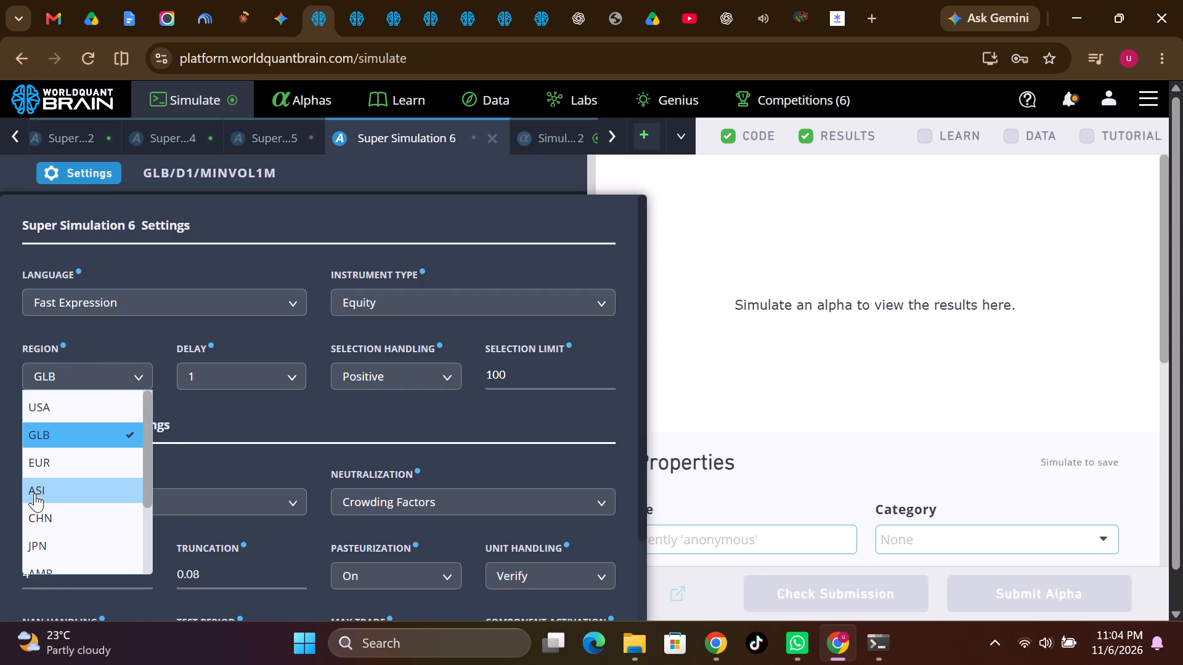
scroll(442, 557, down, 1)
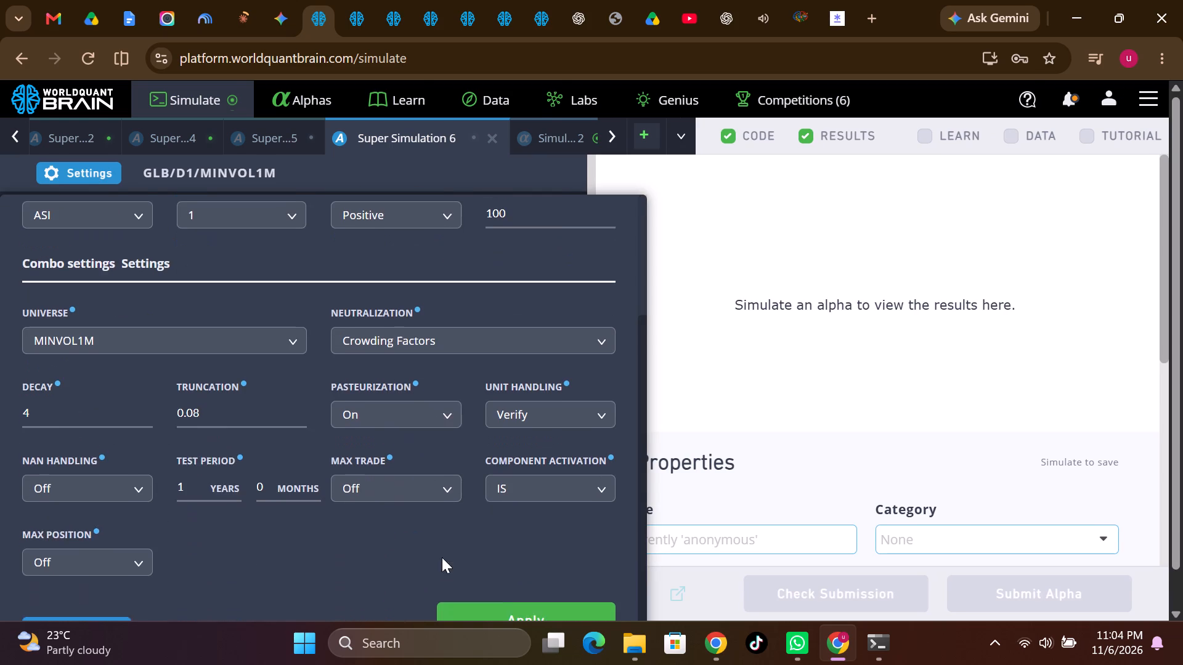
scroll(442, 557, down, 1)
click(472, 574)
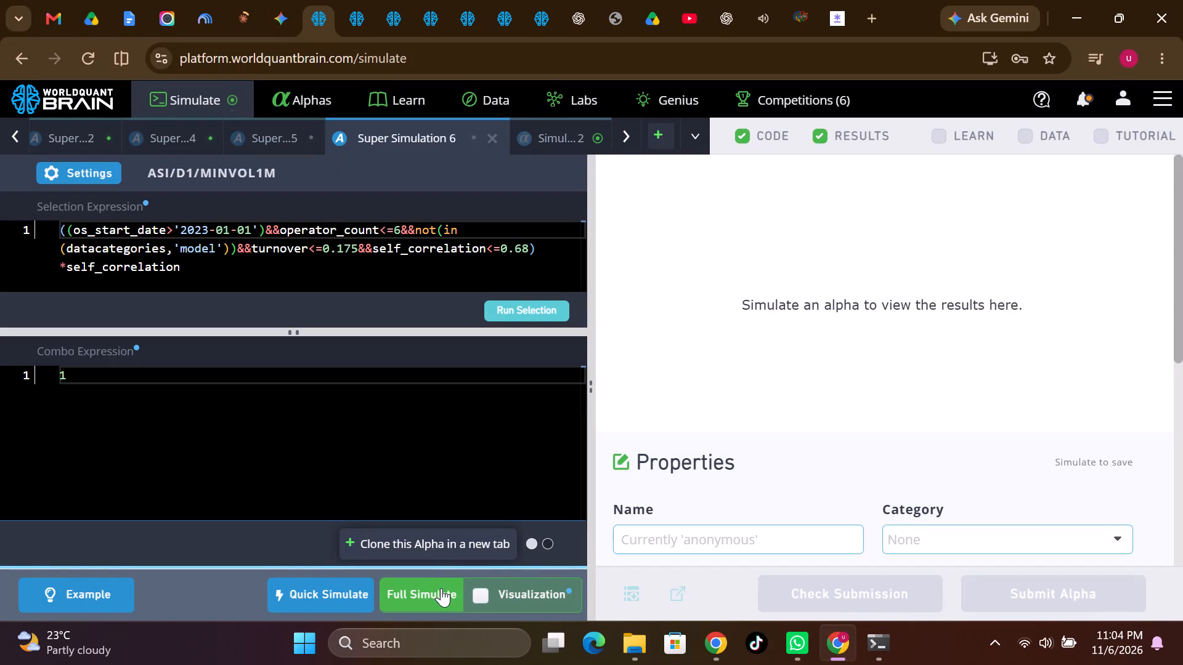
Run the selection for the ASI/D1/MINVOL1M super alpha and start its full simulation.
click(516, 311)
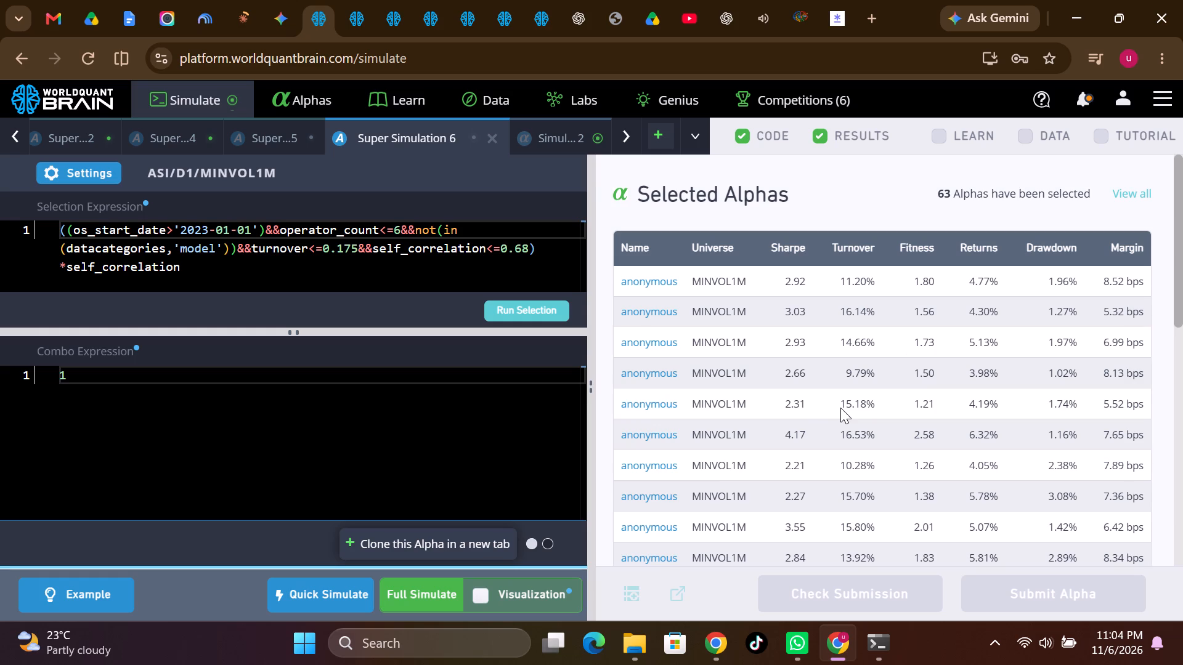
click(428, 592)
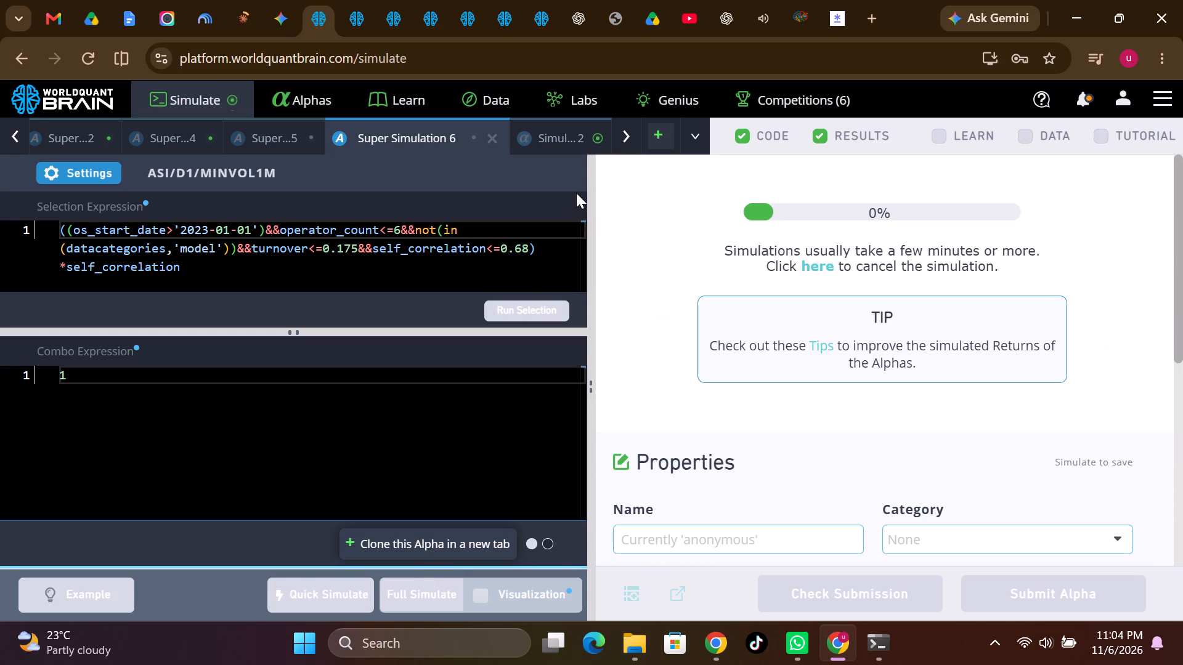
Examine Simulation 2's PnL chart and summary statistics, revealing the test period and comparing the TEST and IS results.
click(565, 132)
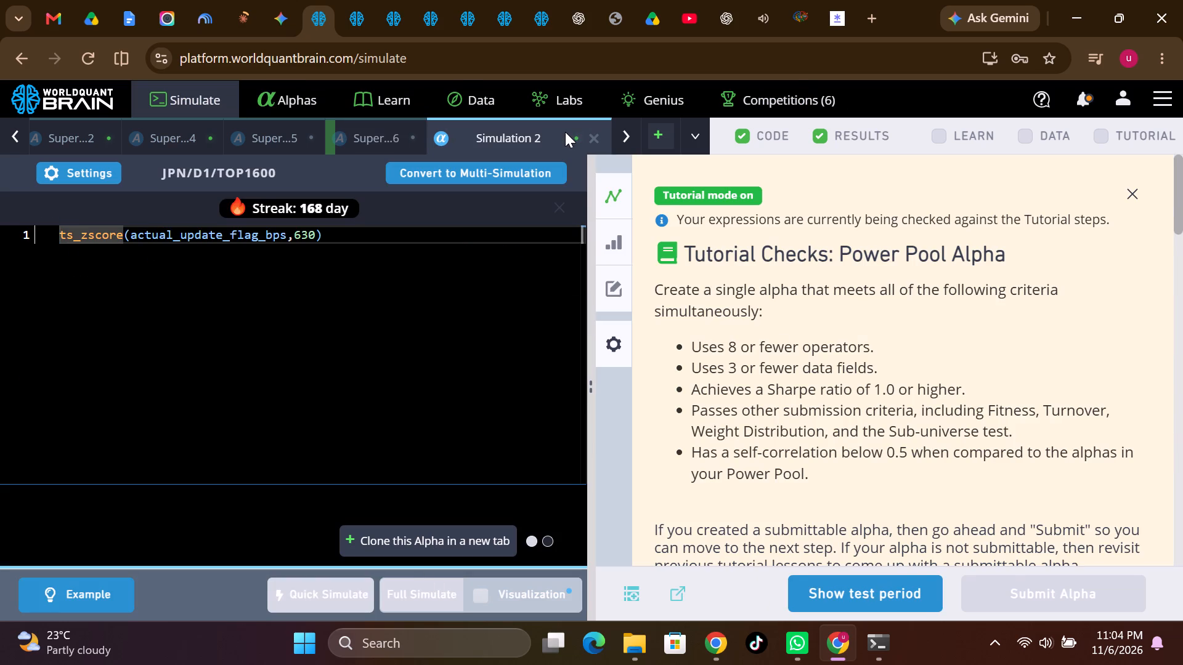
scroll(868, 416, down, 3)
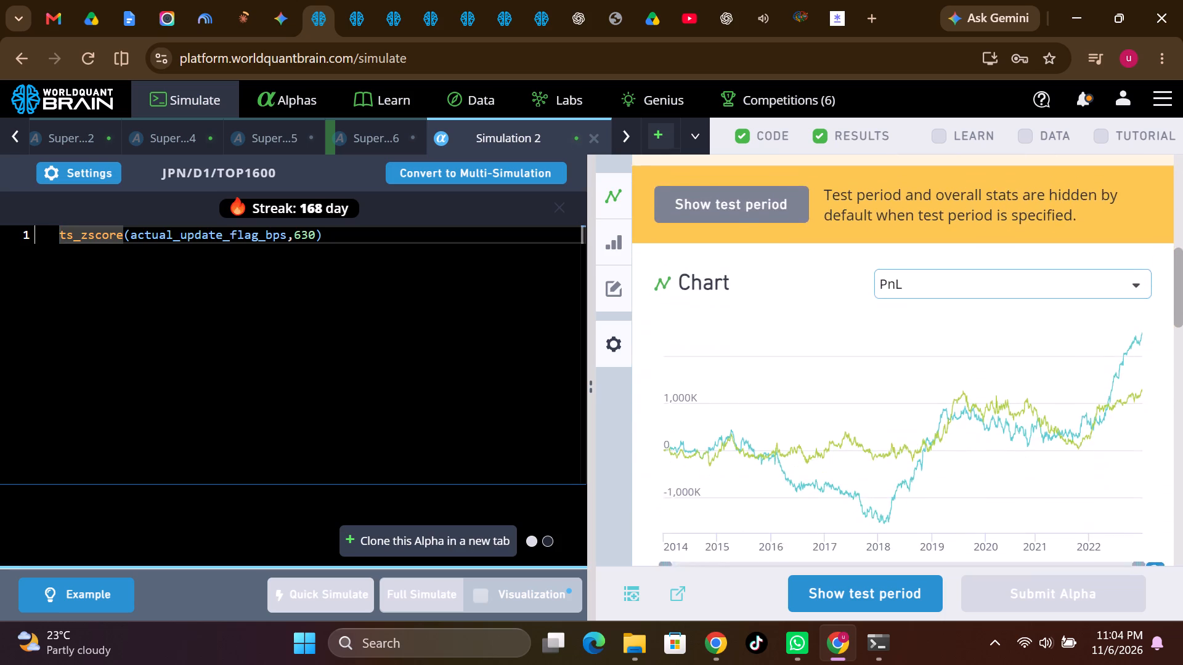
scroll(868, 416, down, 2)
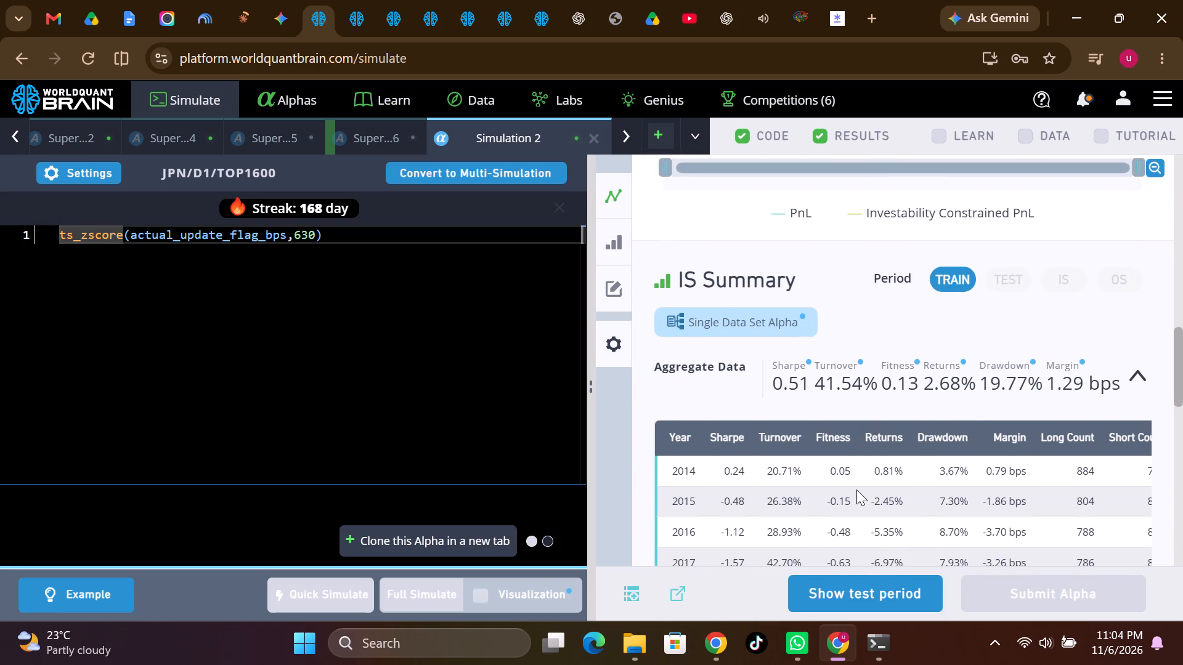
click(849, 592)
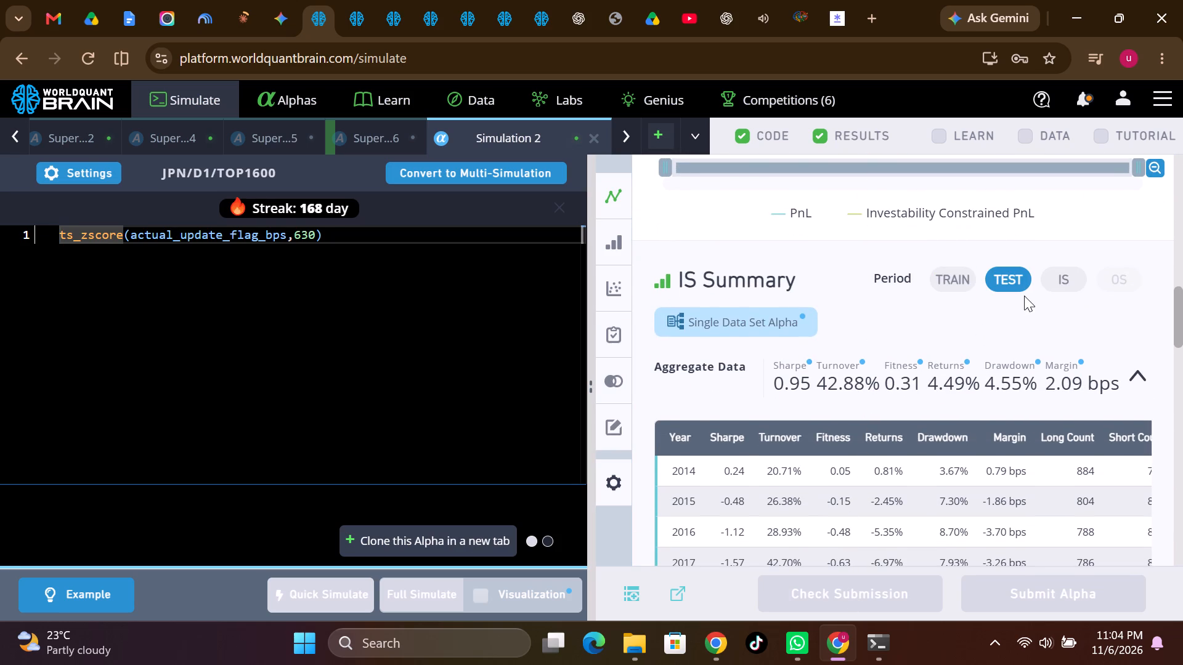
click(1062, 281)
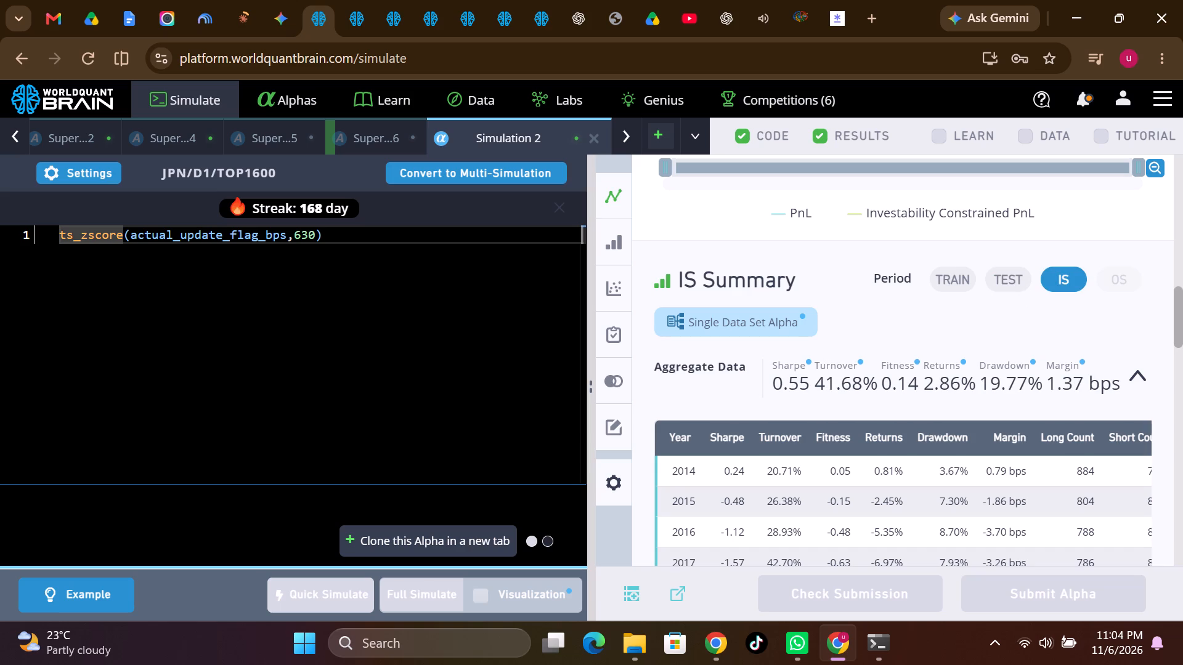
click(330, 317)
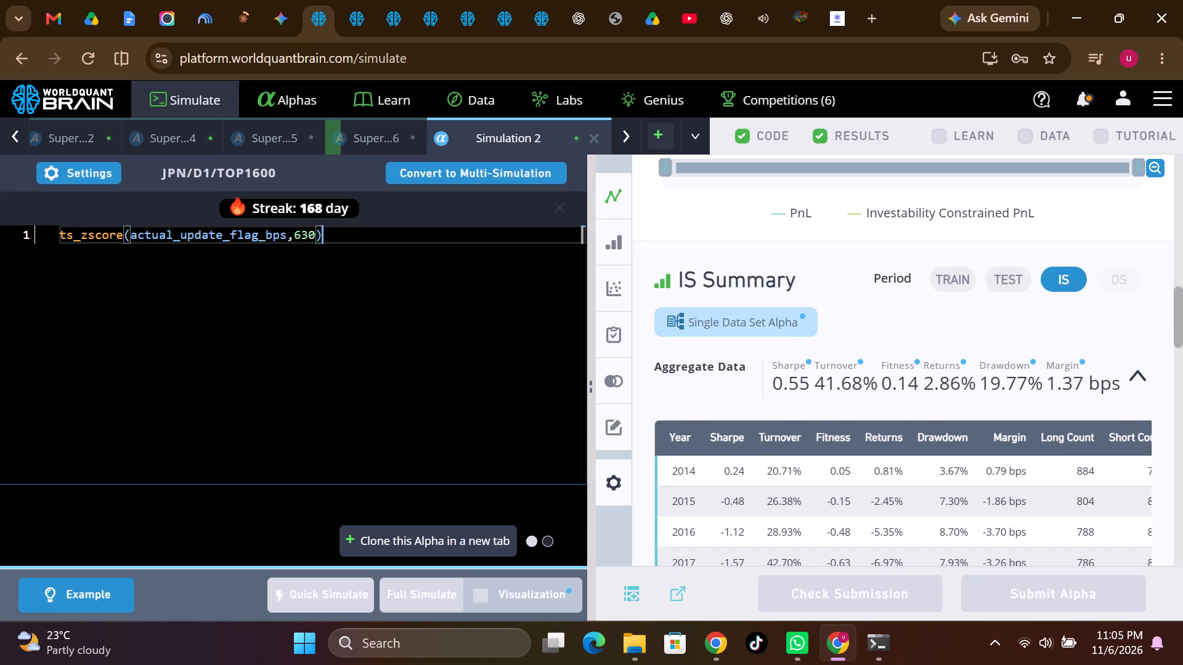
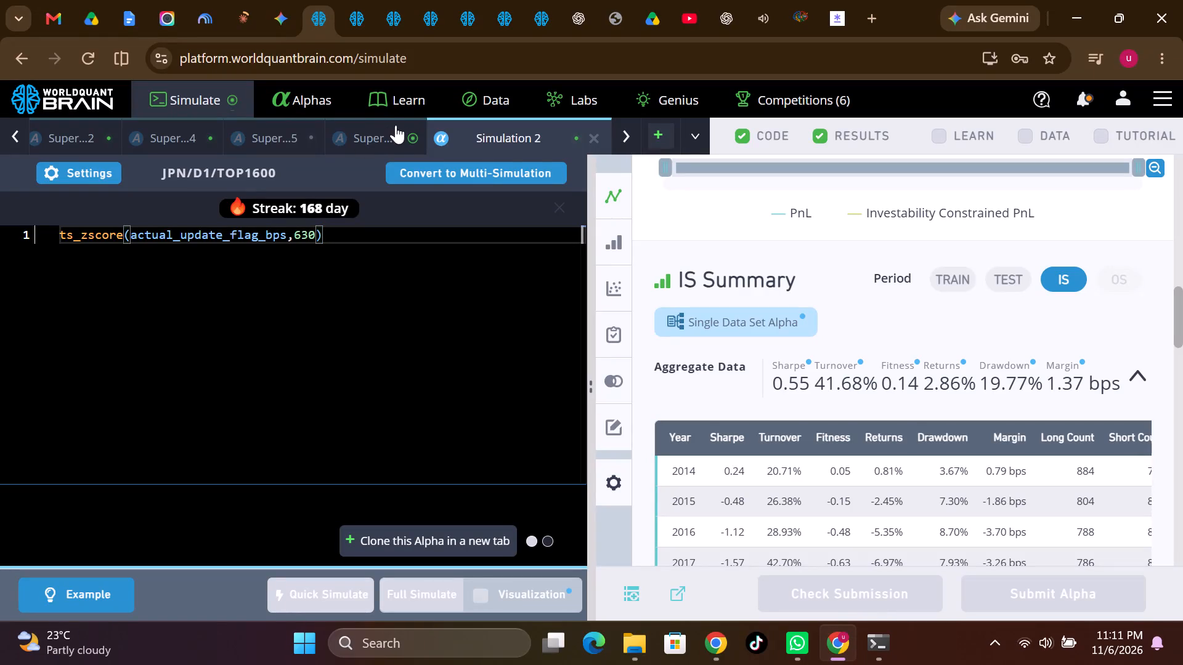
Reveal Super Simulation 6's test period and run its Prod Correlation check.
click(384, 135)
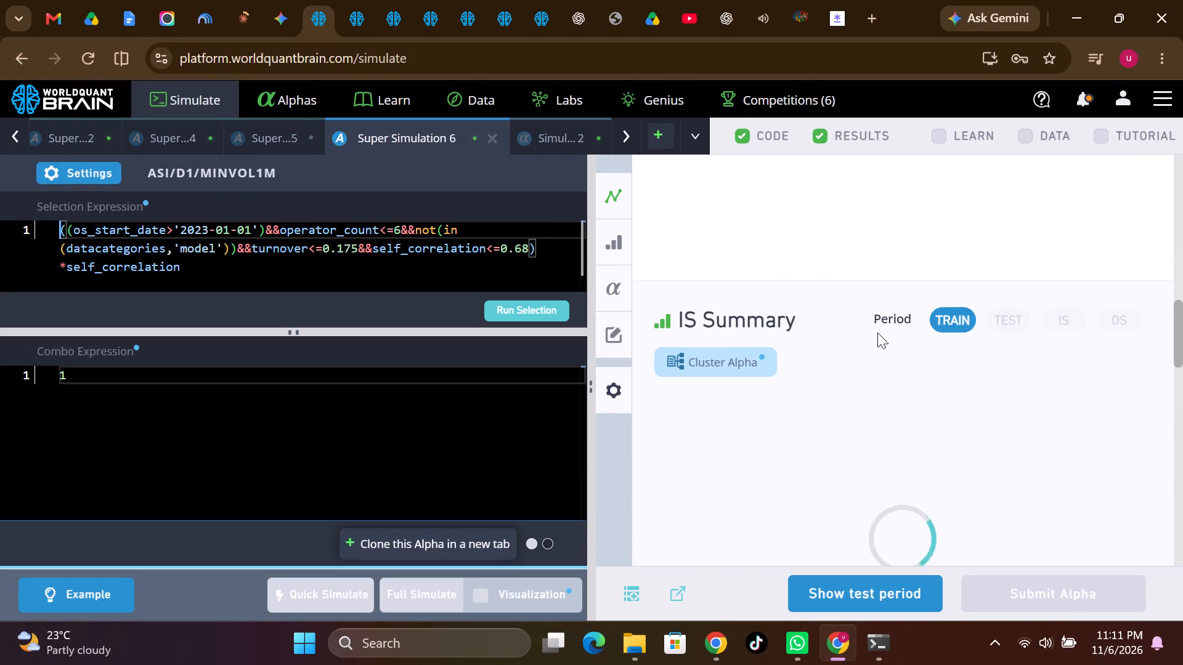
scroll(909, 401, down, 2)
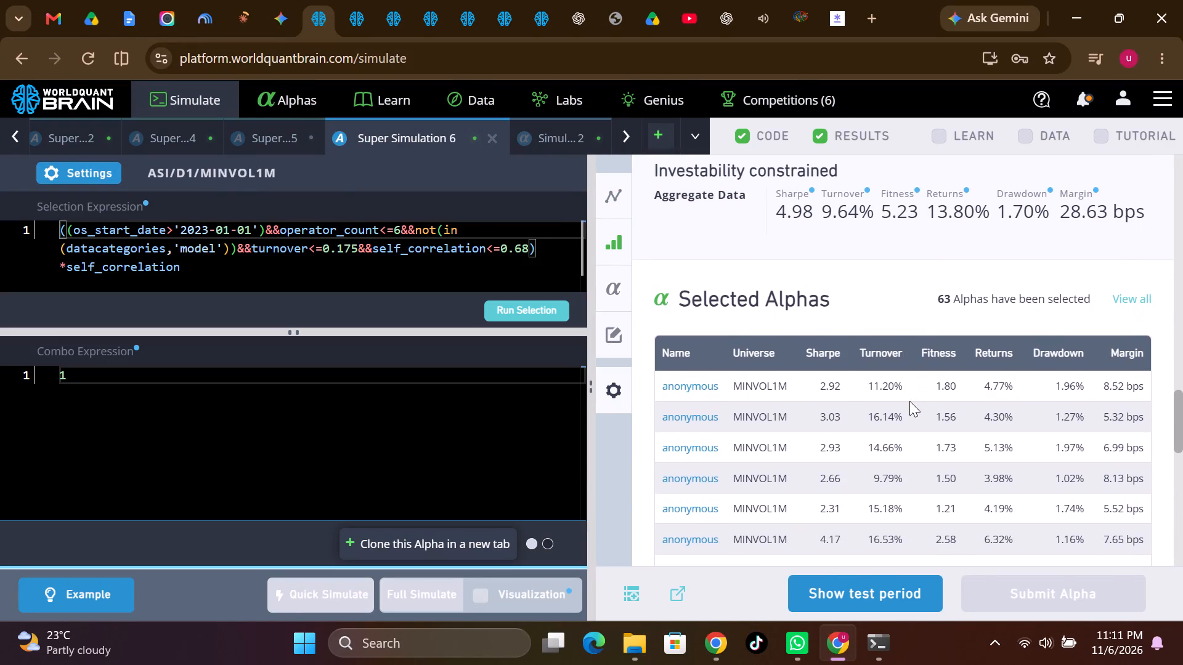
scroll(909, 401, down, 4)
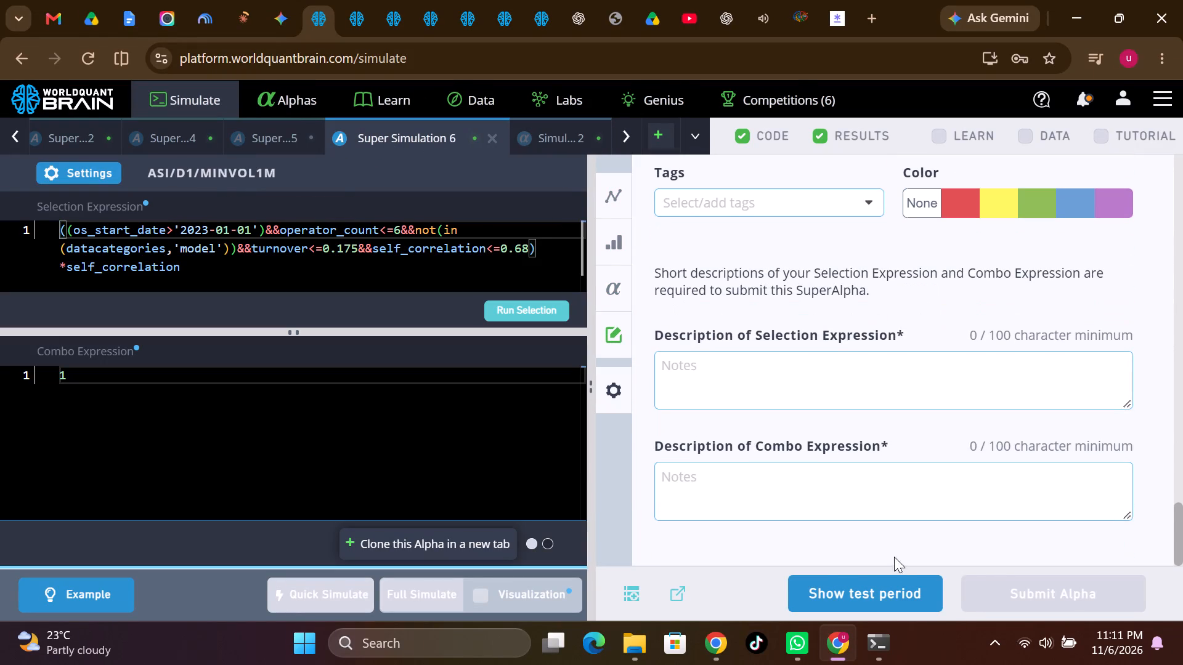
click(891, 588)
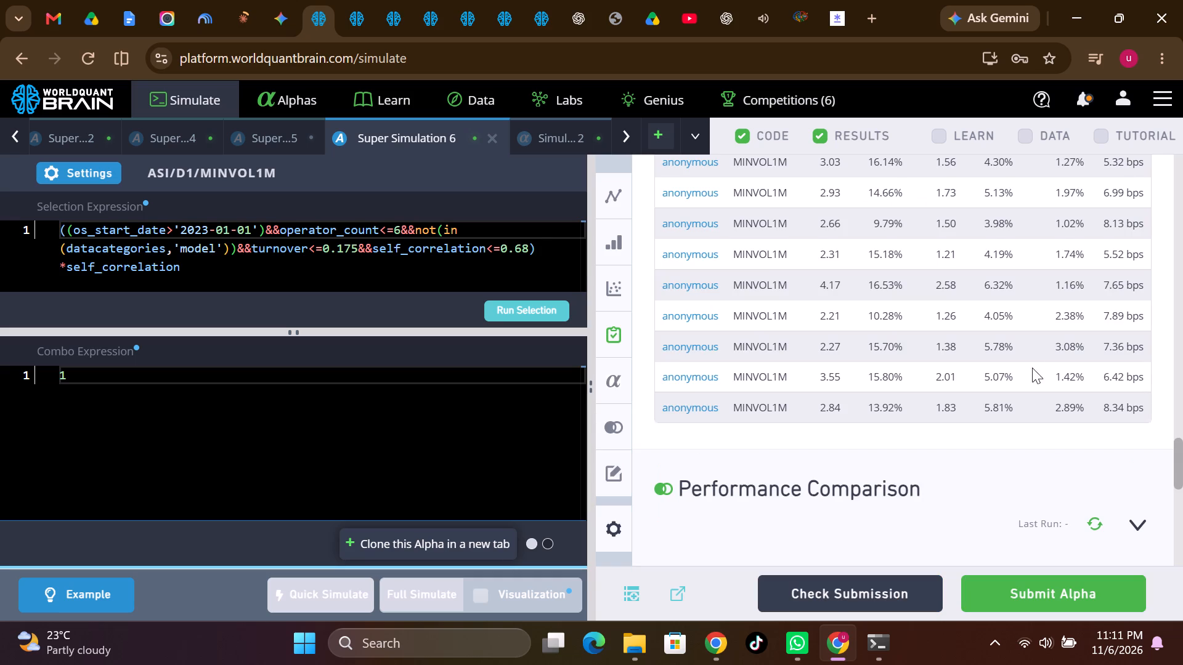
scroll(1039, 362, up, 8)
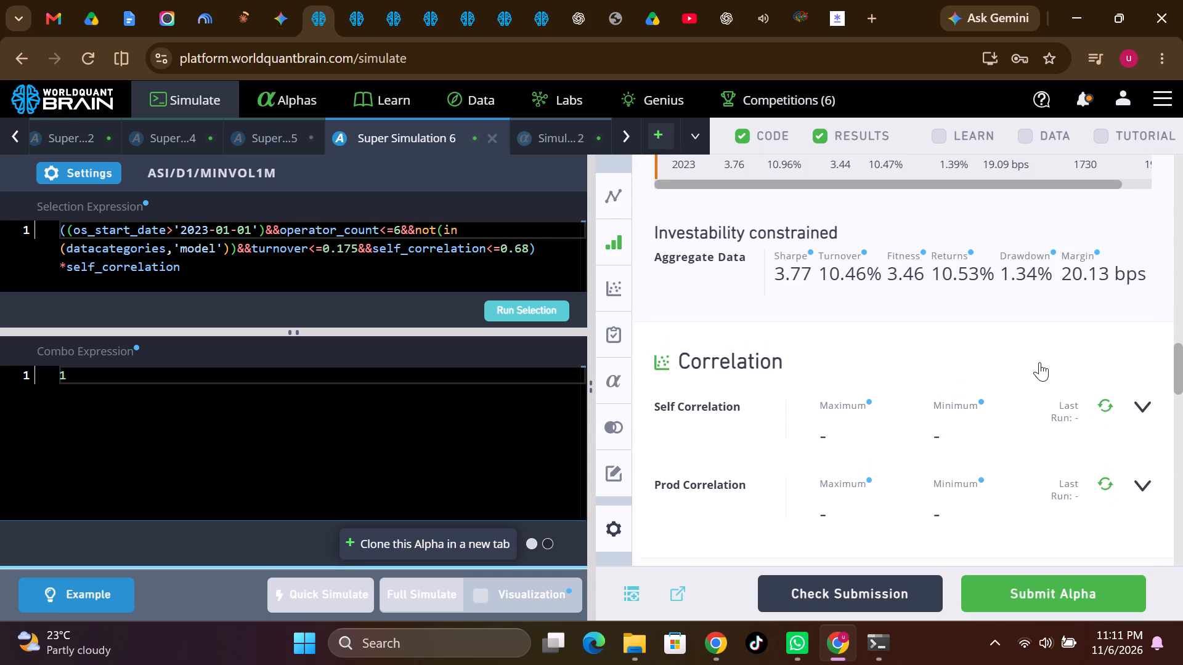
click(1106, 493)
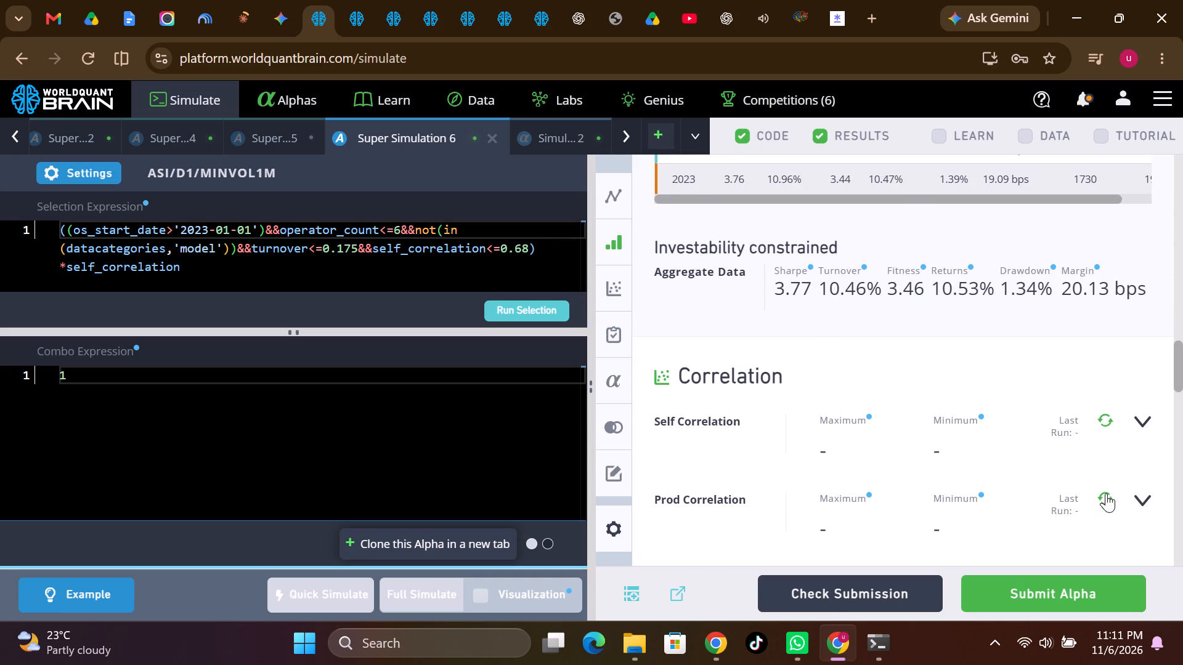
Examine Super Simulation 6's IS period summary, yearly statistics, production correlation and IS testing status.
scroll(1052, 375, up, 4)
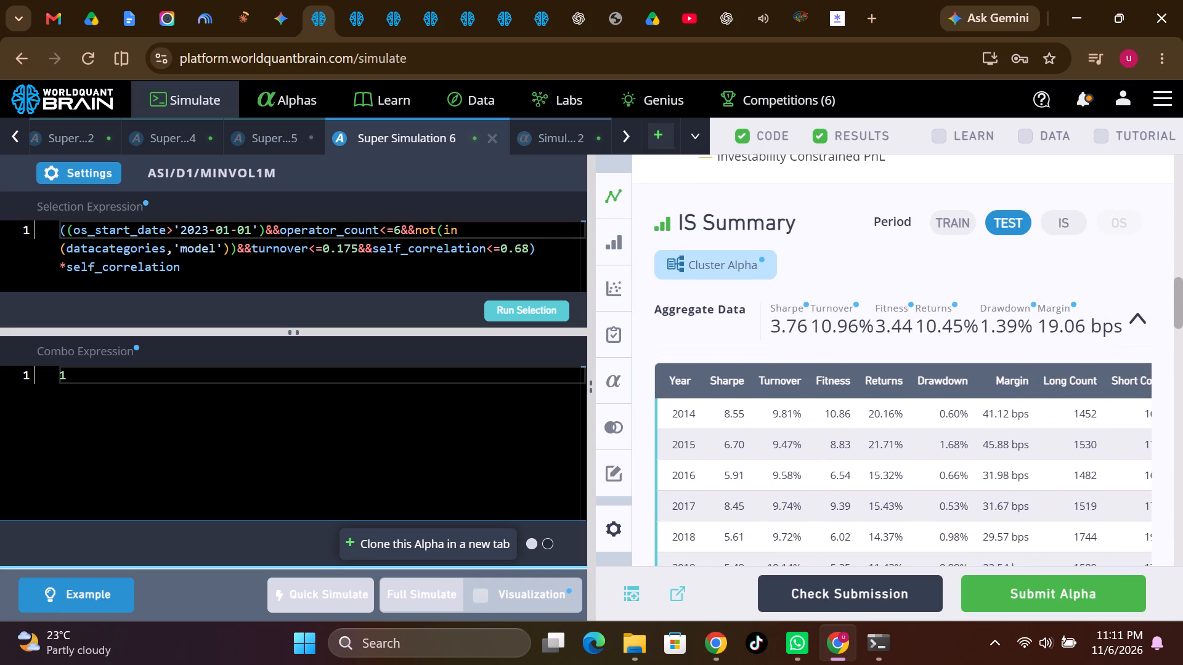
click(1065, 222)
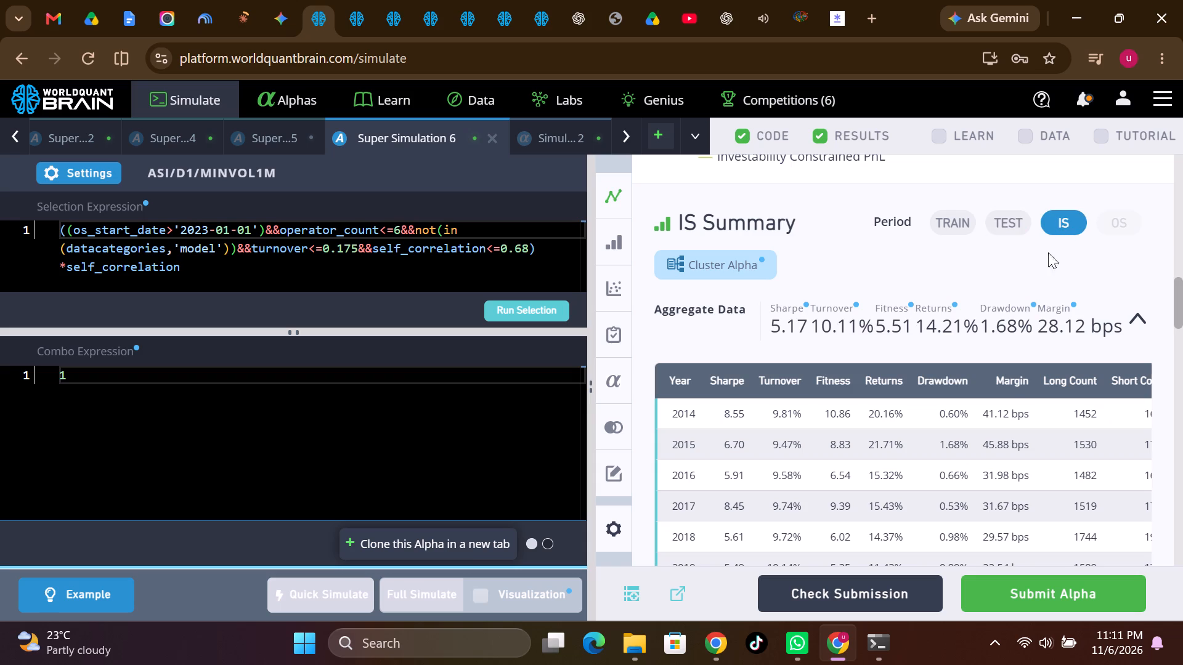
scroll(1008, 435, down, 2)
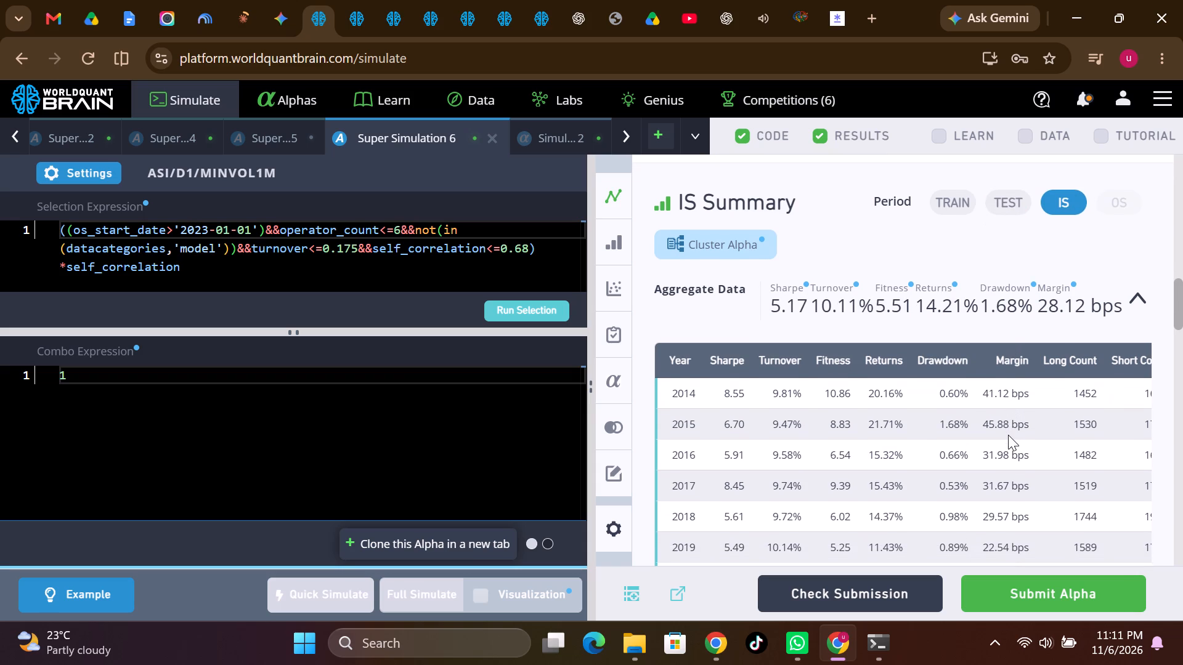
scroll(1008, 435, down, 4)
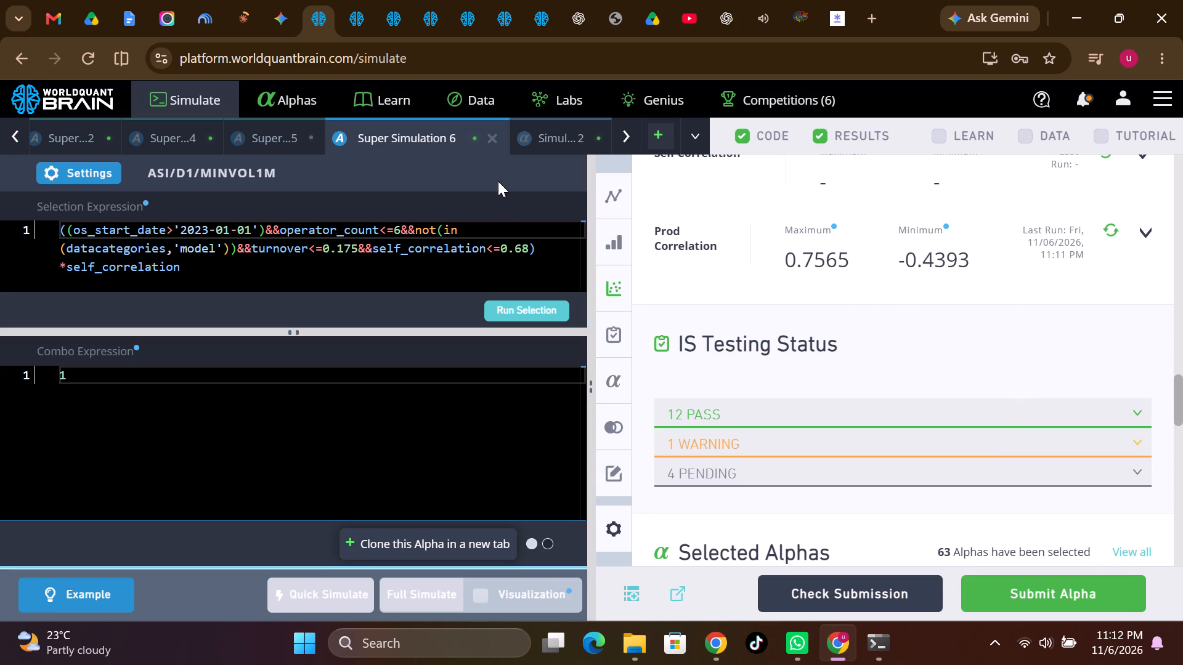
Move Super Simulation 6 directly after Simulation 2 in the order of open simulations.
drag(396, 140, 471, 139)
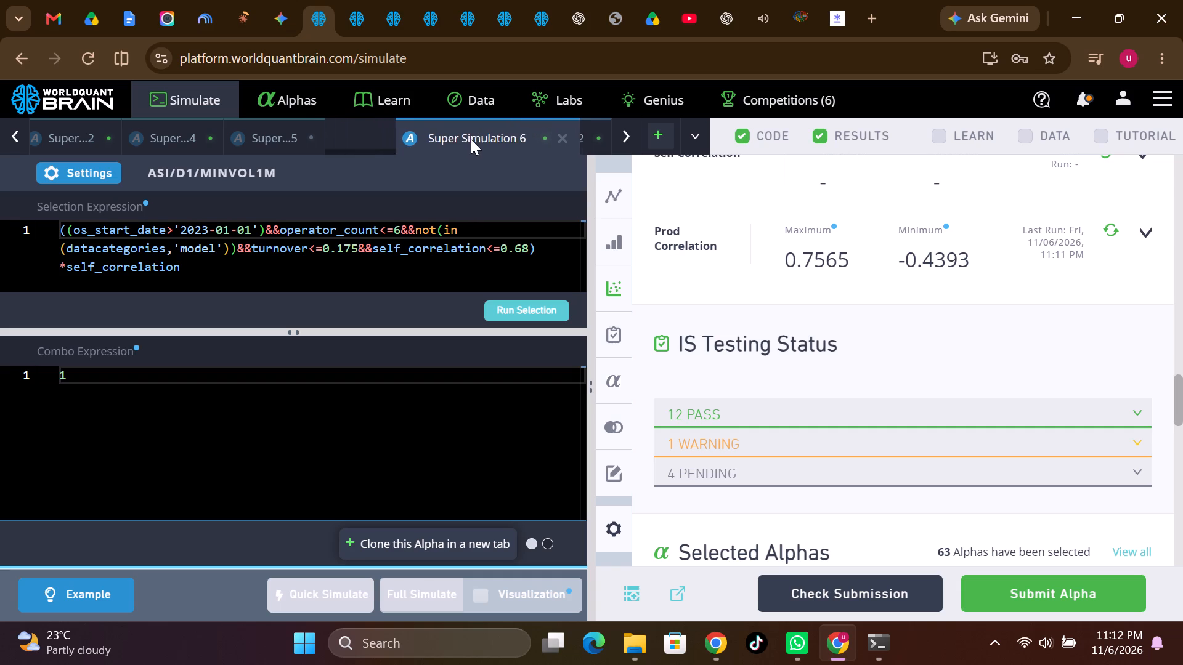
drag(471, 139, 486, 147)
drag(416, 137, 424, 137)
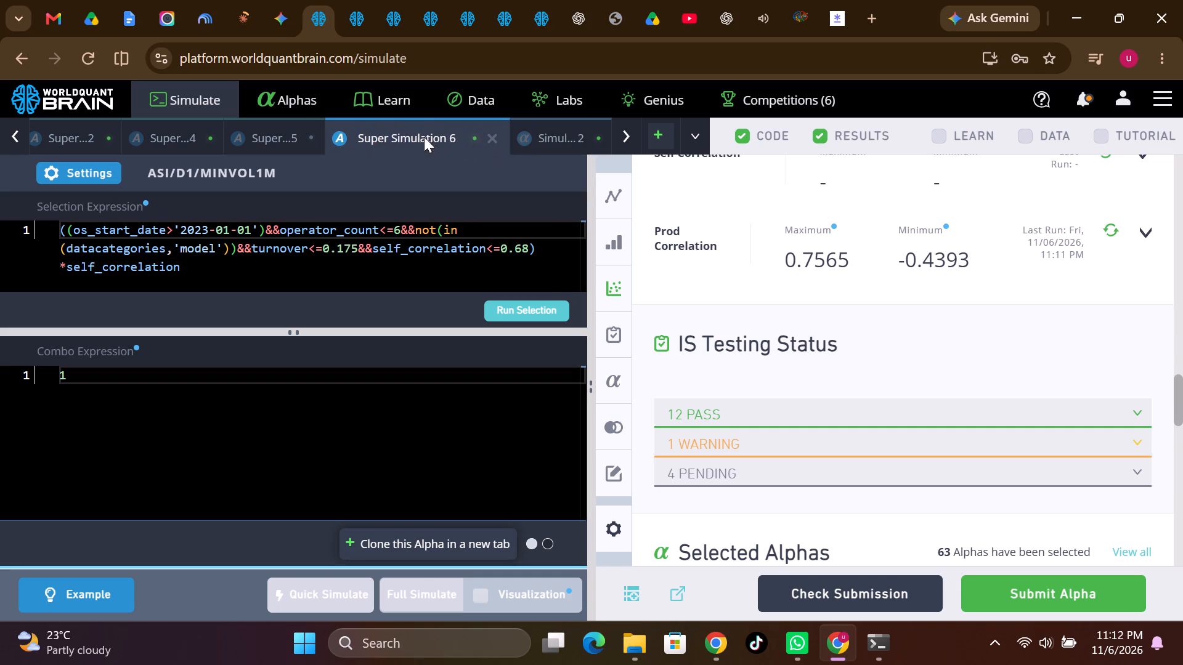
drag(424, 137, 528, 143)
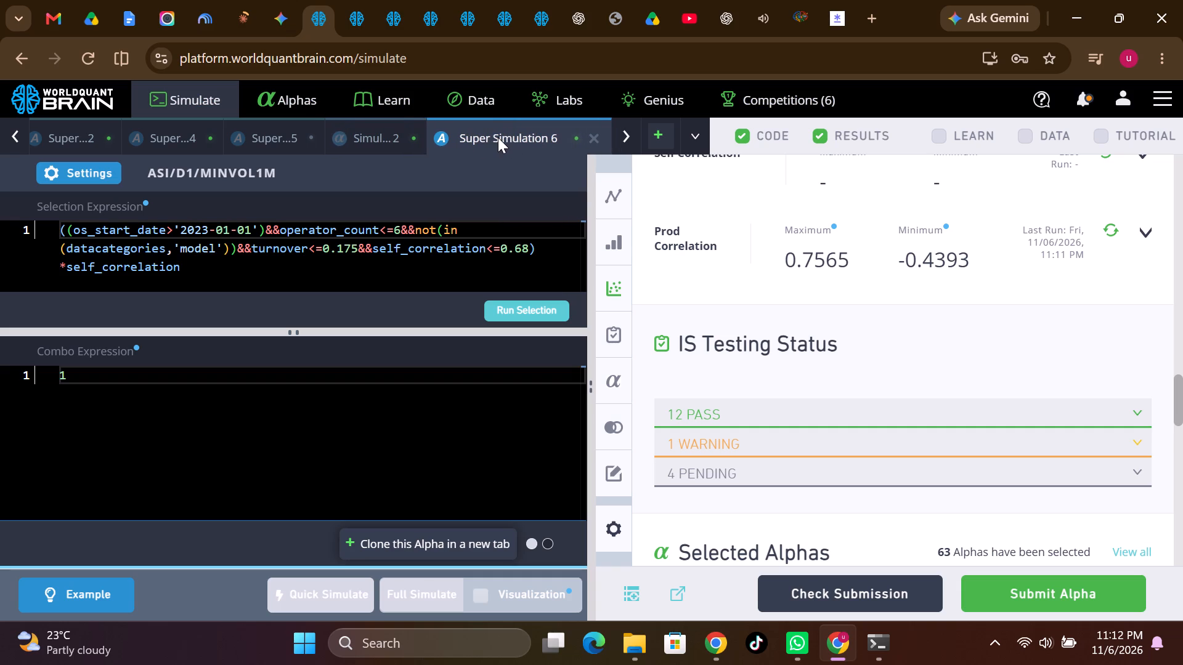
Clone Super Simulation 6, change the clone's selection multiplier to prod_correlation, and start its full simulation.
right_click(498, 137)
click(550, 191)
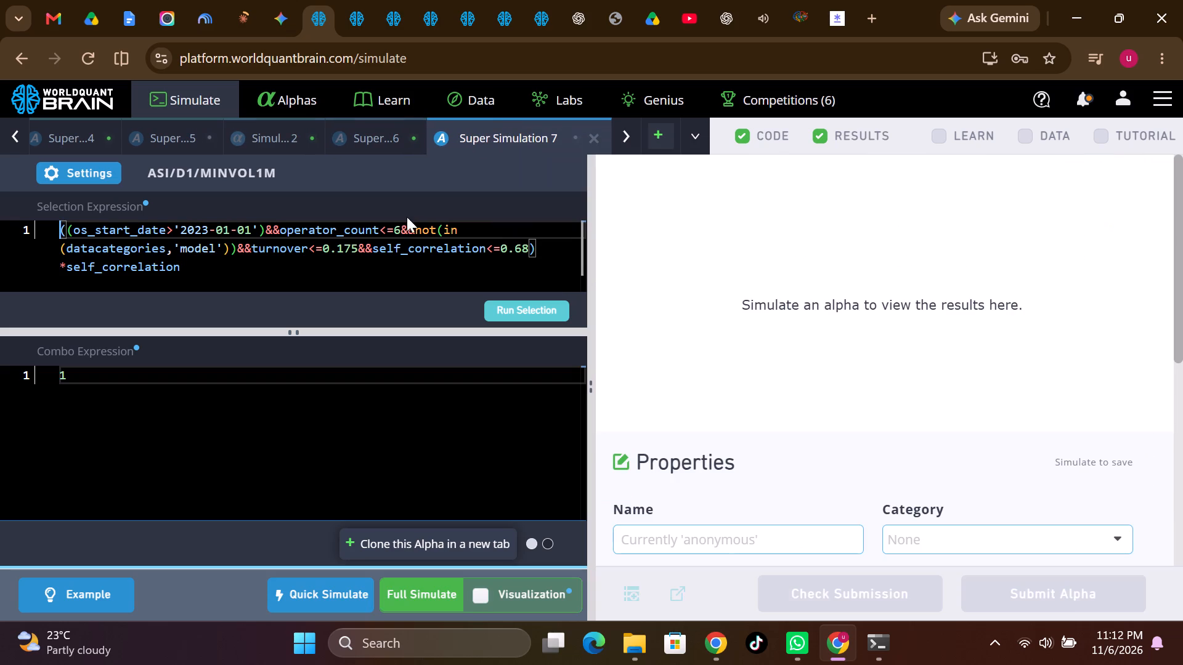
drag(94, 264, 78, 264)
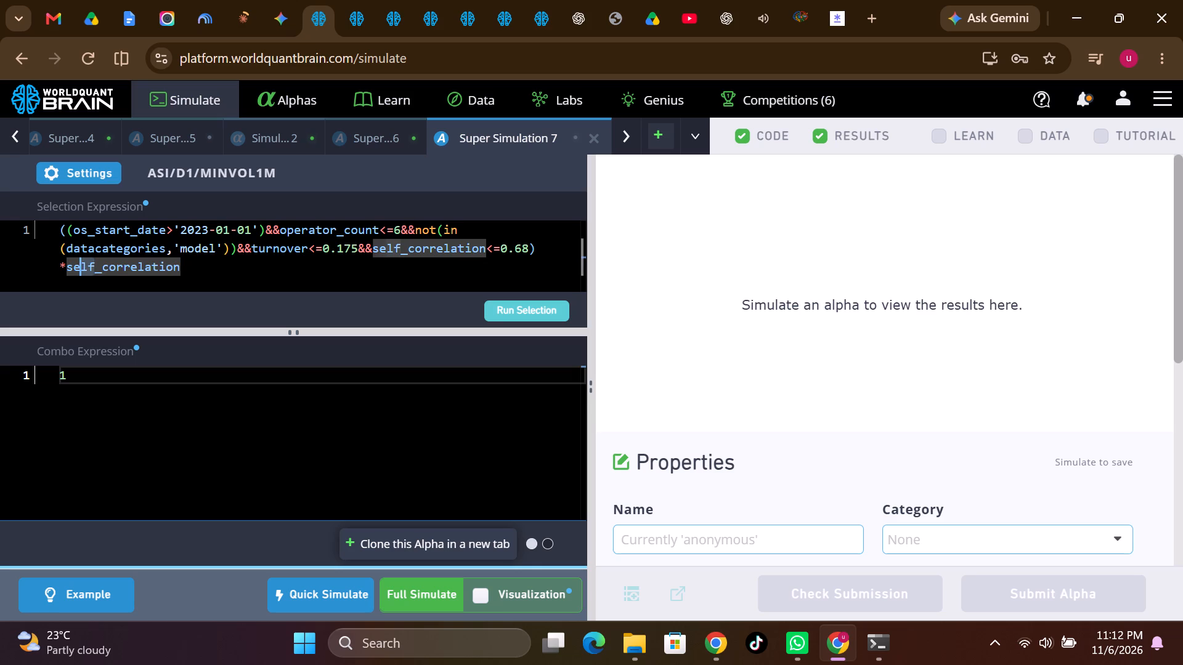
drag(78, 264, 68, 264)
text(prod)
click(419, 601)
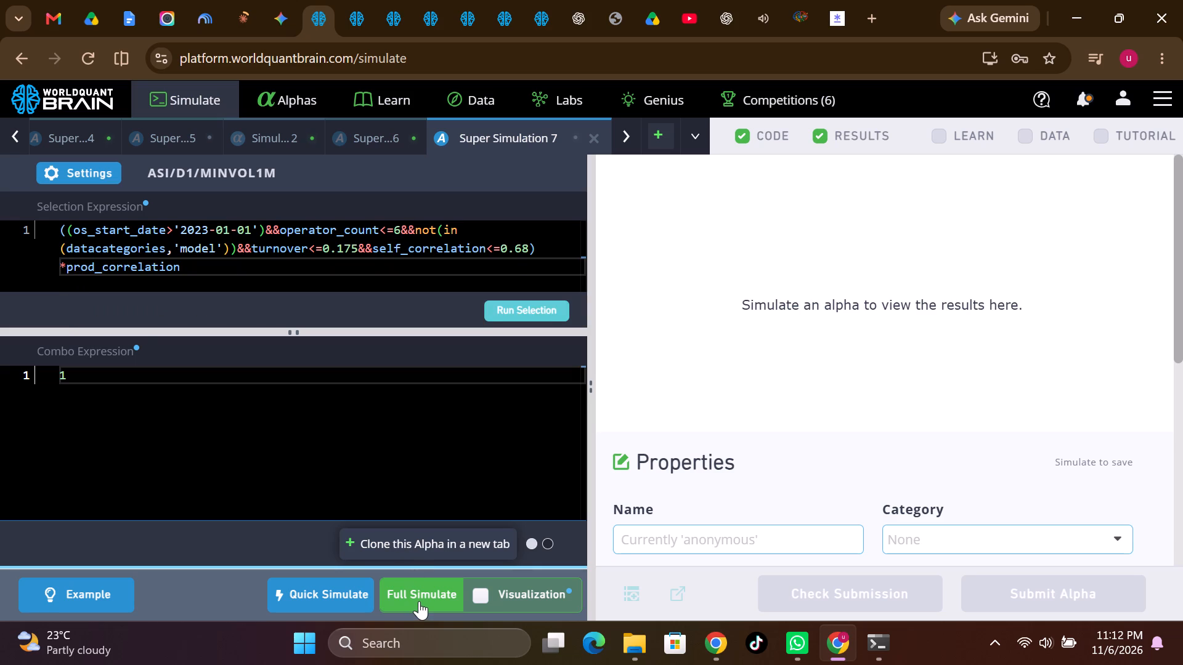
Clone Super Simulation 7 as a new alpha.
right_click(507, 134)
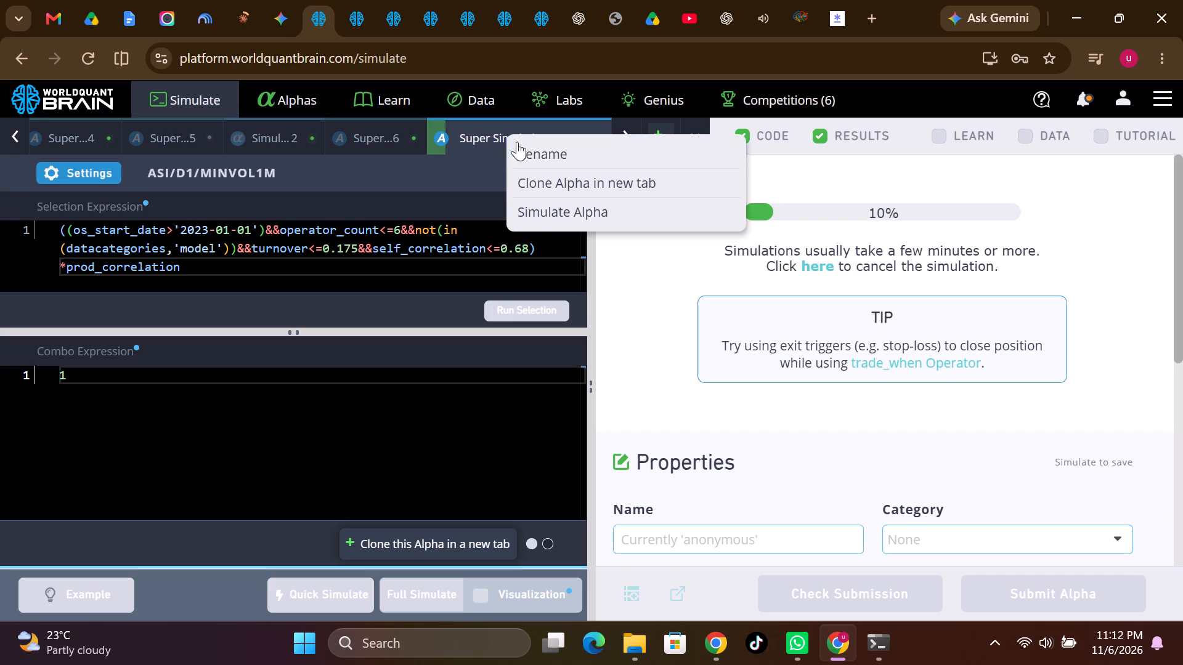
click(542, 179)
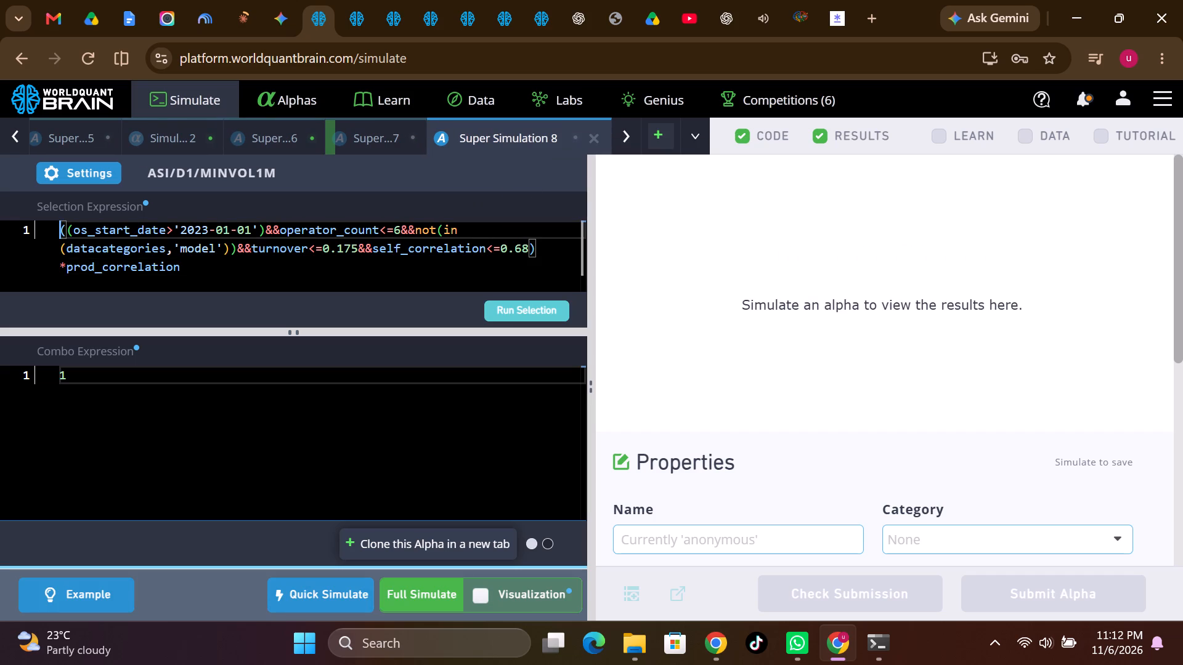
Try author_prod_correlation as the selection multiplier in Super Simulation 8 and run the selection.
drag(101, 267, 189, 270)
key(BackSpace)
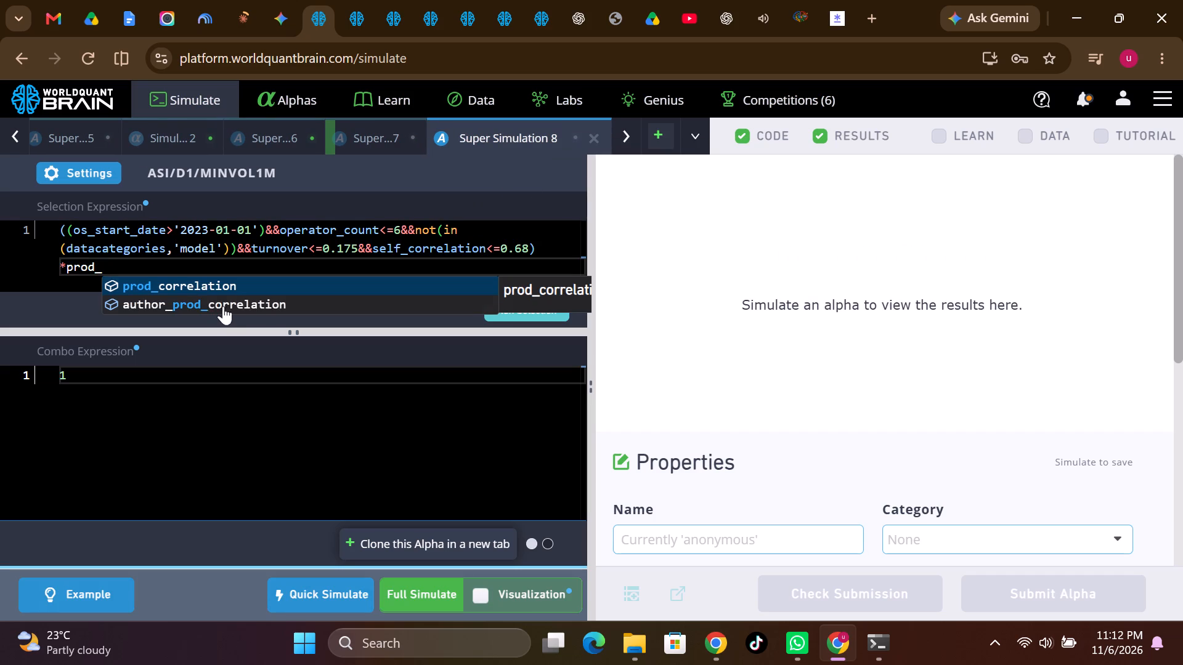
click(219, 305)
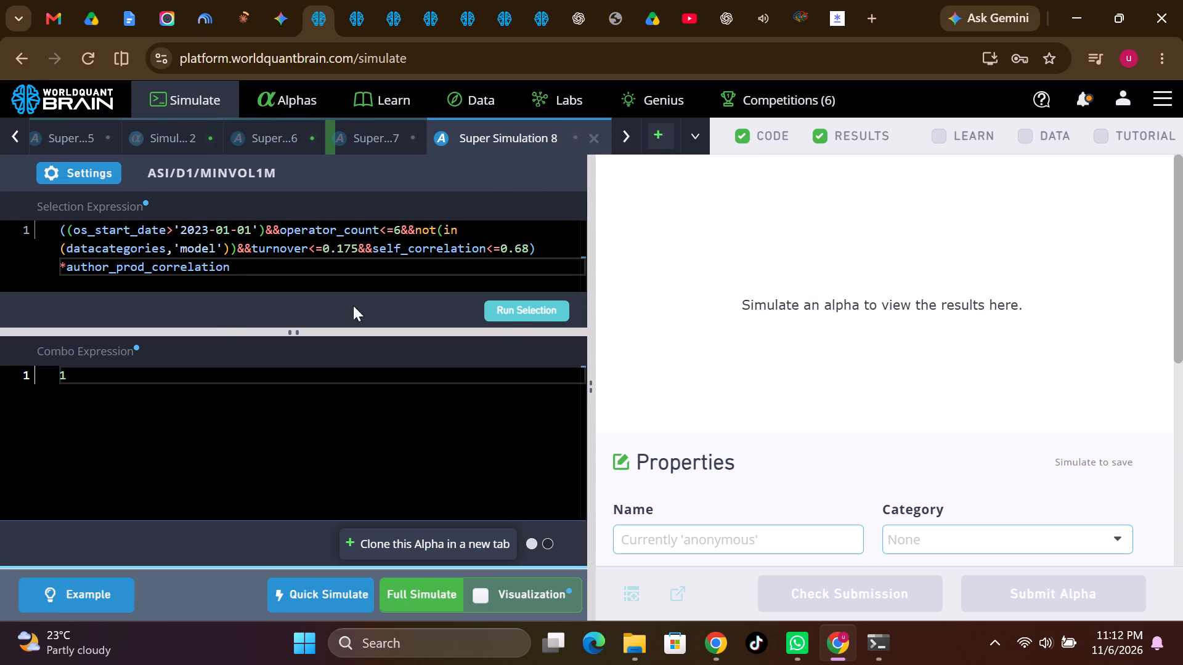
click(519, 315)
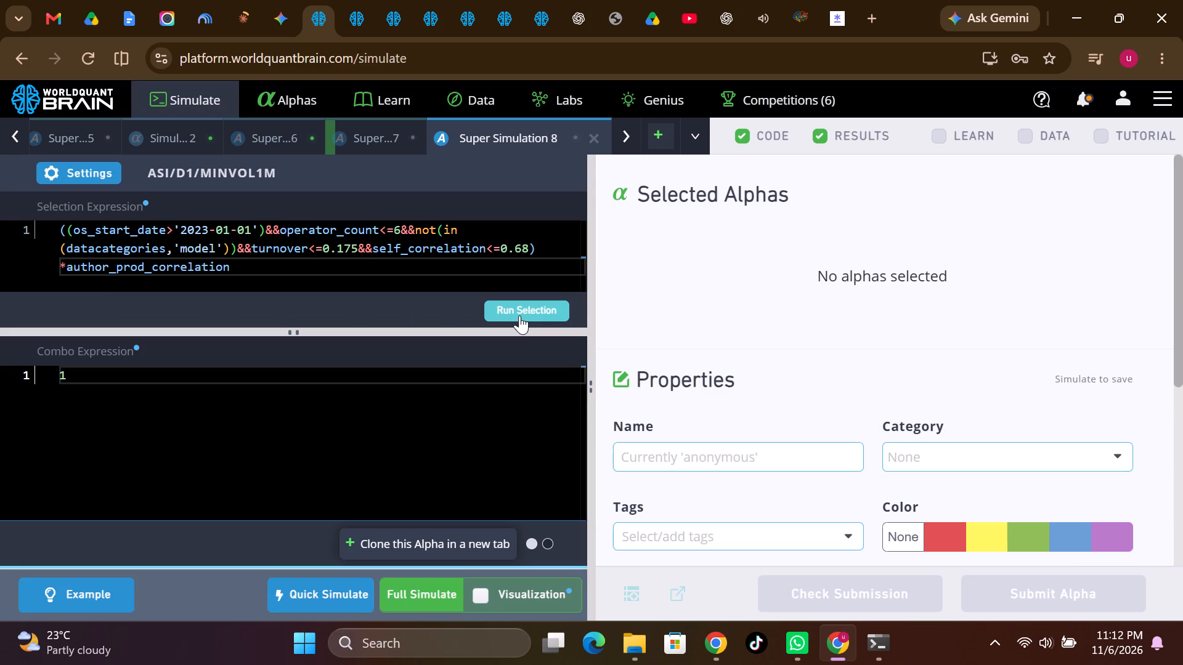
Set Super Simulation 8's selection multiplier to turnover and start its full simulation.
double_click(183, 267)
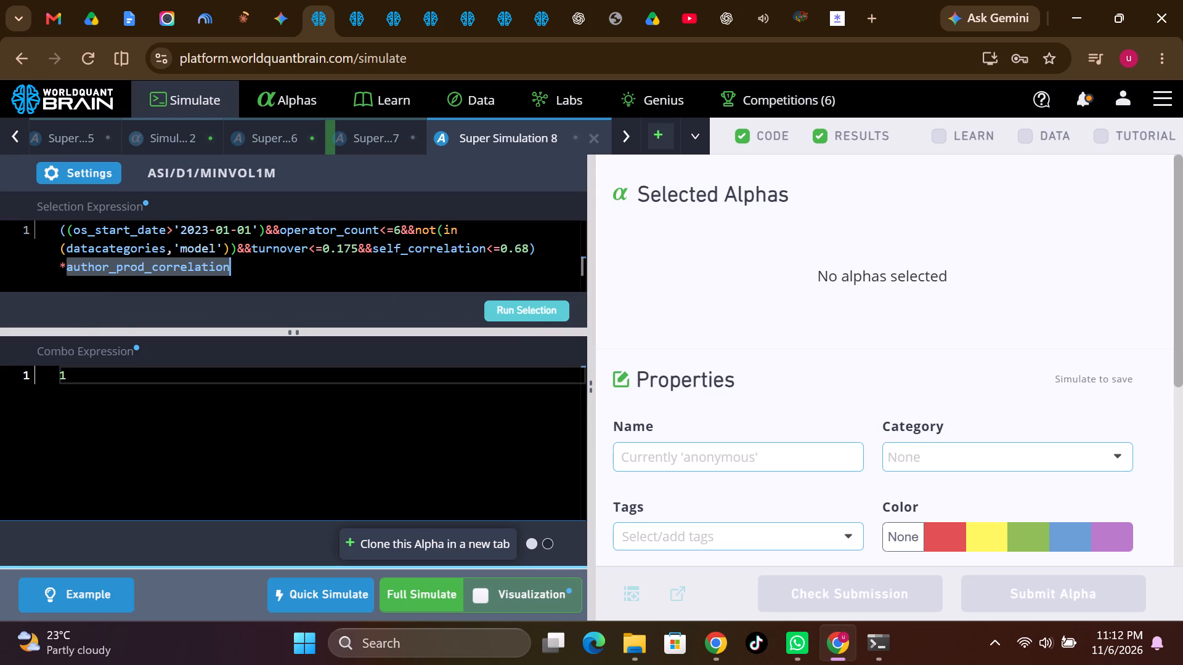
text(turnover)
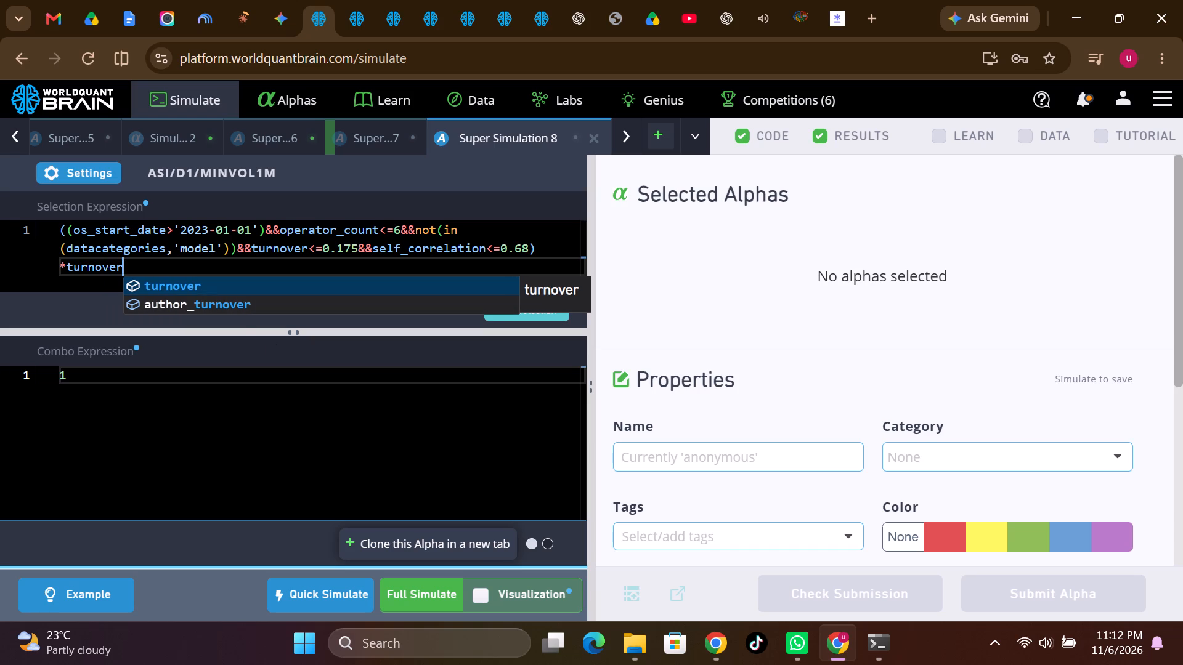
click(423, 600)
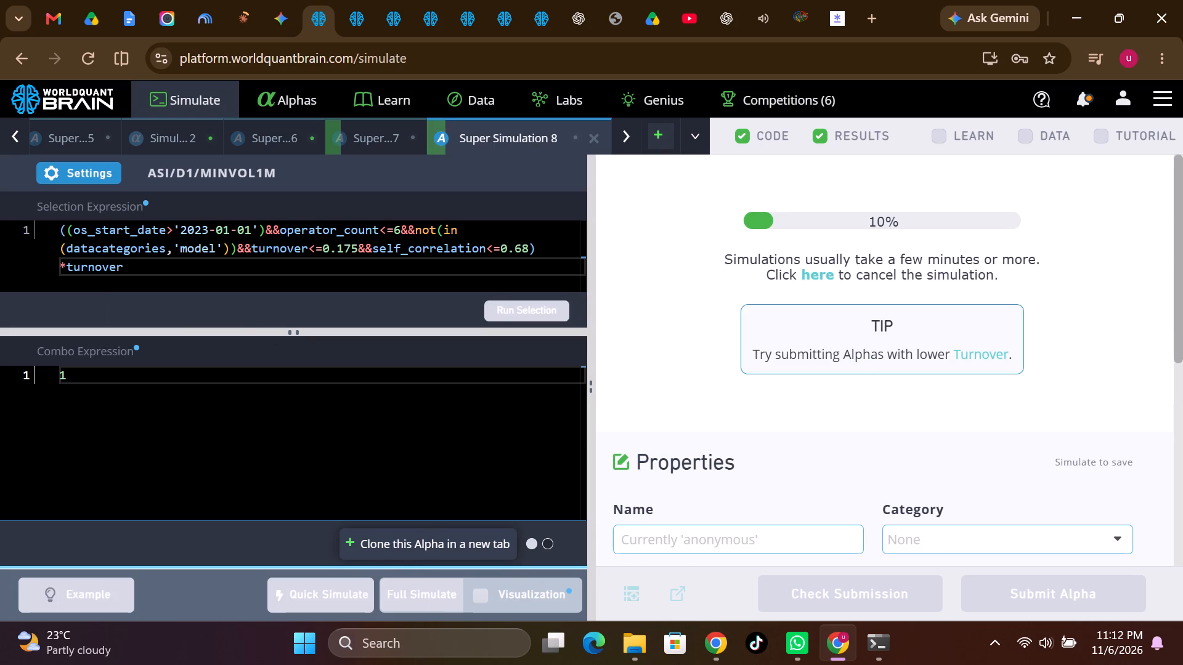
Clone Super Simulation 8, change the clone's correlation filter to prod_correlation<=0.68, and start its full simulation.
right_click(495, 126)
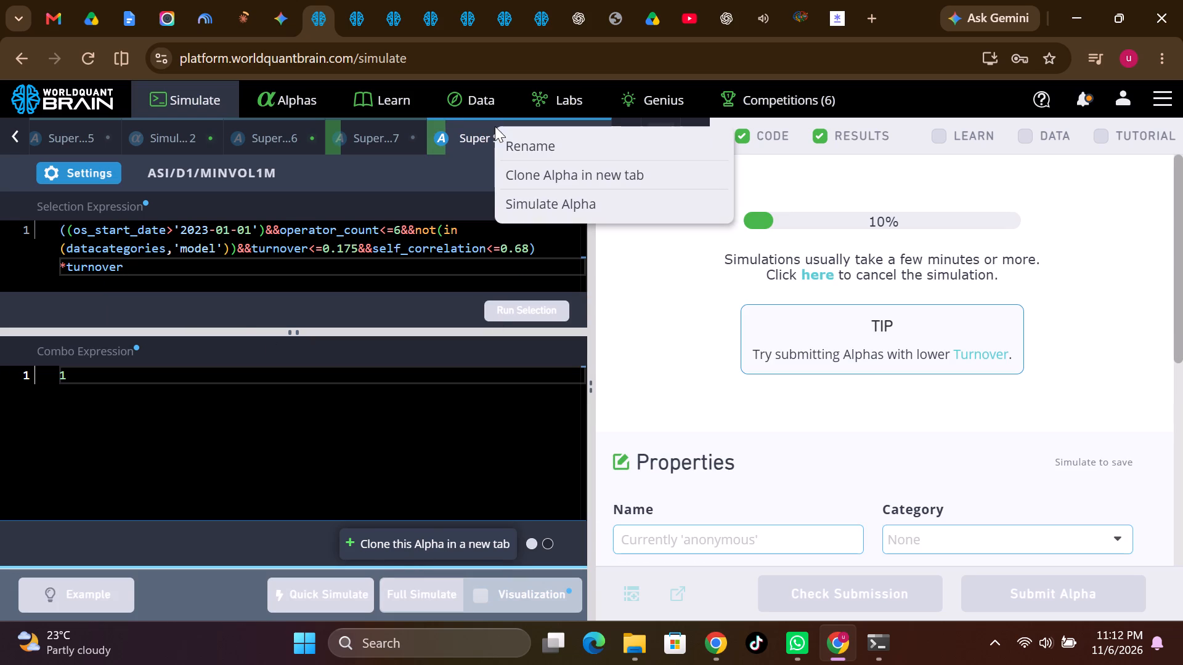
click(524, 171)
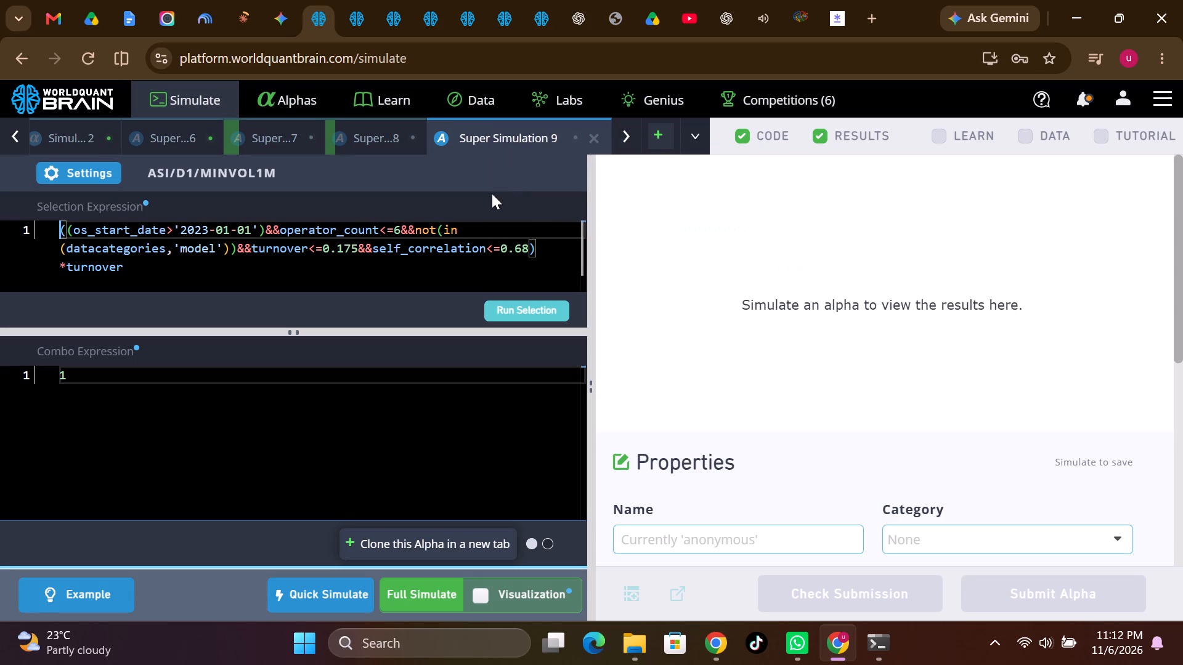
drag(400, 248, 373, 245)
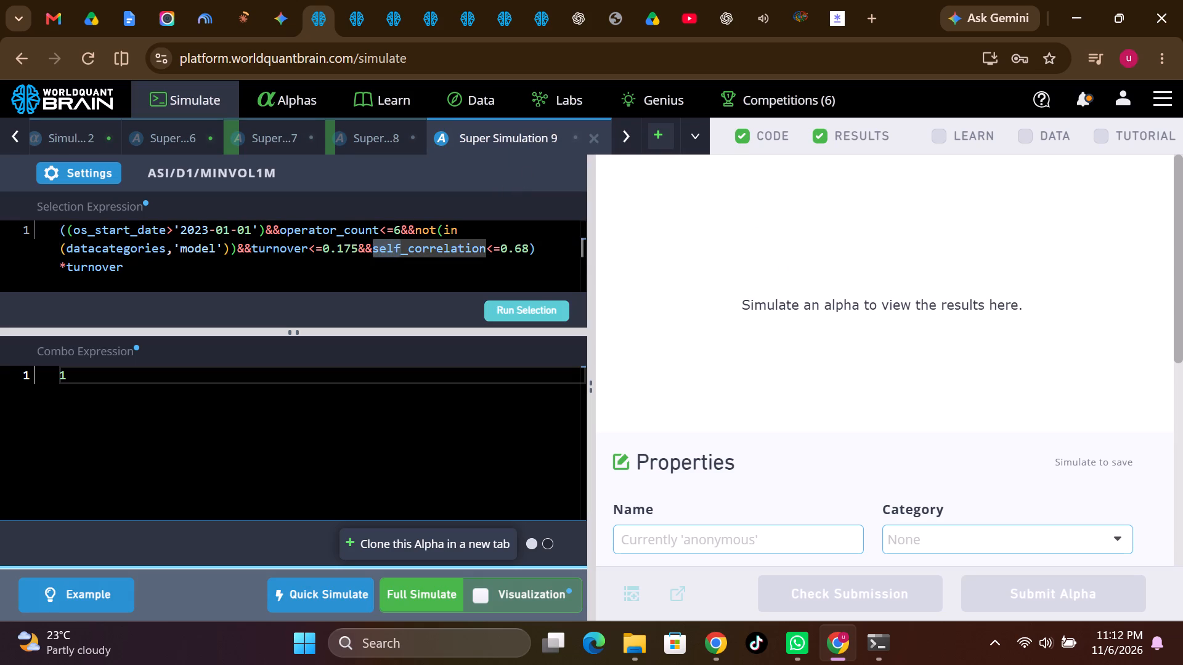
text(prod)
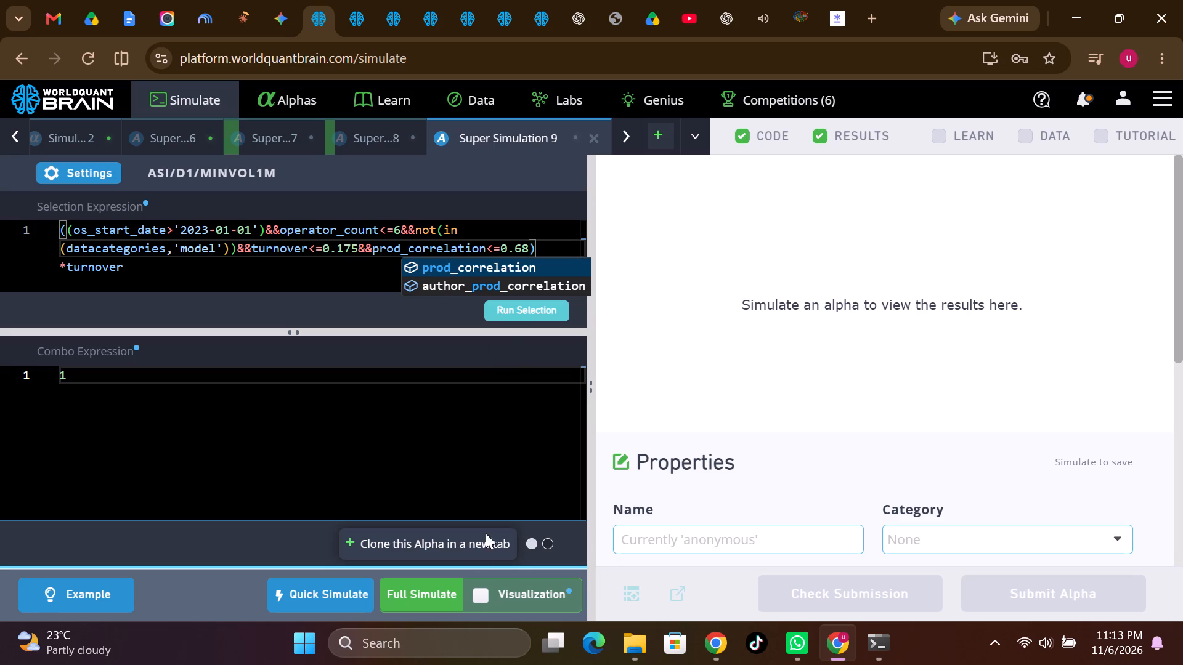
click(437, 597)
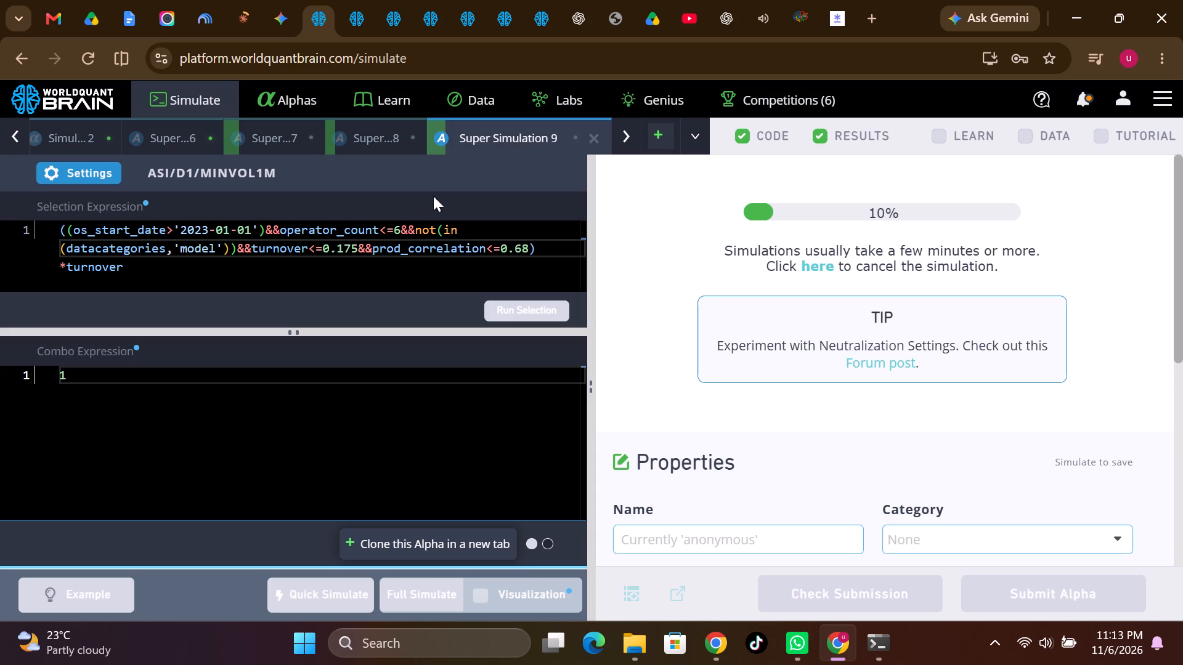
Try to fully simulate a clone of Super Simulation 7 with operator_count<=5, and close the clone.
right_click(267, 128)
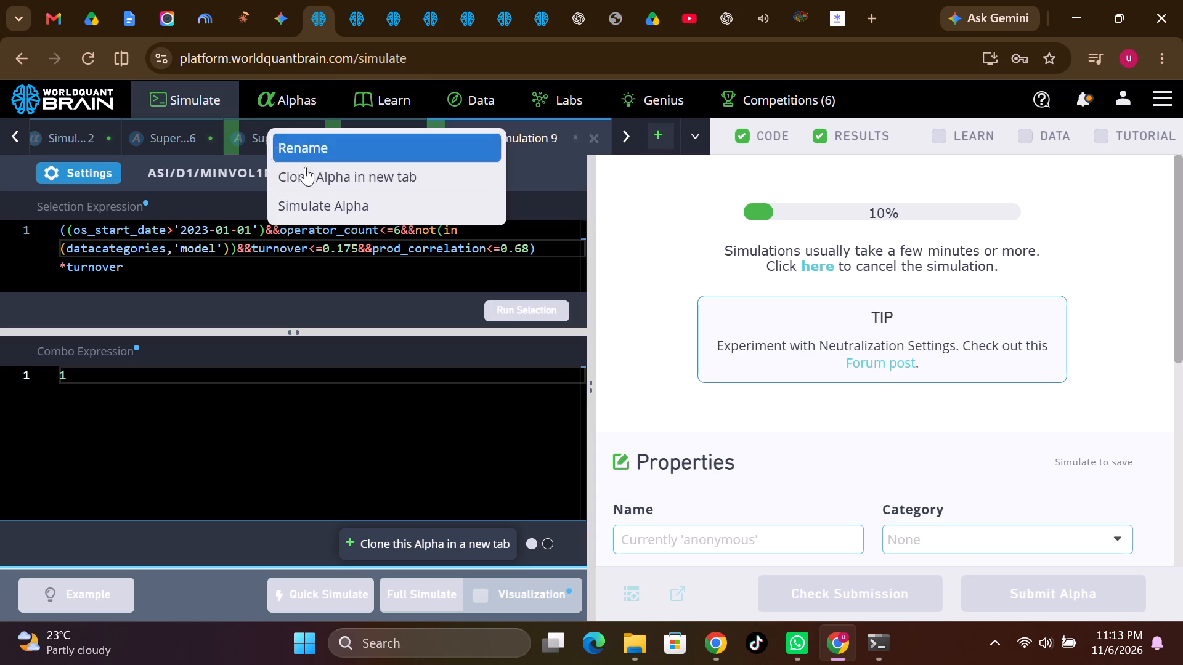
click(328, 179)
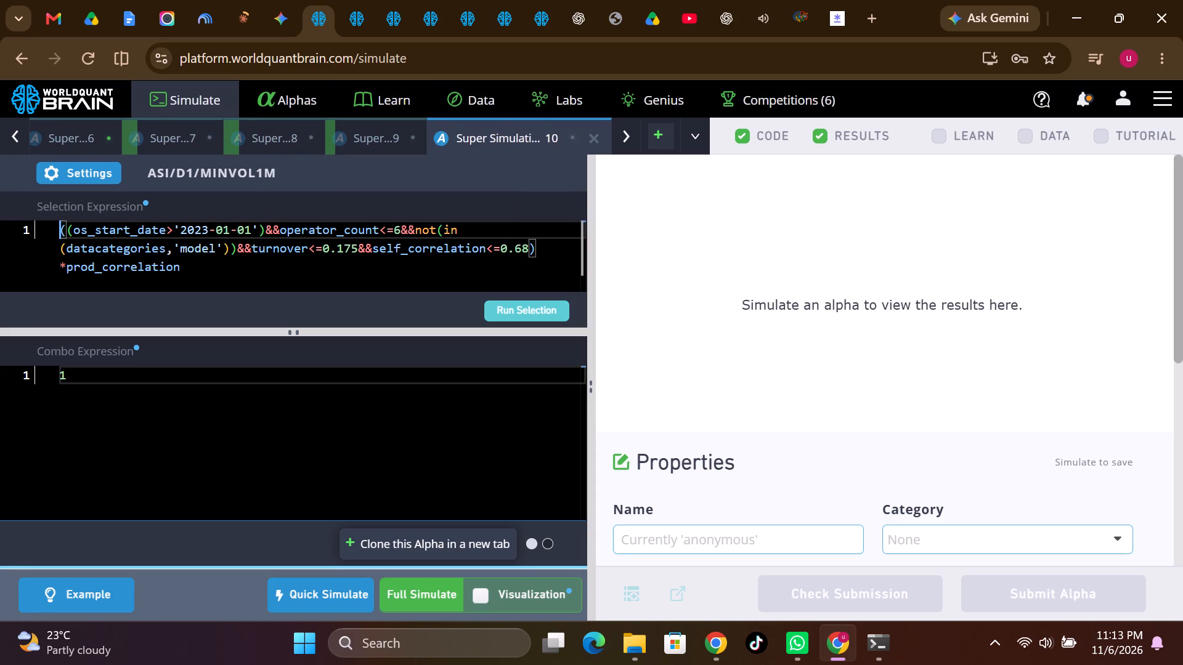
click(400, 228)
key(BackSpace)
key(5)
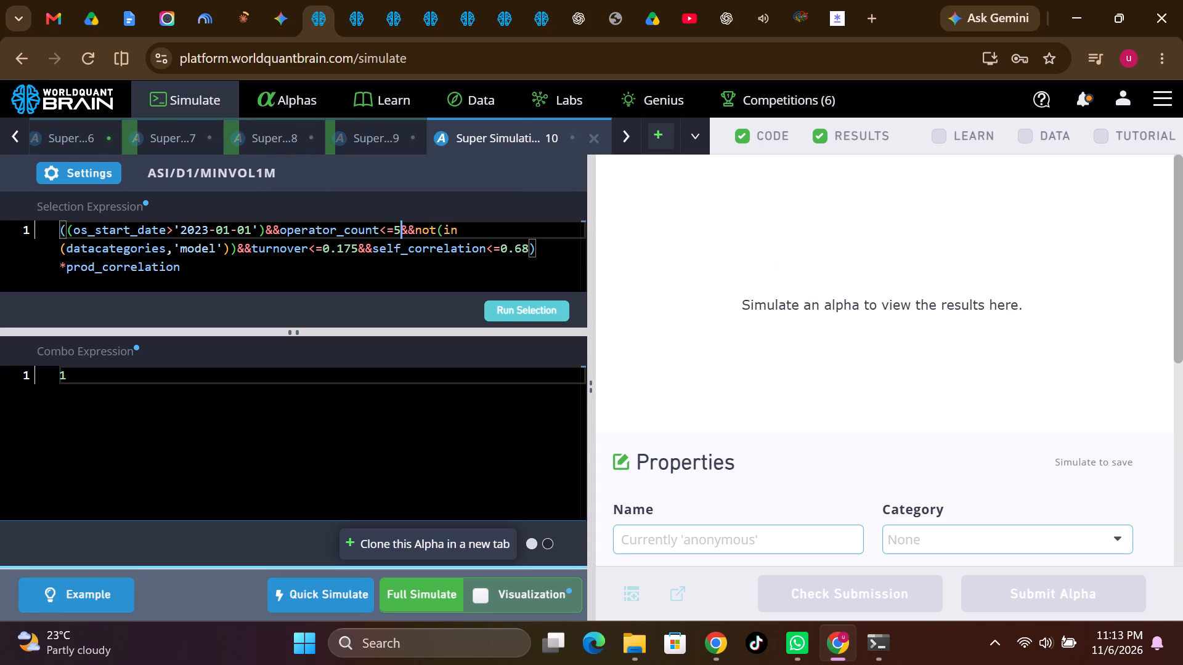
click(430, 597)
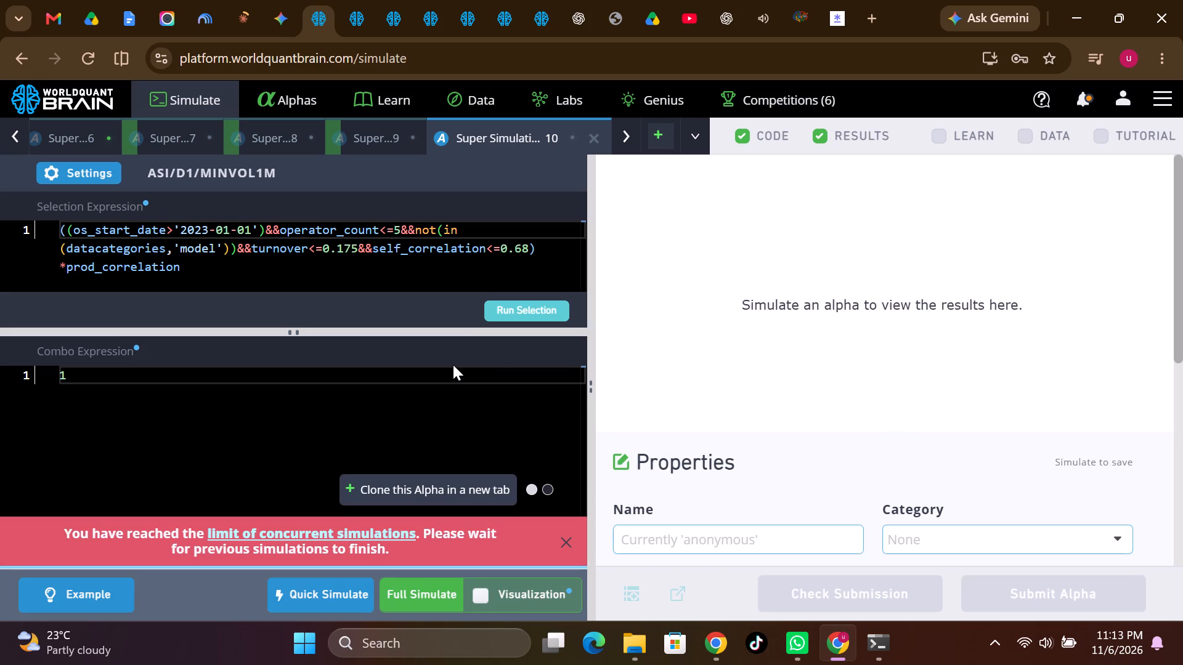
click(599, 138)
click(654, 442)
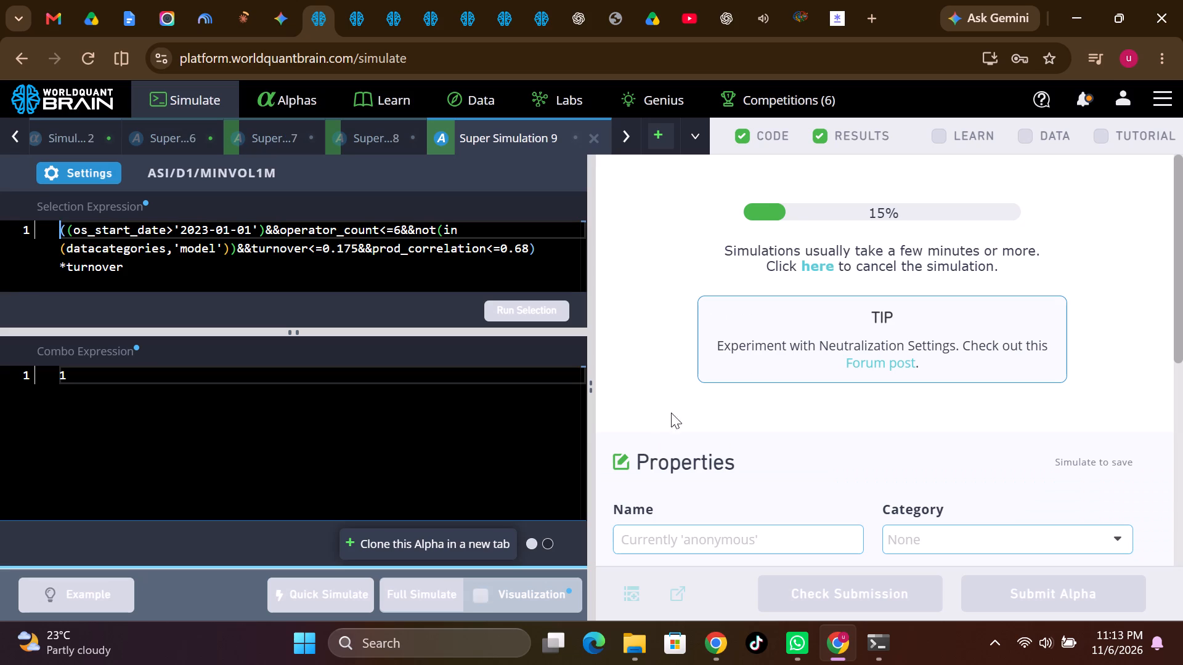
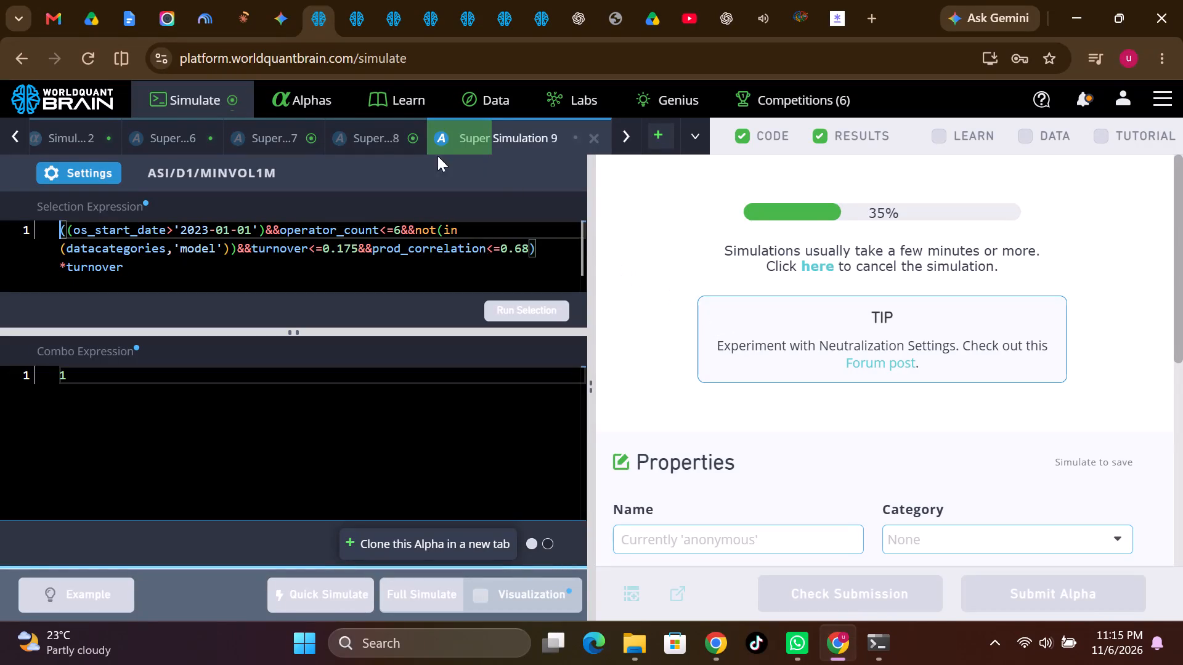
Reveal Super Simulation 8's test period, review its IS-period summary, and run its prod correlation check.
click(392, 132)
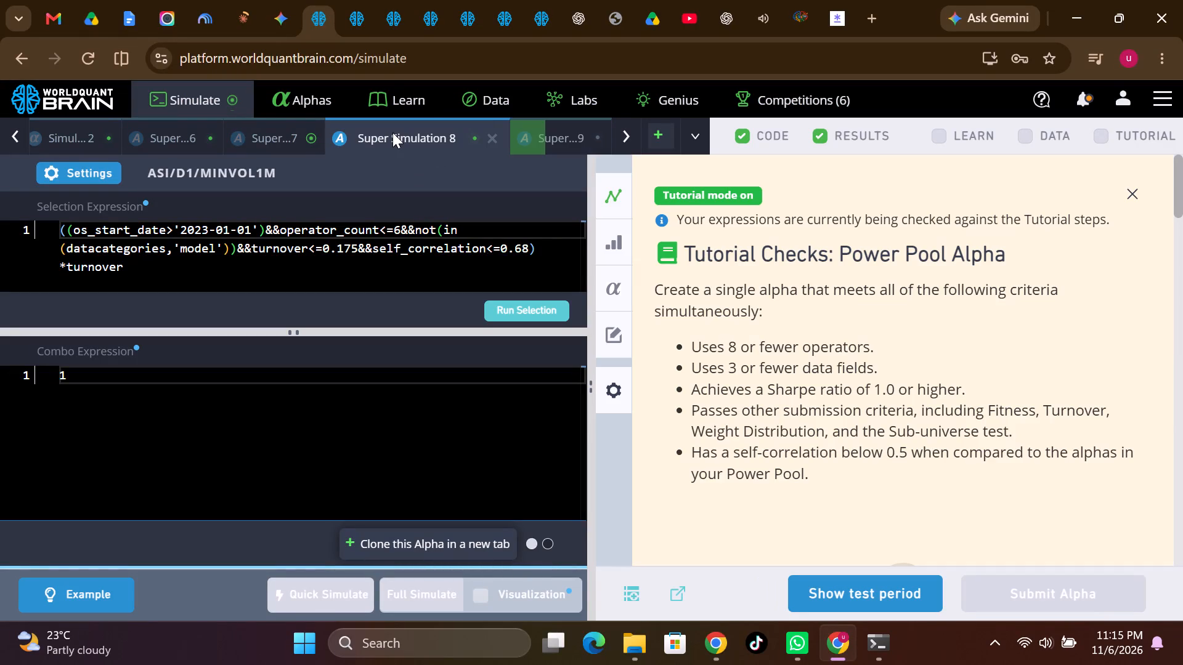
scroll(779, 419, down, 3)
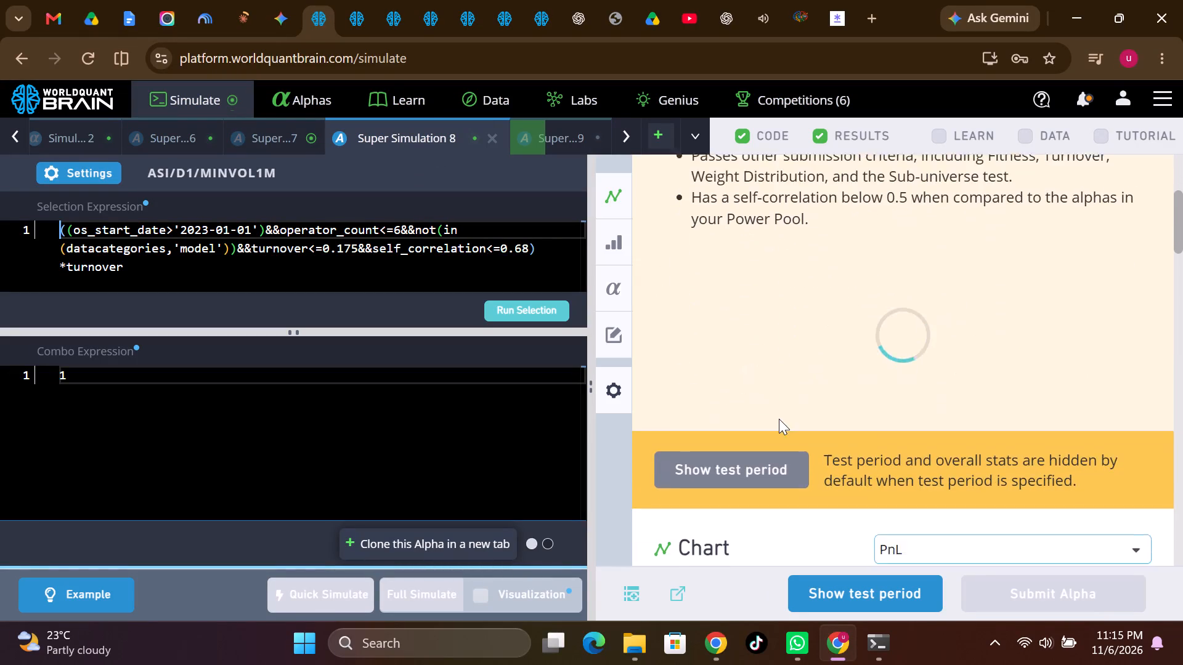
scroll(779, 419, down, 3)
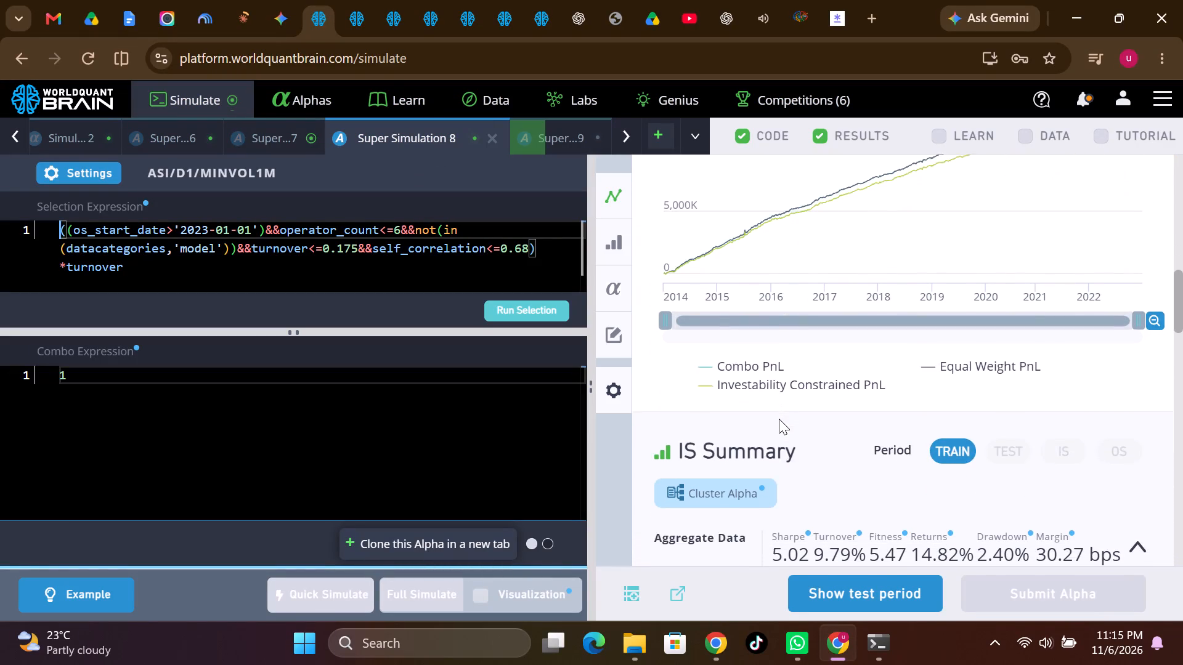
scroll(779, 419, down, 1)
click(908, 598)
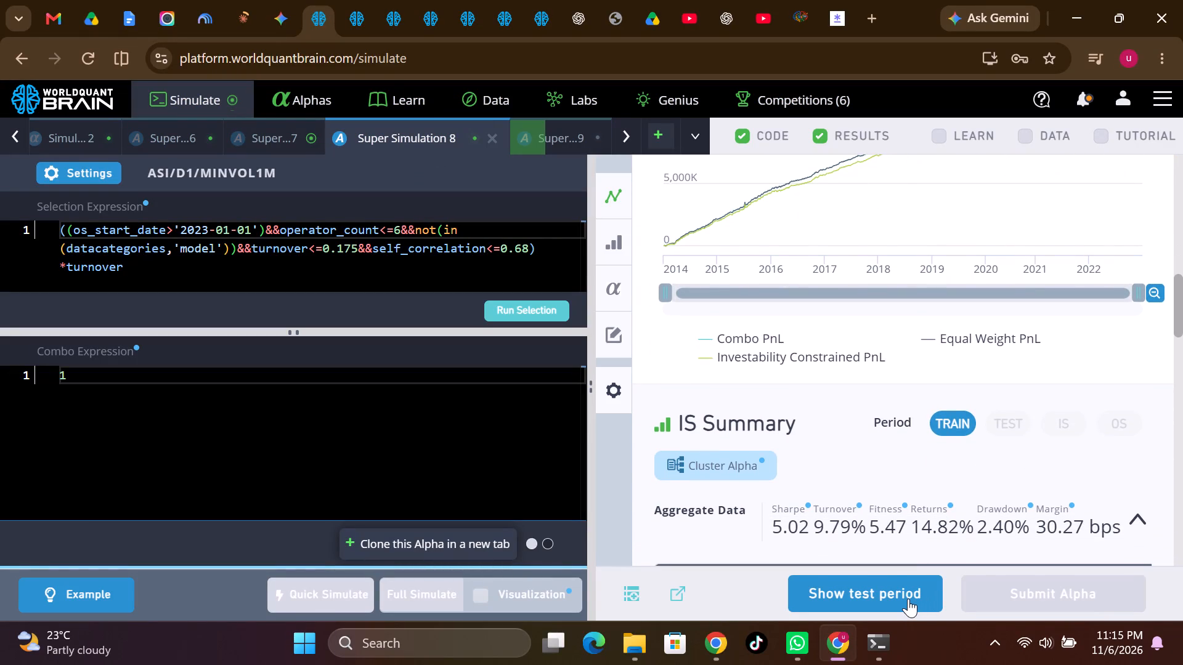
click(1062, 423)
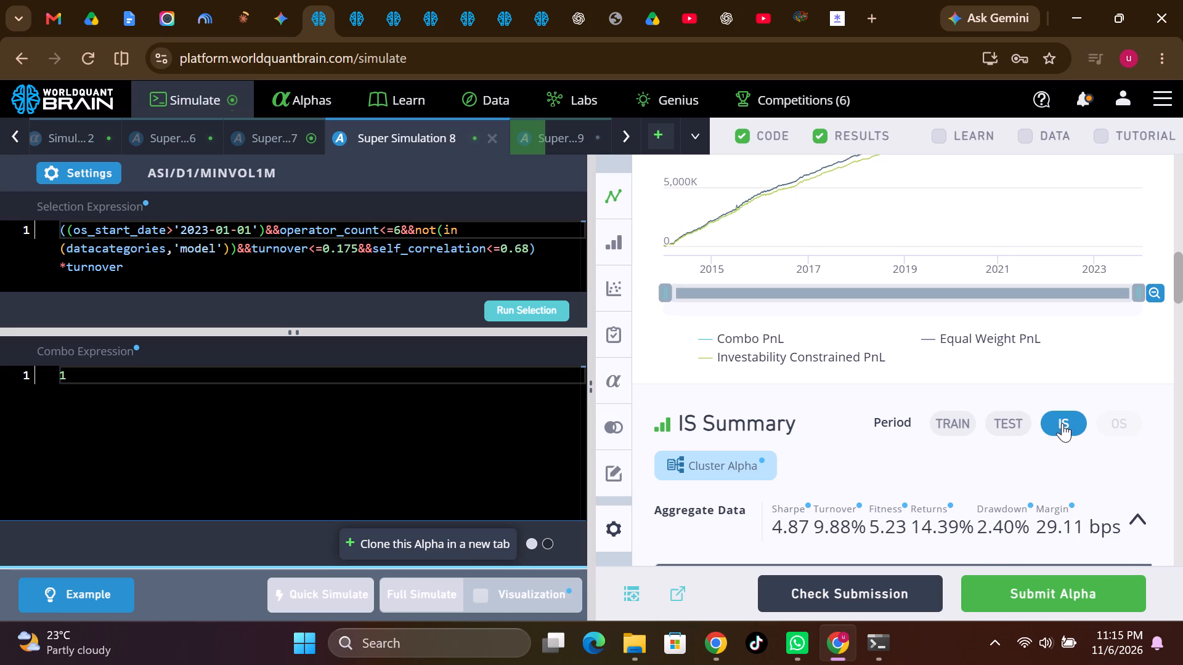
scroll(1003, 469, down, 3)
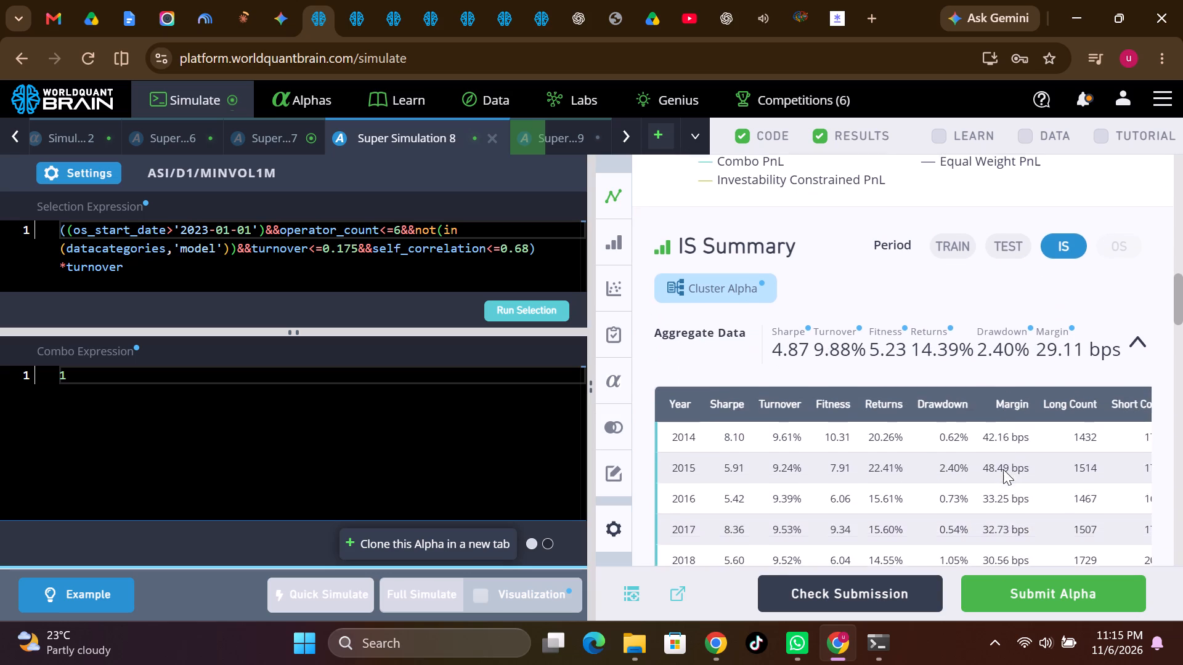
scroll(1003, 469, down, 3)
scroll(1003, 469, up, 1)
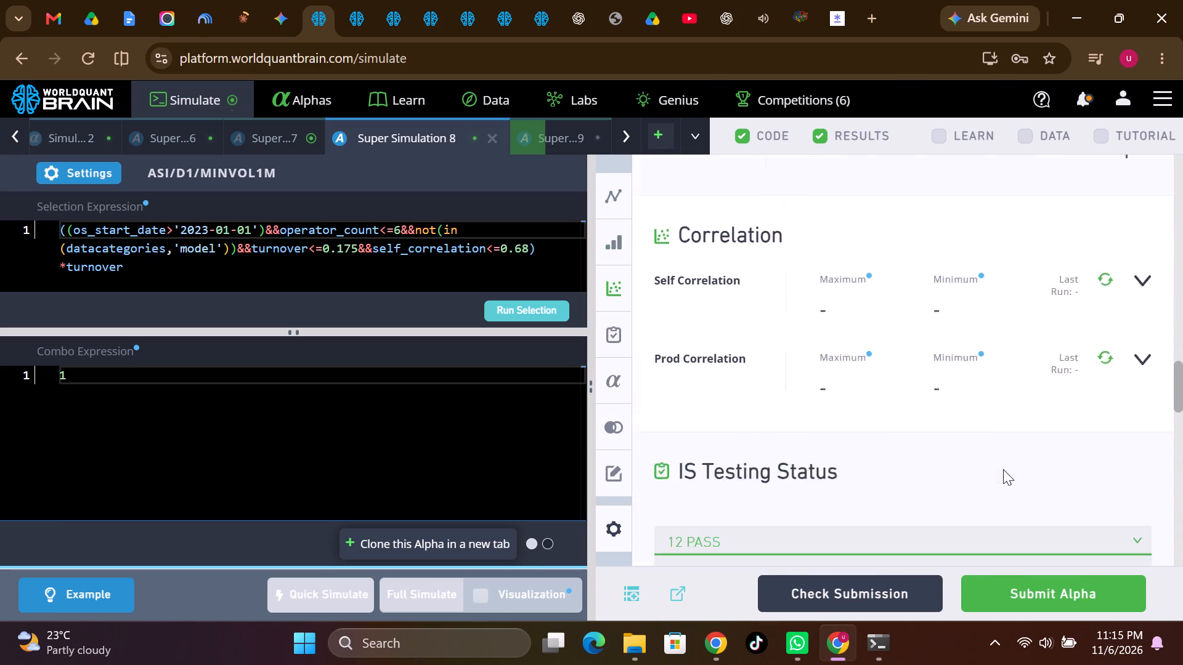
scroll(1003, 469, up, 1)
click(1107, 447)
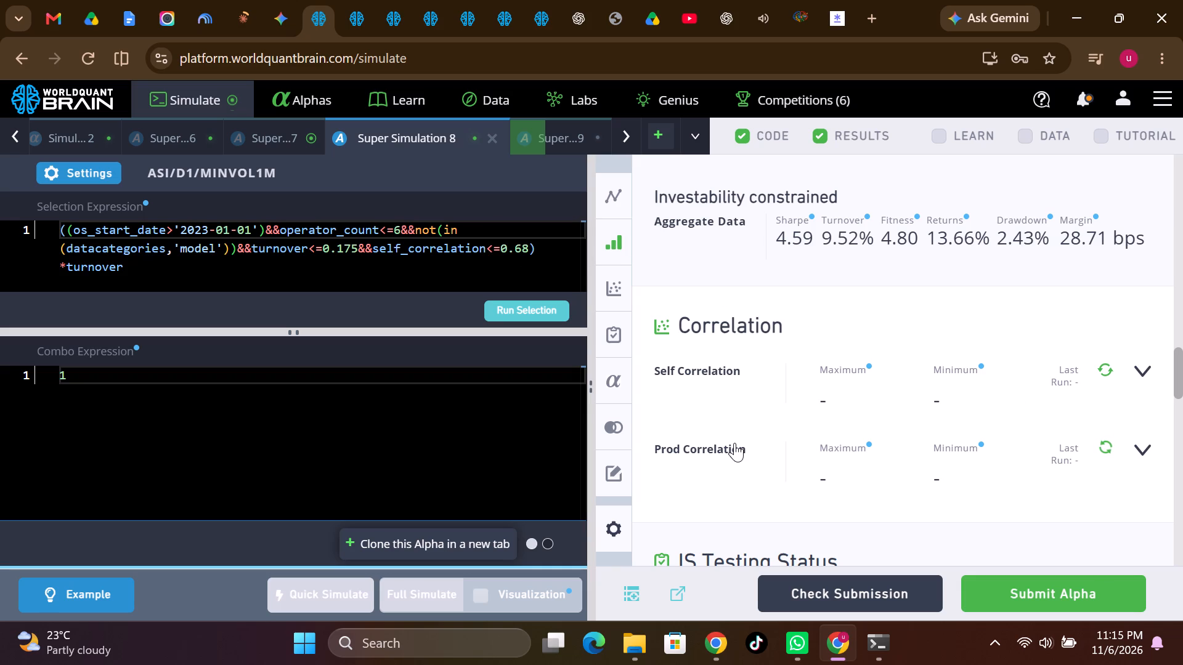
Reveal Super Simulation 7's test period, review its IS-period summary, and run its prod correlation check.
click(278, 134)
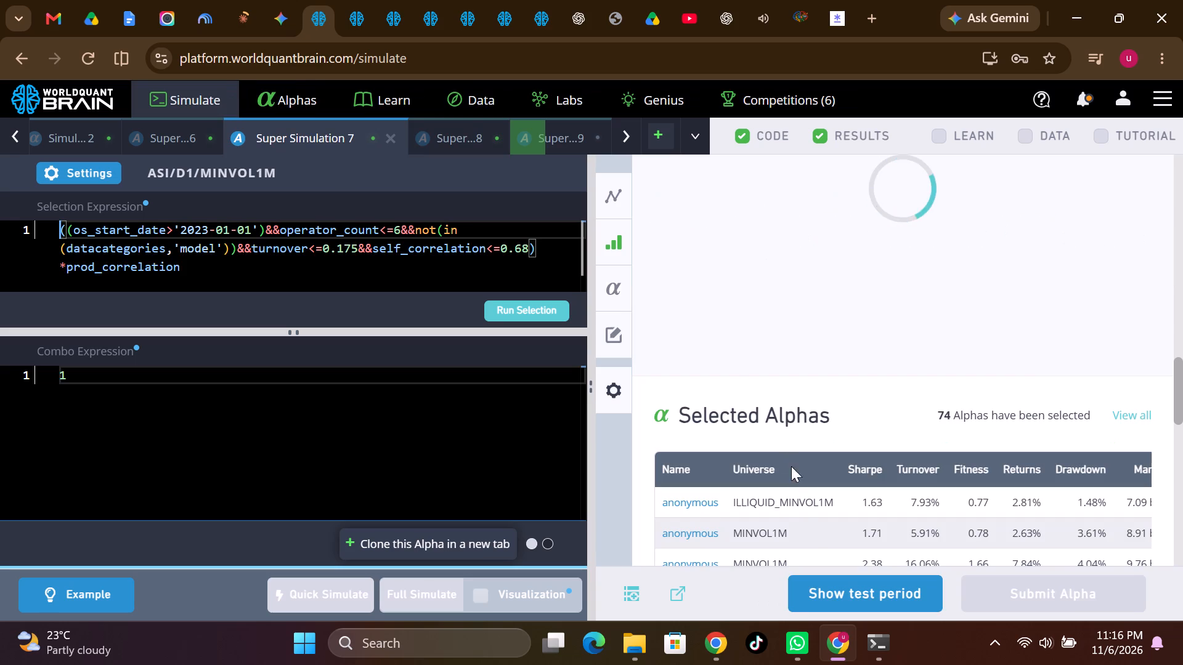
click(832, 587)
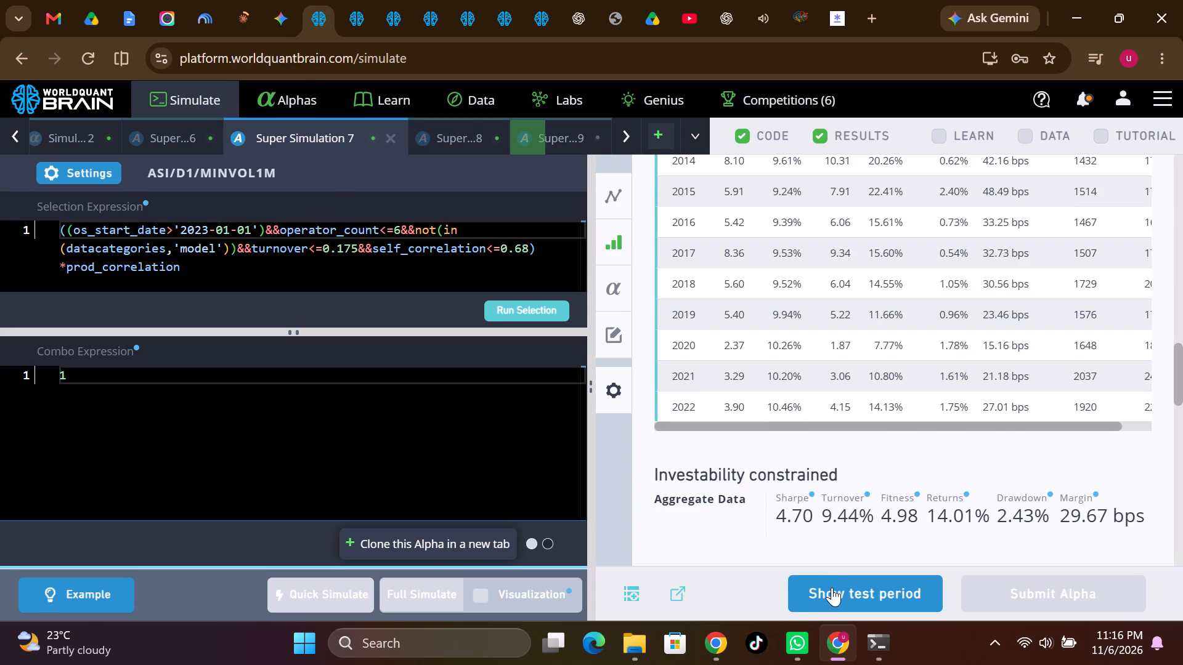
scroll(1009, 418, up, 4)
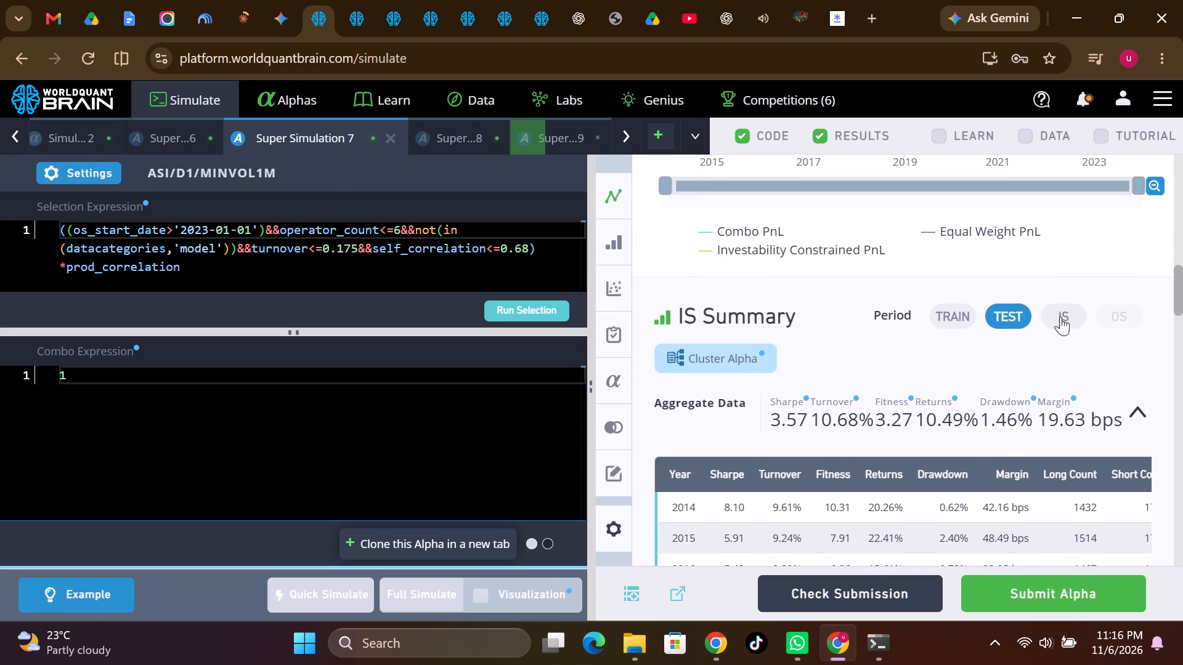
click(1060, 316)
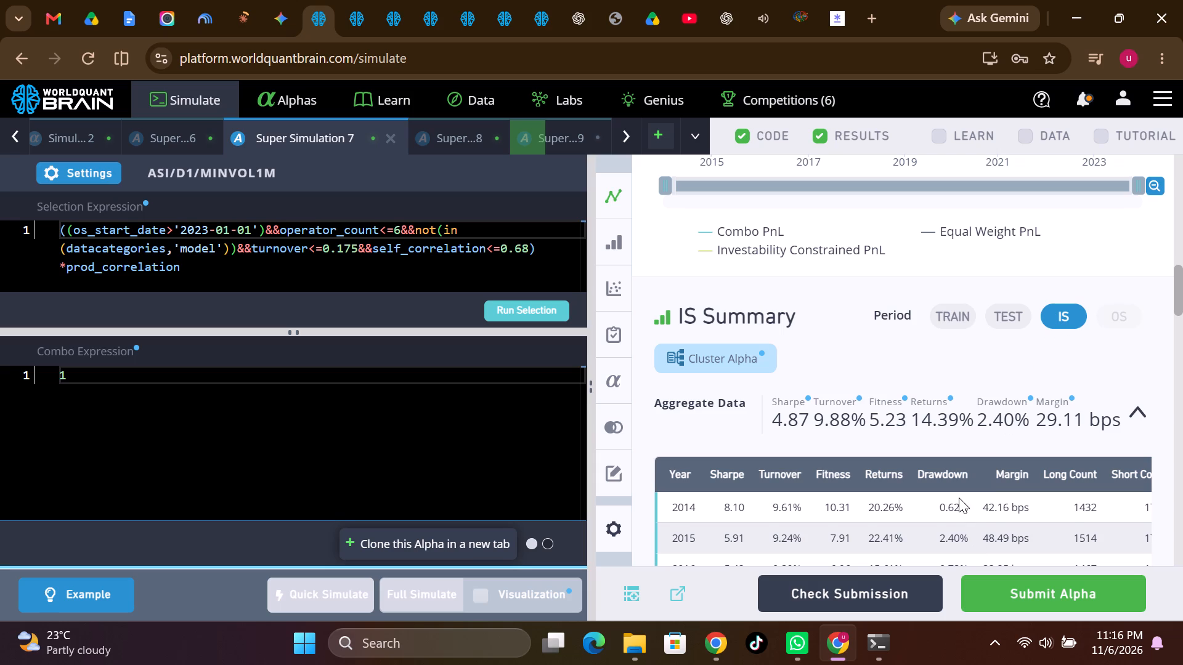
scroll(959, 498, down, 4)
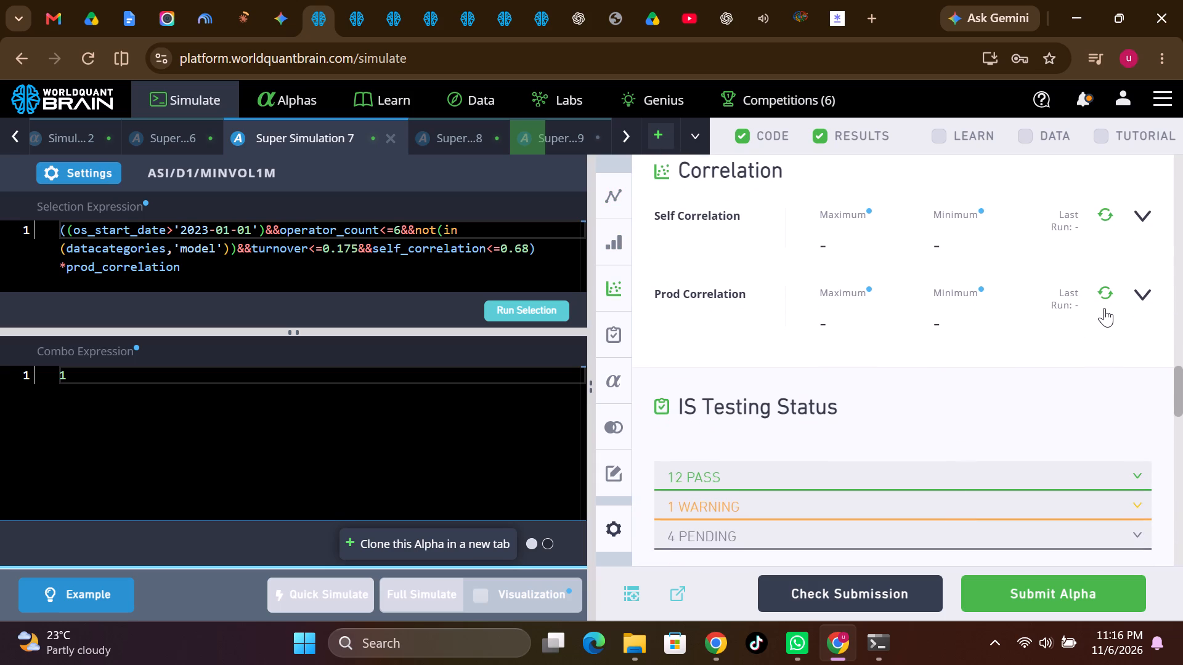
click(1108, 294)
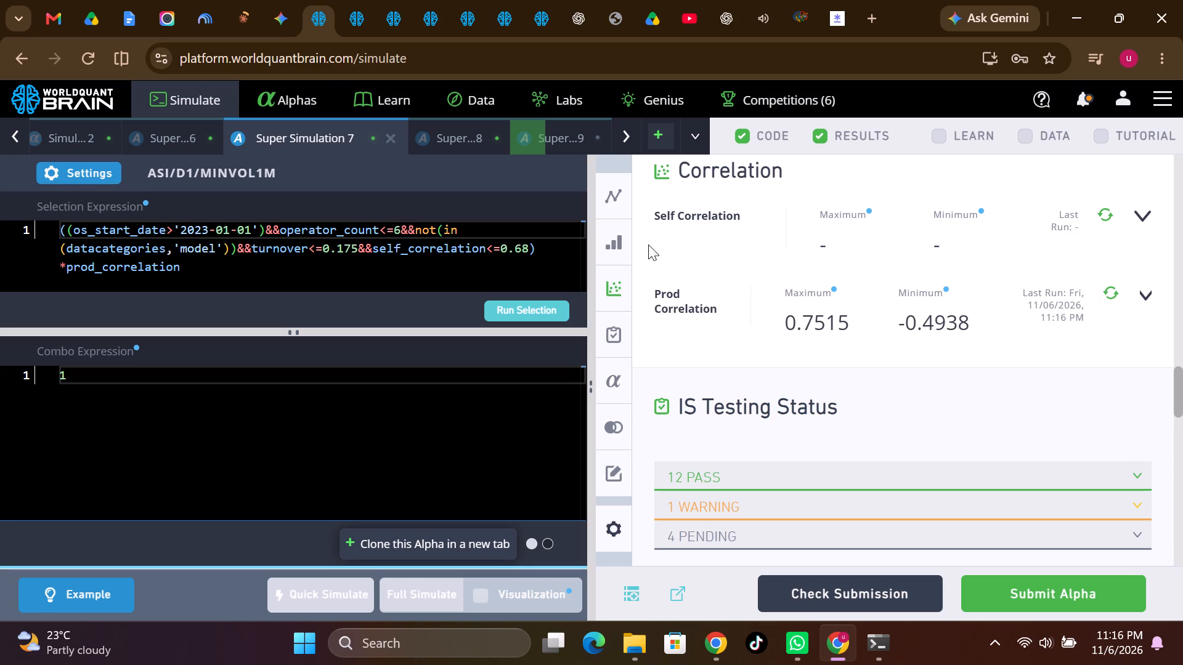
Change Super Simulation 8's correlation filter to self_correlation<=0.48 and start its full simulation.
click(466, 139)
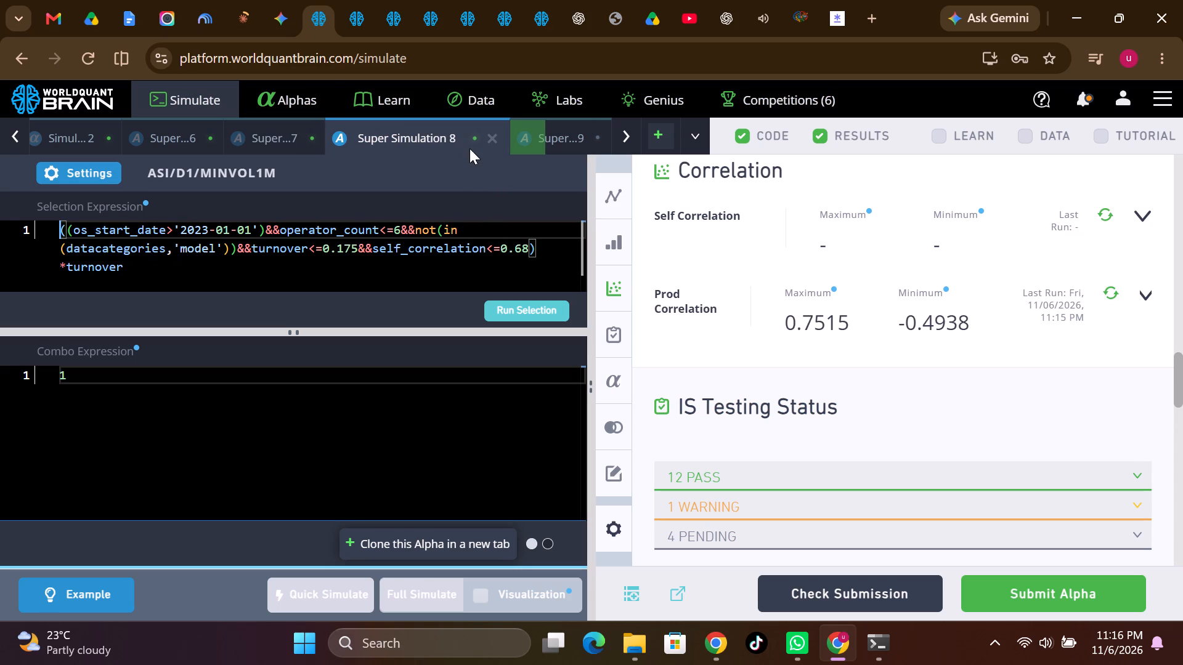
click(521, 251)
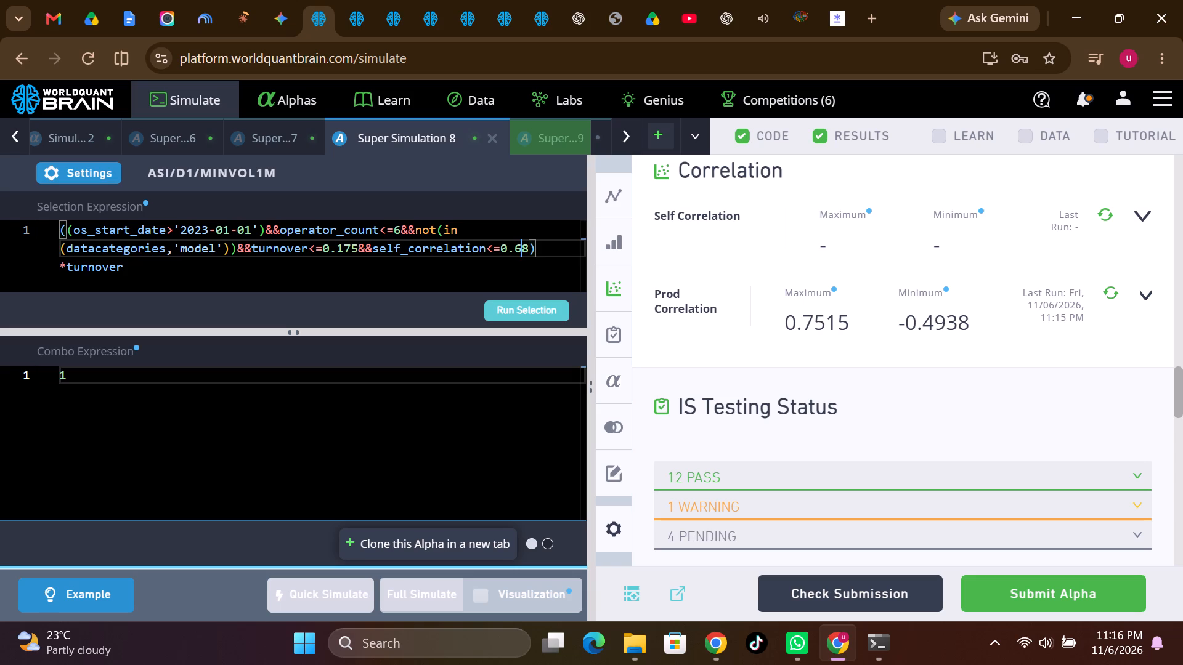
key(BackSpace)
key(4)
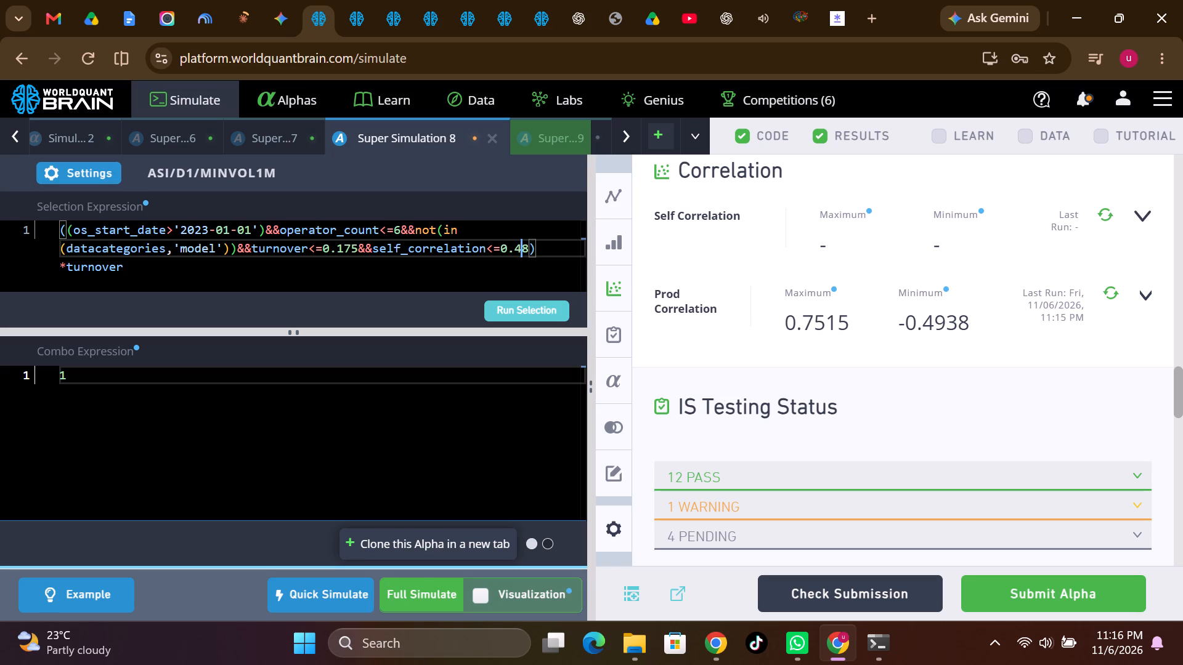
click(430, 597)
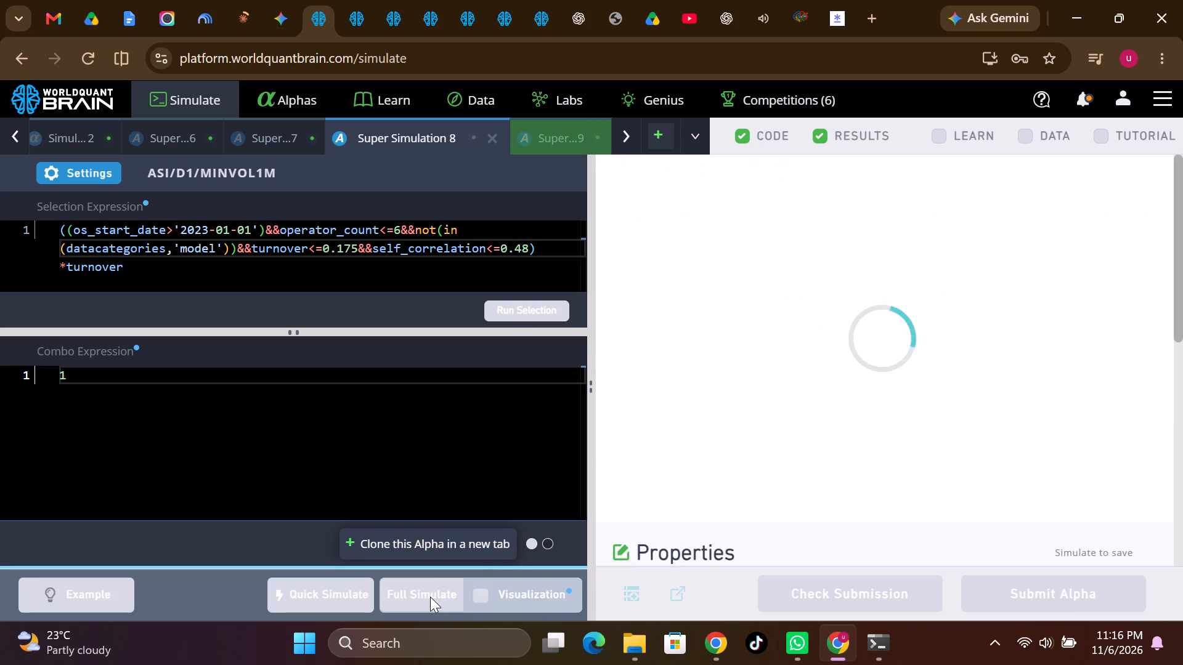
Reveal Super Simulation 9's test period, review its IS-period summary, and run its prod correlation check.
click(561, 139)
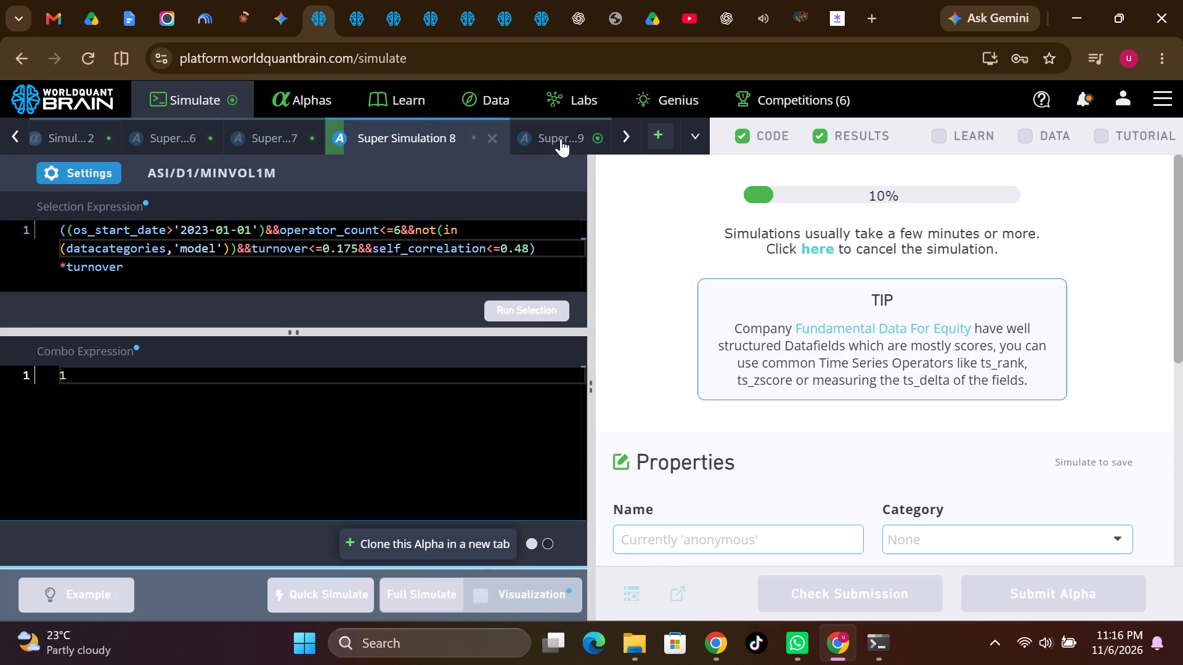
scroll(807, 394, down, 3)
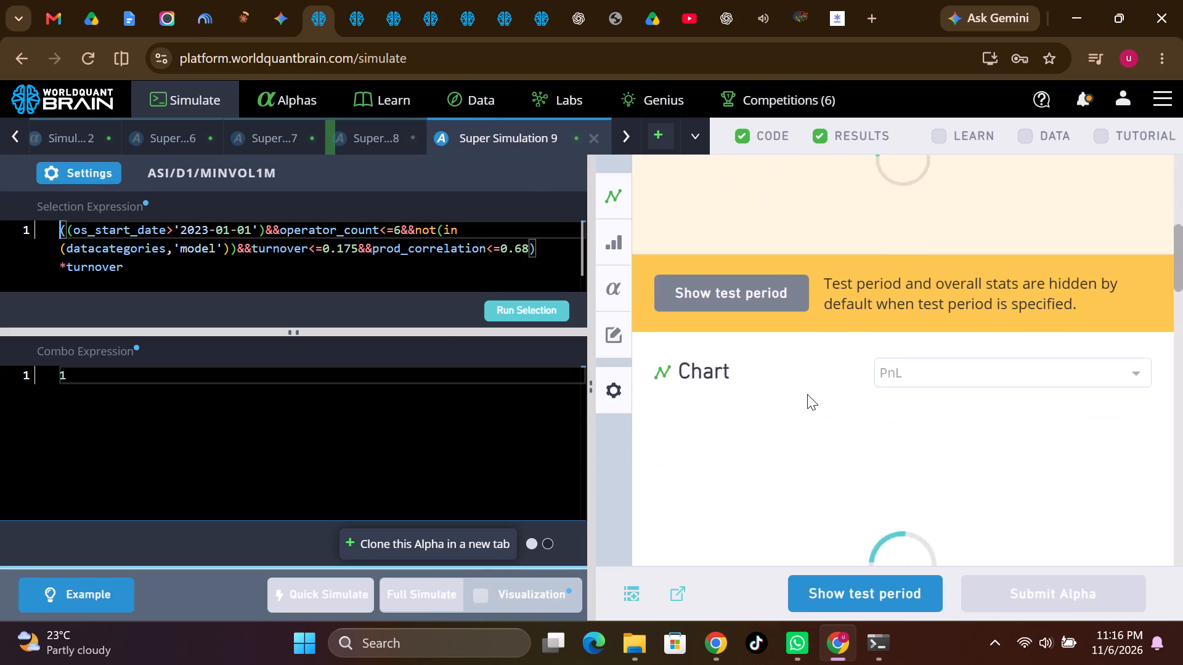
scroll(807, 394, down, 2)
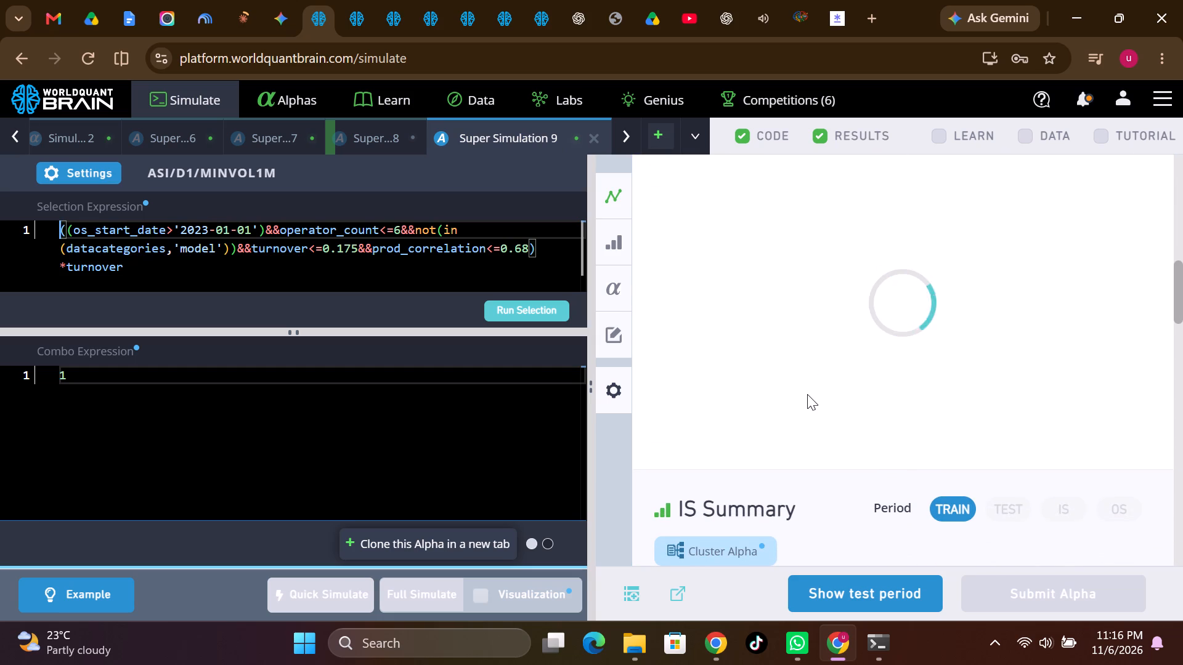
scroll(807, 394, down, 2)
scroll(807, 394, up, 1)
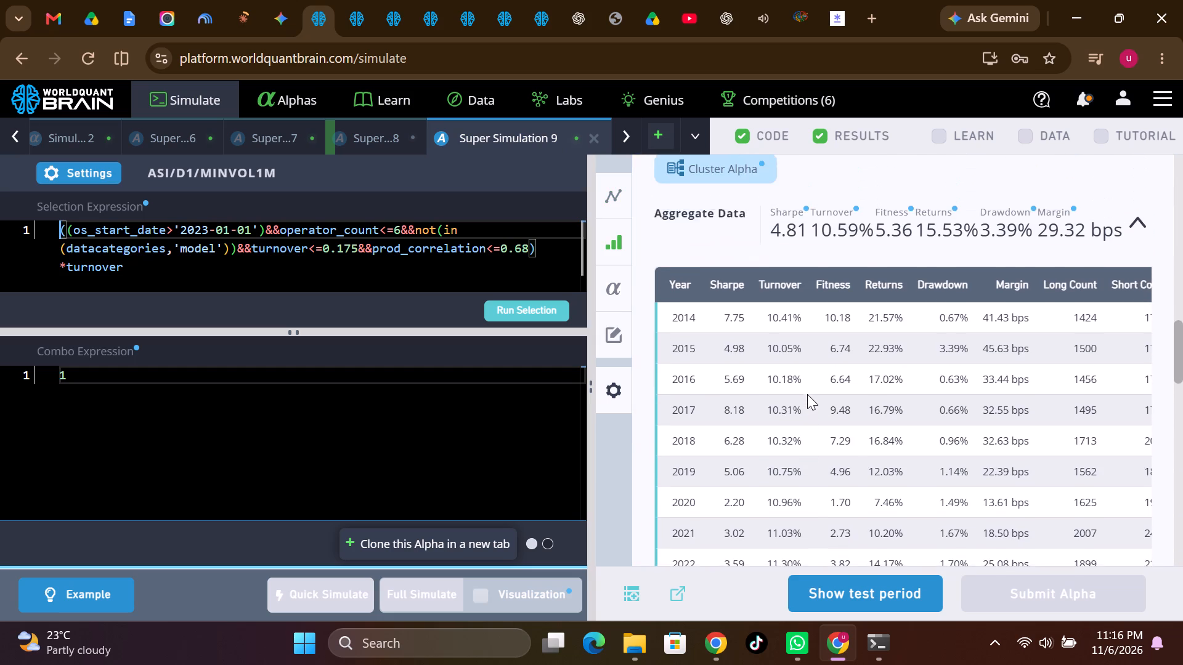
scroll(807, 394, up, 1)
click(830, 587)
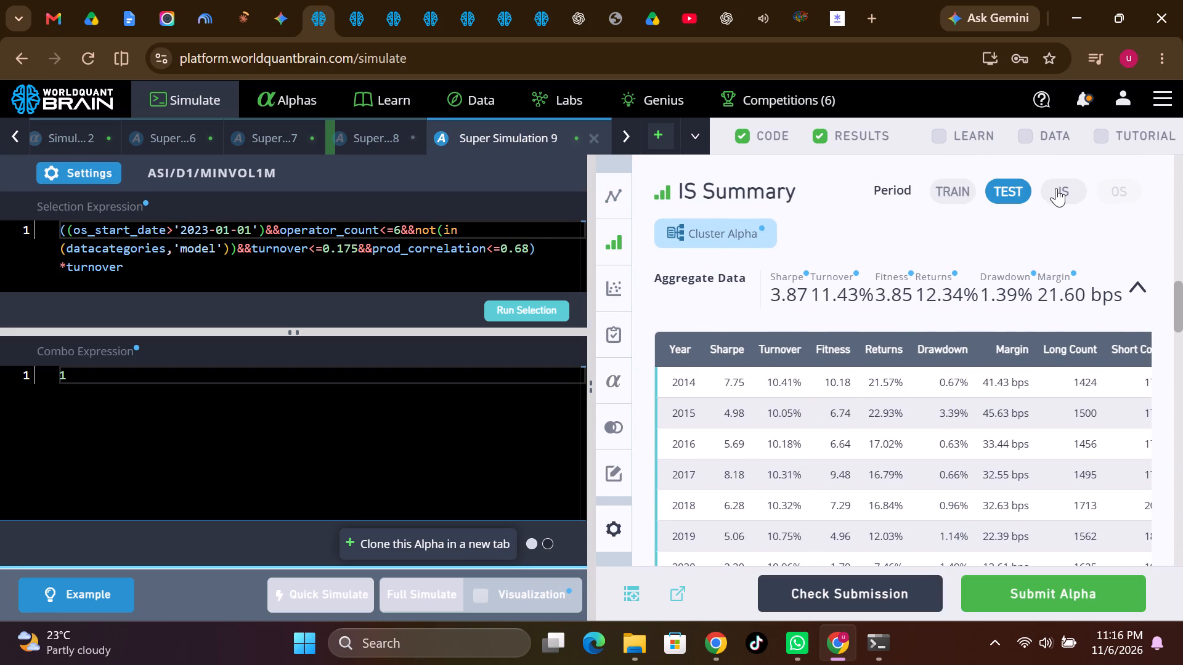
click(1057, 190)
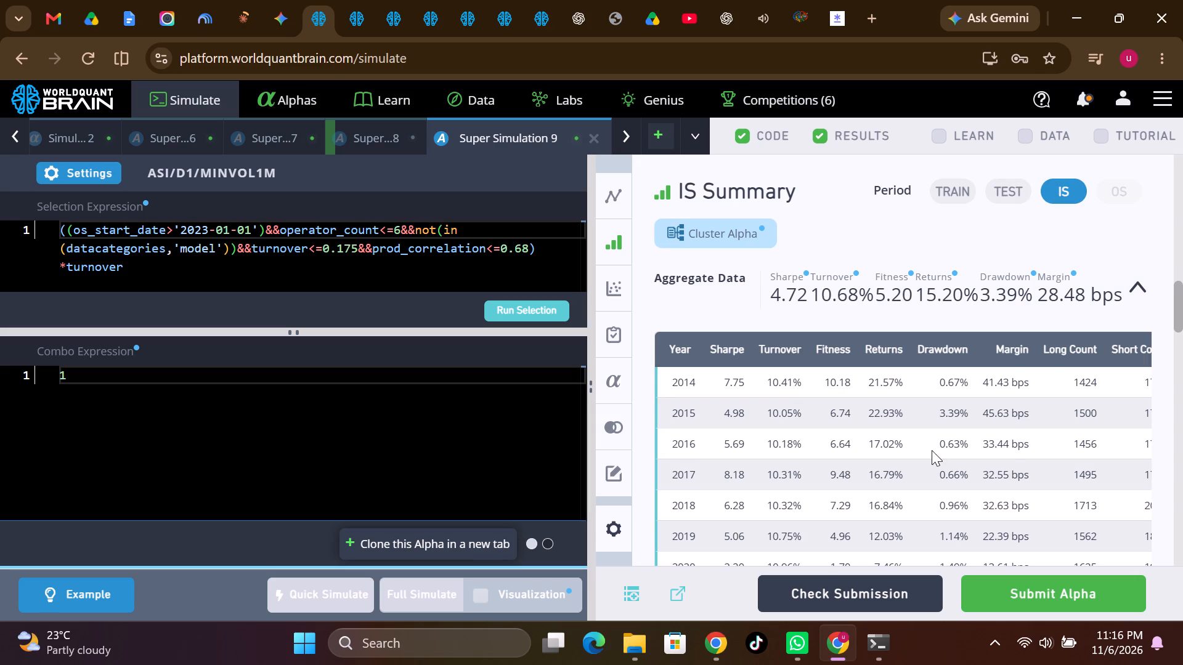
scroll(932, 450, down, 4)
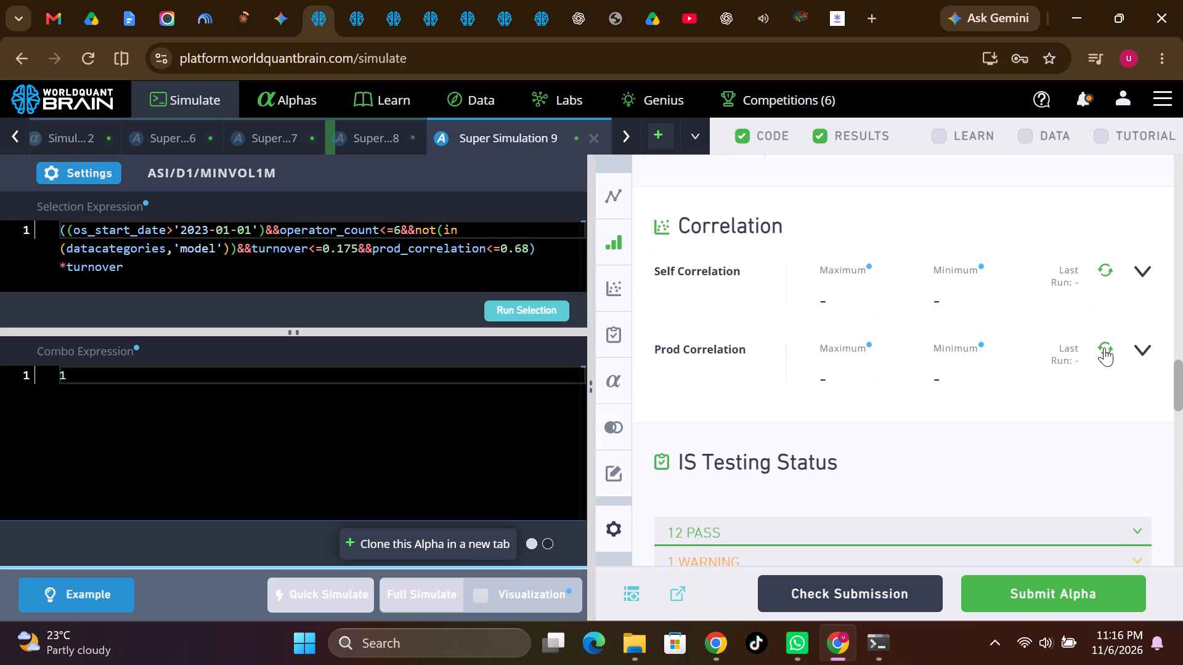
click(1104, 348)
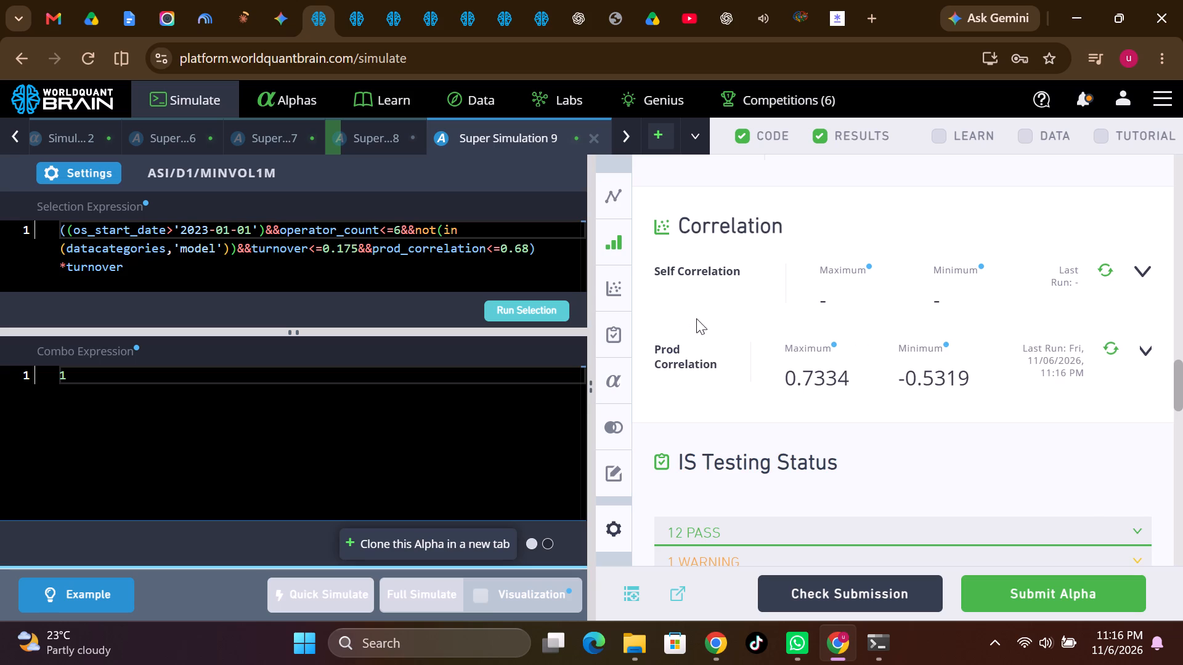
Compare Super Simulation 9's TEST and IS period summaries and review its correlation and testing status.
scroll(844, 361, up, 5)
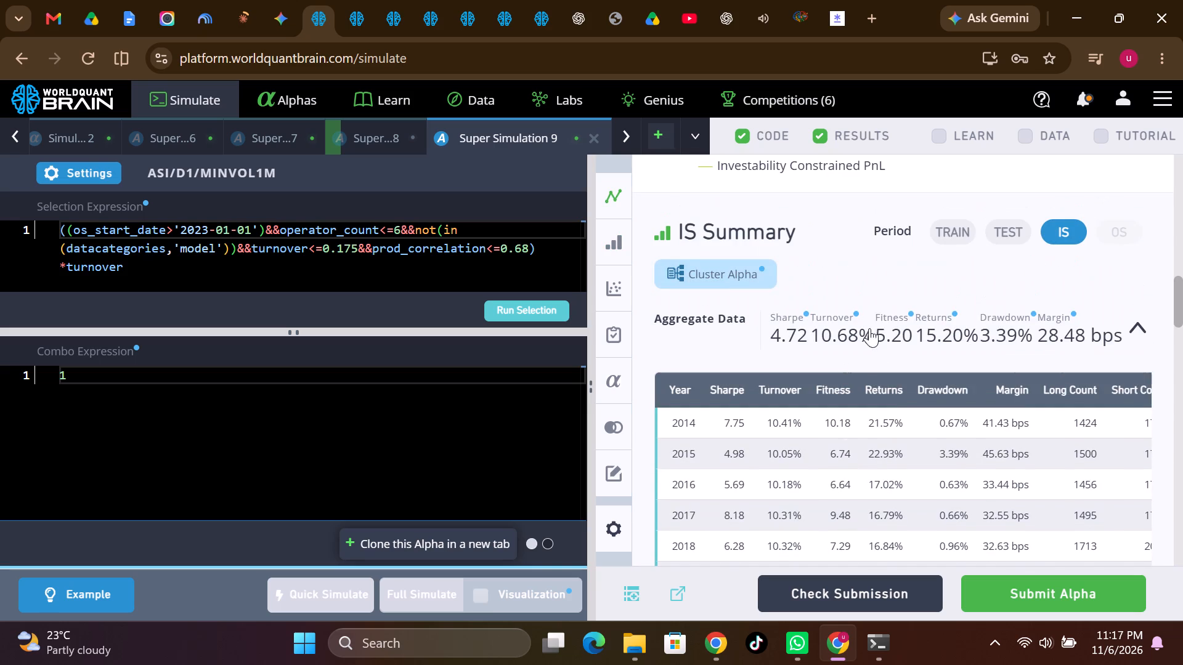
click(1006, 227)
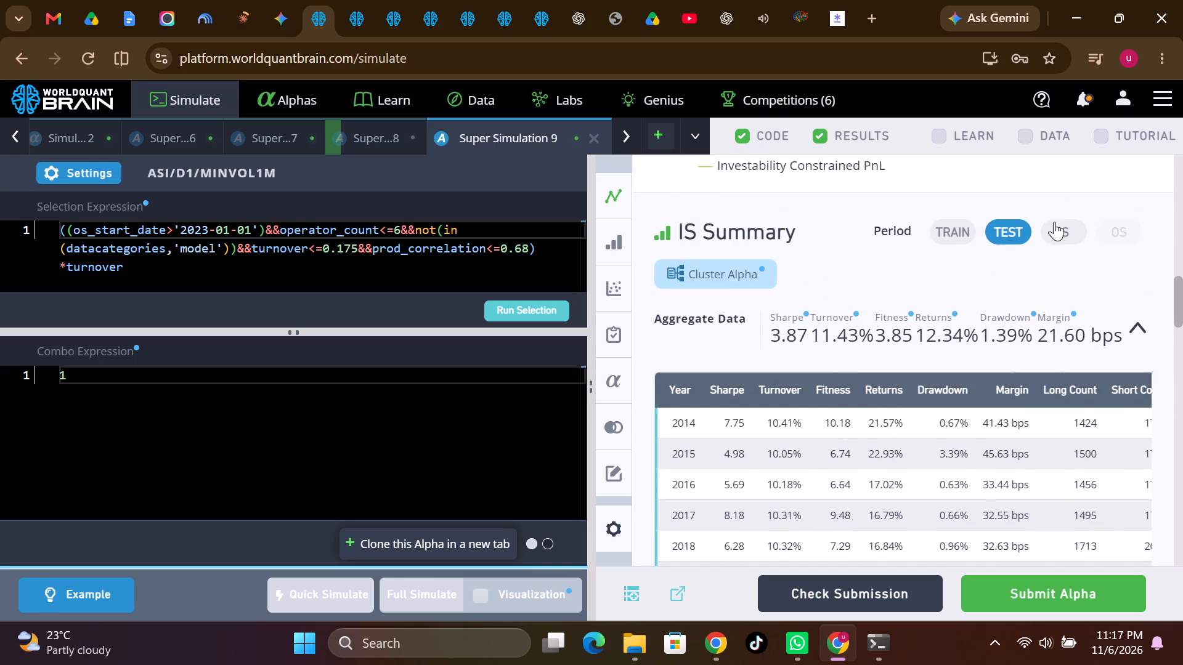
click(1067, 227)
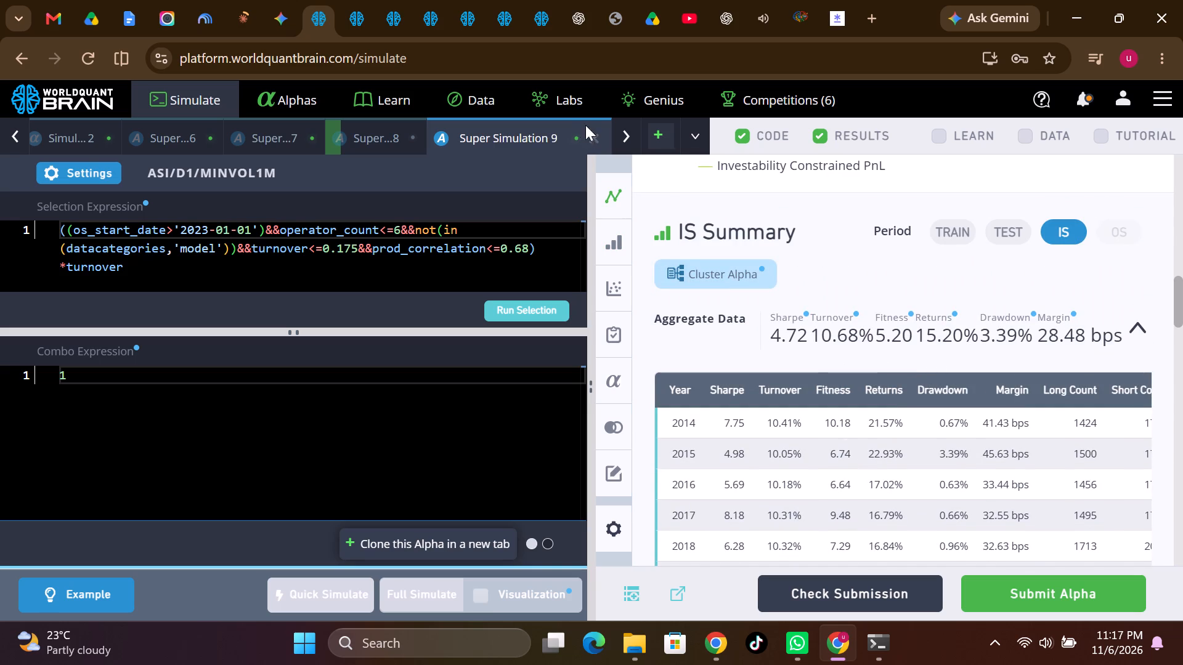
scroll(869, 438, down, 4)
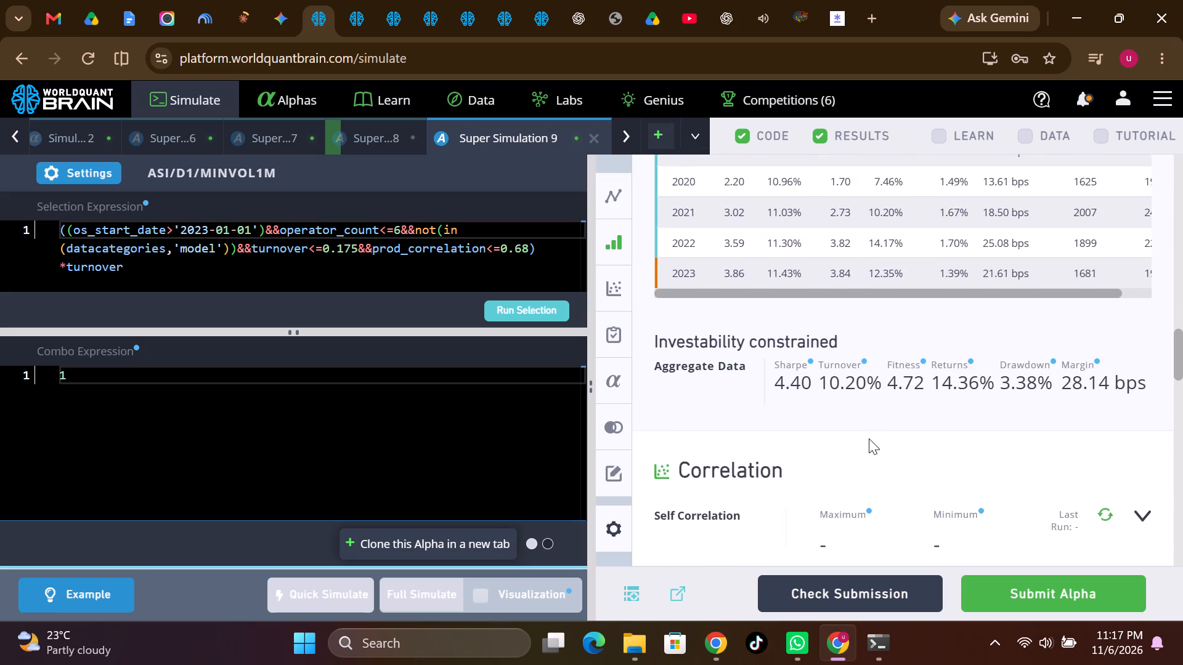
scroll(869, 438, down, 3)
Clone Super Simulation 9, change the clone's correlation filter to prod_correlation<=0.58, and start its full simulation.
right_click(514, 124)
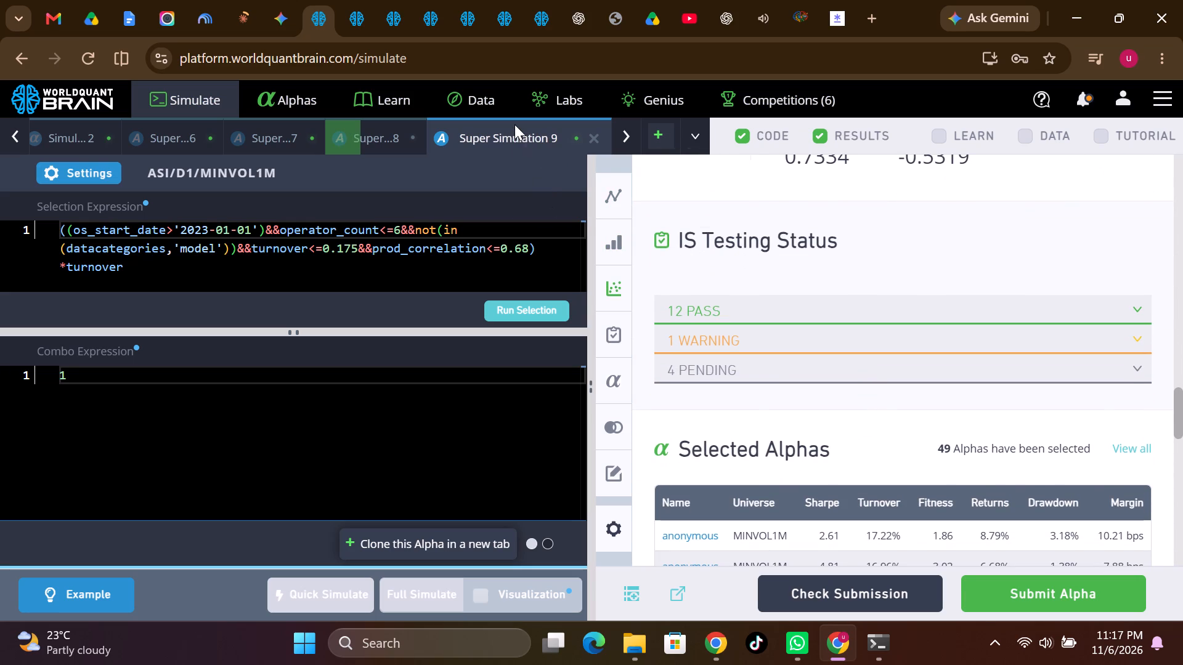
click(553, 167)
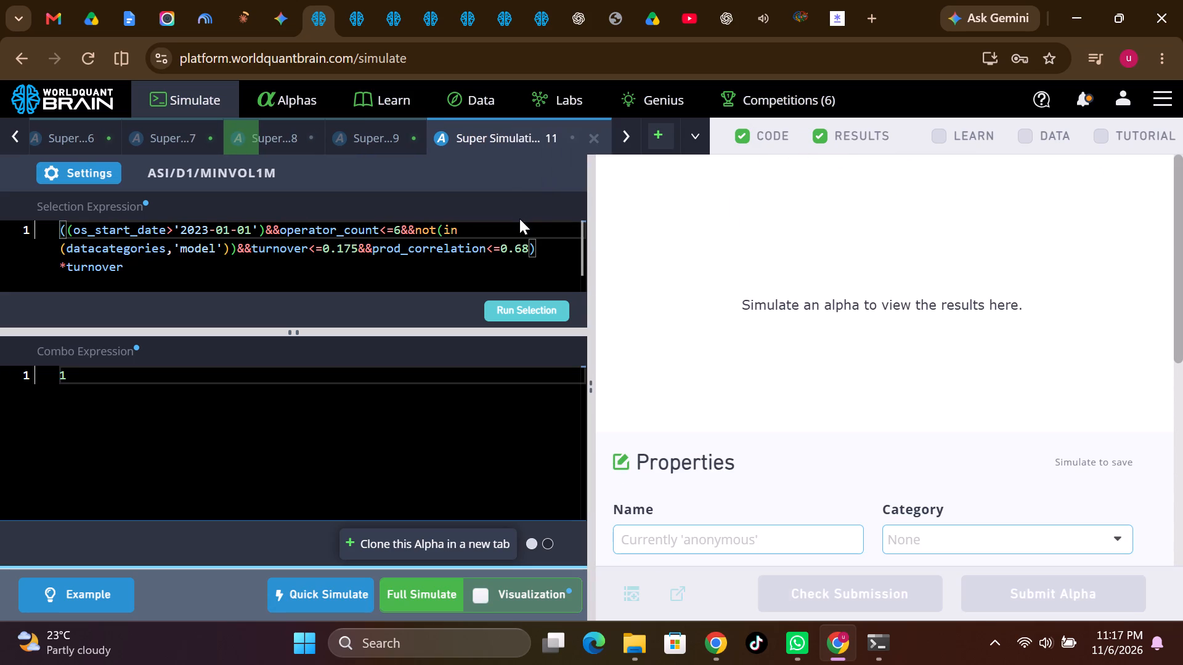
click(522, 249)
key(BackSpace)
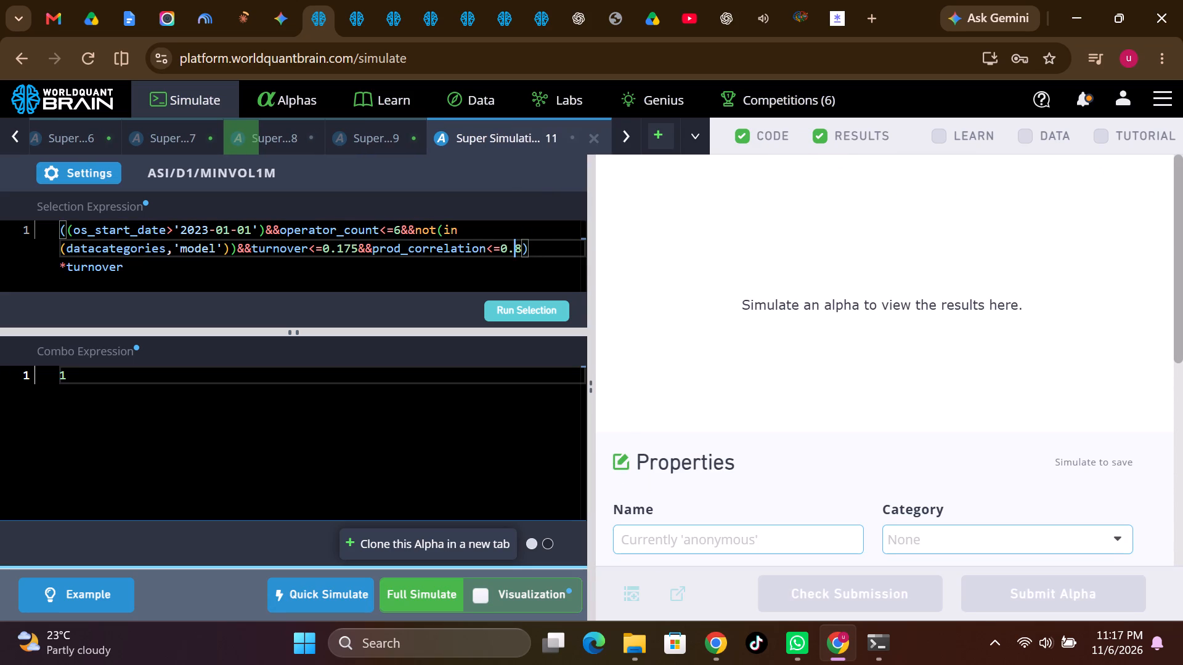
key(5)
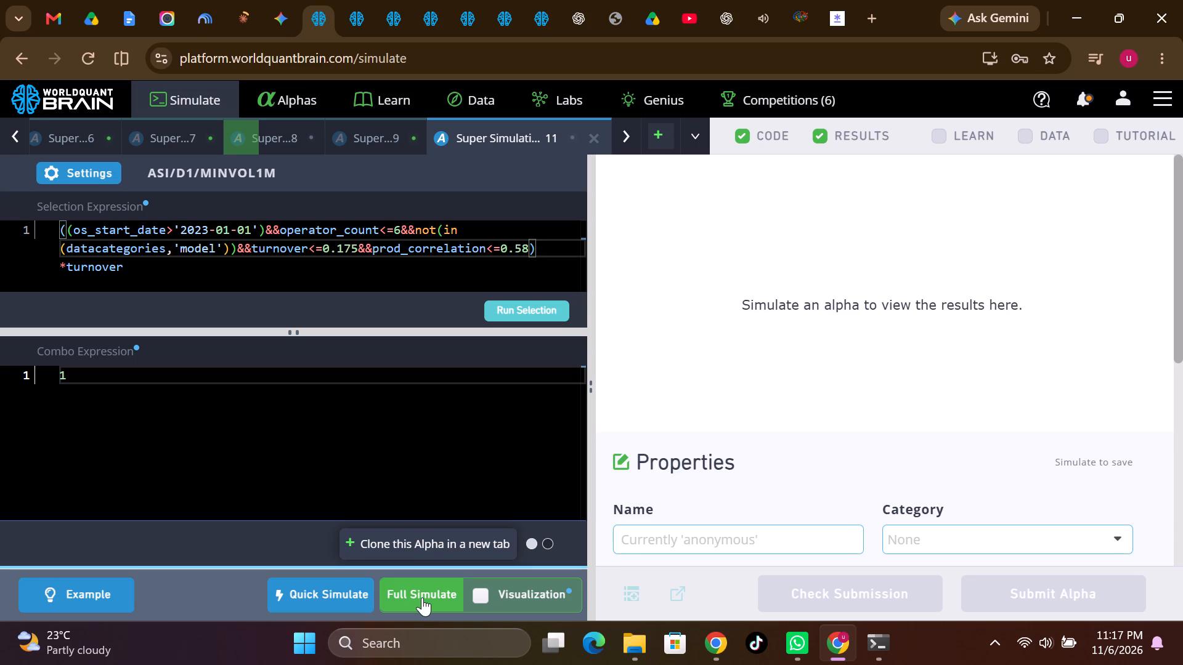
click(422, 597)
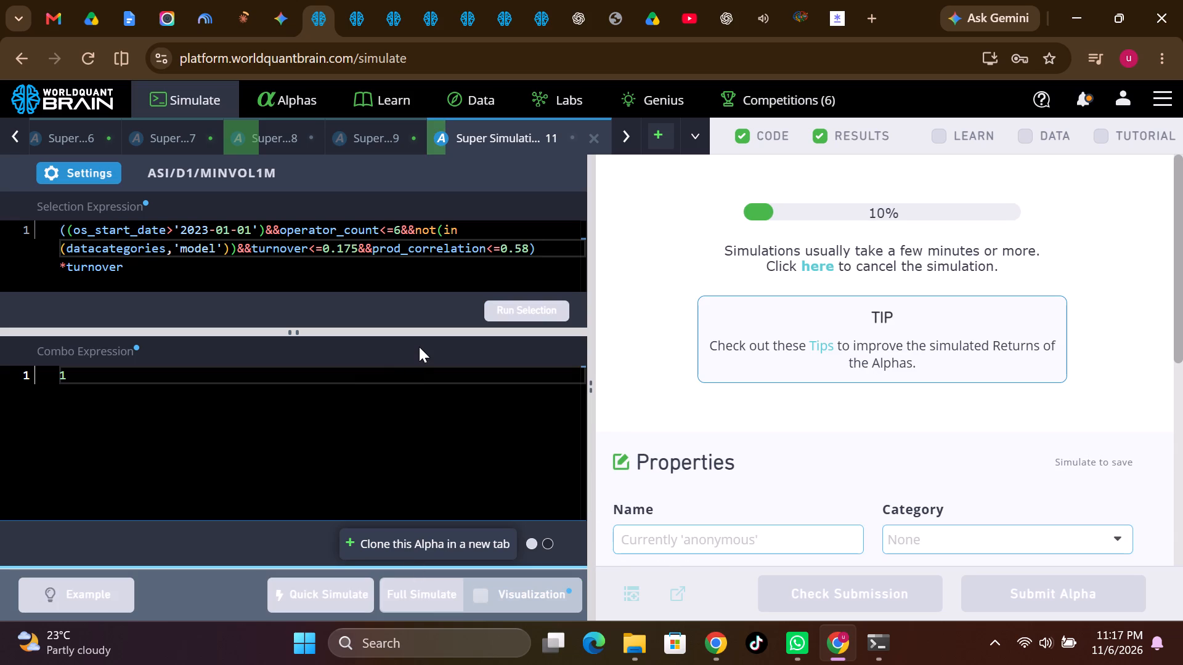
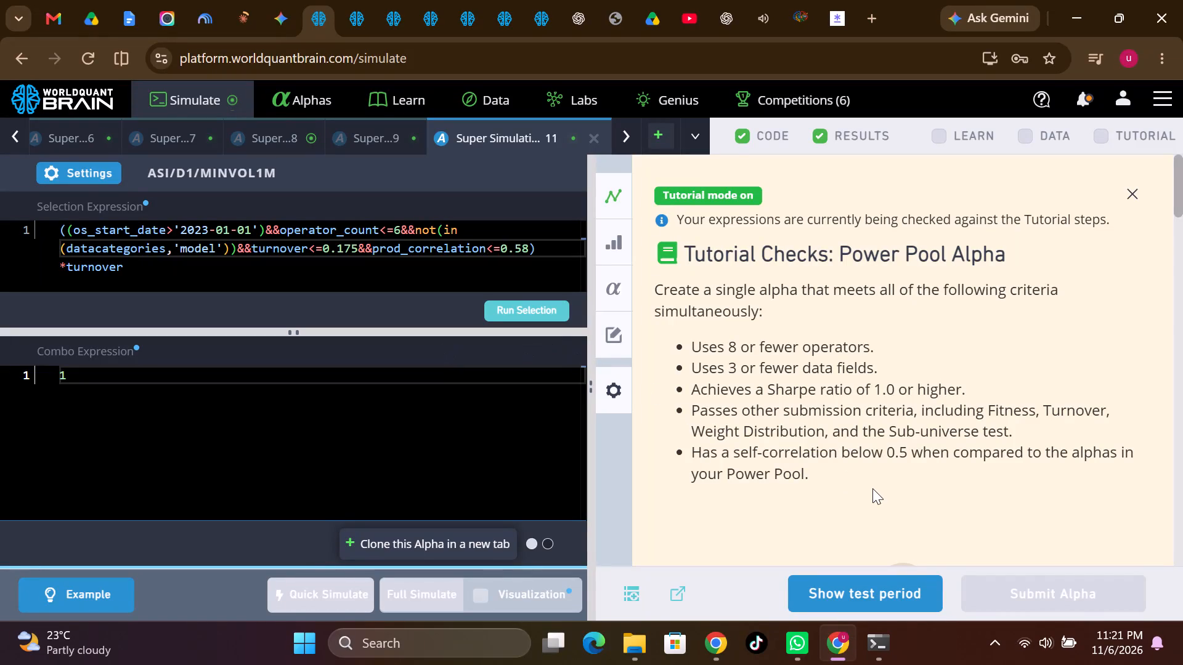
Reveal Super Simulation 11's test period, review its IS-period summary, and run its prod correlation check.
scroll(872, 488, down, 6)
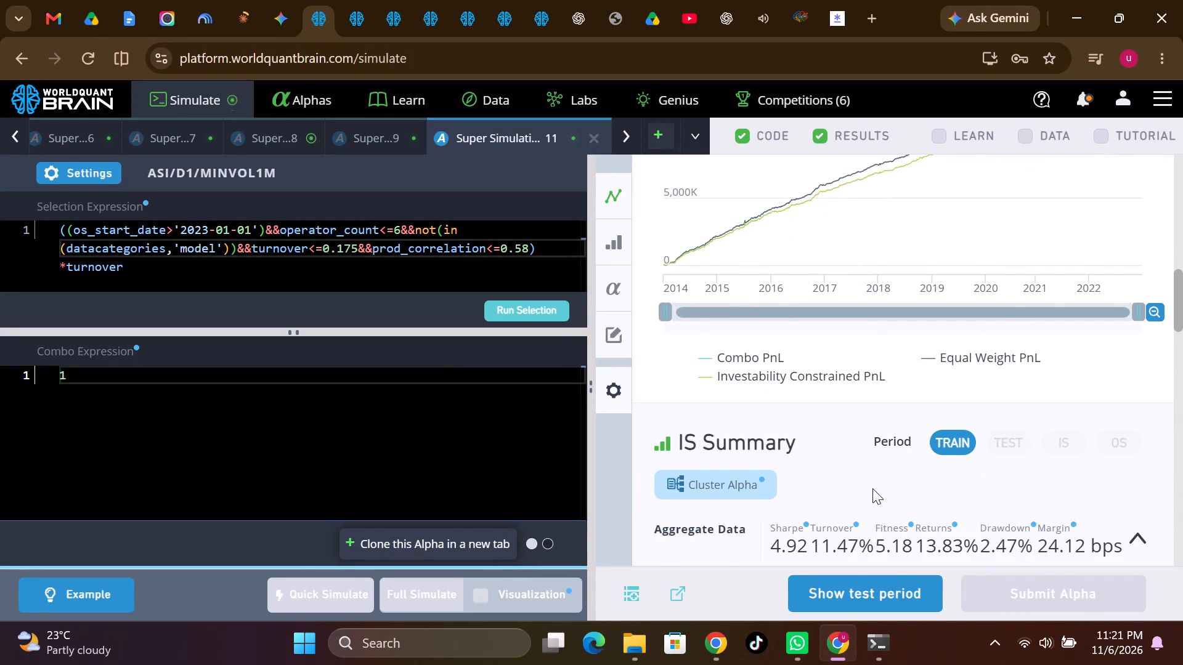
scroll(872, 488, down, 1)
click(885, 595)
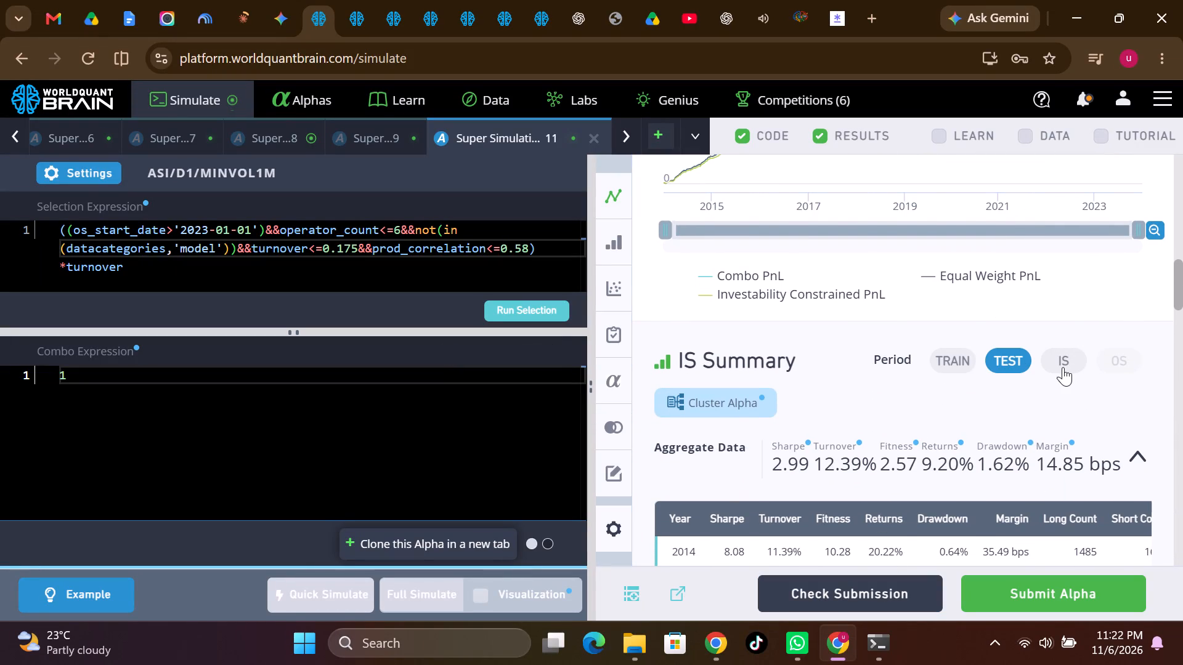
click(1060, 367)
scroll(988, 502, down, 2)
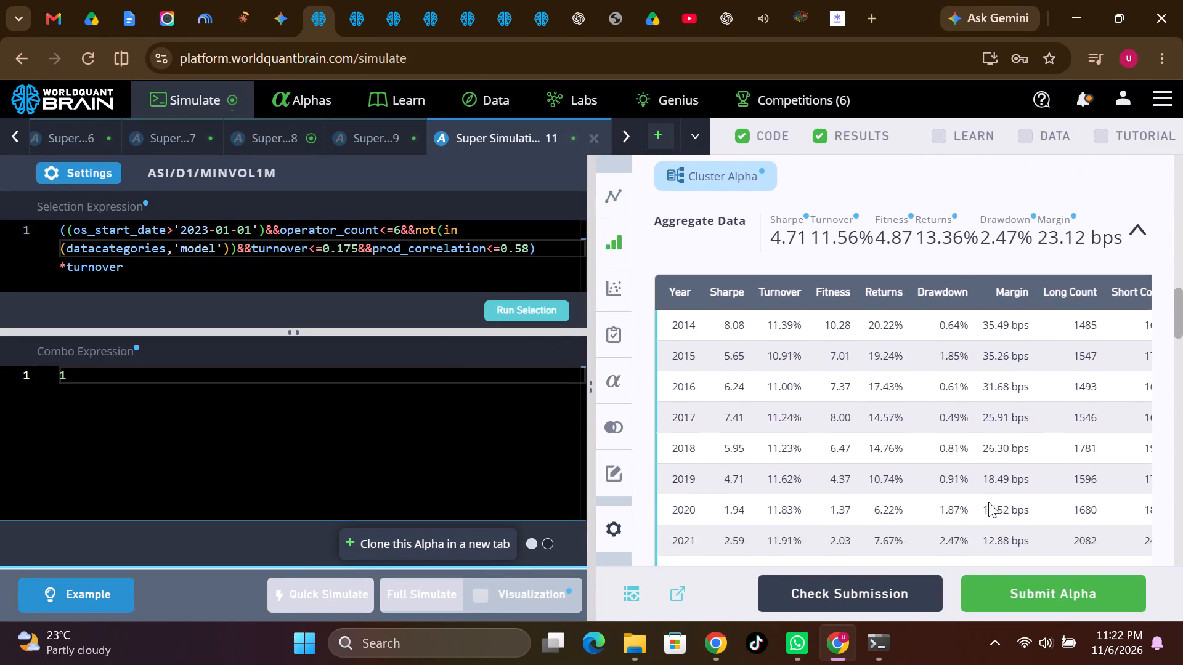
scroll(988, 502, down, 3)
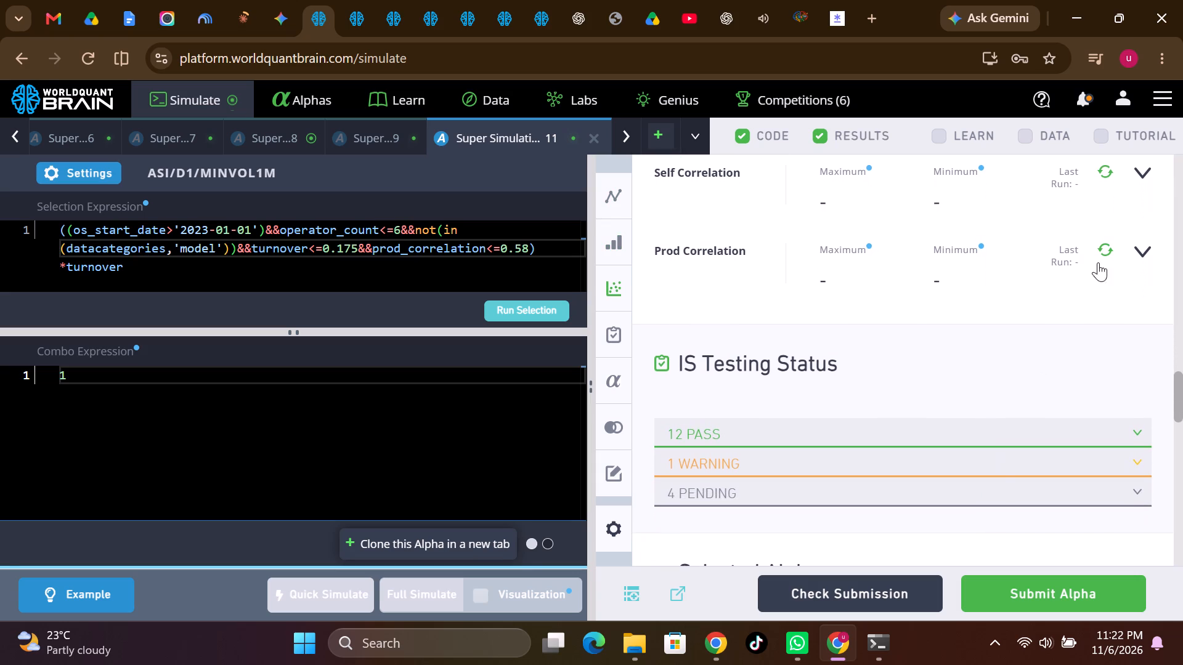
click(1105, 250)
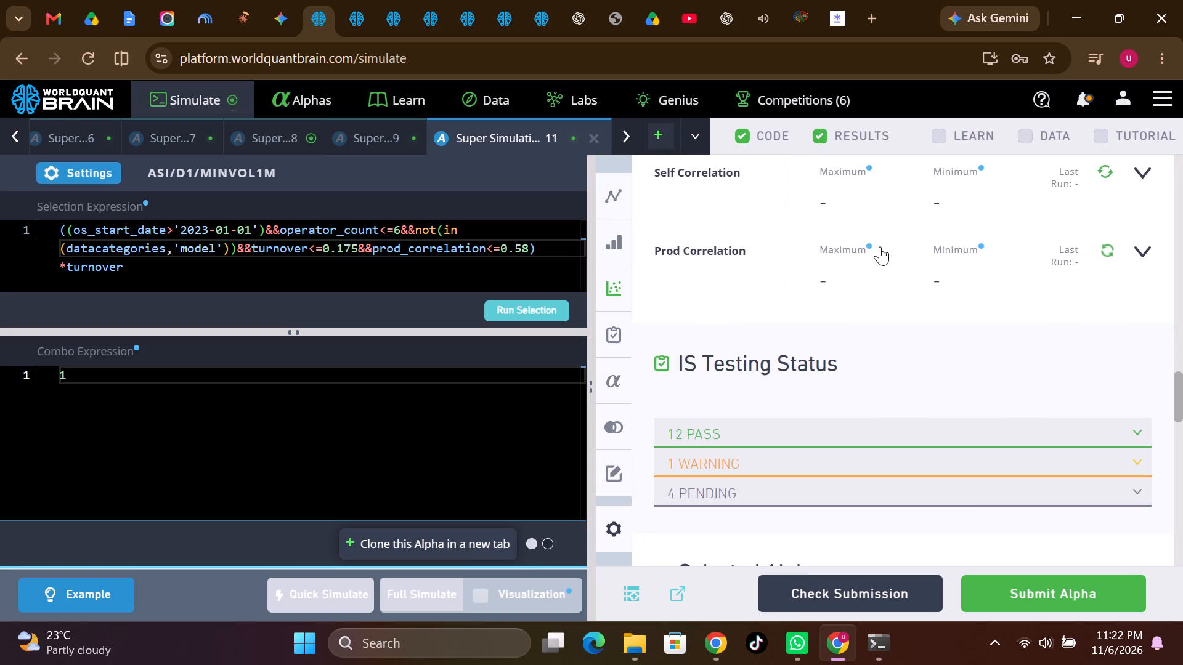
Reveal Super Simulation 8's test period, run its prod correlation check, and review its IS-period summary.
click(293, 134)
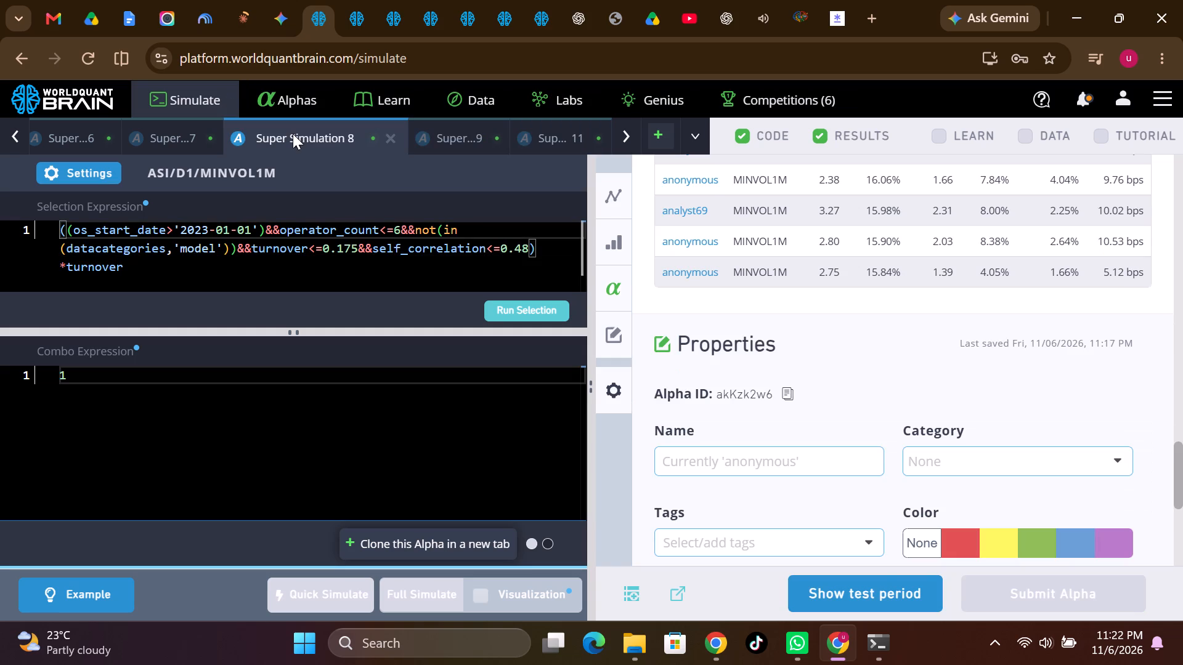
click(875, 592)
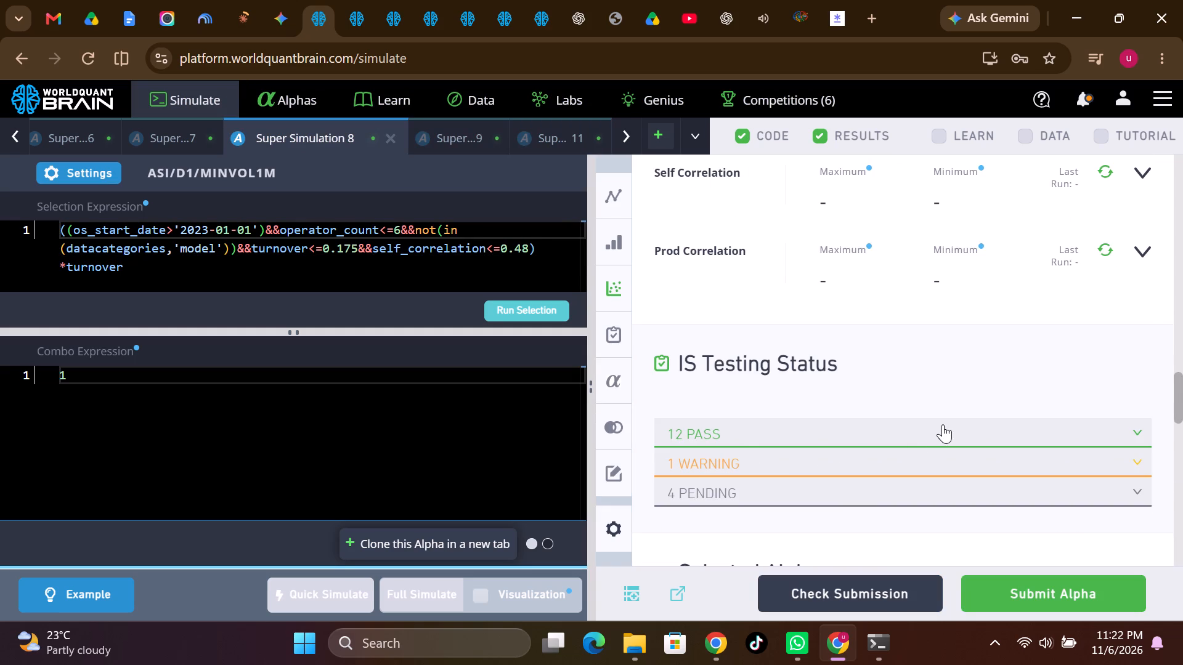
scroll(943, 424, up, 1)
click(1108, 350)
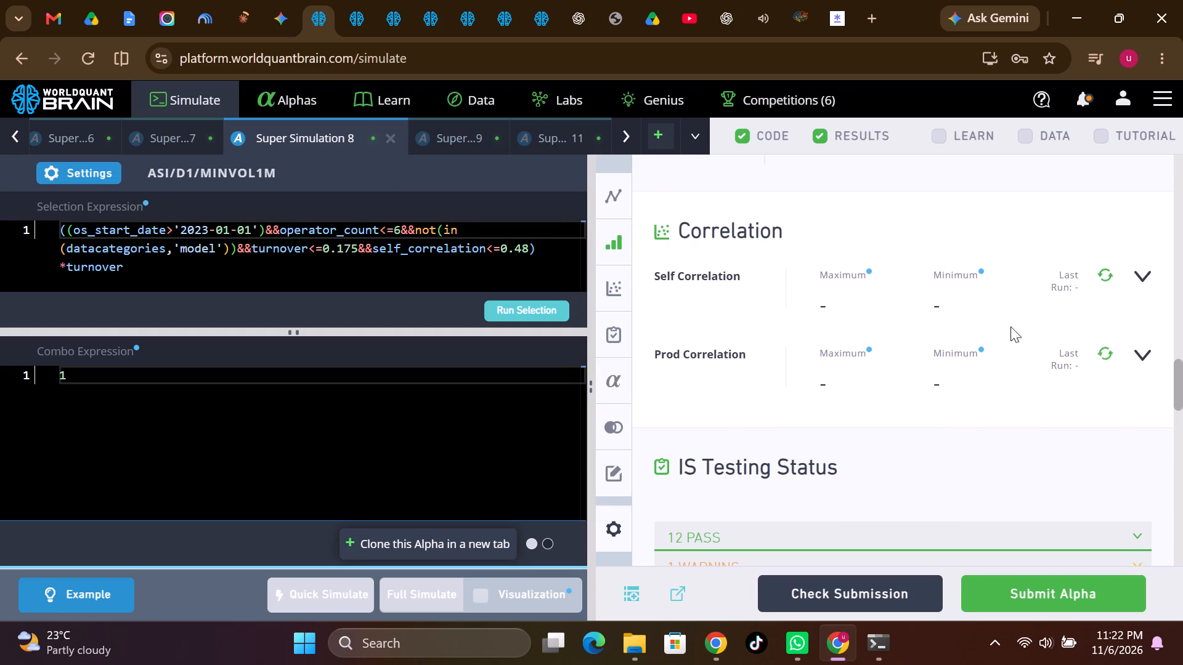
scroll(974, 325, up, 8)
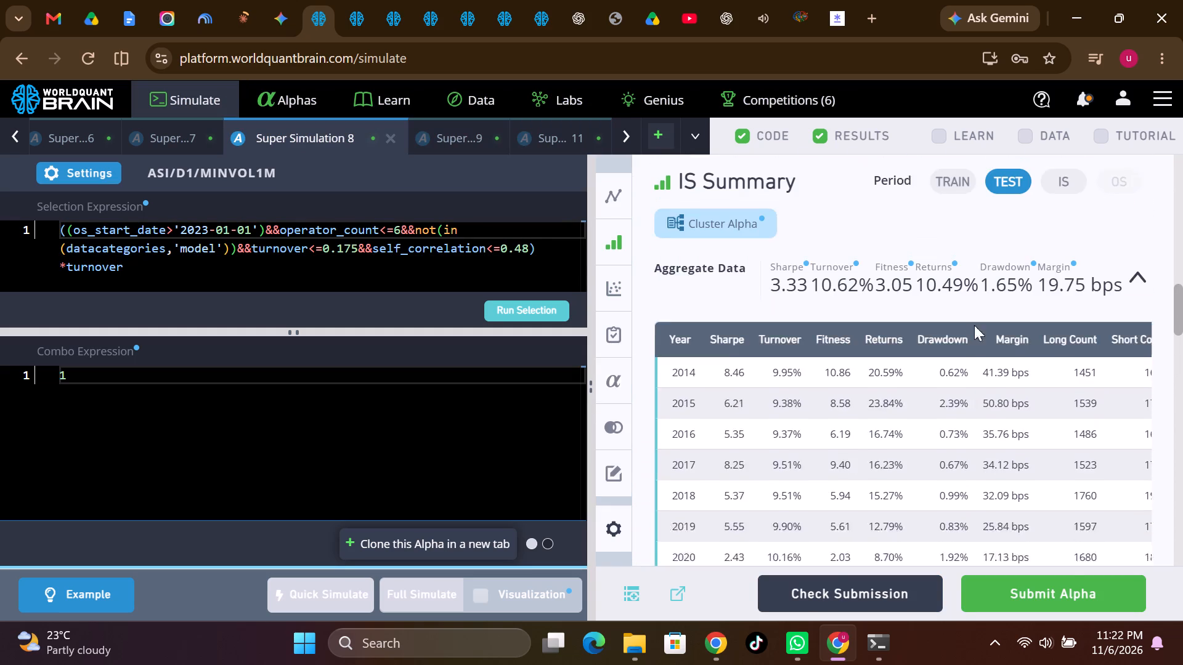
click(1066, 227)
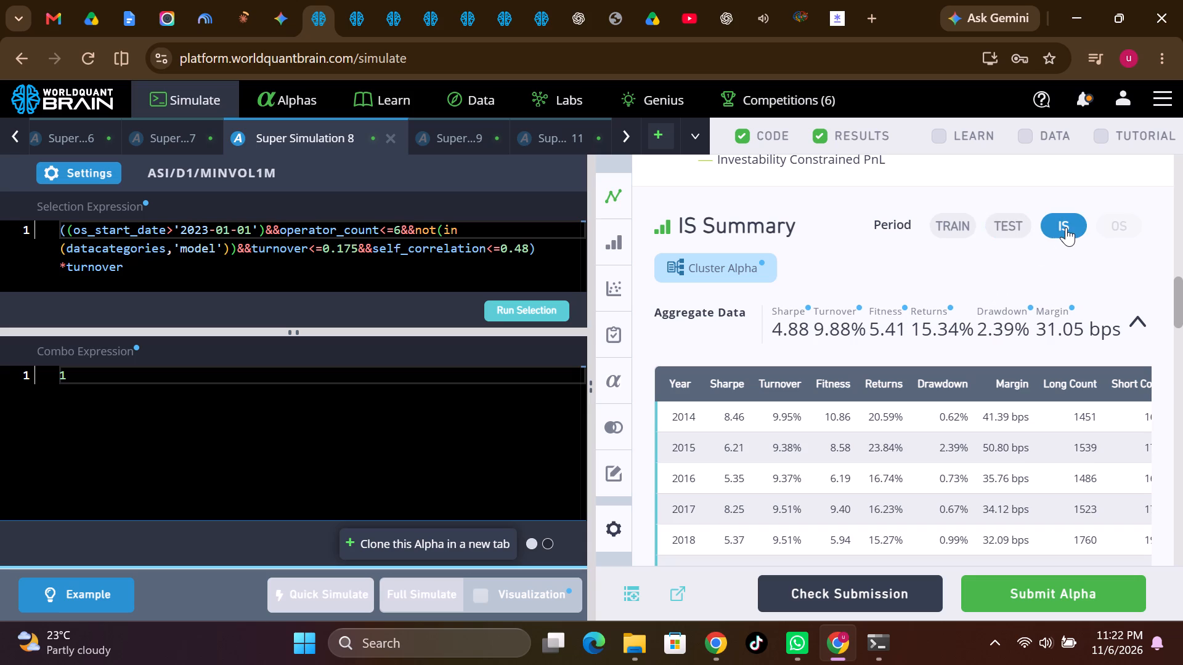
scroll(967, 489, down, 5)
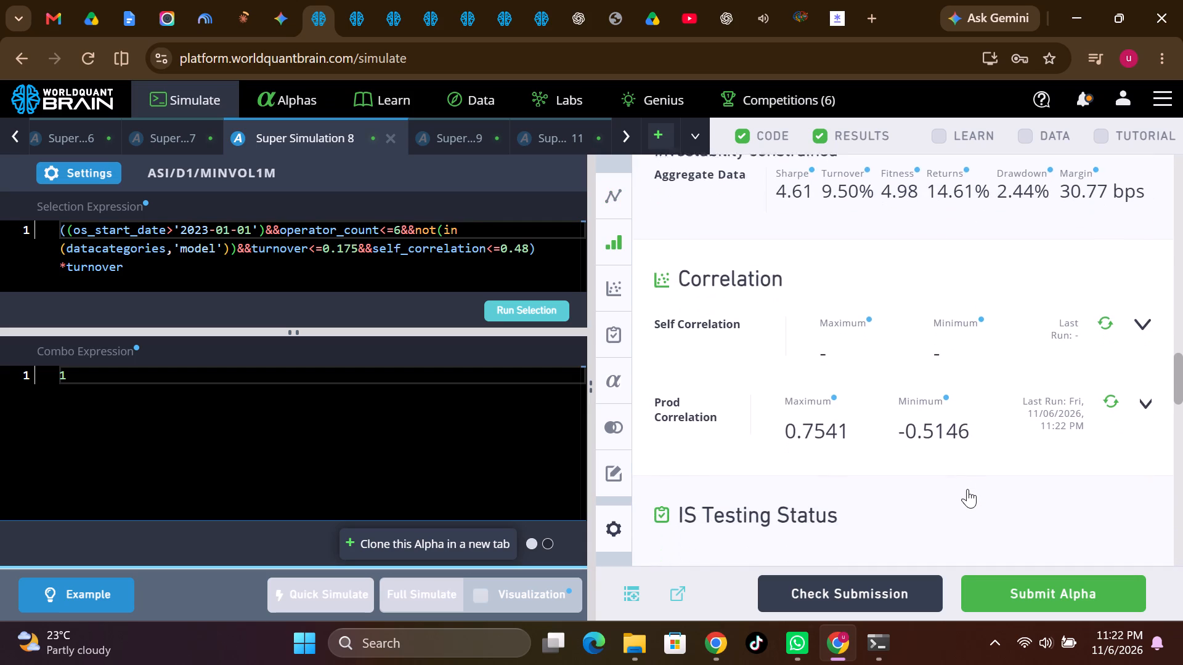
scroll(967, 489, down, 1)
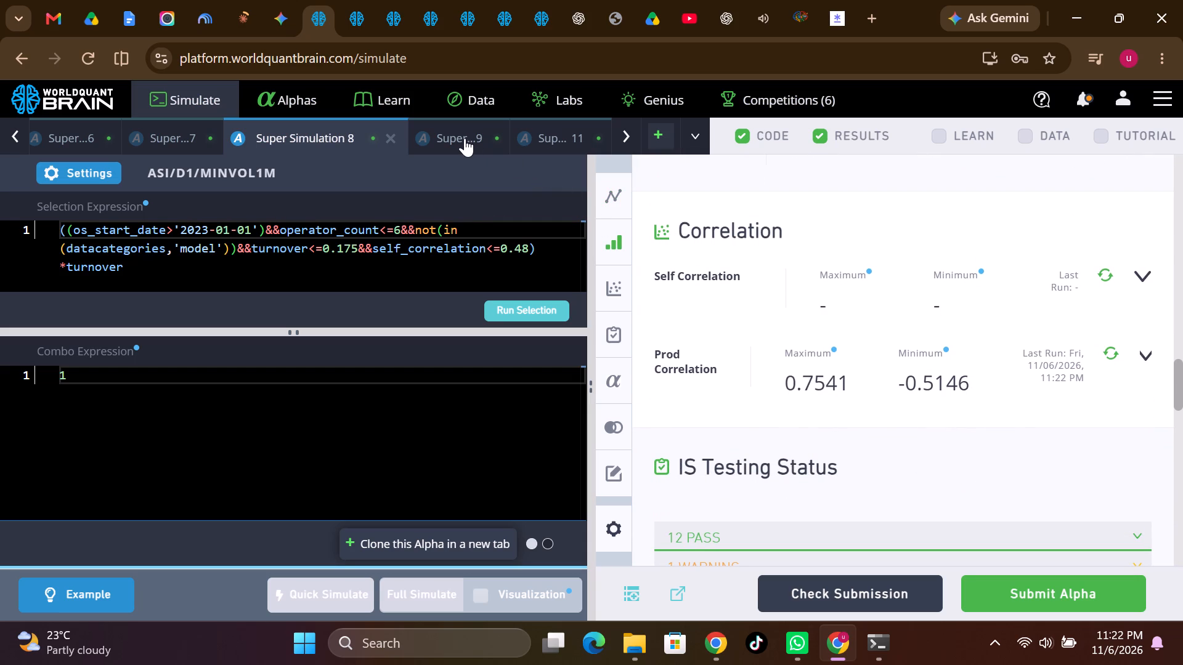
Compare the prod correlation results of Super Simulations 9 and 11, and review Super Simulation 11's TEST-period summary.
click(461, 140)
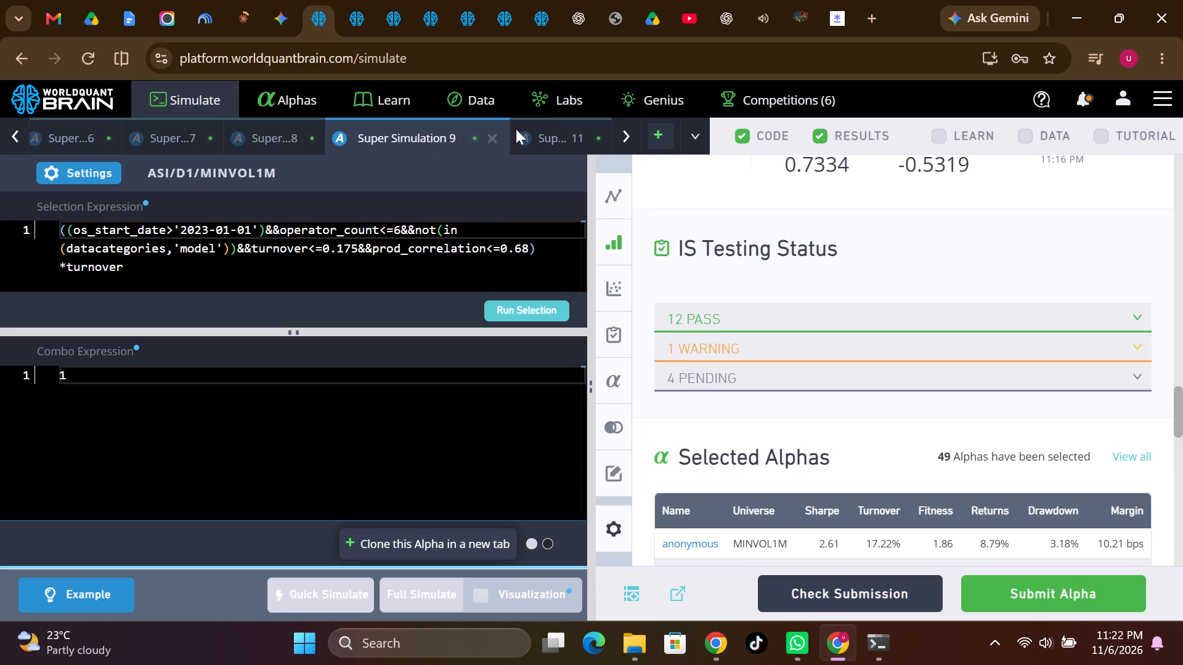
click(558, 127)
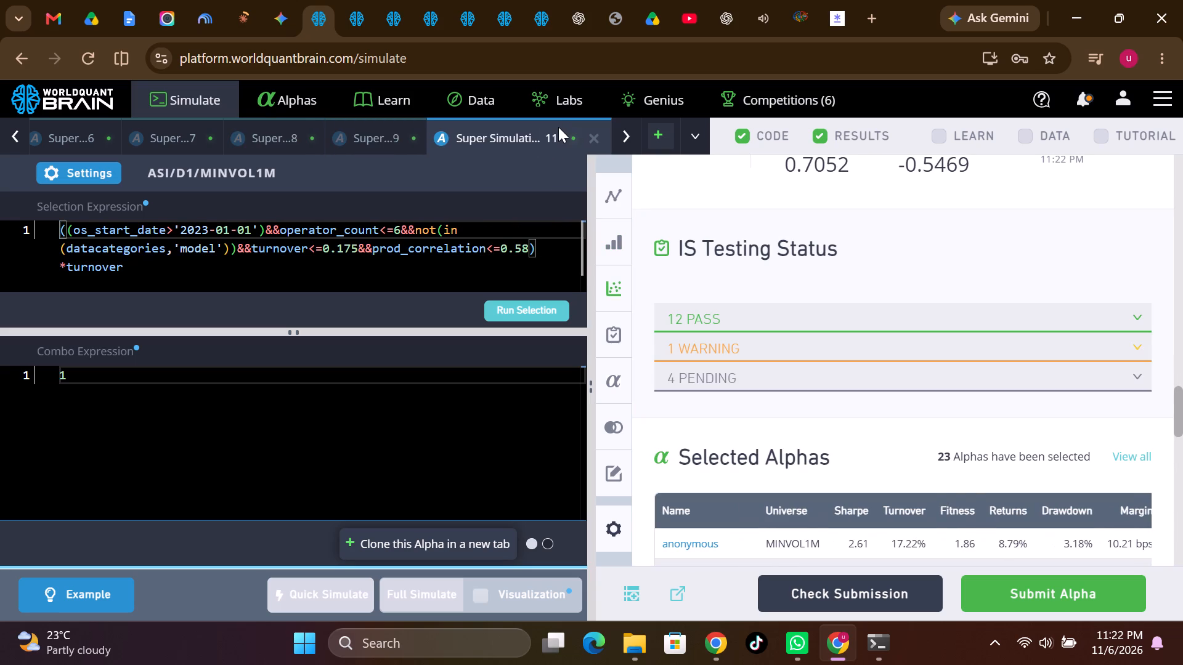
scroll(657, 401, up, 1)
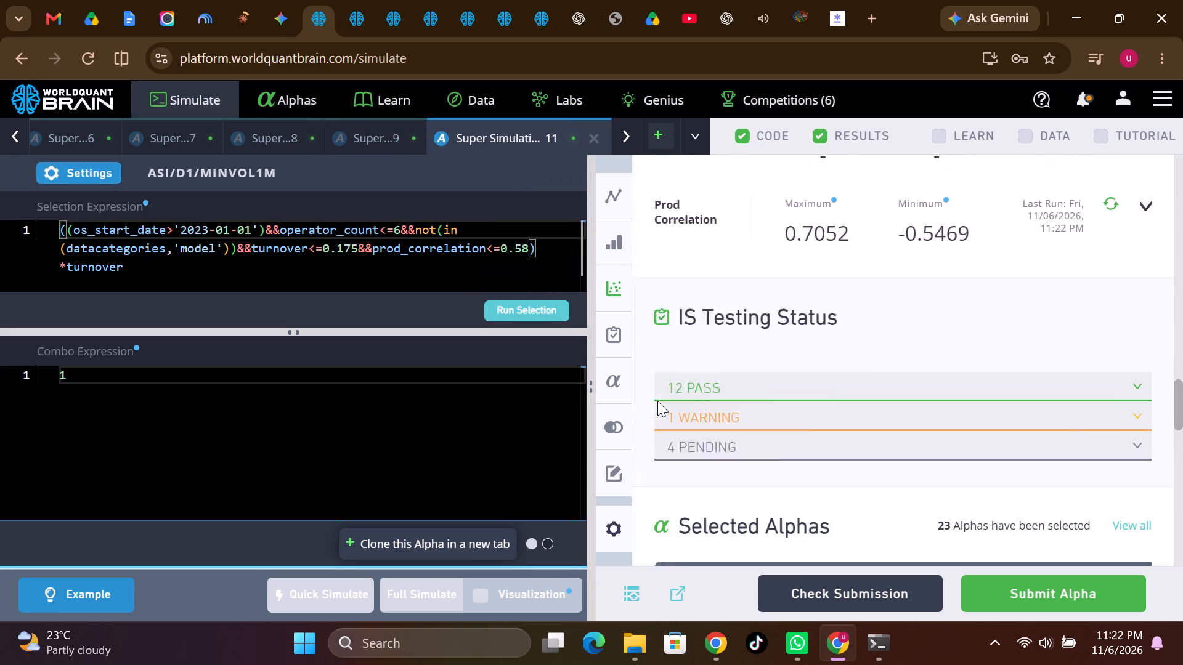
scroll(657, 401, up, 4)
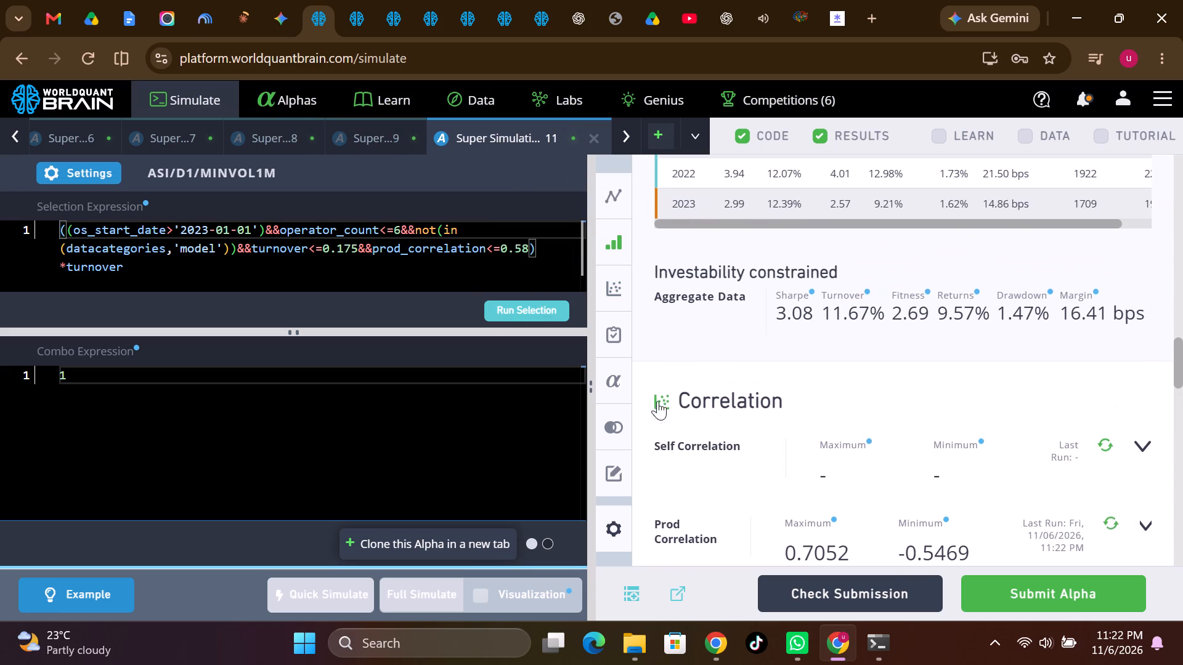
scroll(657, 401, up, 5)
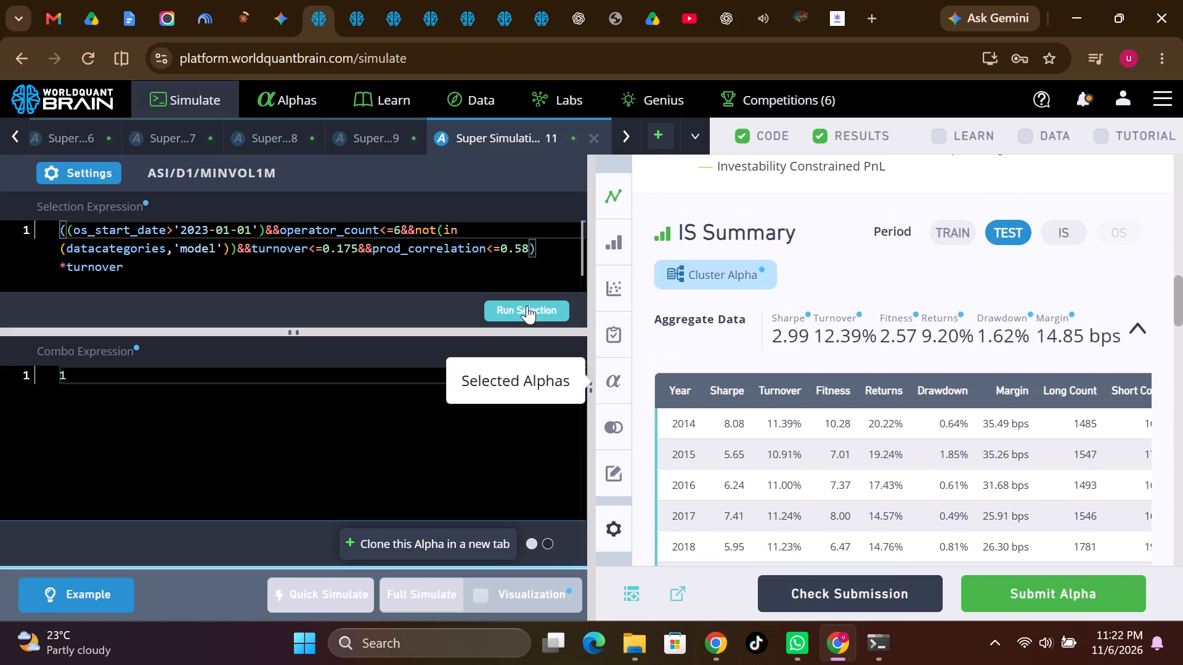
Clone Super Simulation 11, change the clone's turnover filter to turnover<=0.275, and start its full simulation.
right_click(495, 141)
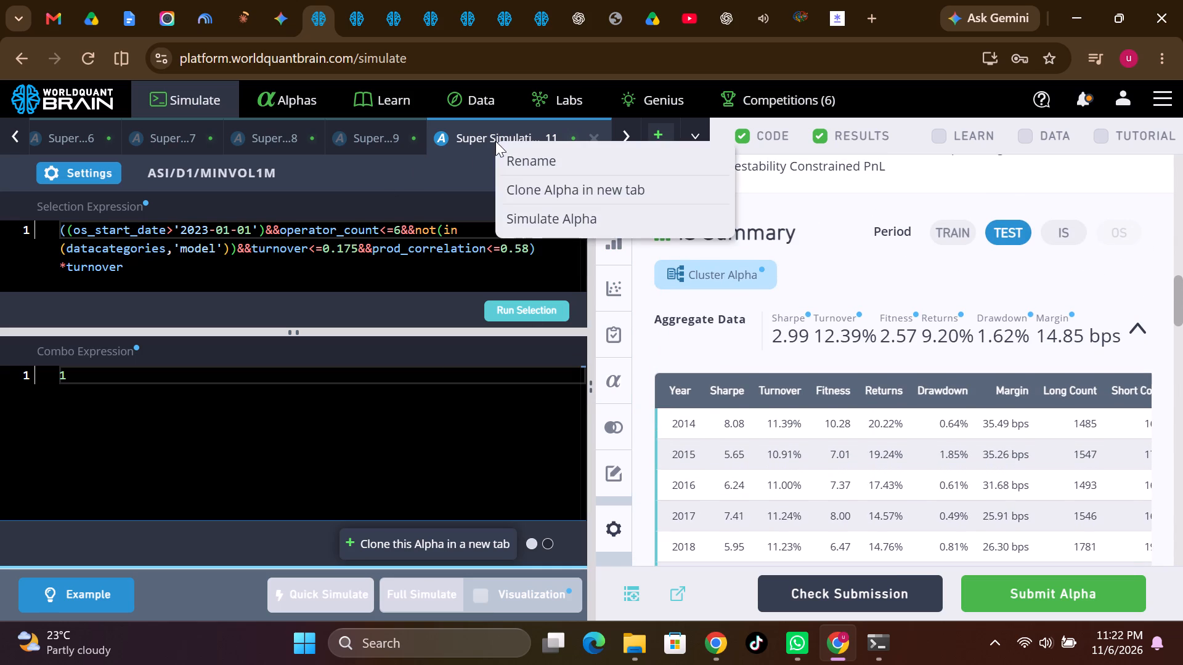
click(531, 196)
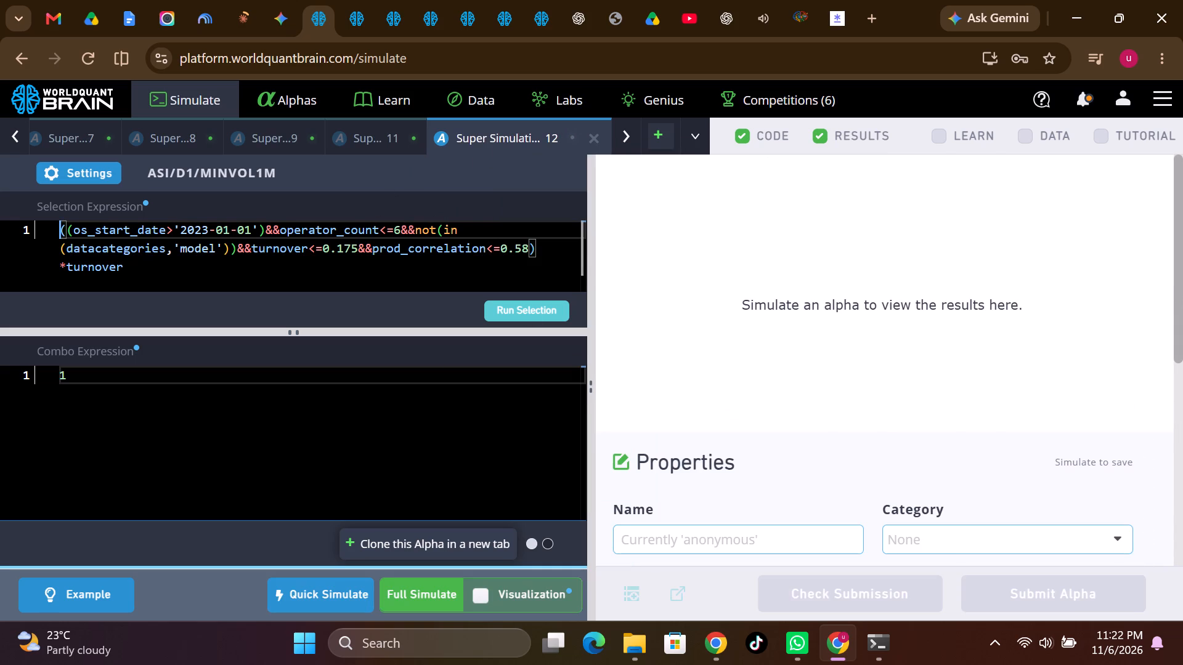
click(344, 245)
key(BackSpace)
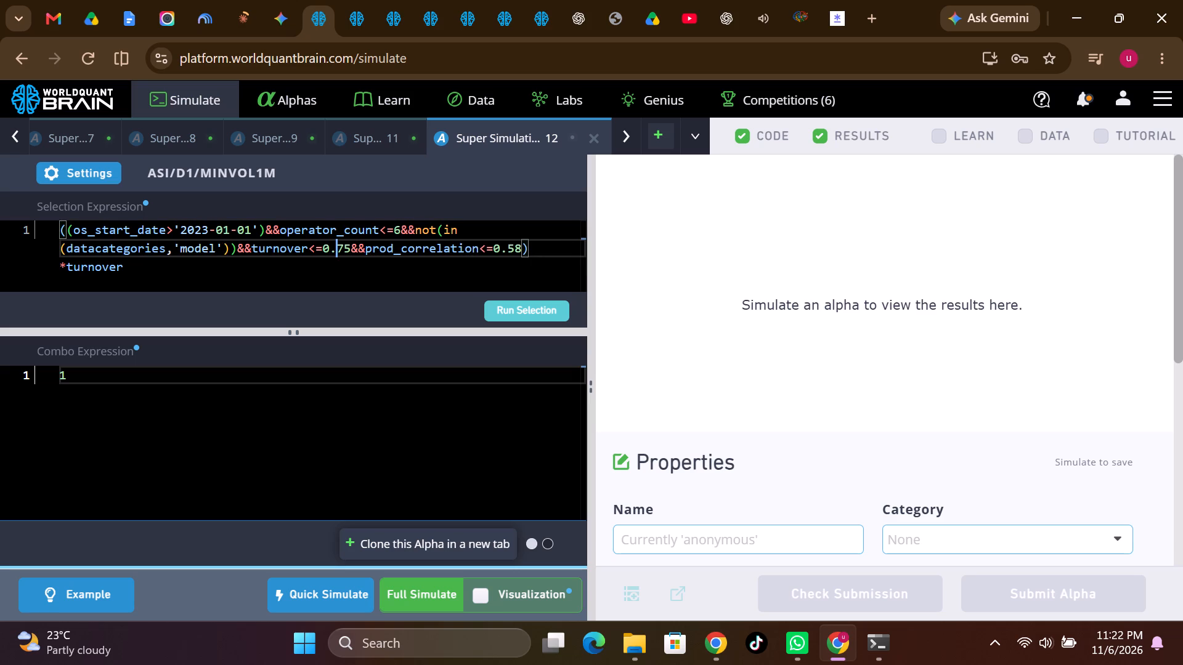
key(2)
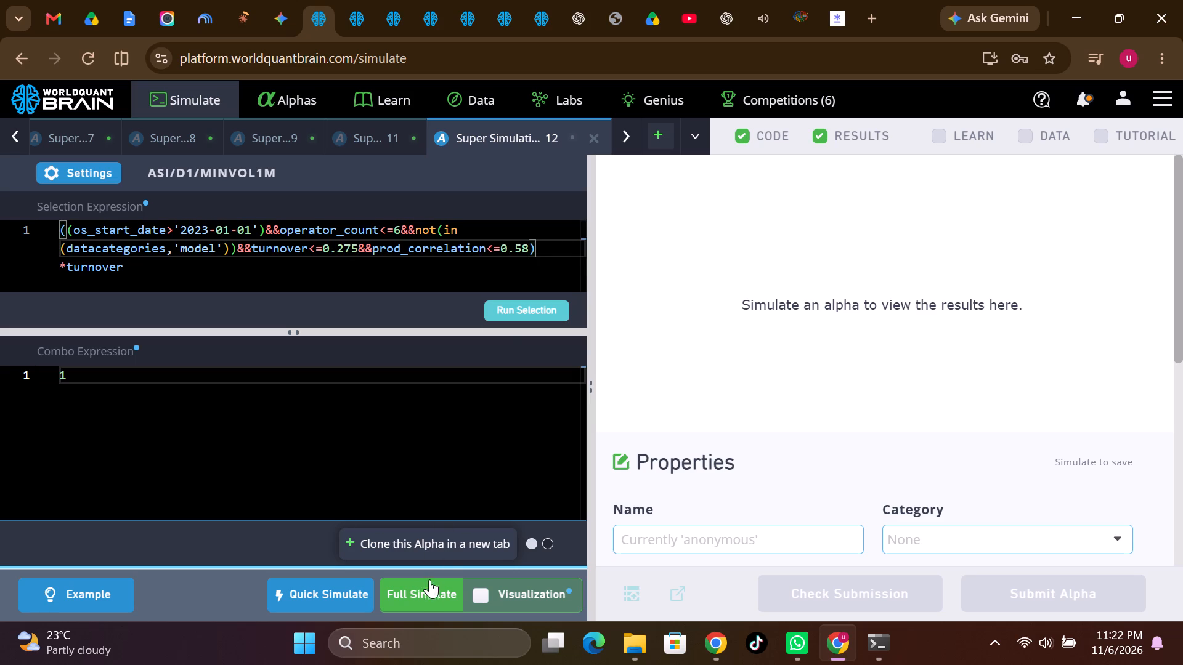
click(432, 596)
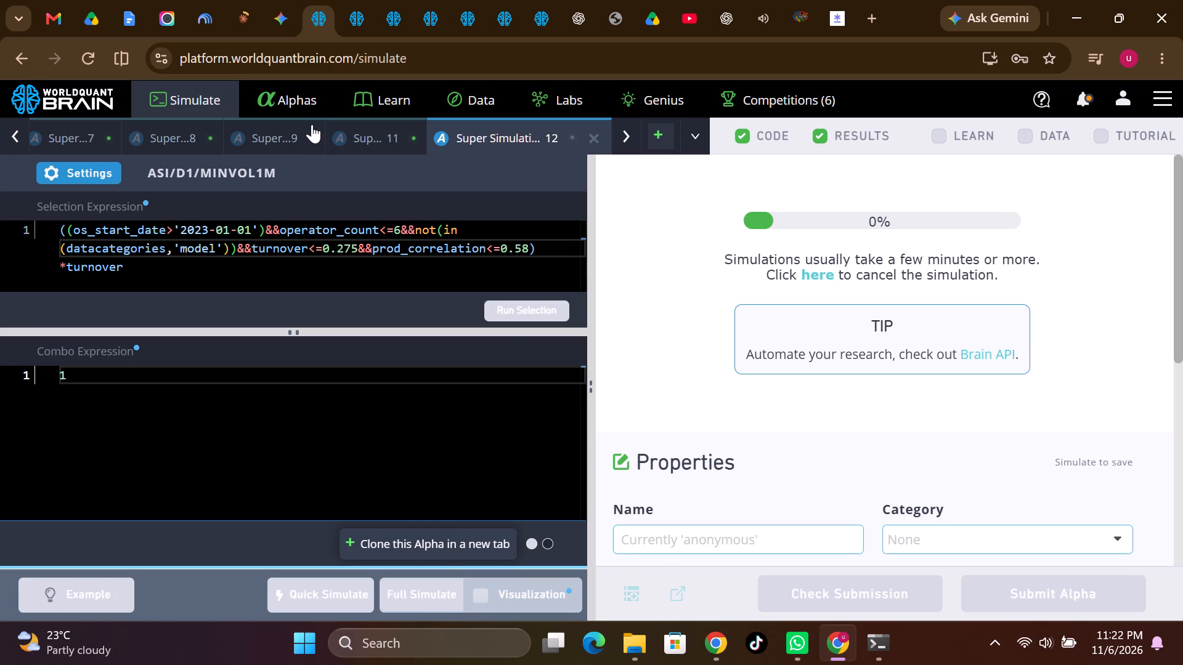
Clone Super Simulation 9, change the clone's correlation filter to prod_correlation<=0.65, and start its full simulation.
right_click(304, 128)
click(357, 177)
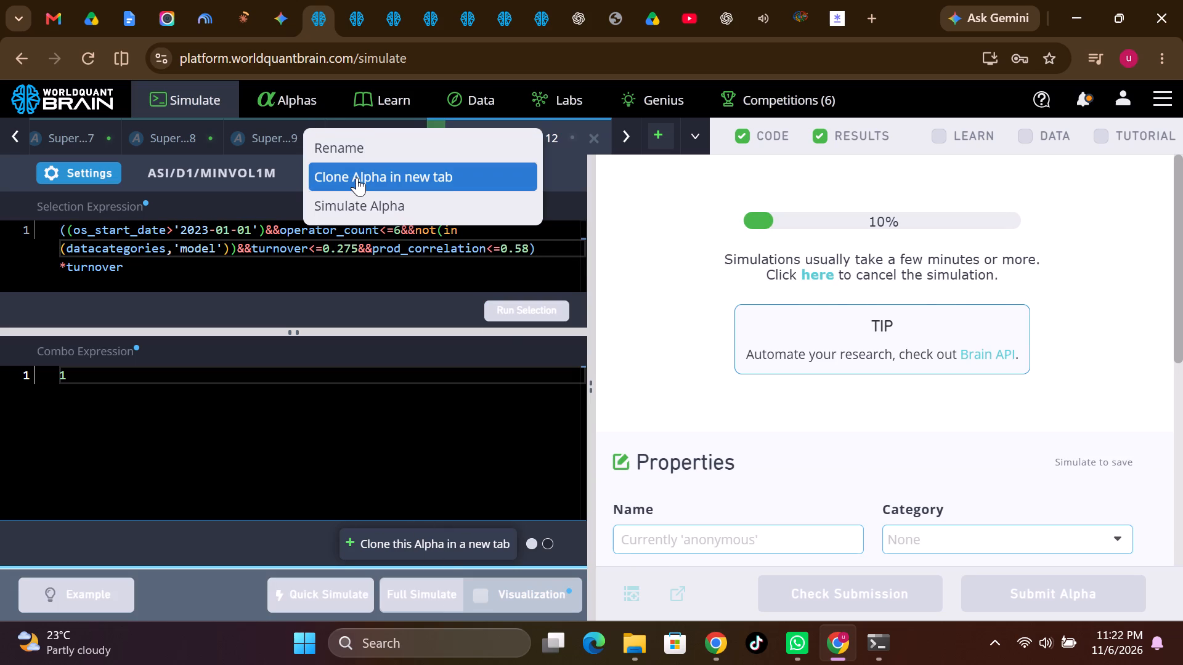
click(528, 247)
key(BackSpace)
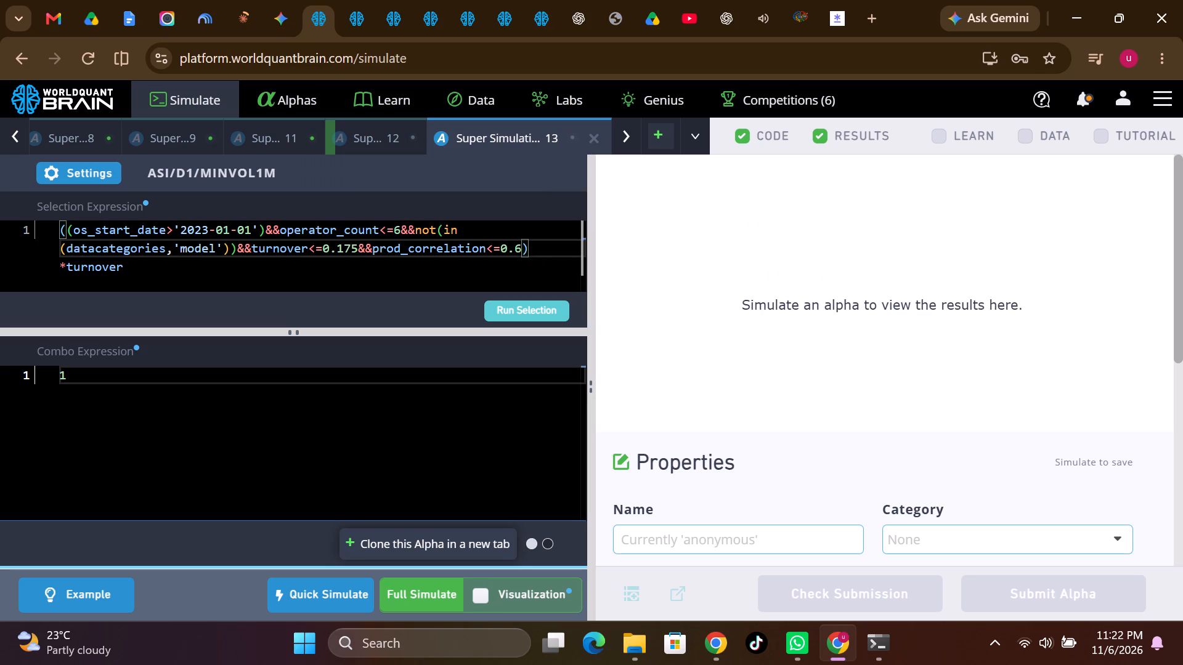
key(5)
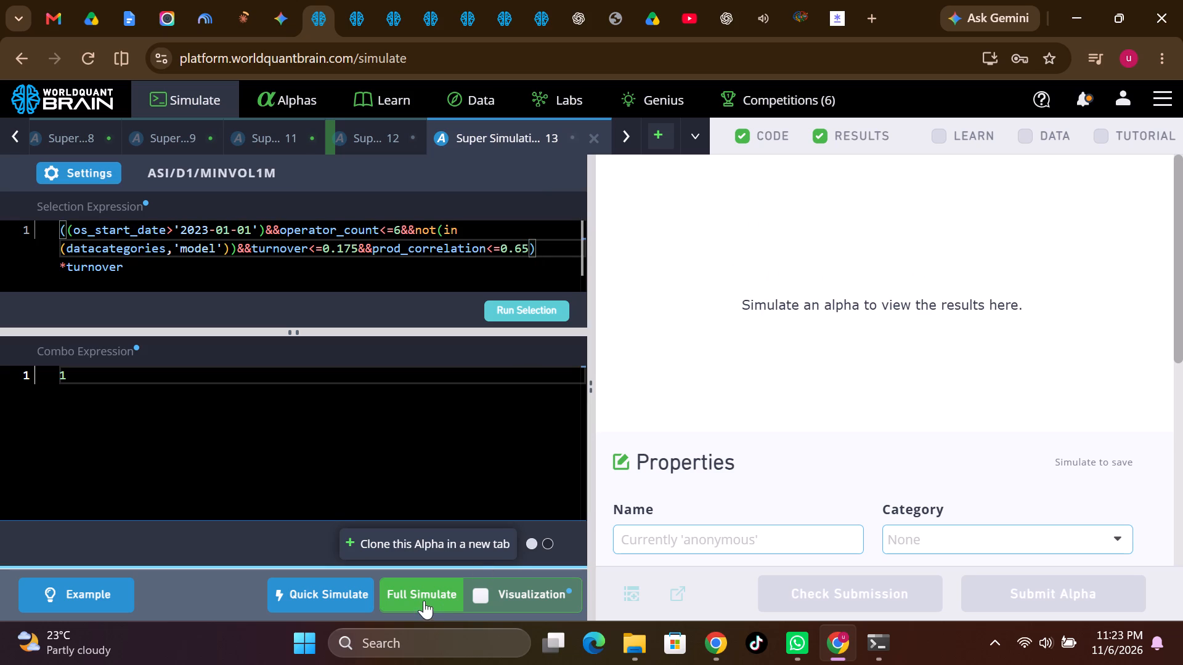
click(424, 600)
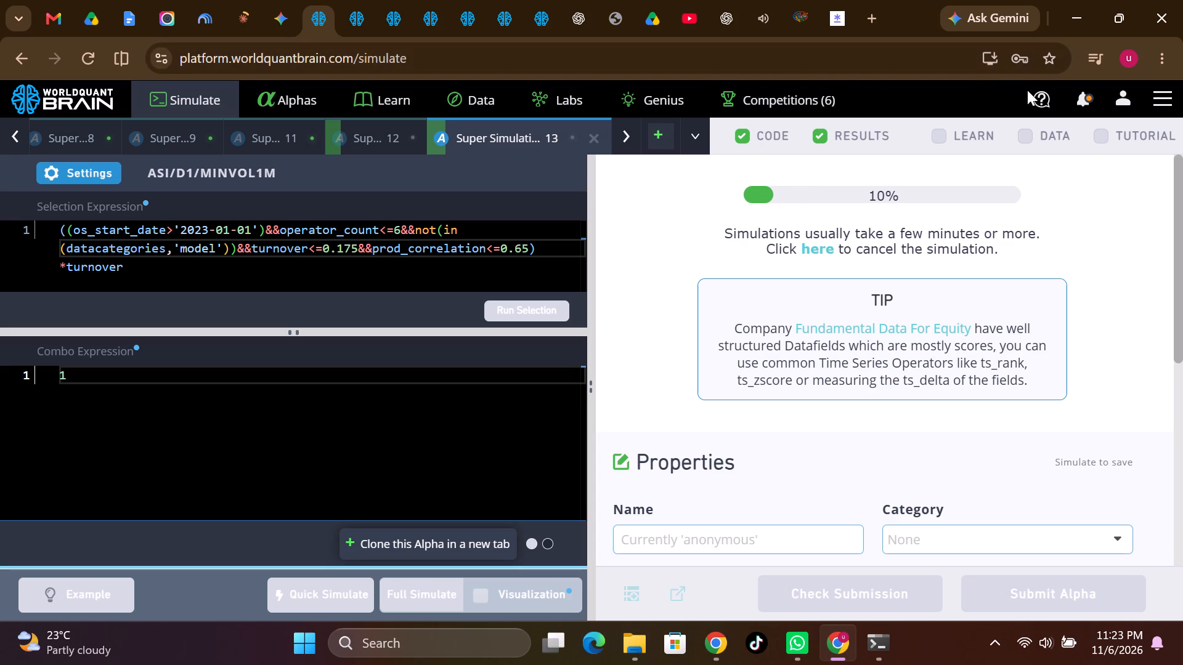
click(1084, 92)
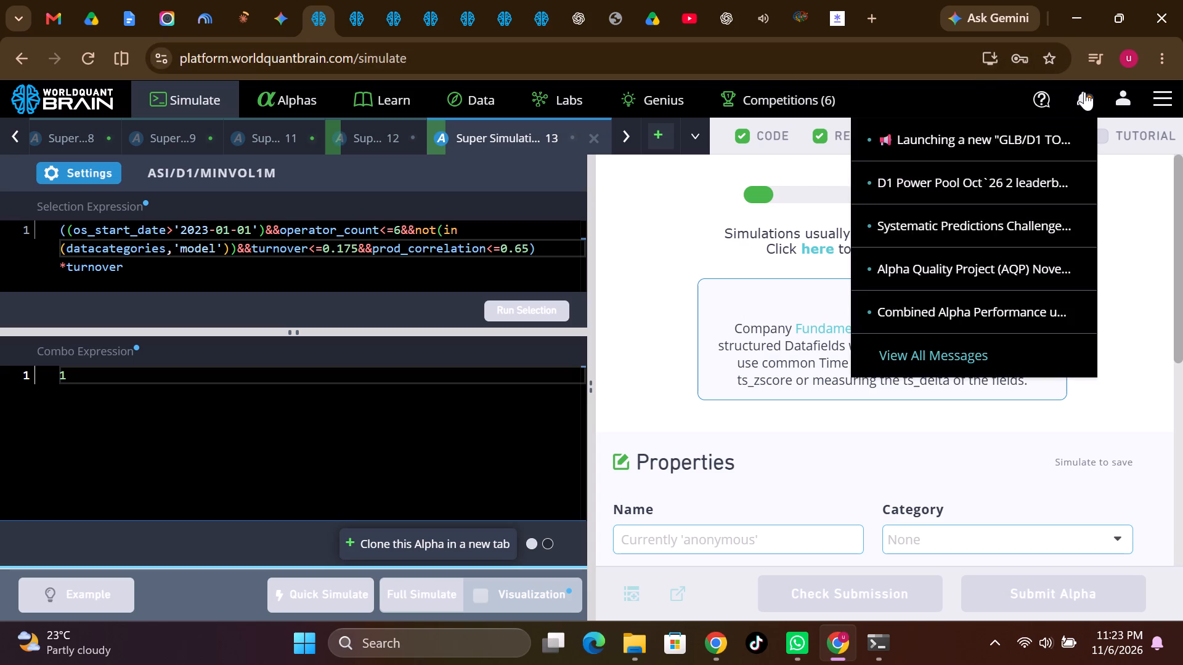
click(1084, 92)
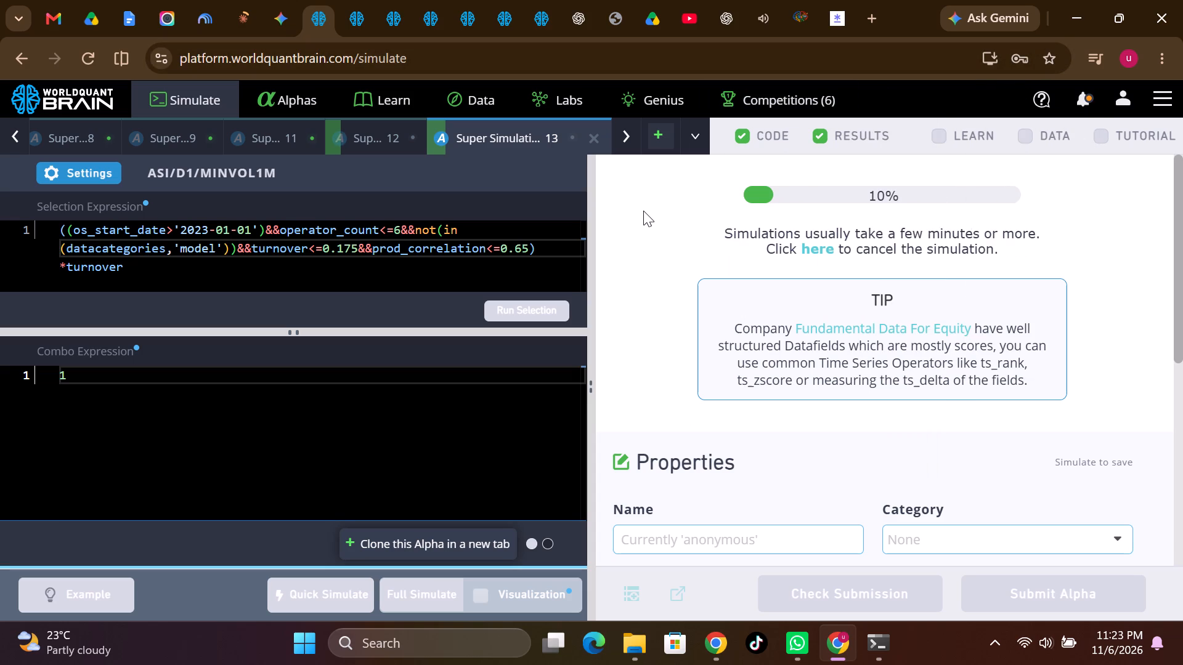
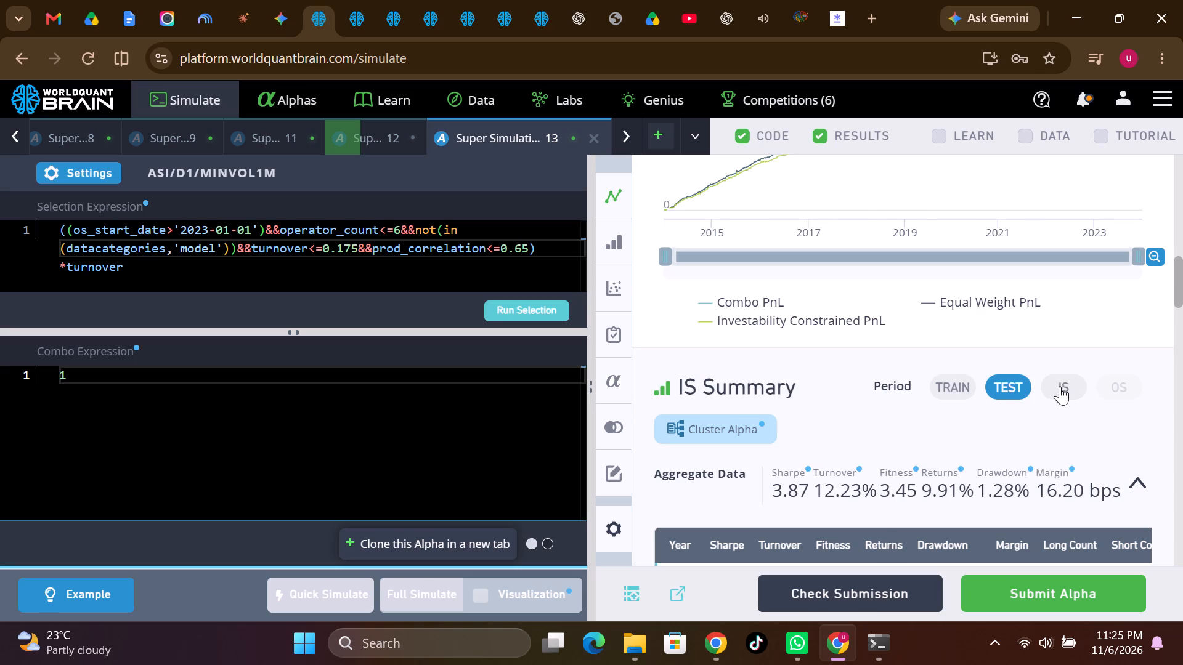
click(1061, 386)
scroll(1028, 491, down, 2)
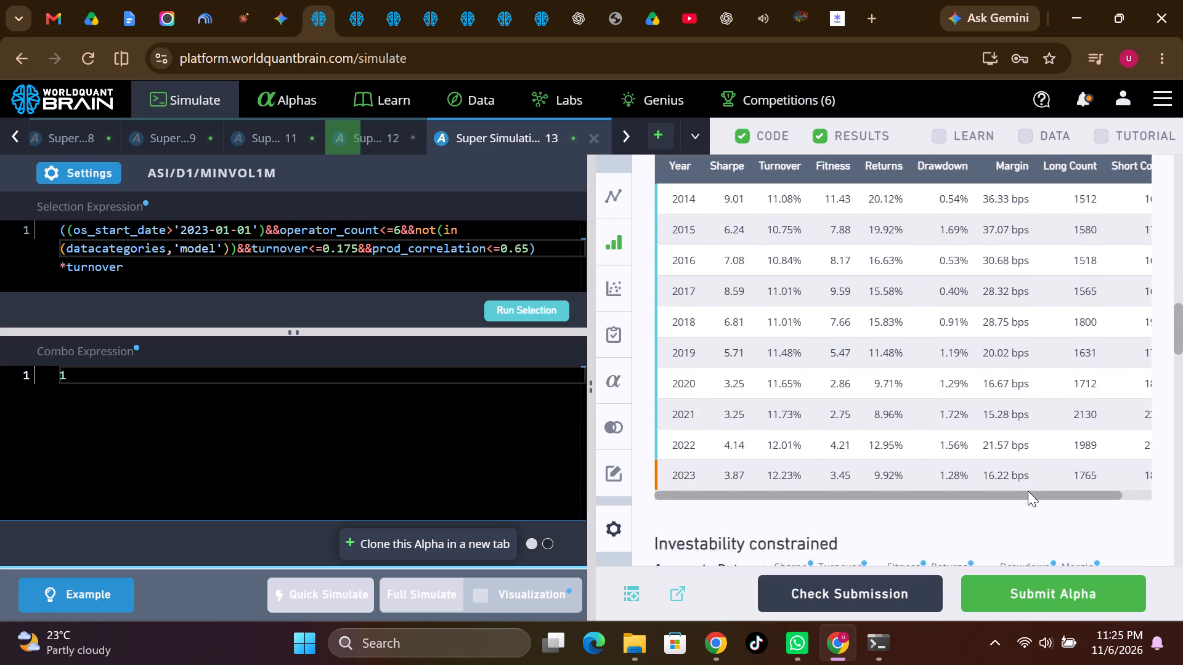
scroll(1028, 491, down, 2)
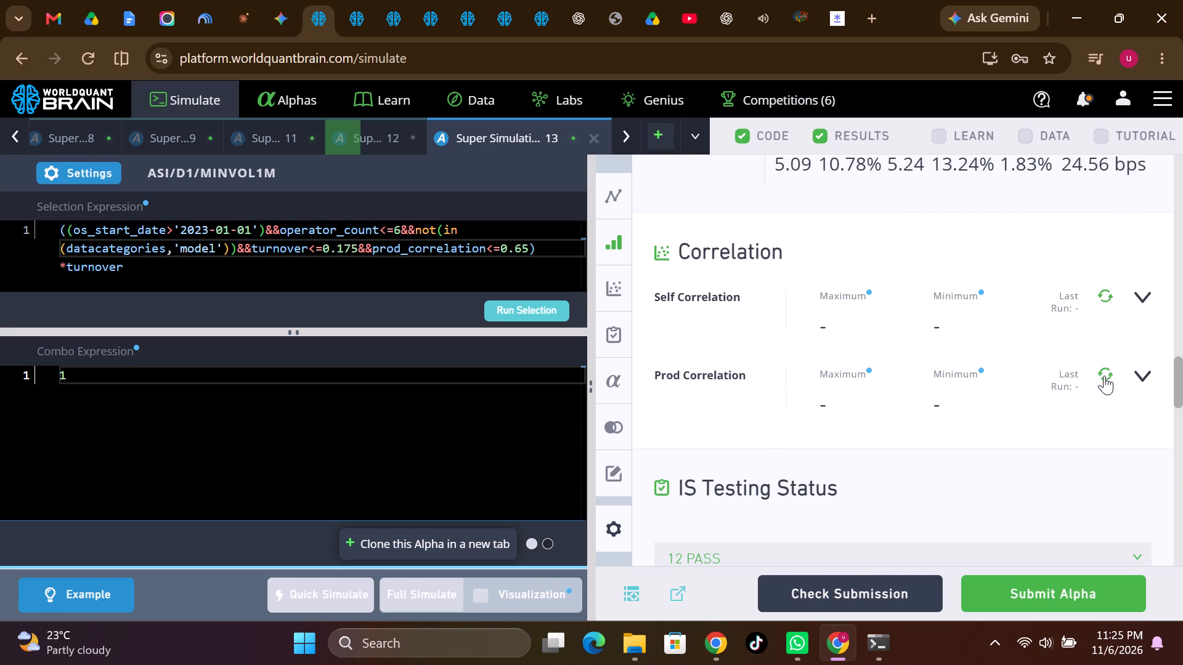
click(1105, 373)
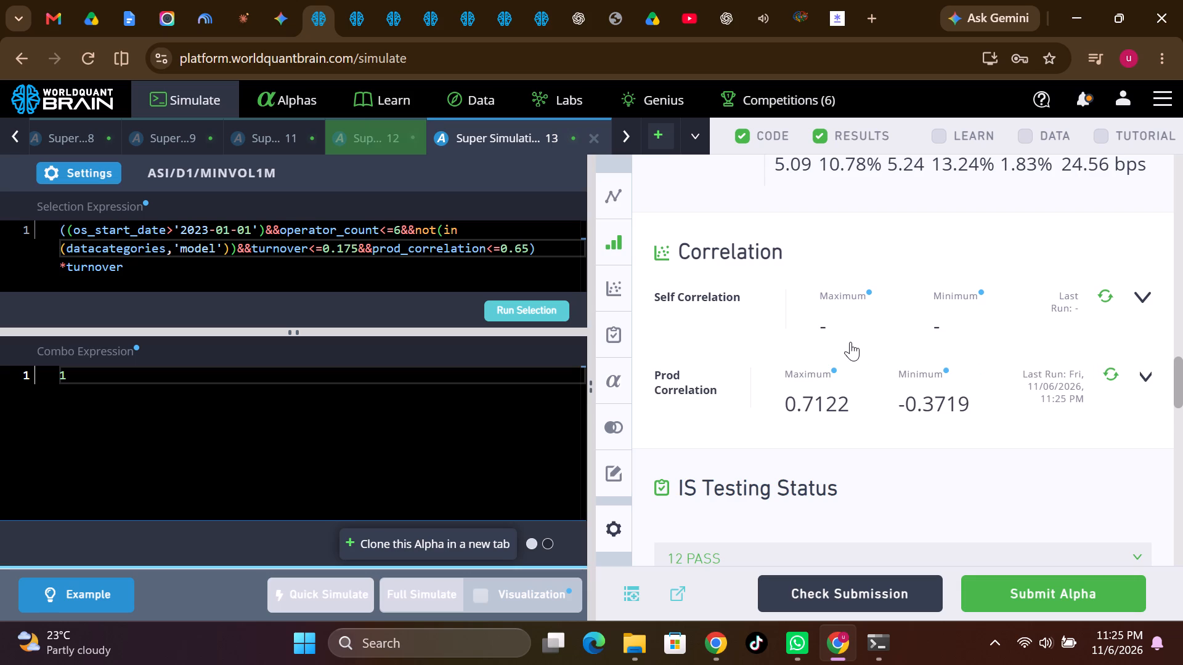
Reveal Super Simulation 12's test period, run its prod correlation check, and review its IS-period summary.
click(387, 136)
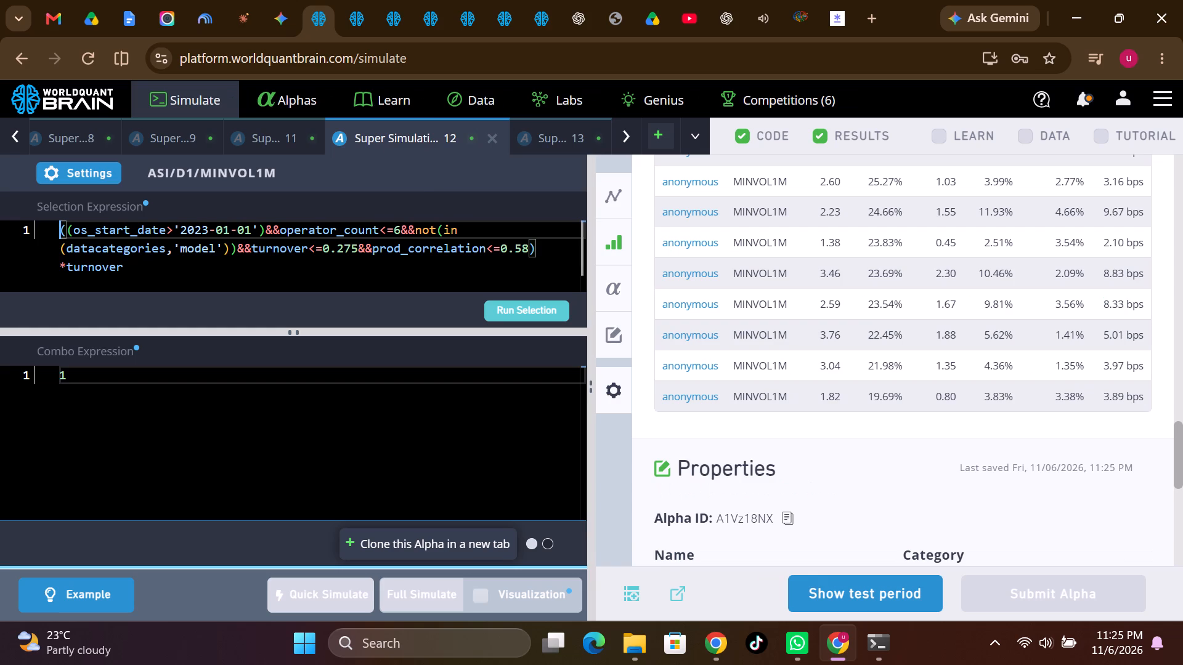
scroll(816, 561, right, 1)
click(832, 587)
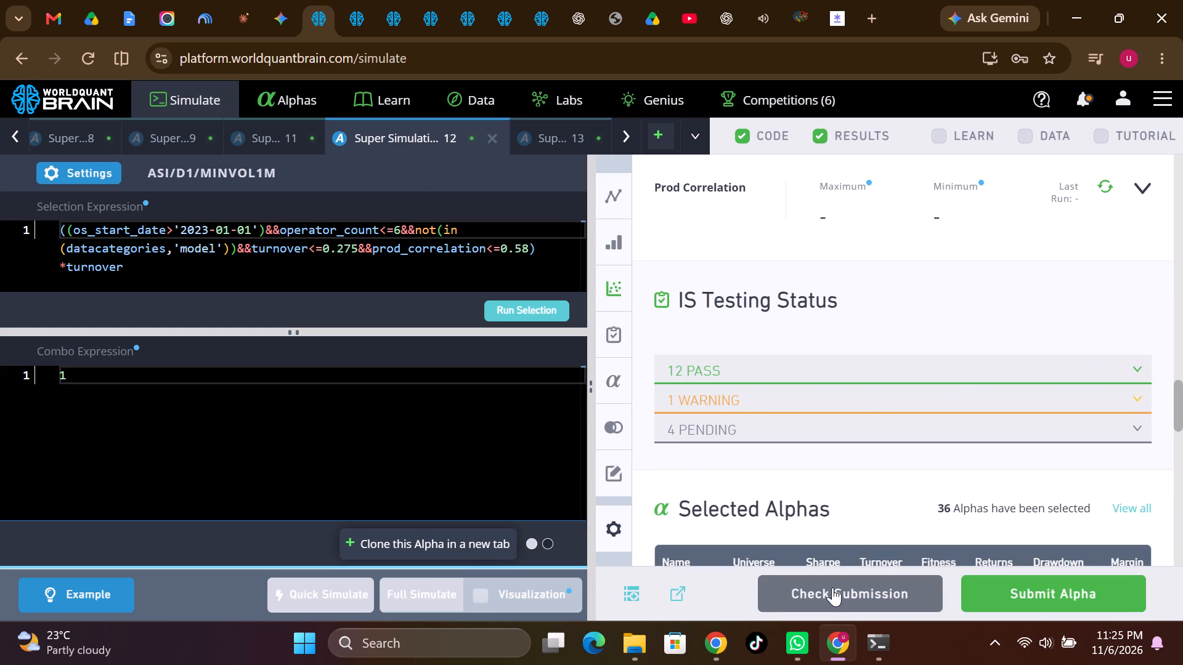
click(1108, 185)
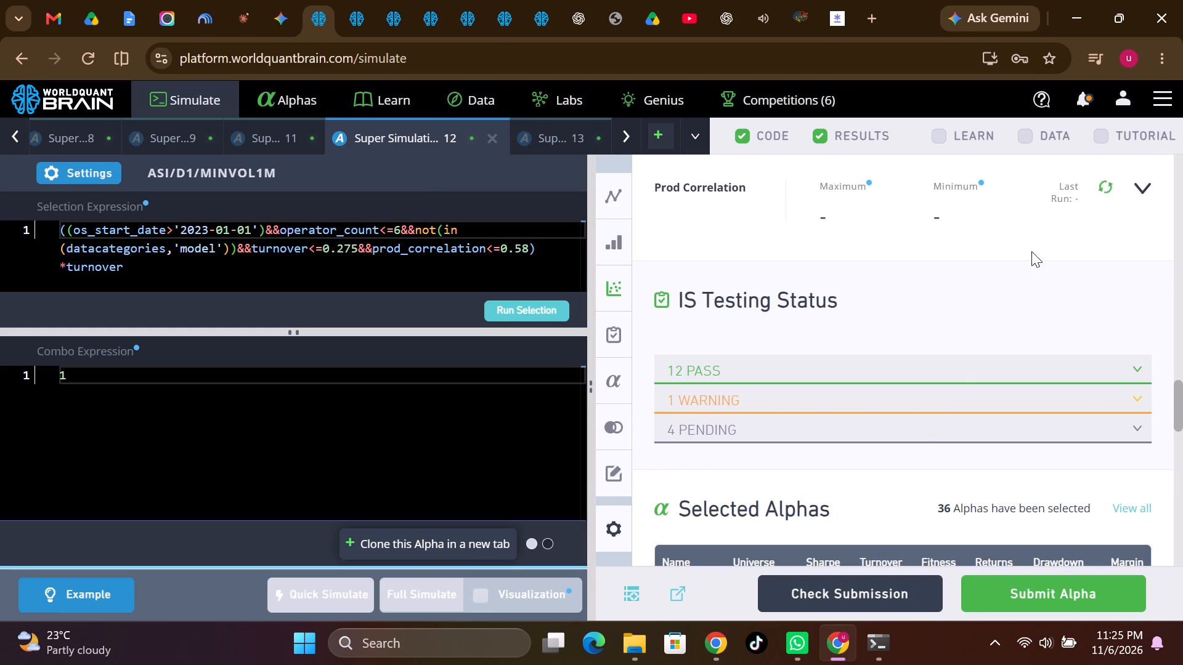
scroll(1031, 251, up, 5)
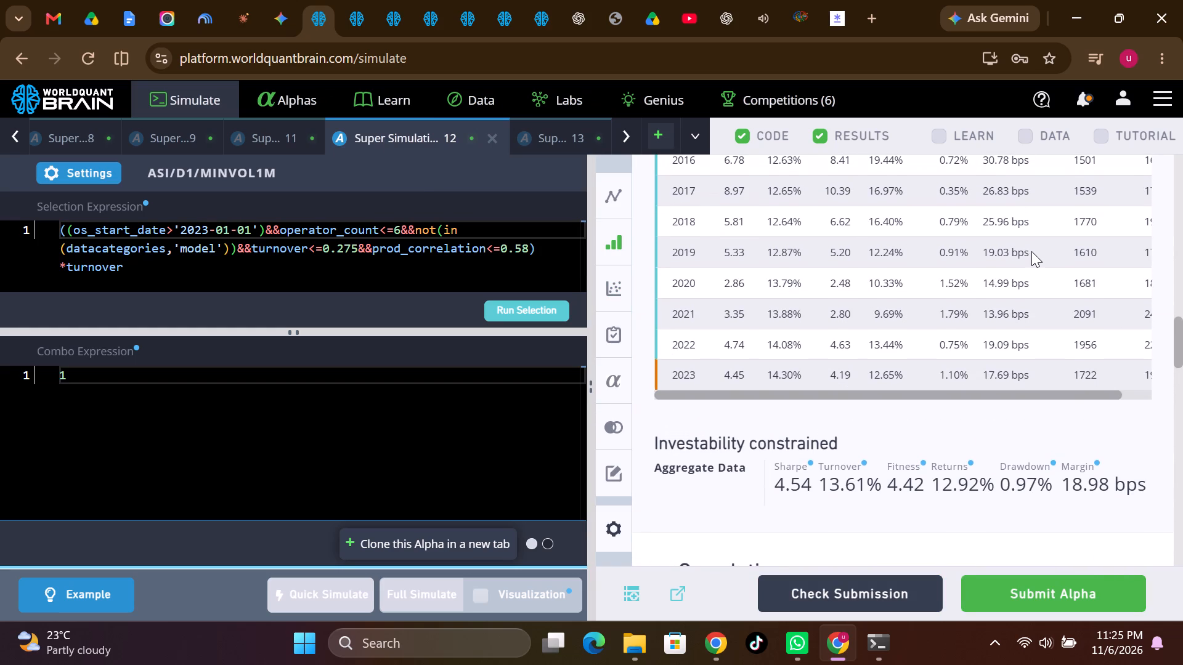
scroll(1031, 251, up, 3)
scroll(1028, 280, down, 1)
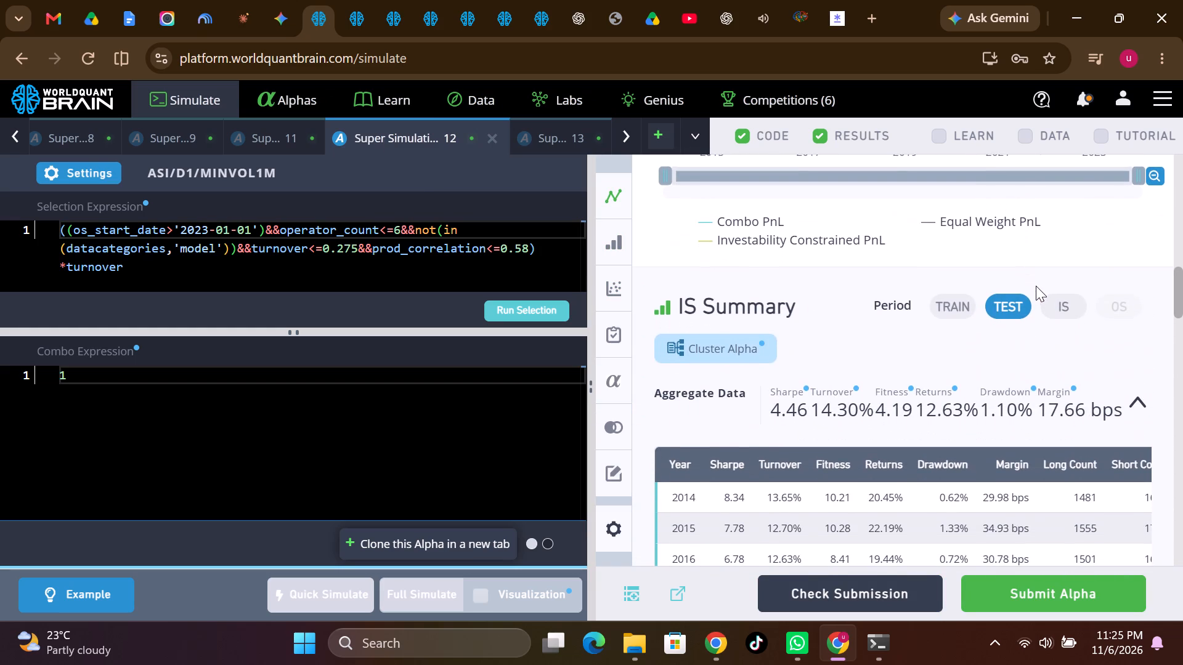
click(1067, 305)
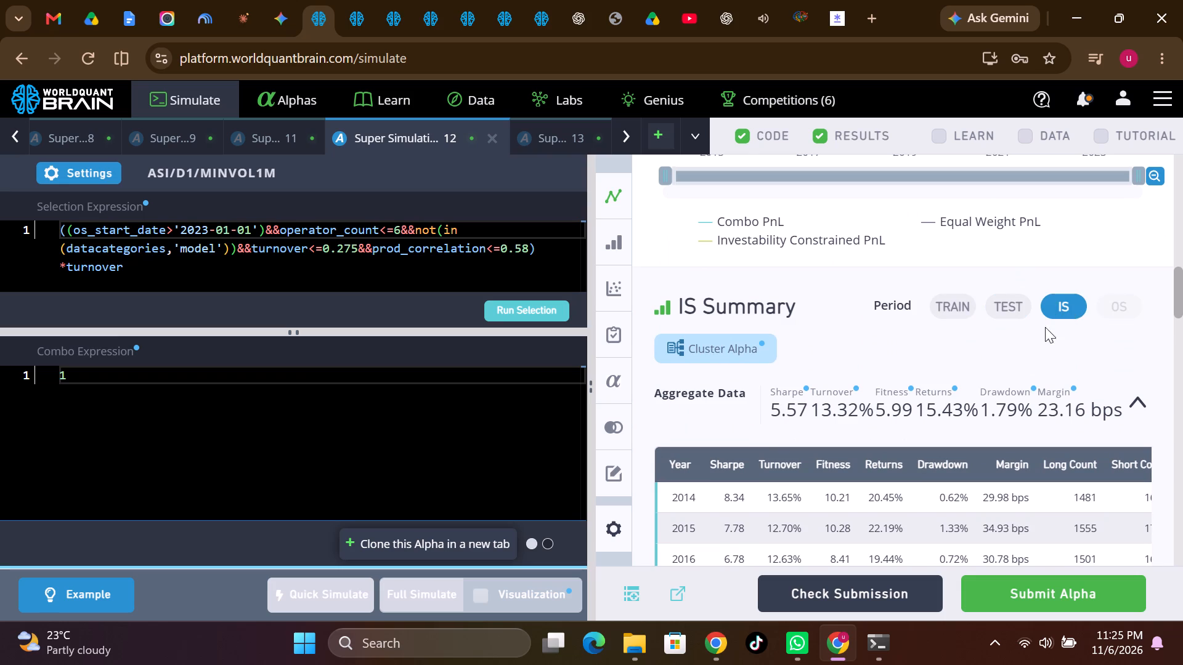
scroll(970, 422, down, 4)
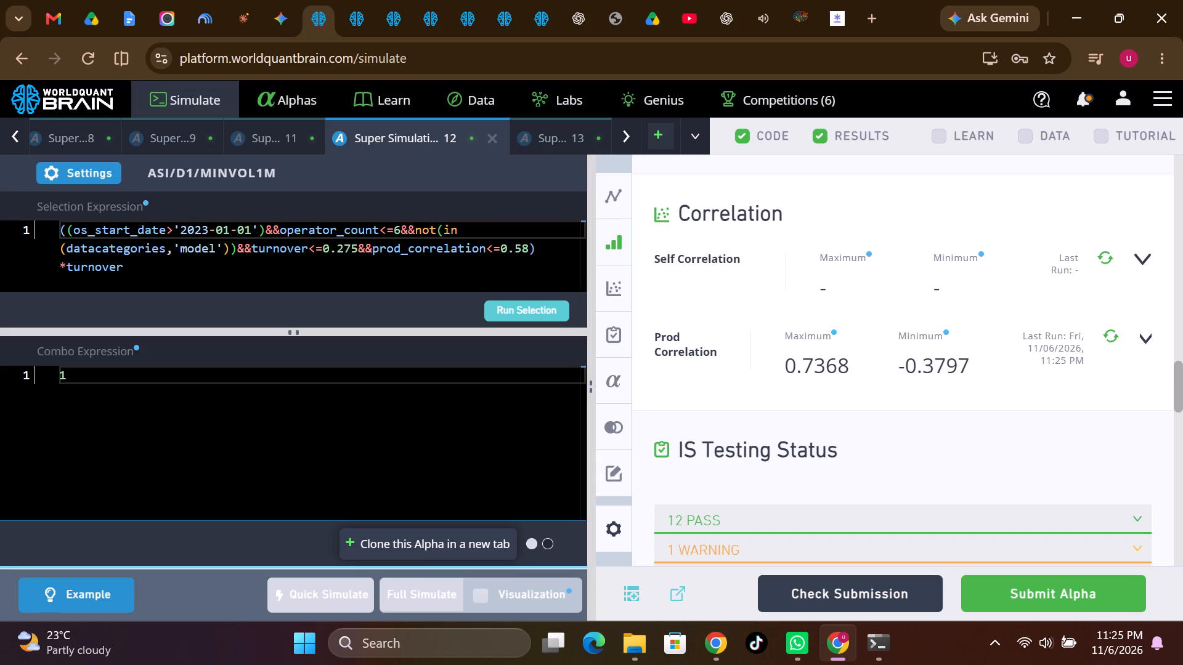
Review Super Simulation 13's prod correlation, yearly figures and IS-period summary for comparison with Super Simulation 12.
click(561, 132)
scroll(769, 342, up, 1)
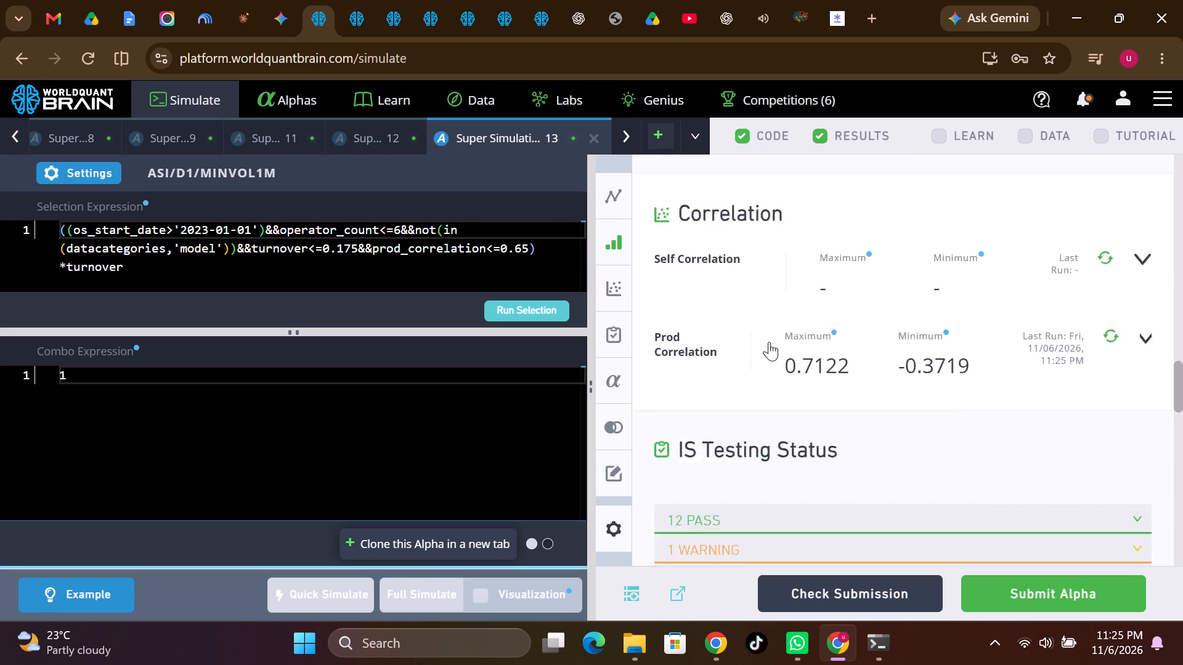
scroll(769, 342, up, 1)
scroll(769, 342, down, 1)
scroll(769, 342, up, 2)
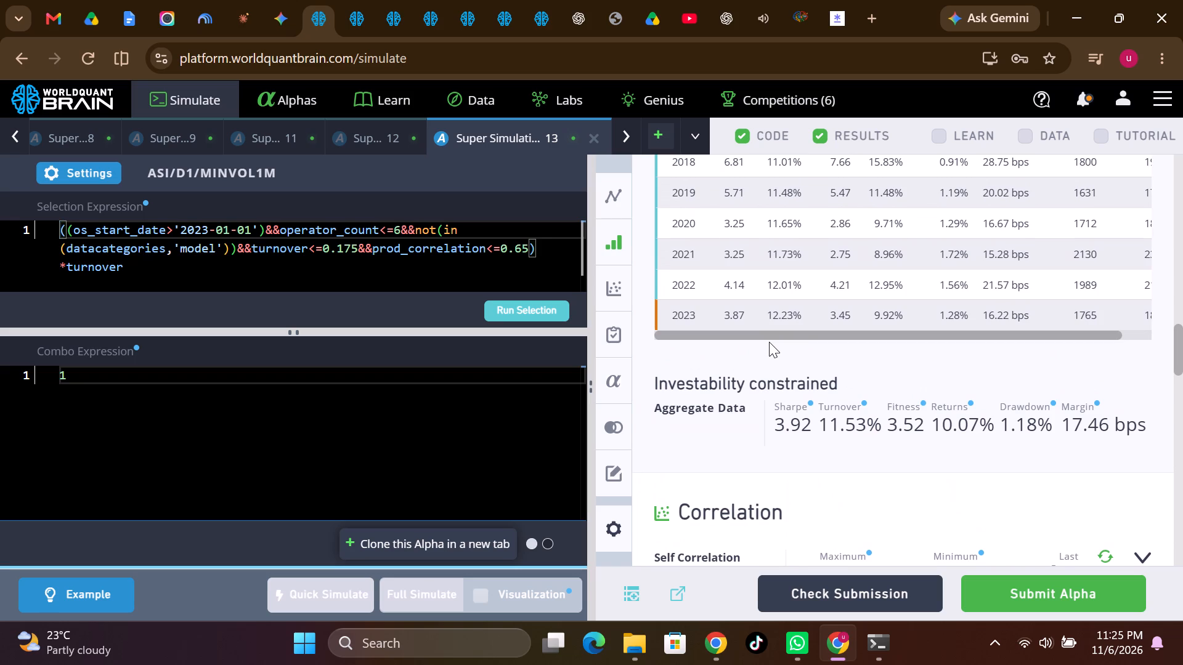
scroll(769, 342, down, 3)
scroll(769, 342, up, 5)
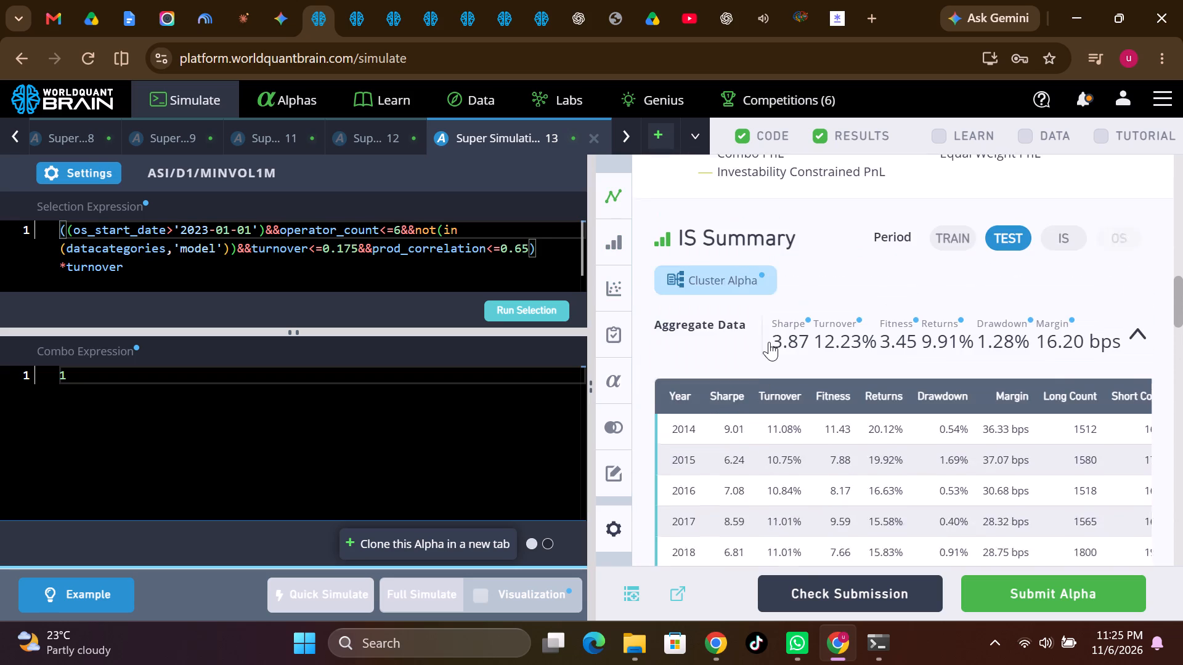
scroll(769, 342, up, 1)
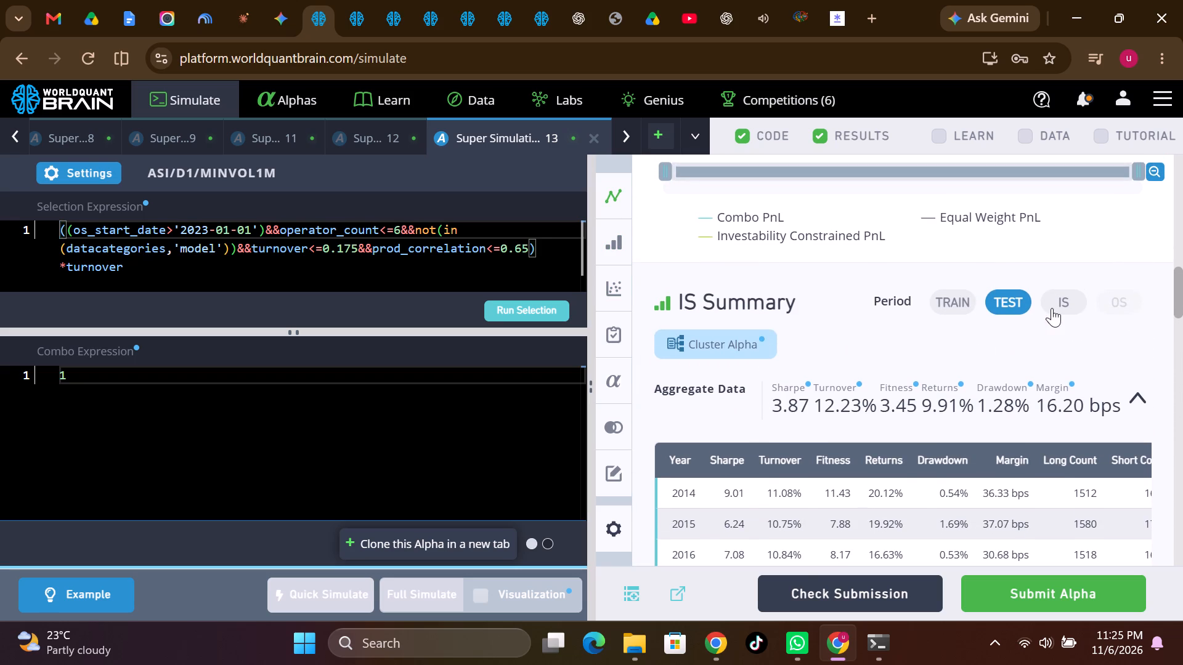
click(1056, 300)
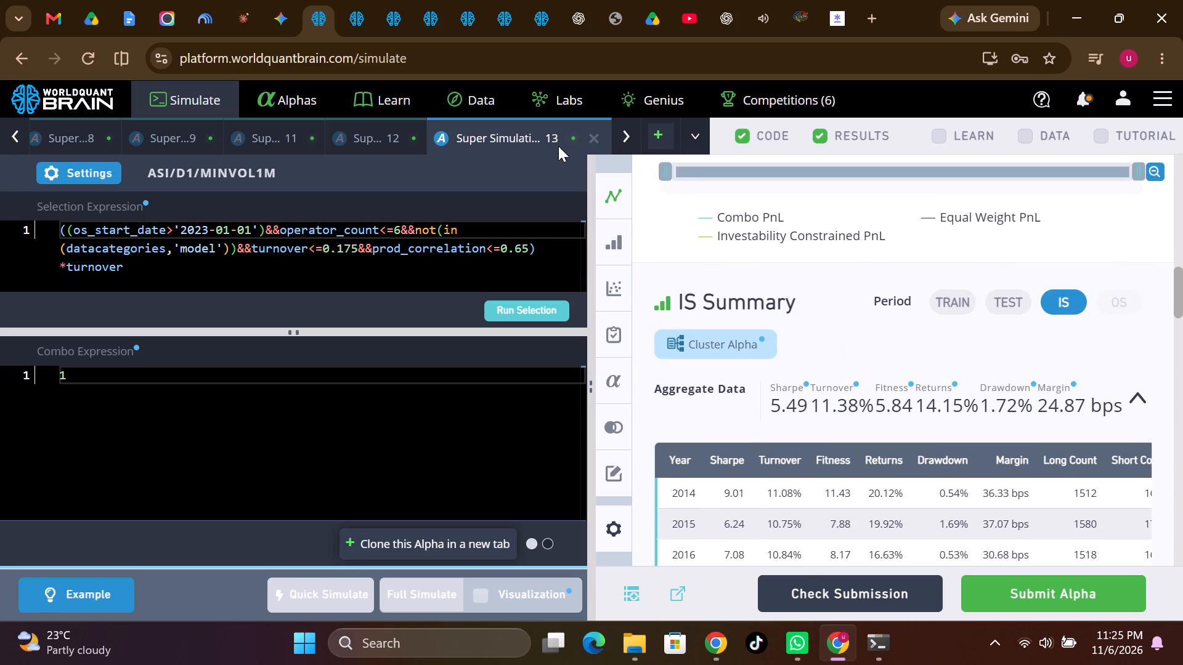
Clone Super Simulation 13 into a new tab, set its prod_correlation limit to <=0.64, and run a full simulation.
right_click(537, 143)
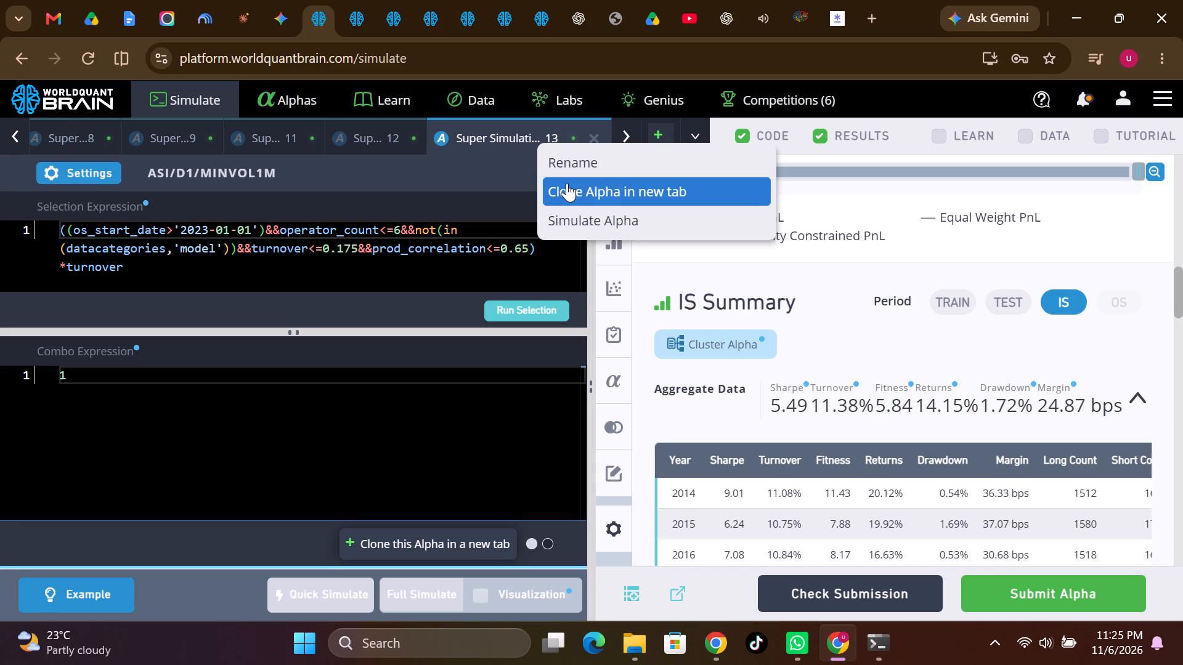
click(567, 183)
click(527, 251)
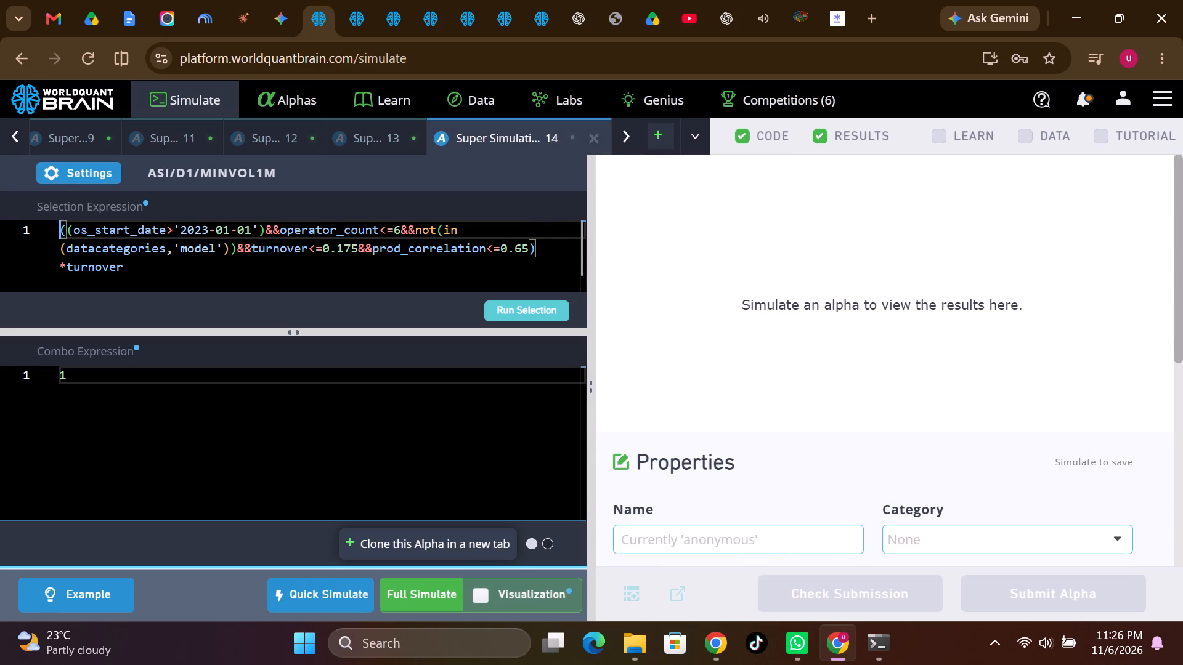
key(BackSpace)
key(4)
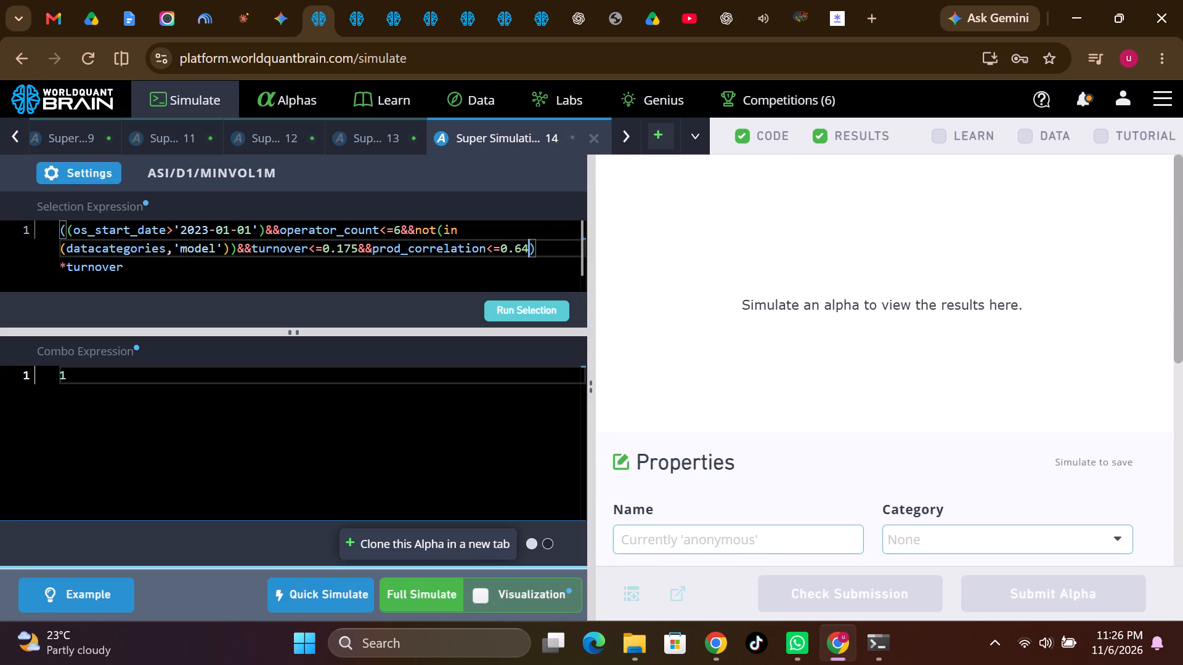
click(433, 598)
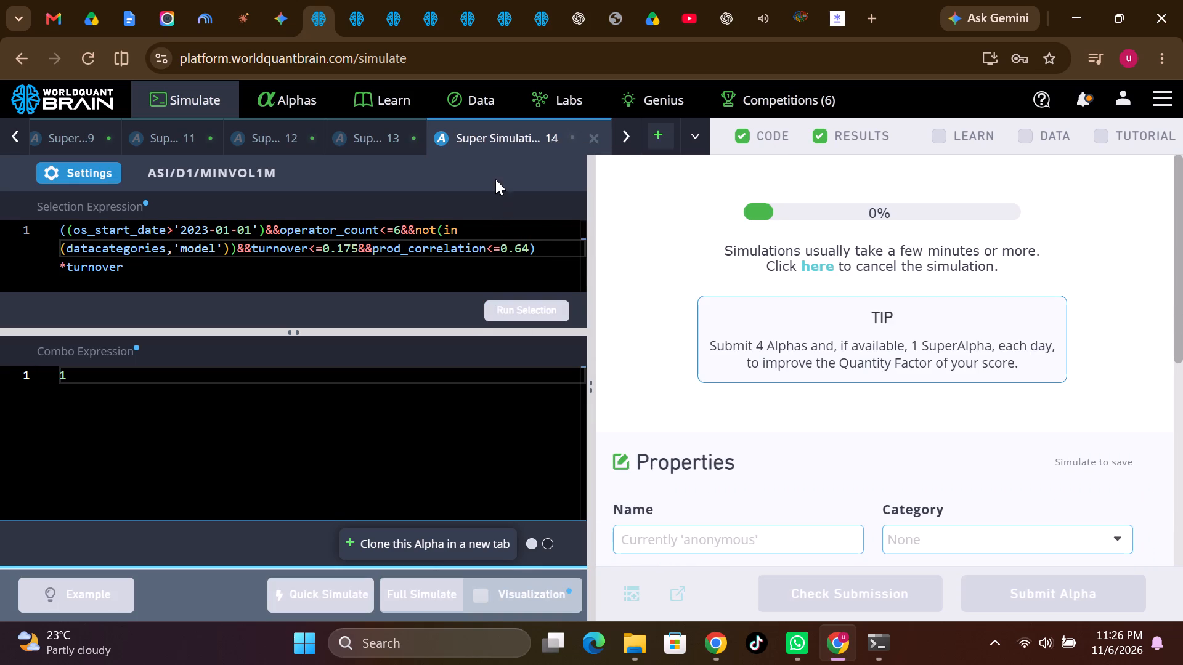
Clone Super Simulation 14, place the copy ahead of it, set the copy's prod_correlation limit to <=0.66, and run a full simulation.
right_click(495, 136)
click(518, 179)
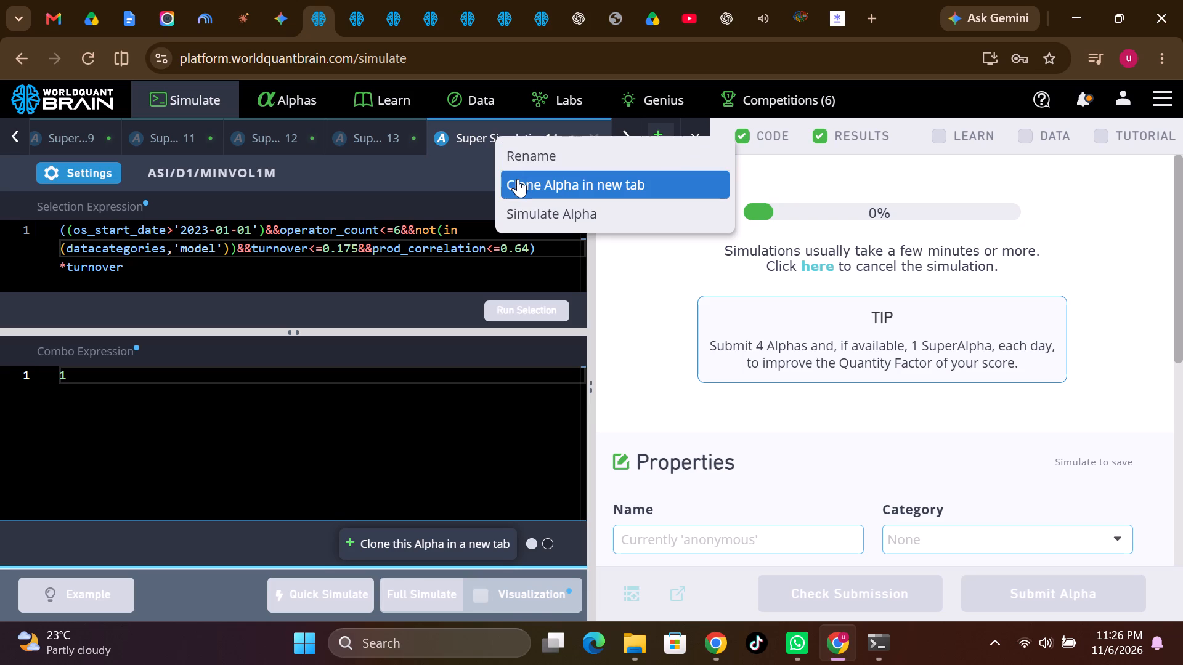
drag(514, 148, 416, 144)
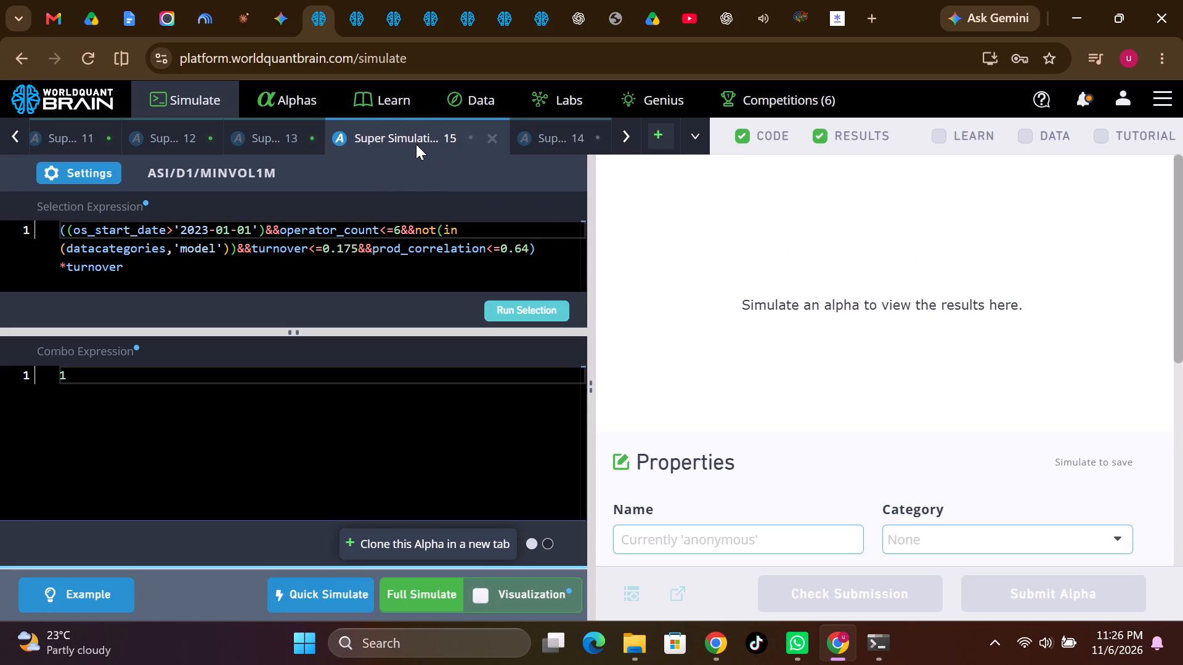
click(529, 251)
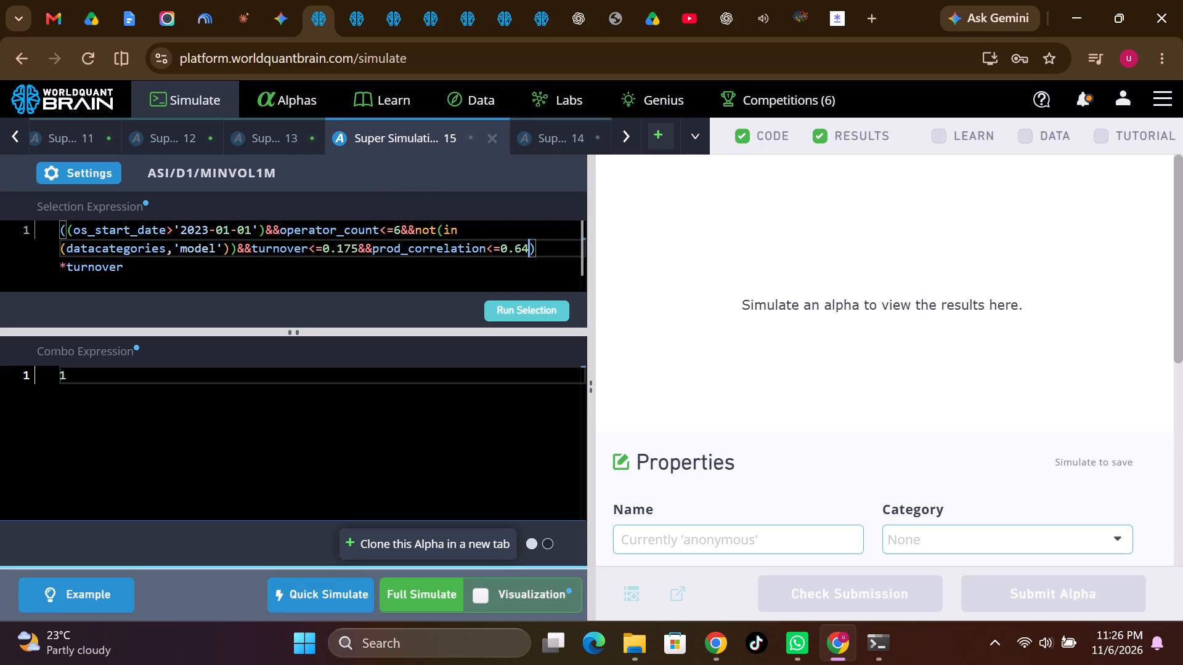
key(BackSpace)
key(6)
click(444, 596)
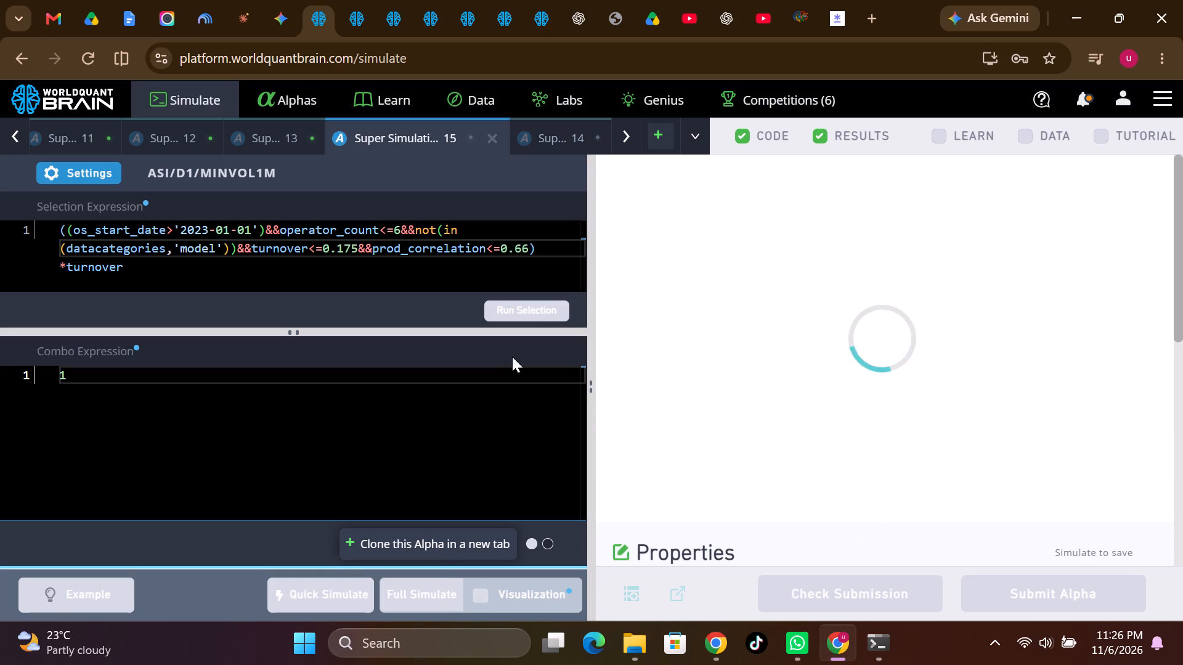
Clone Super Simulation 14 into a new tab, set the copy's prod_correlation limit to <=0.63, and run a full simulation.
click(561, 133)
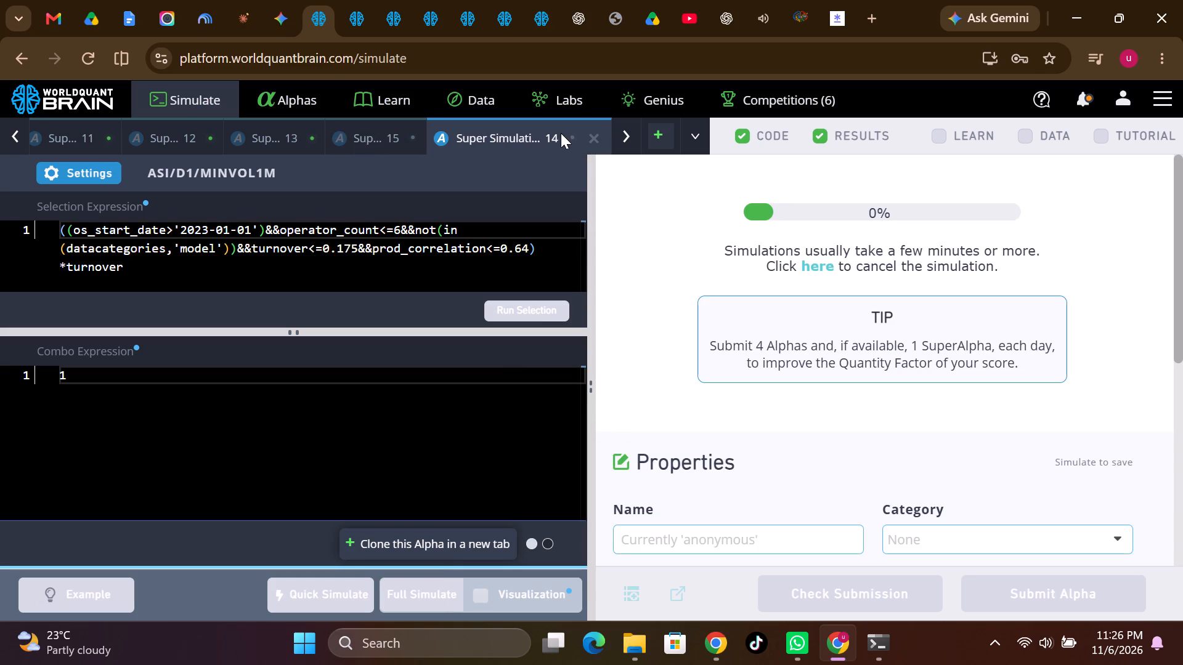
right_click(545, 133)
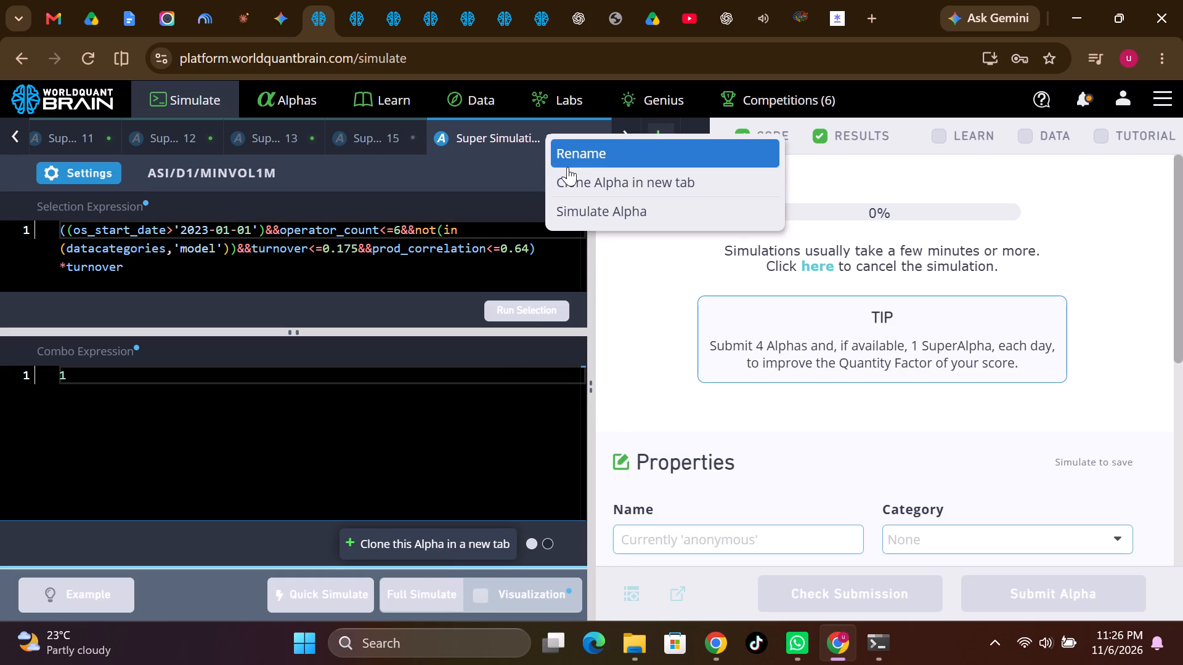
click(571, 177)
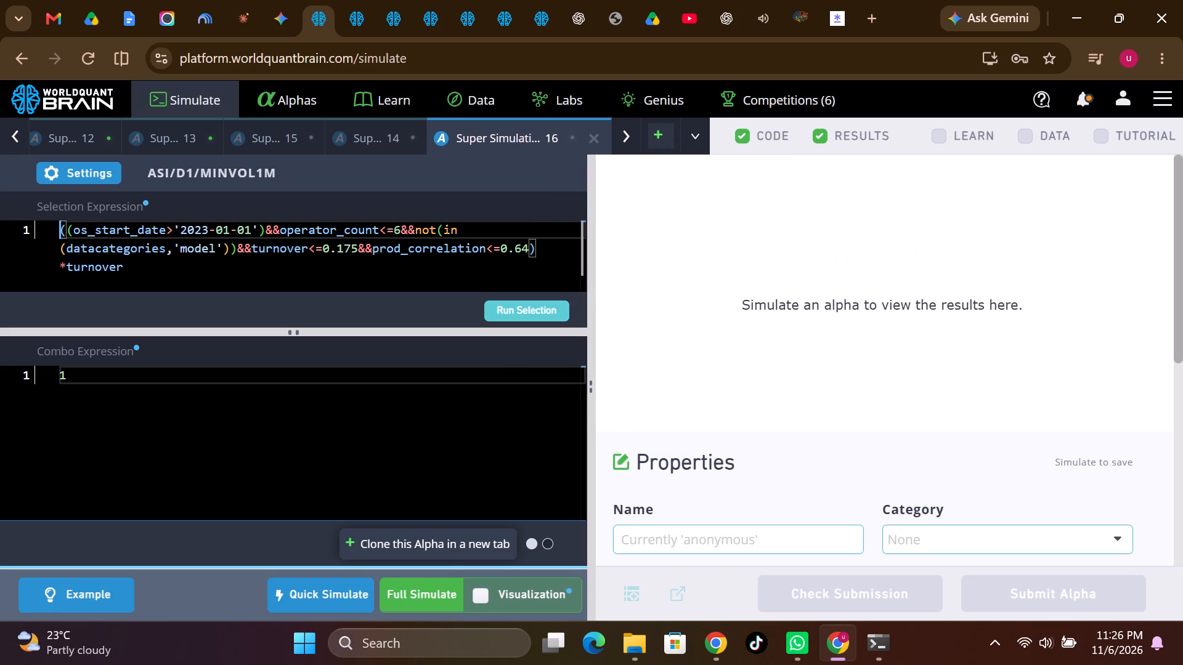
click(528, 251)
key(BackSpace)
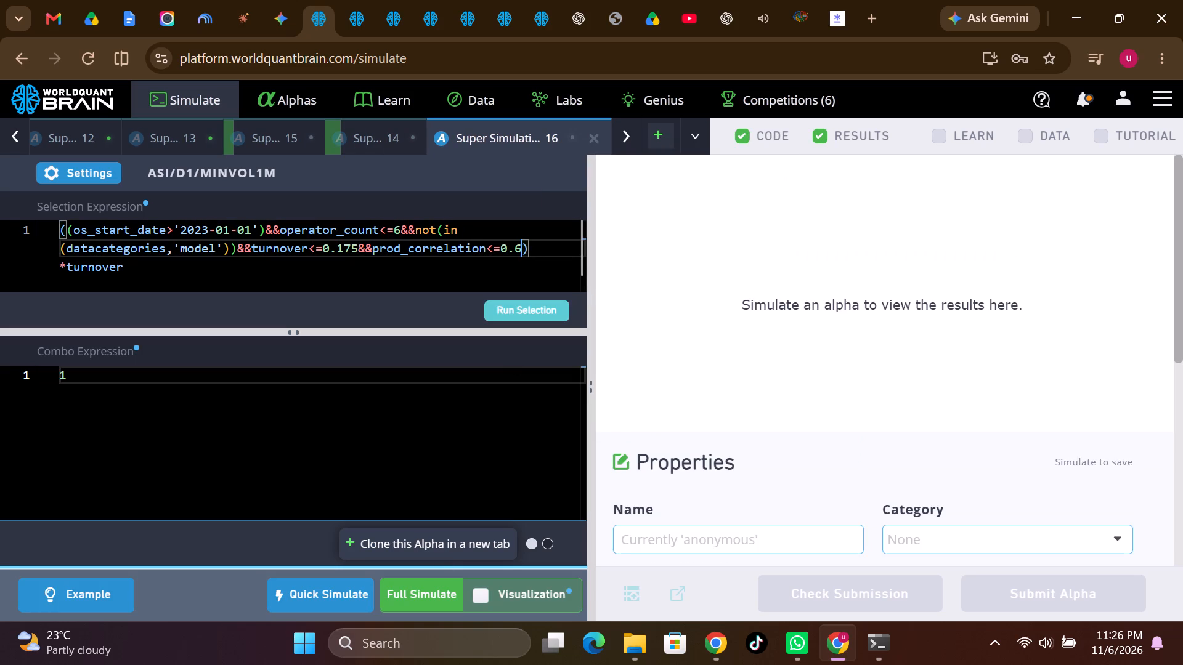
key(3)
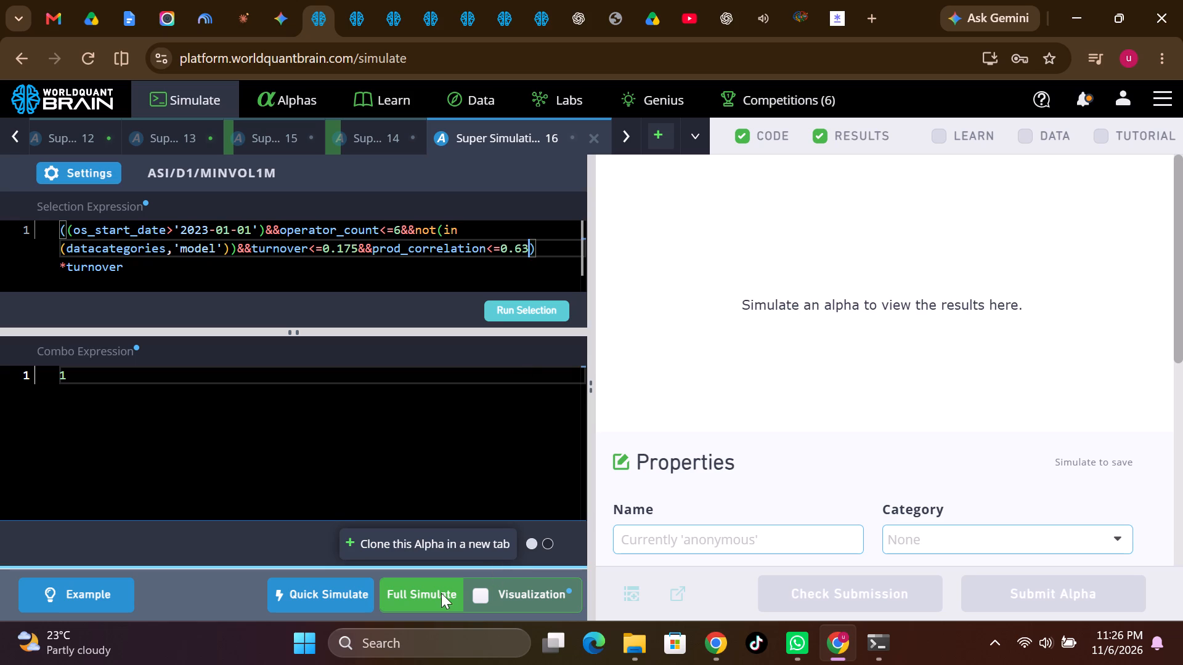
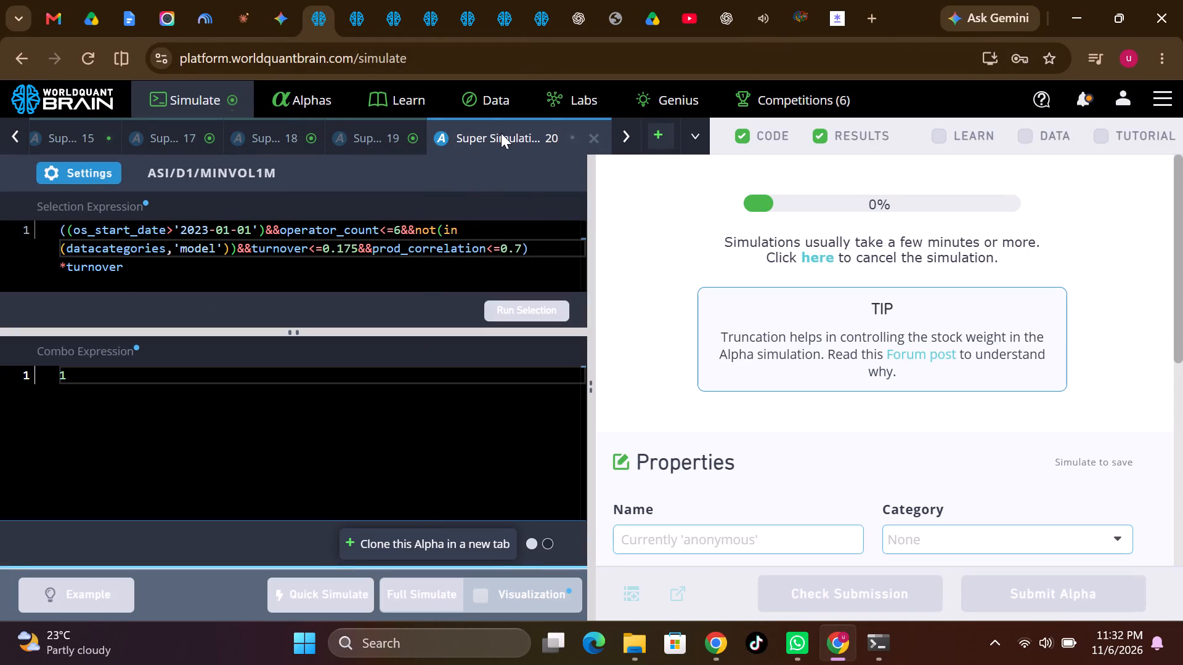
Clone Super Simulation 20 into a new tab and remove the decimal digit from the copy's prod_correlation limit in the selection expression.
right_click(501, 133)
click(551, 180)
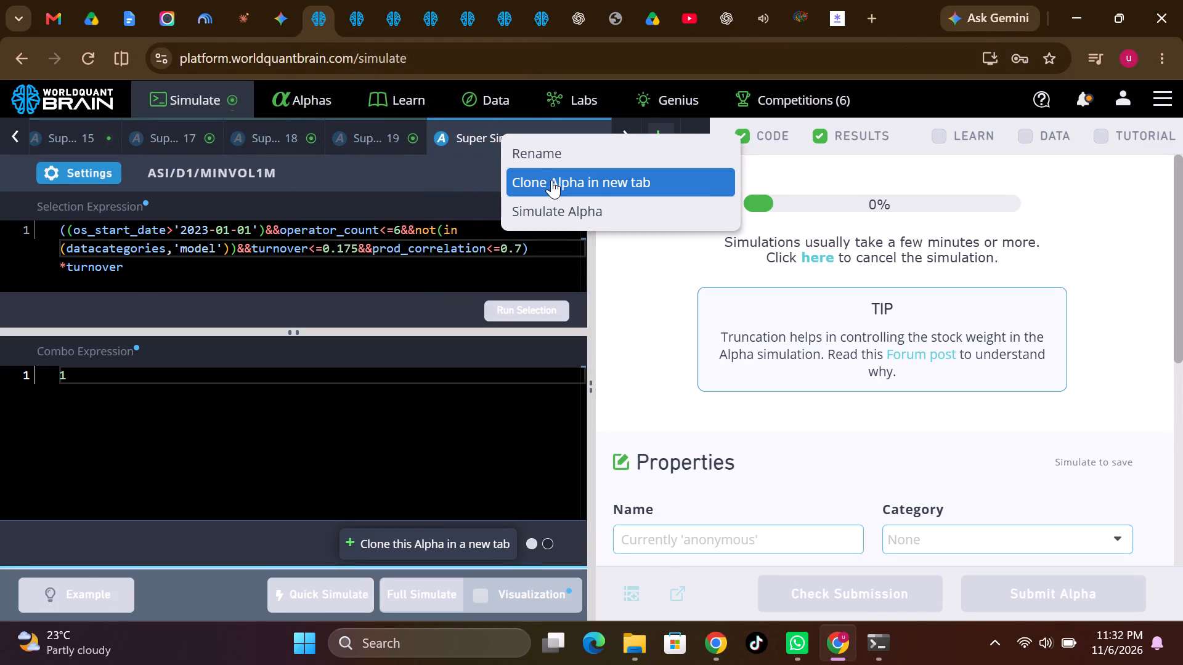
click(523, 242)
key(BackSpace)
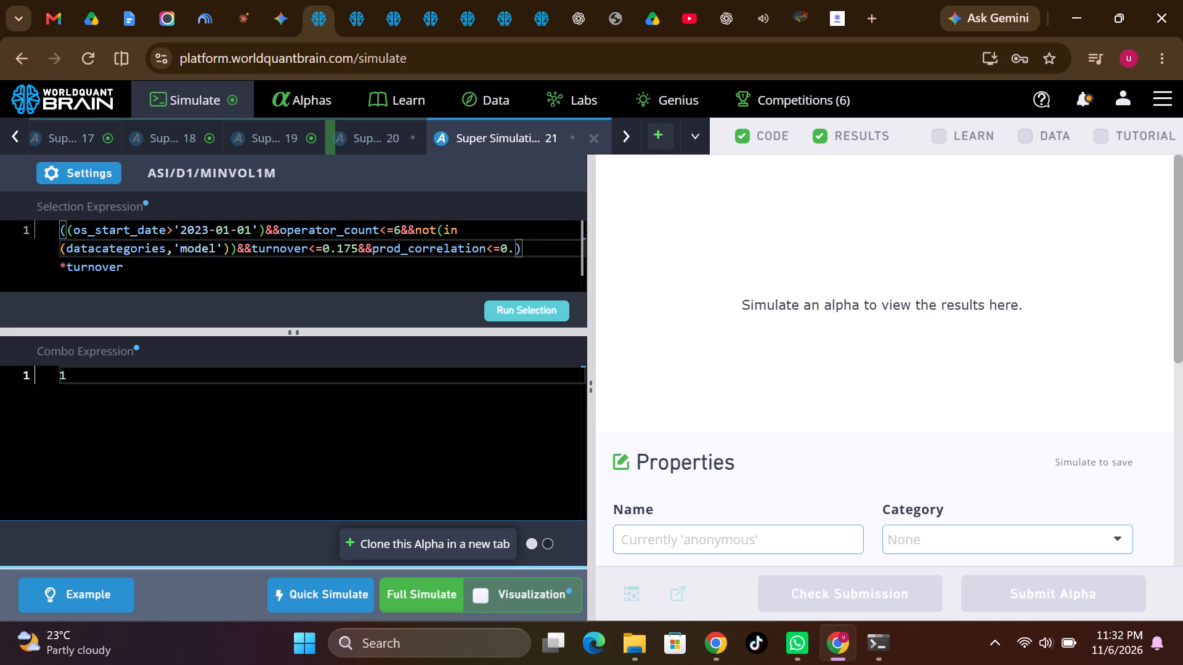
Set Super Simulation 21's prod_correlation limit to <=0.71 and run a full simulation.
key(1)
key(BackSpace)
key(7)
key(1)
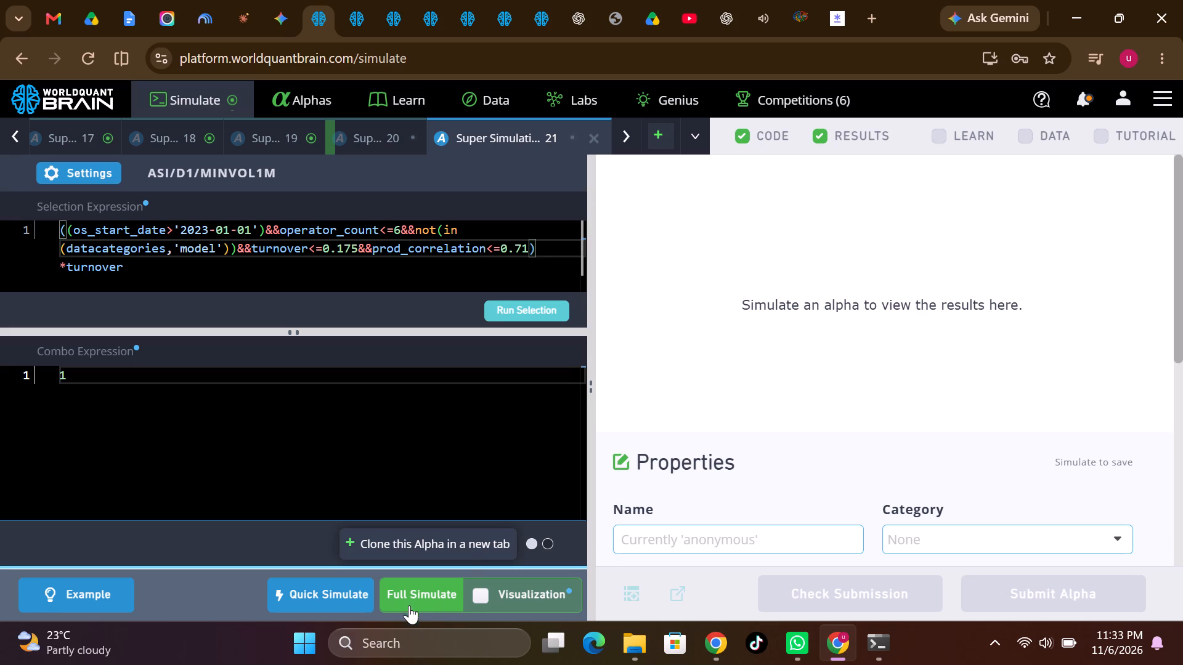
click(414, 600)
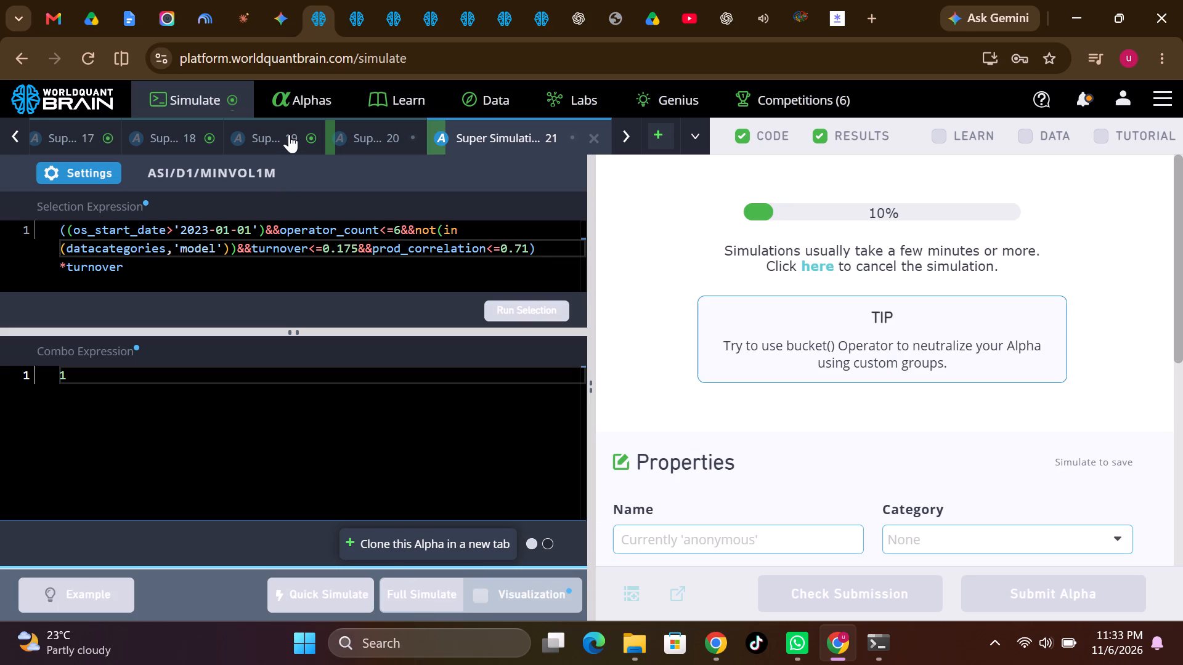
Reveal Super Simulation 19's test period, run its prod correlation check, and close its tab after reviewing the result.
click(289, 134)
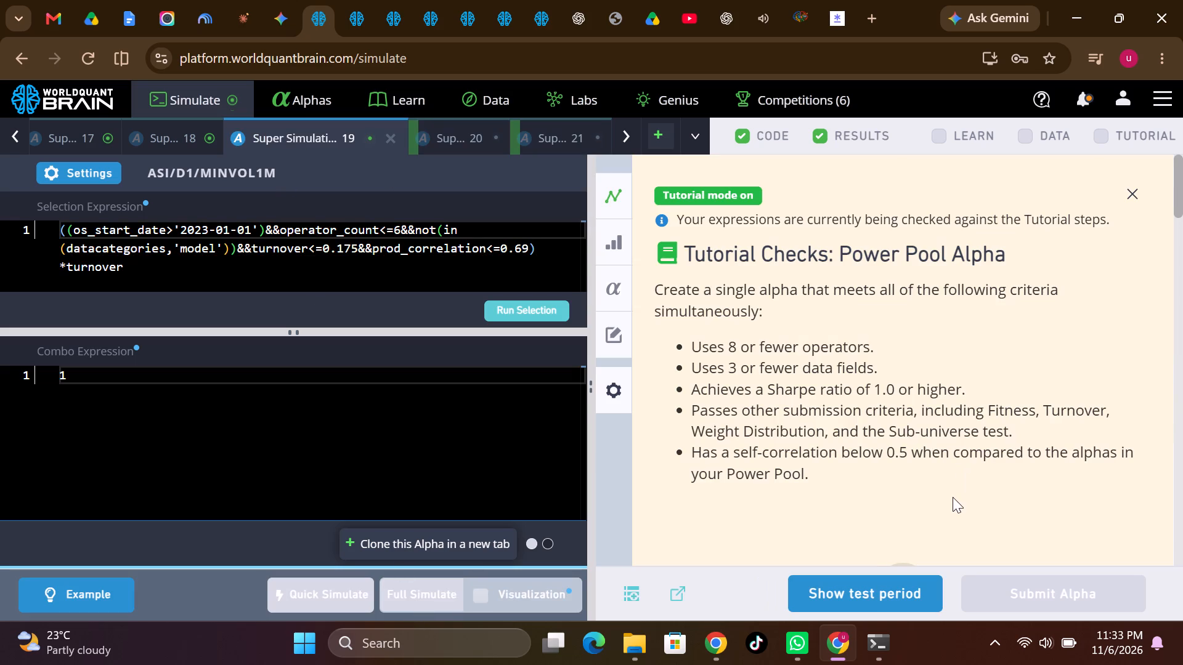
scroll(953, 497, down, 7)
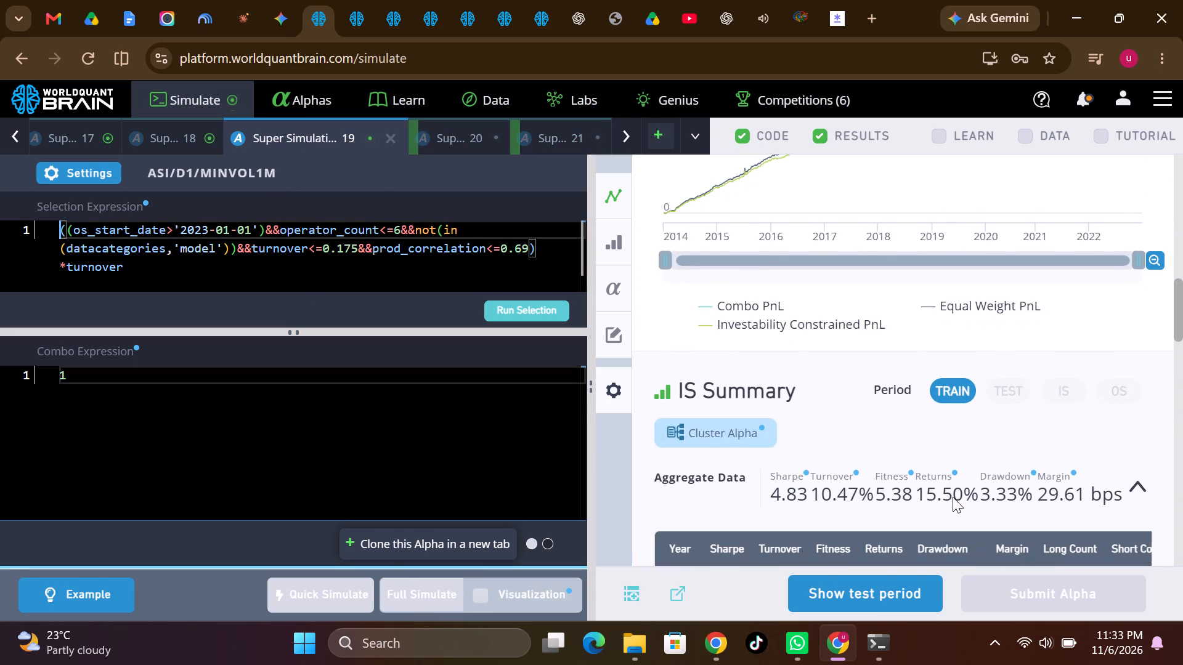
click(896, 590)
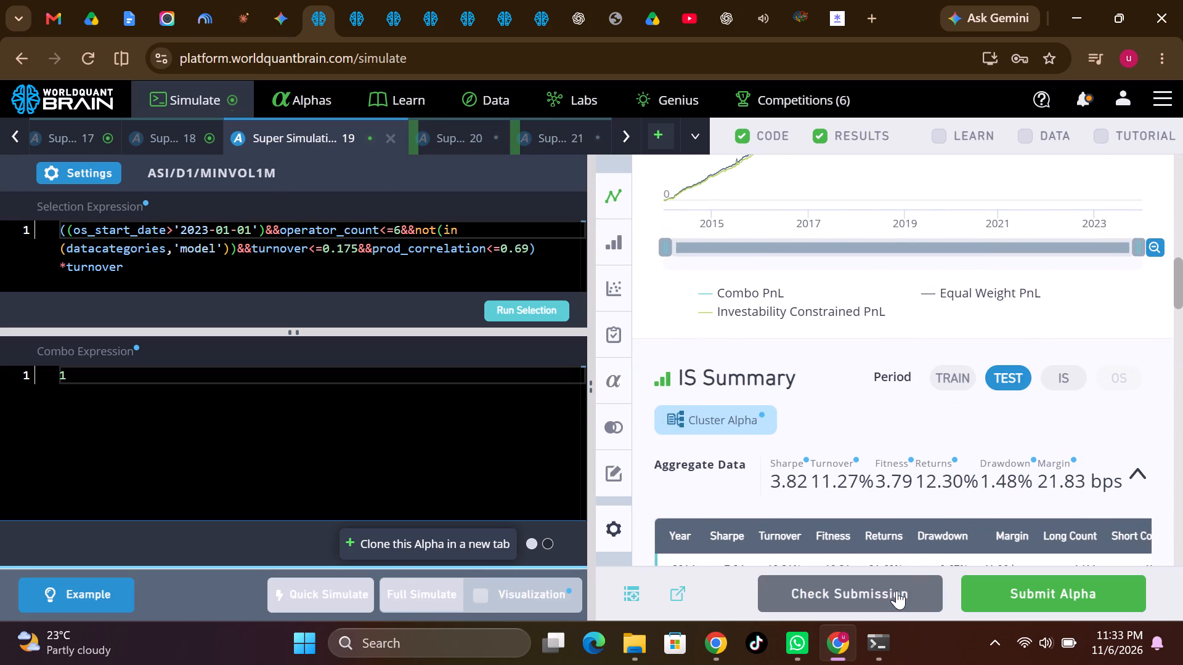
click(1062, 384)
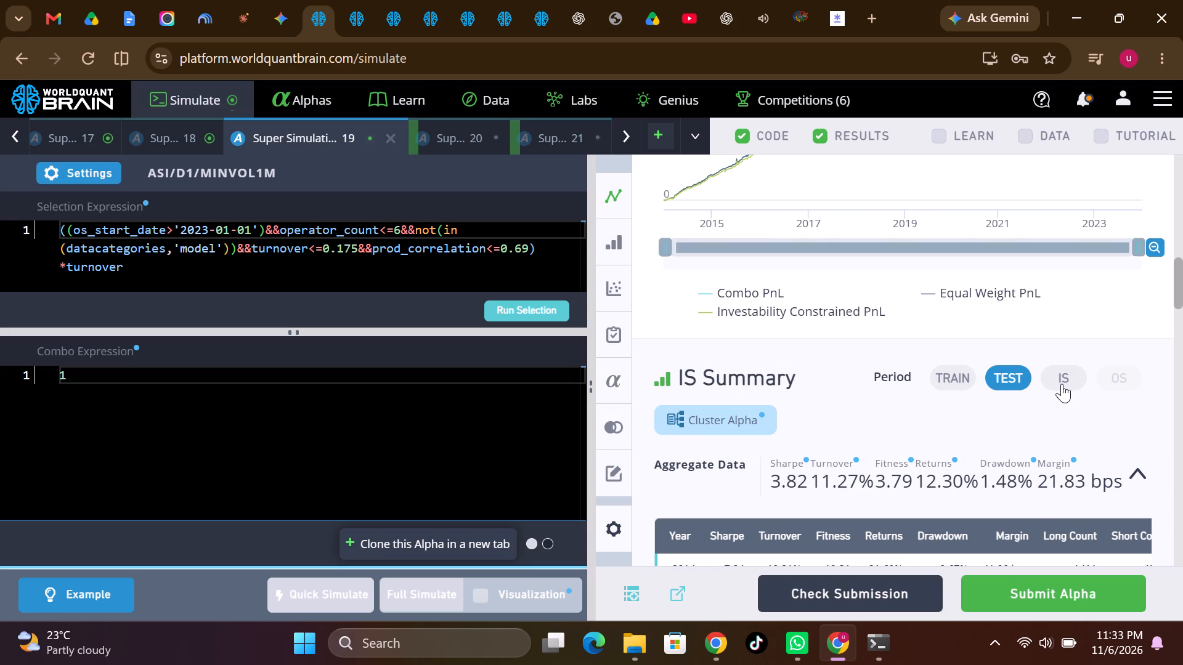
scroll(1031, 517, down, 4)
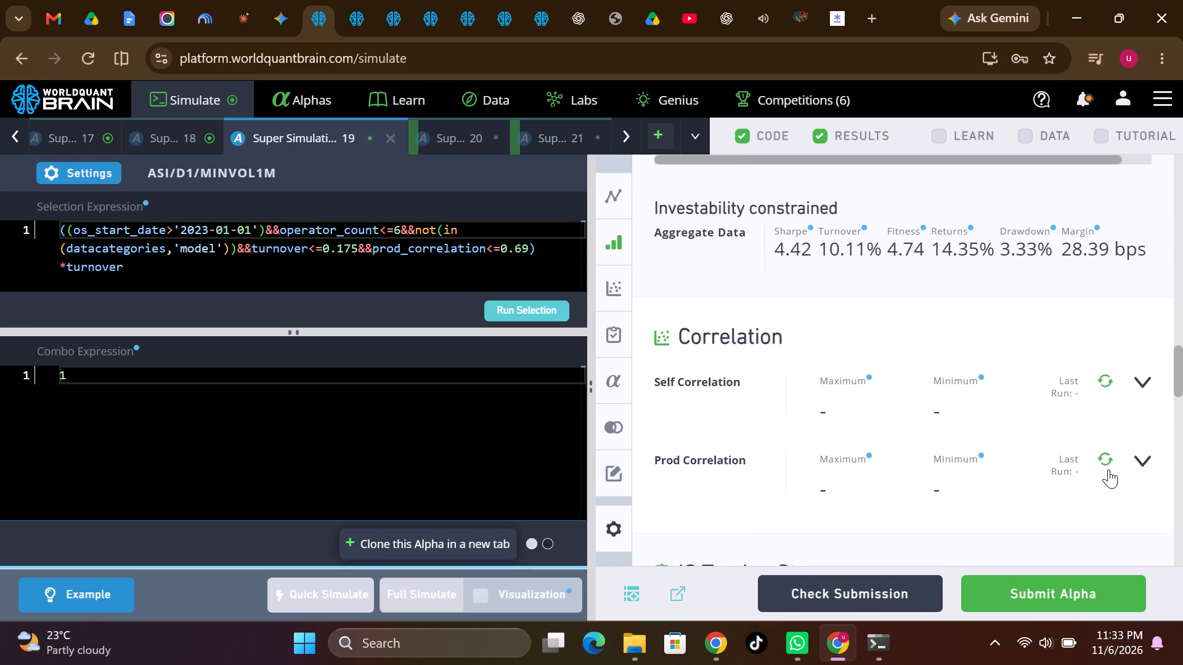
click(1104, 456)
scroll(1042, 448, down, 1)
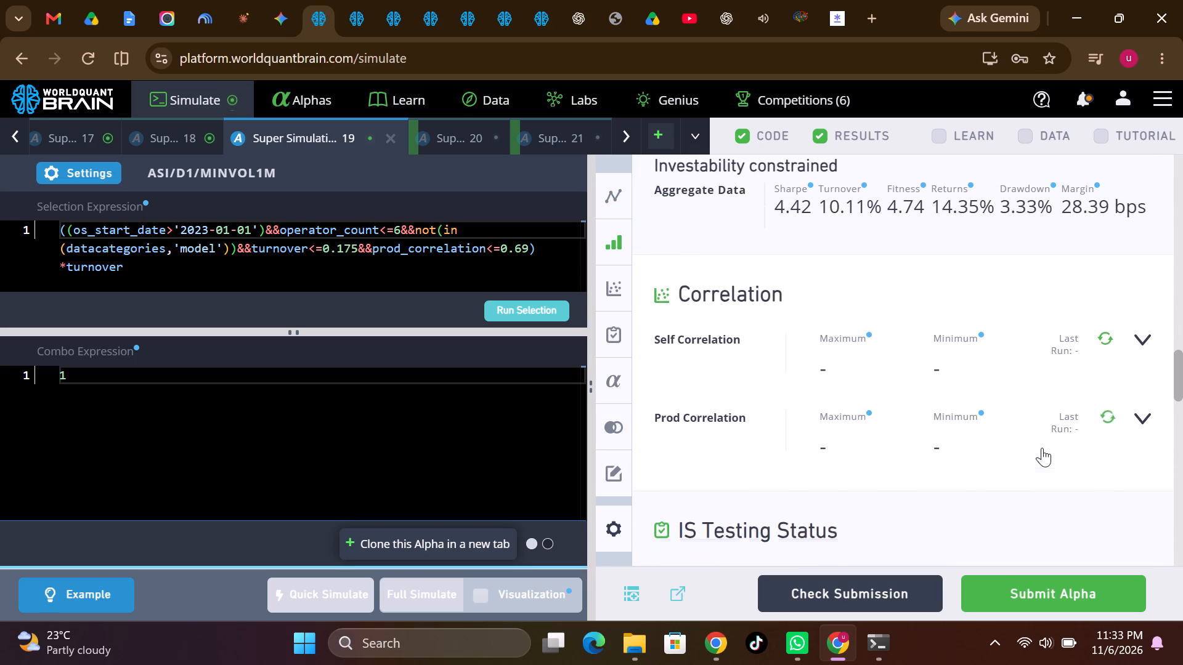
scroll(1042, 448, down, 1)
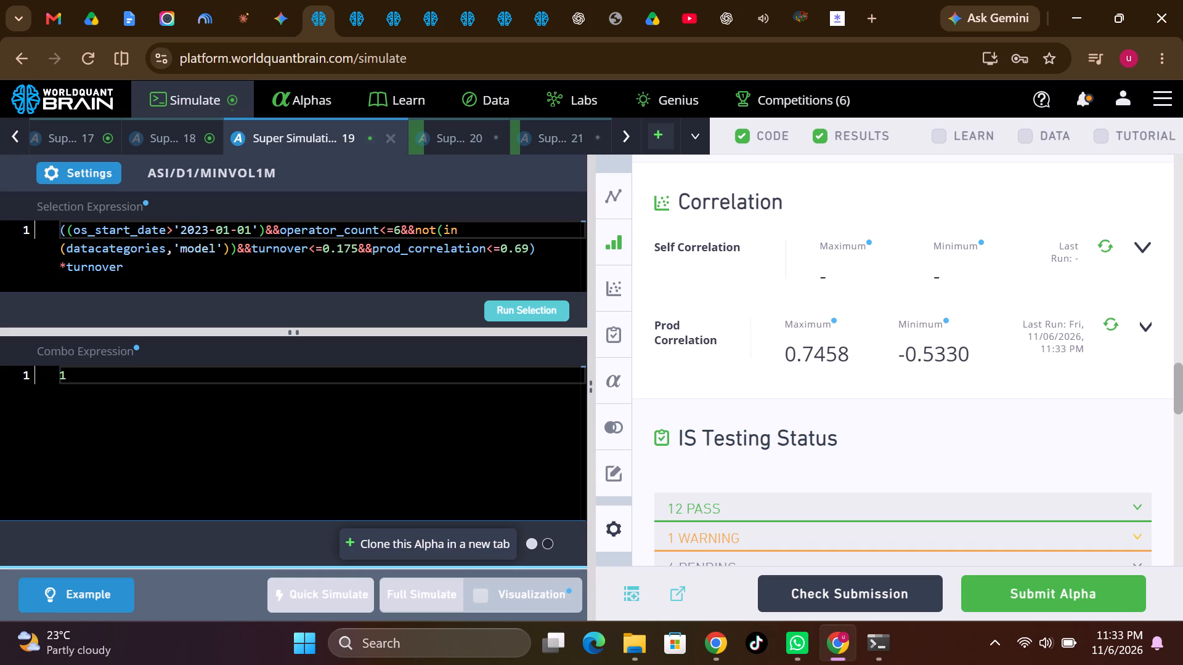
click(393, 139)
Reveal Super Simulation 18's test period, check its prod correlation and IS-period summary, and close its tab.
click(850, 595)
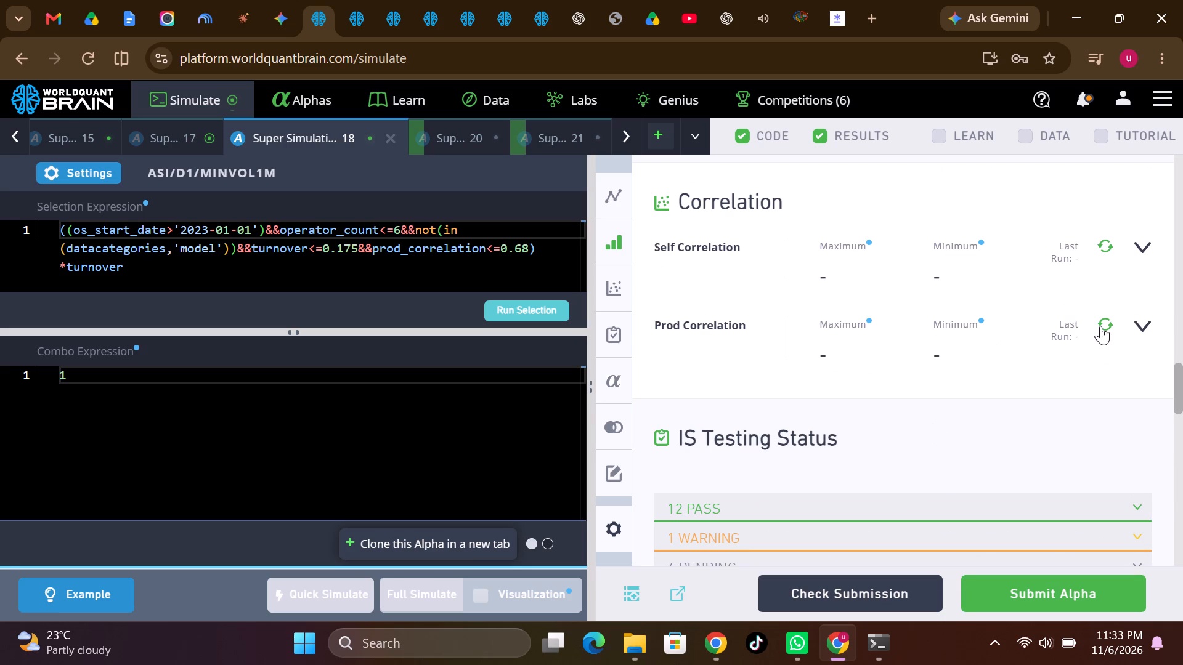
click(1105, 328)
scroll(1018, 301, up, 1)
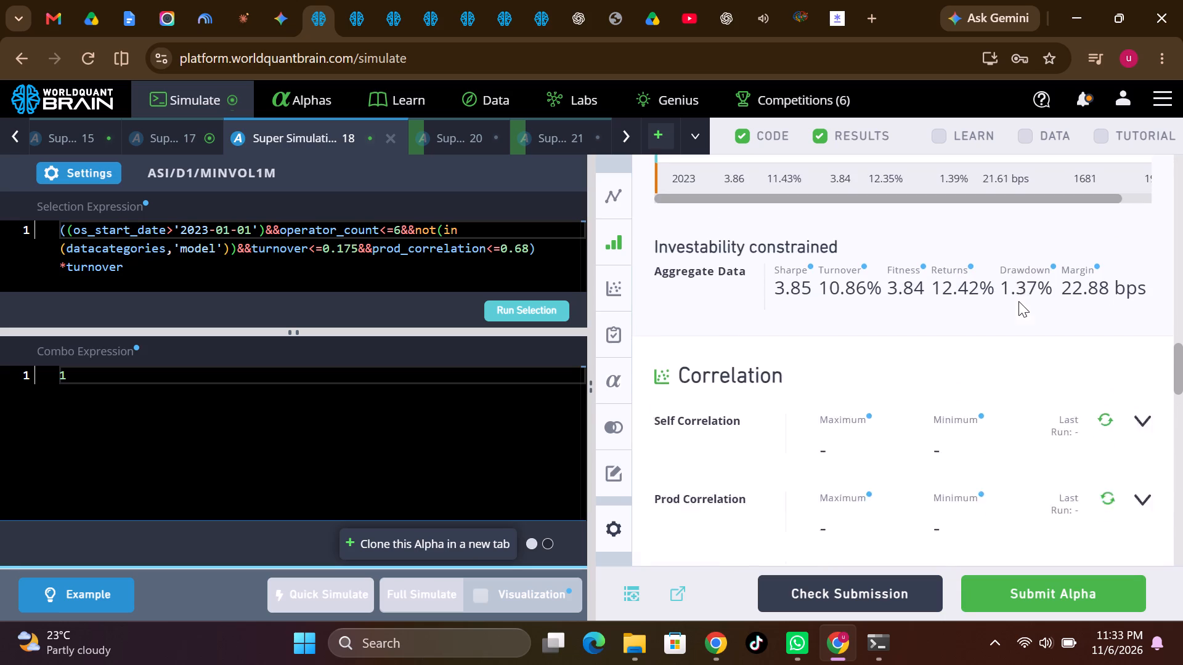
scroll(1018, 301, up, 5)
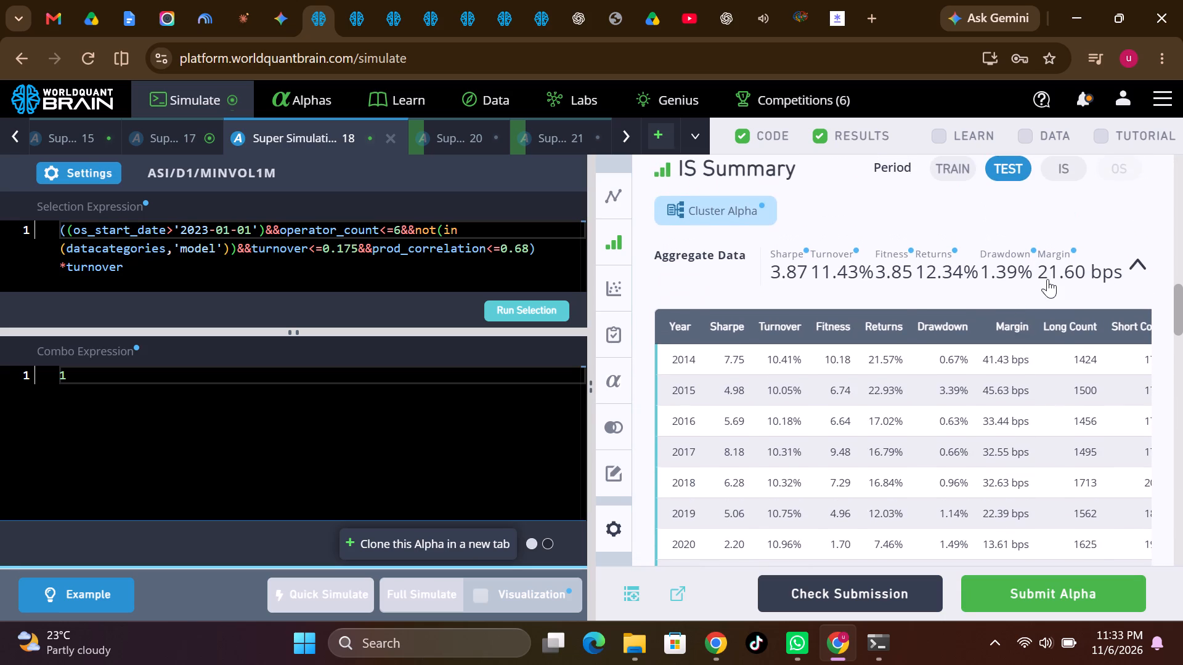
click(1062, 177)
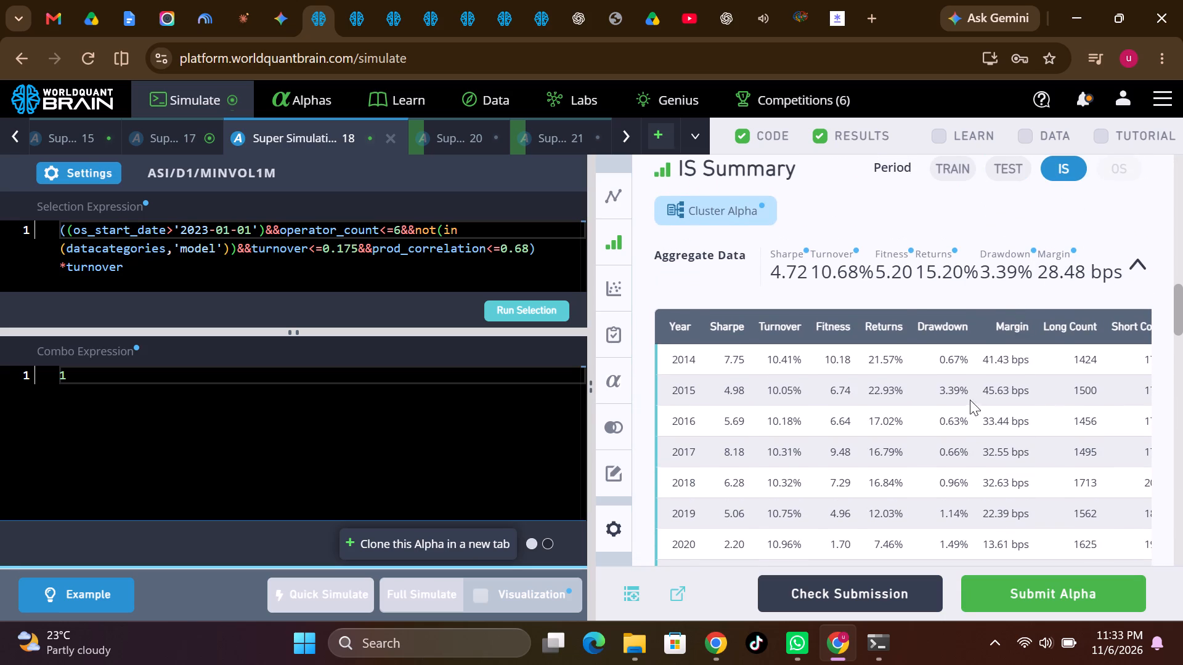
scroll(969, 409, down, 4)
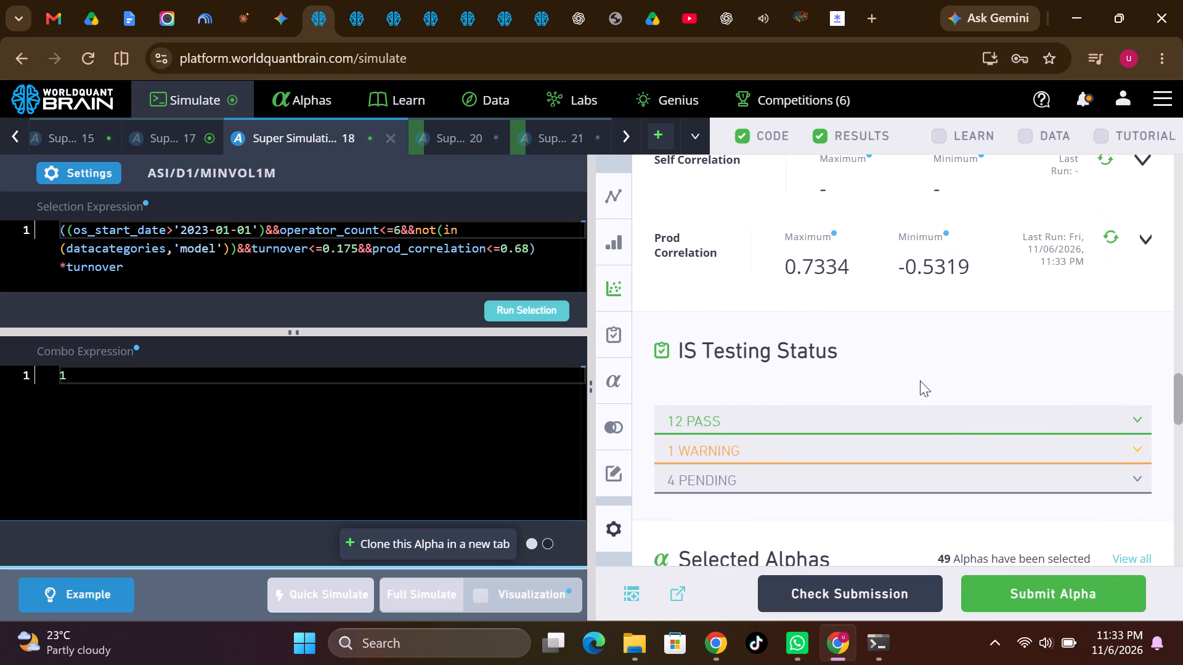
click(393, 139)
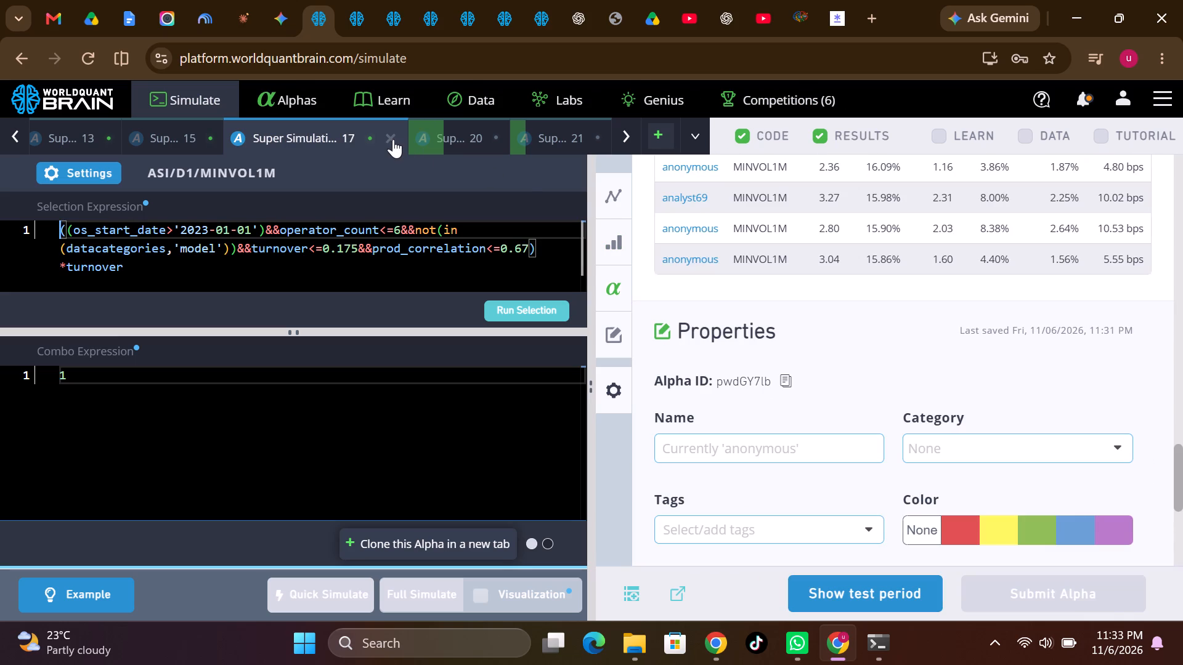
Reveal Super Simulation 17's test period, run its prod correlation check, and show its IS-period summary.
click(913, 599)
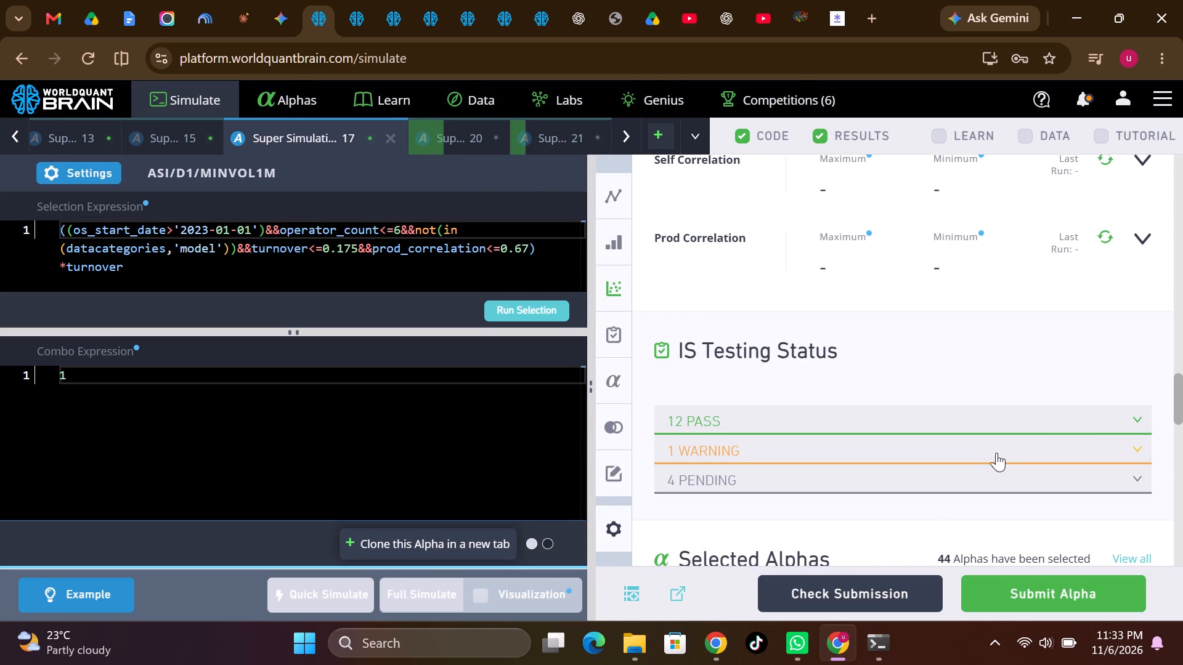
click(1105, 235)
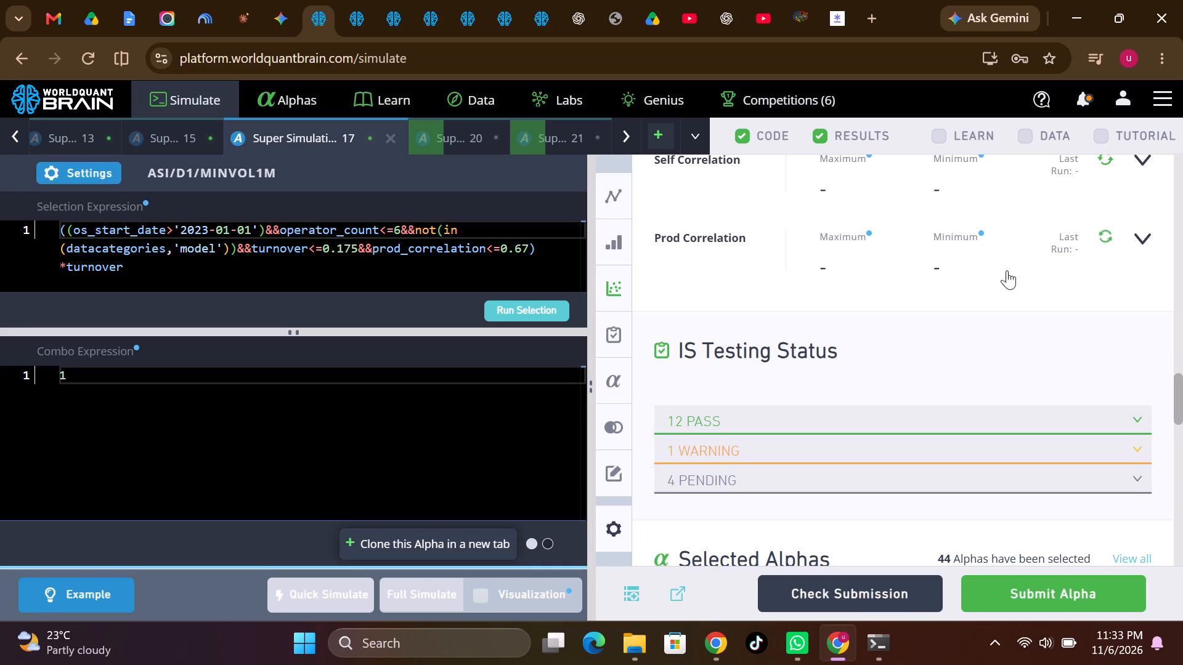
scroll(970, 298, up, 4)
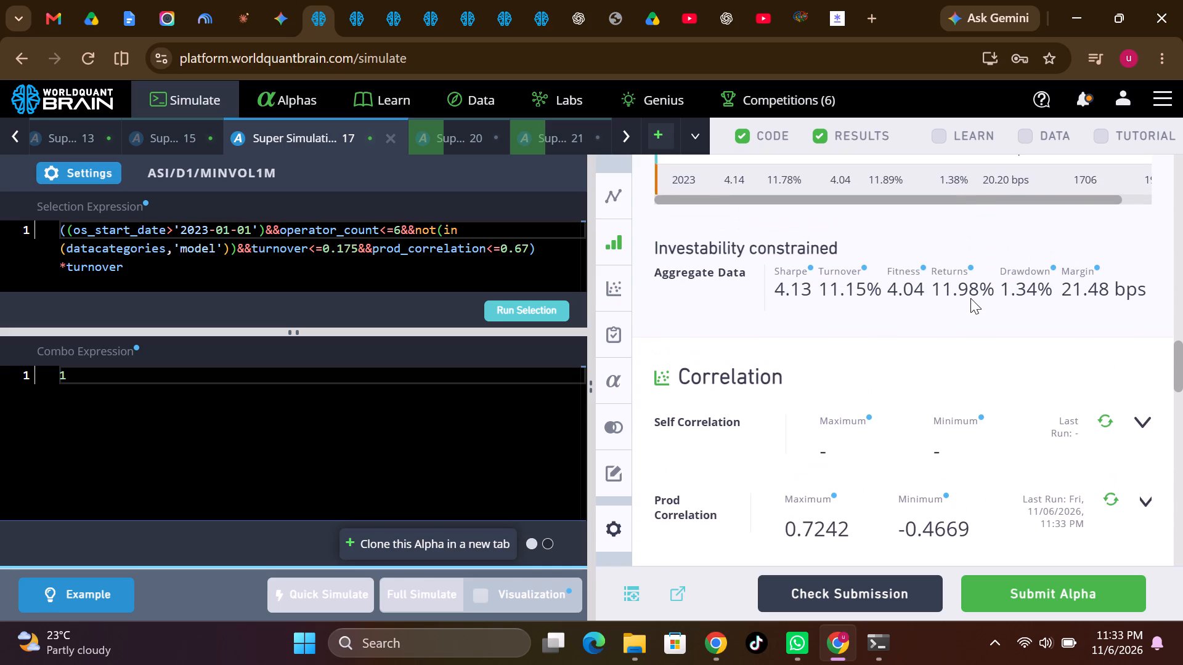
scroll(970, 298, up, 4)
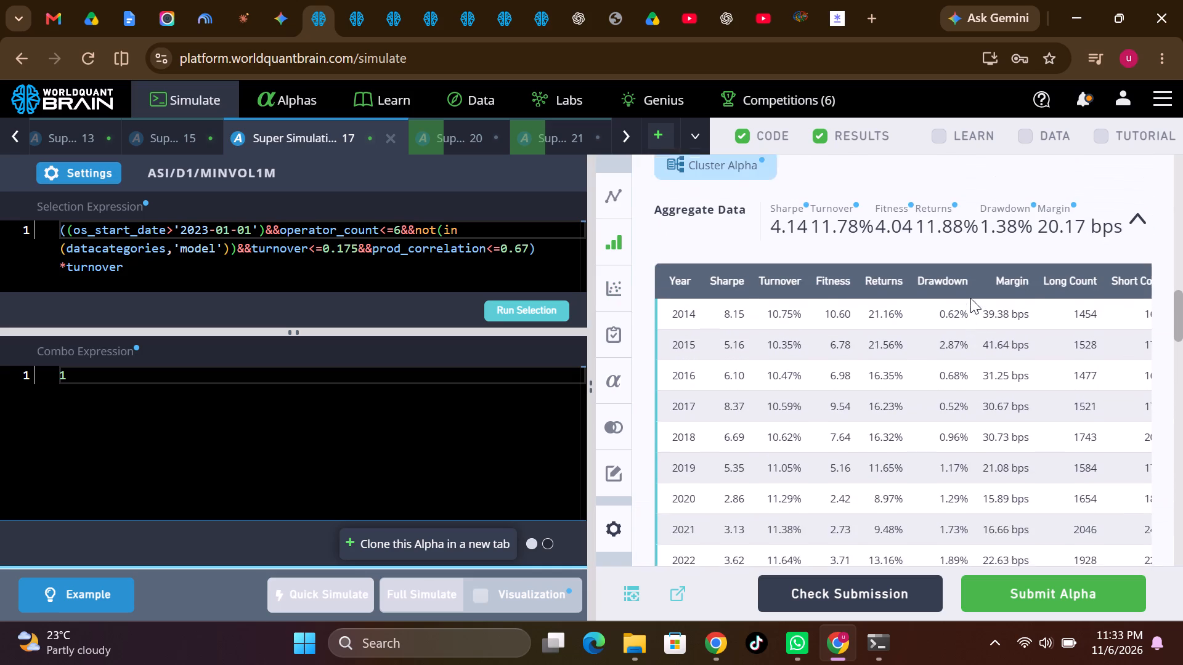
scroll(988, 271, up, 1)
click(1062, 224)
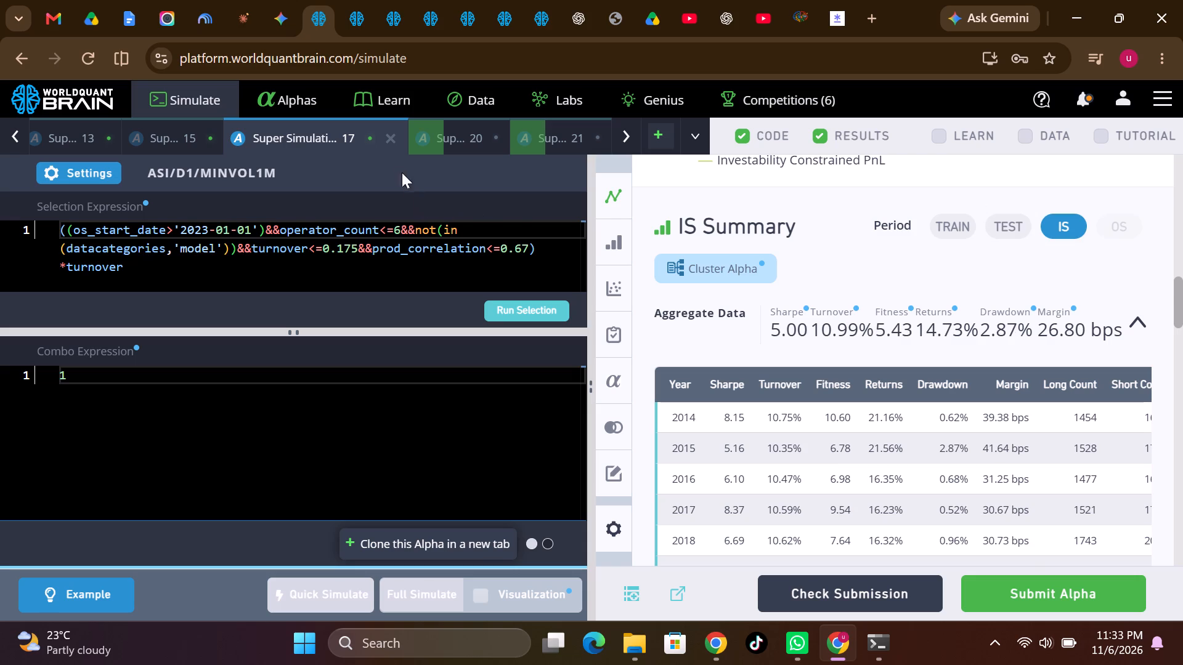
Review Super Simulation 17's prod correlation and yearly figures, and compare its IS-period and test-period summaries.
right_click(310, 133)
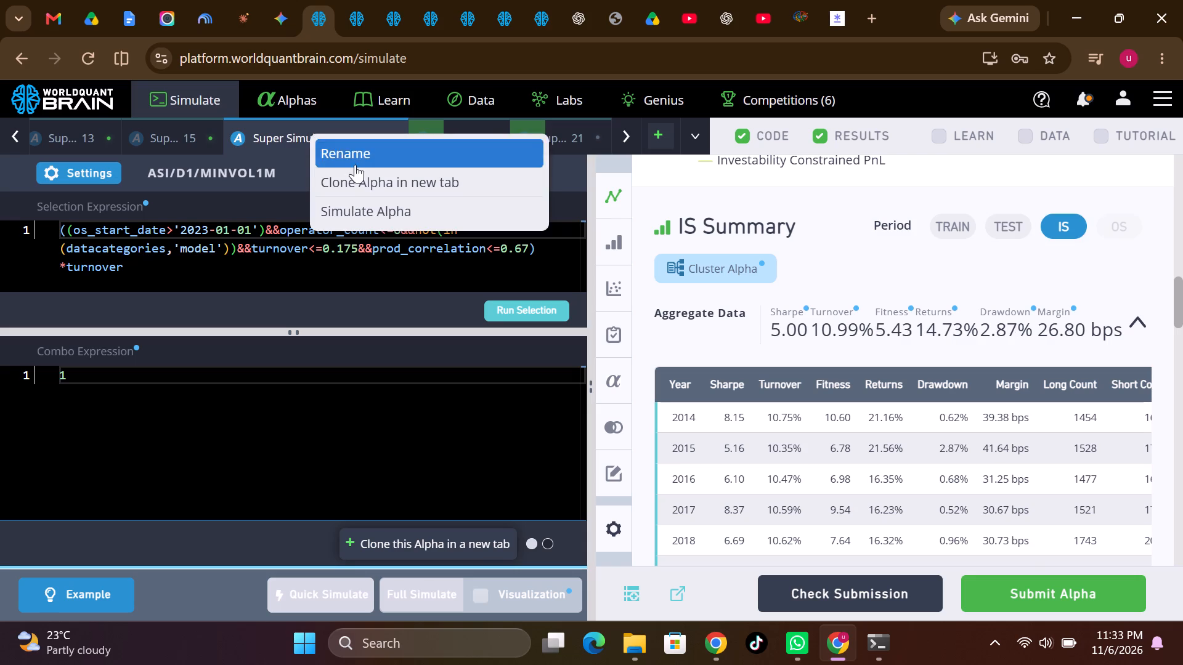
click(288, 130)
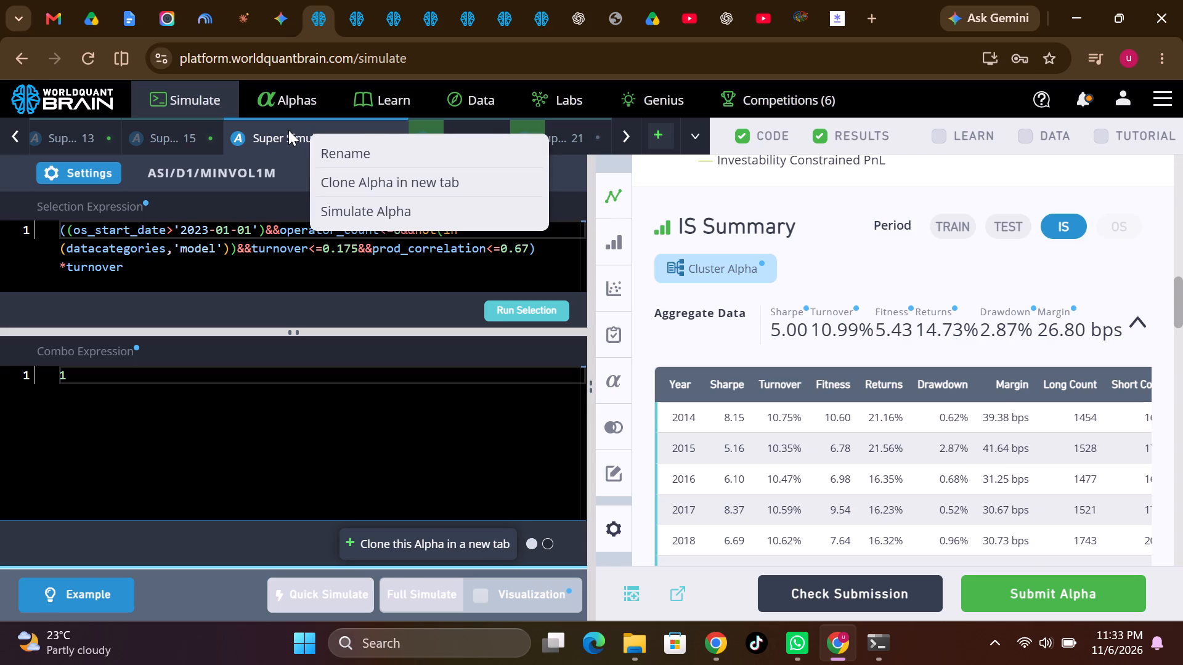
click(288, 130)
click(813, 464)
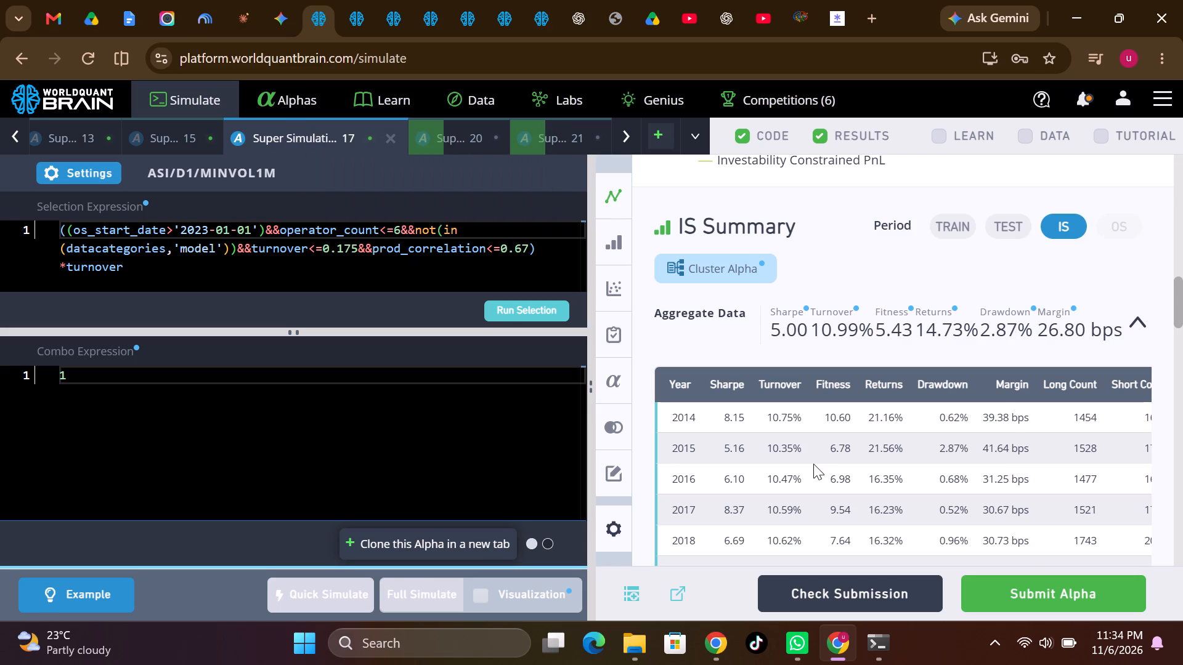
scroll(813, 464, down, 7)
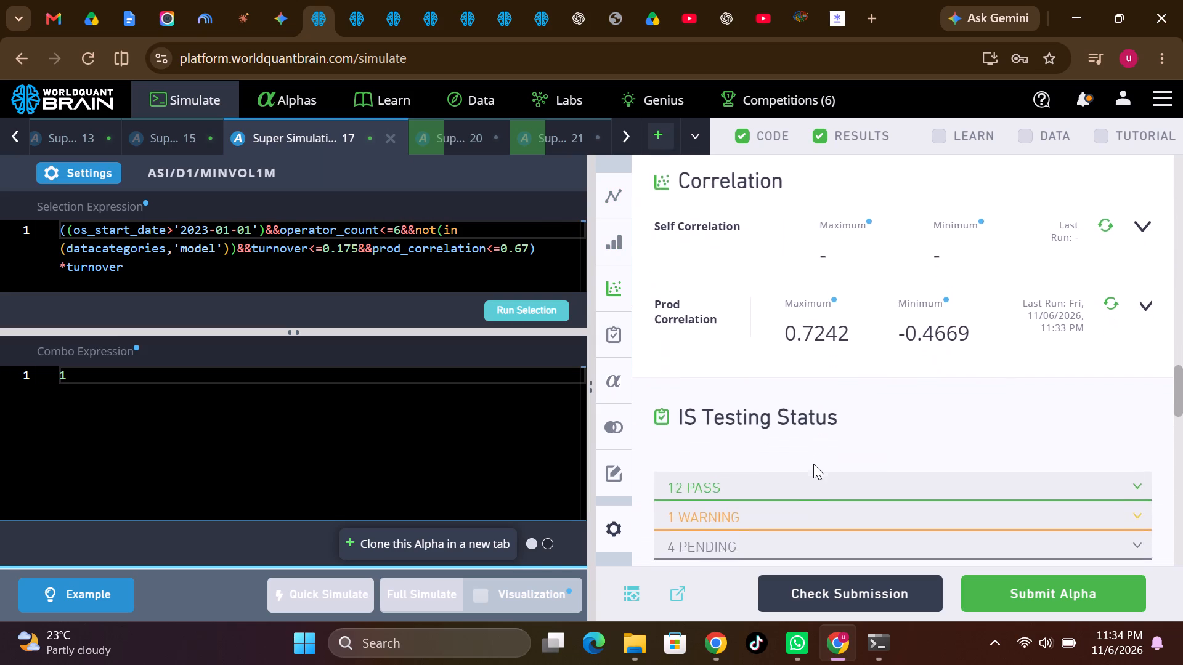
scroll(813, 464, up, 3)
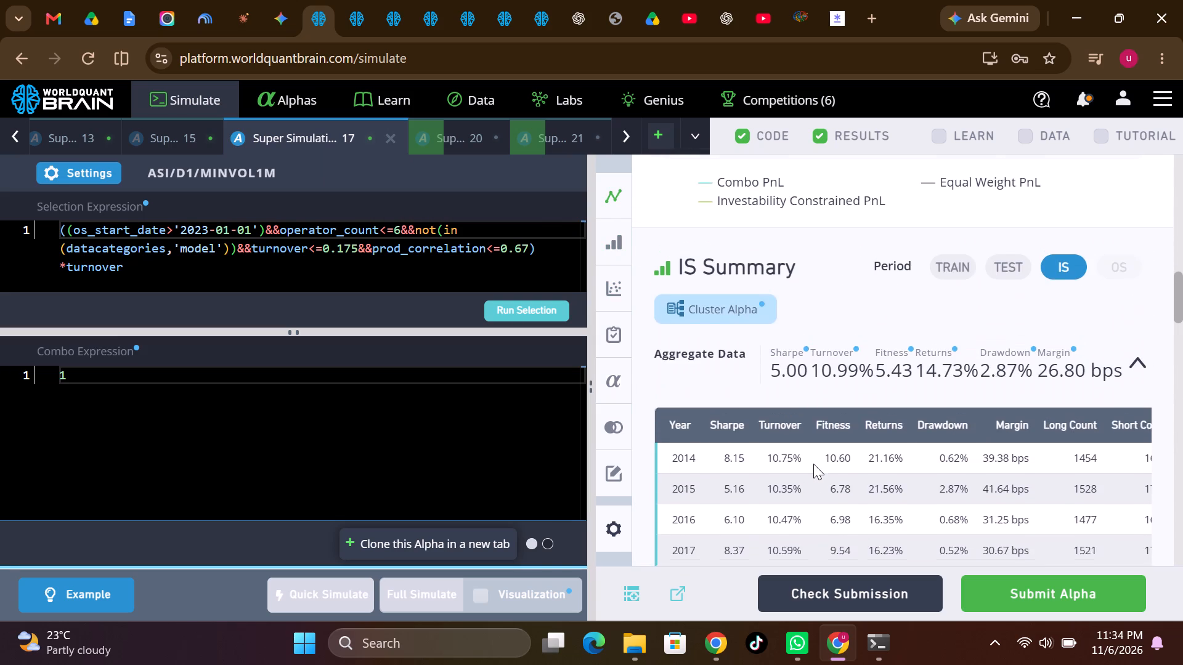
scroll(813, 464, down, 2)
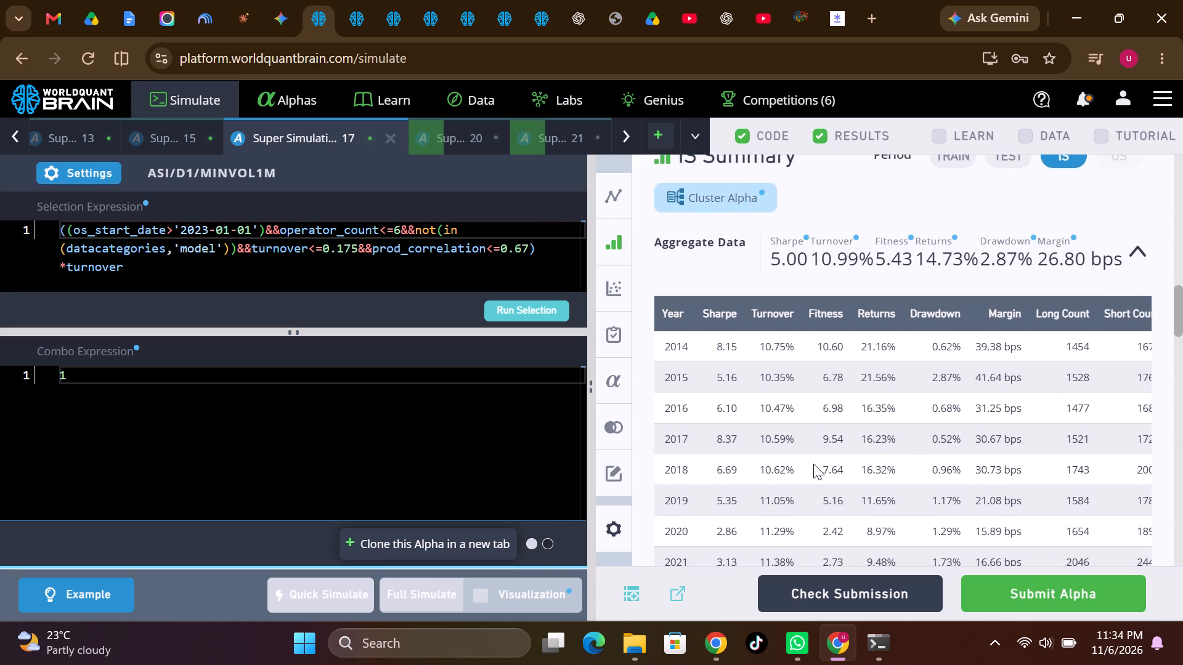
scroll(813, 464, up, 1)
click(1010, 290)
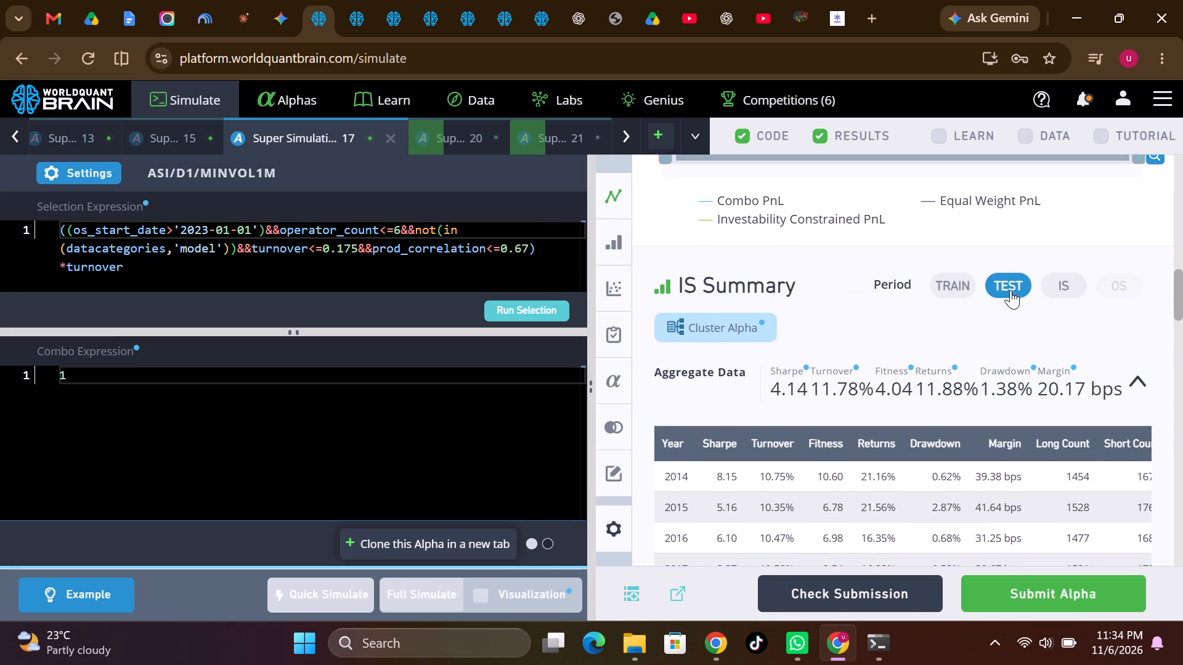
Move Super Simulation 17 behind Super Simulation 21 and clone it into a new tab.
drag(359, 132, 476, 137)
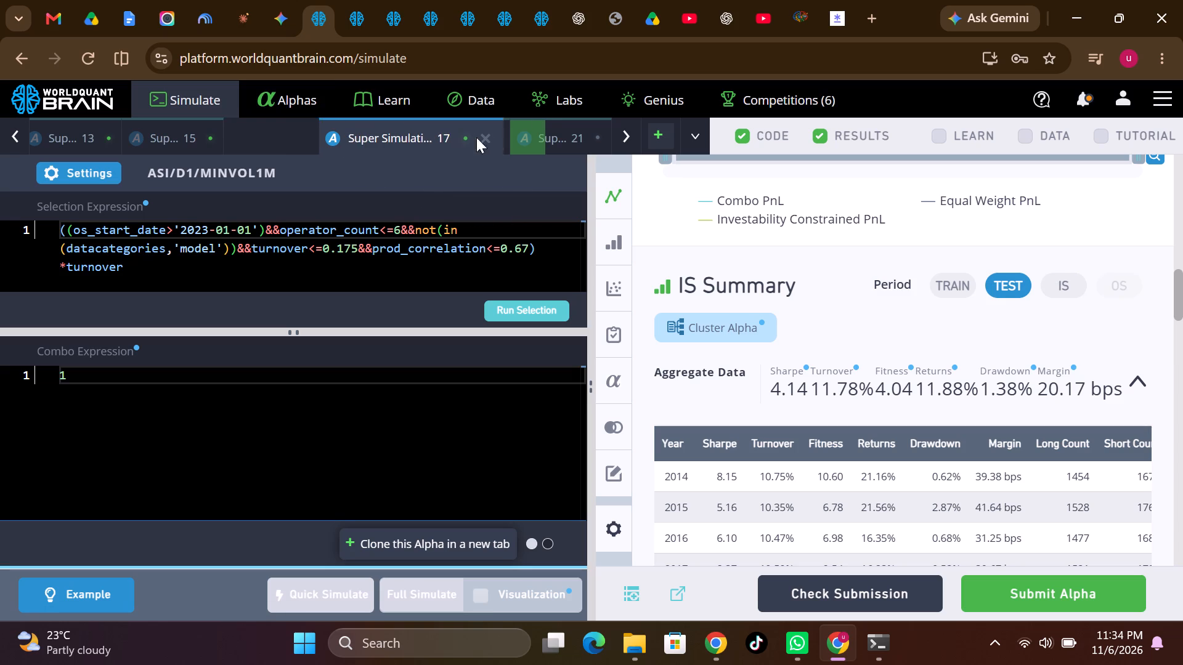
drag(476, 137, 563, 131)
right_click(563, 131)
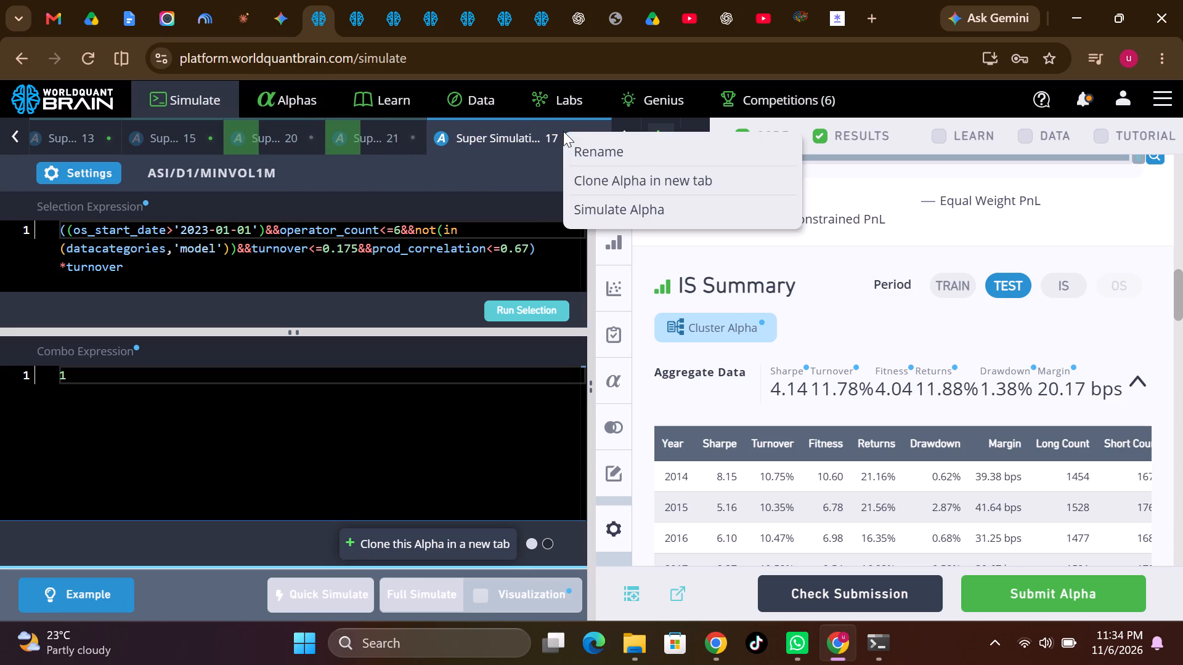
click(611, 180)
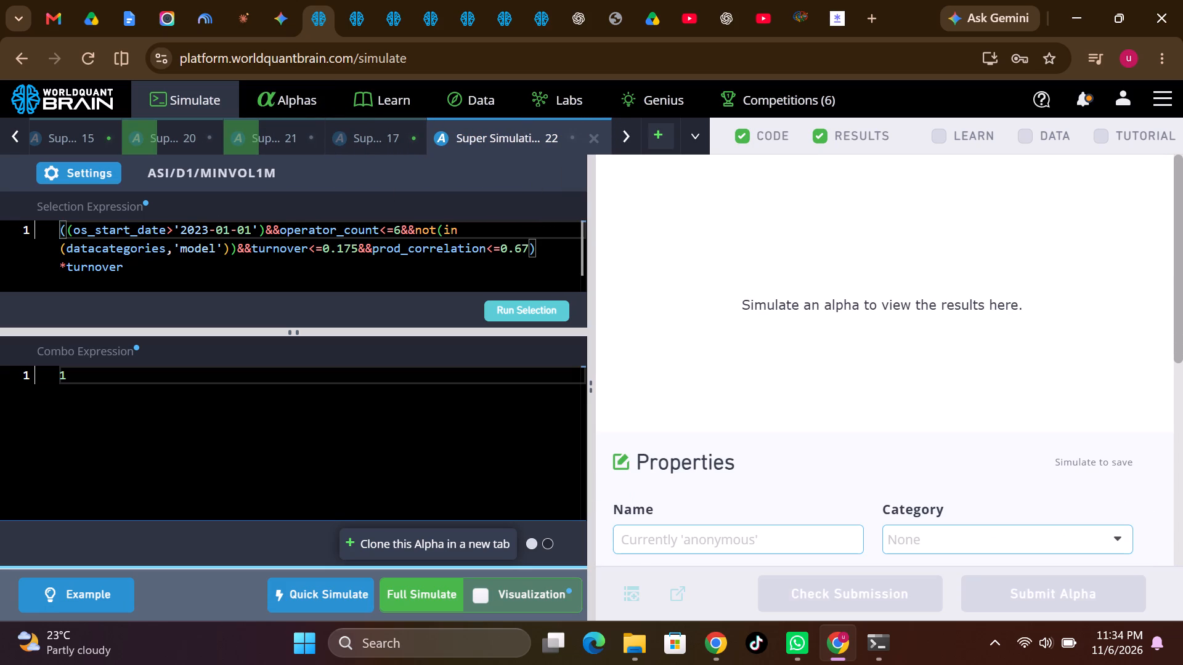
Set Super Simulation 22's neutralization to Fast Factors and start its full simulation.
click(88, 176)
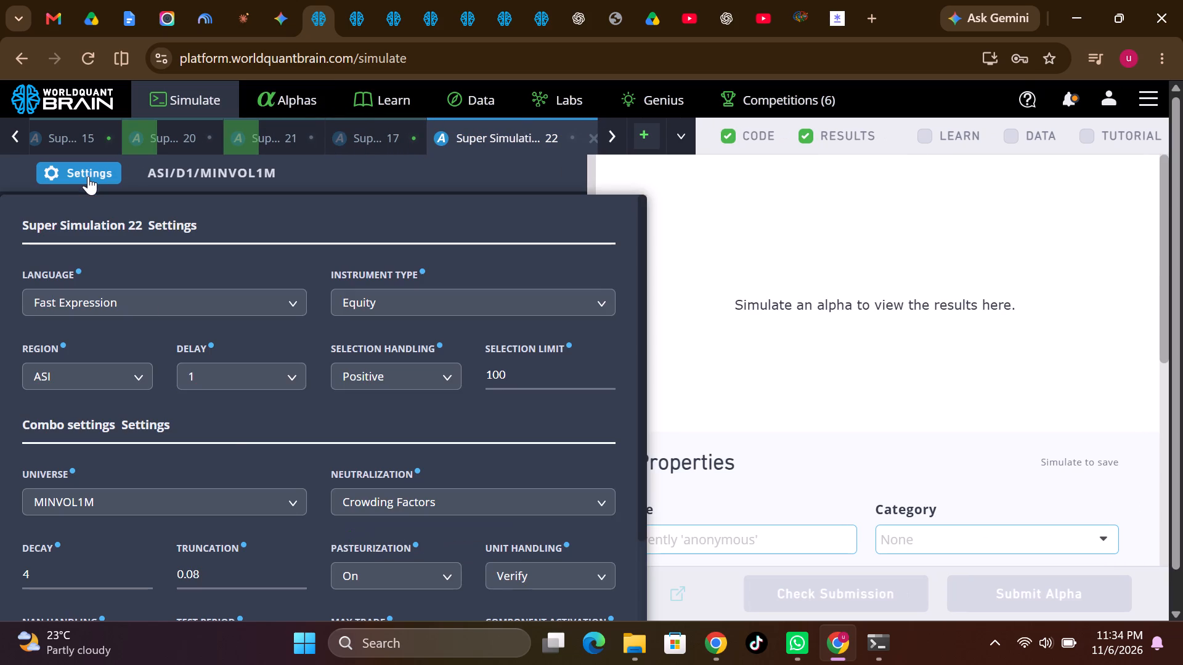
click(386, 504)
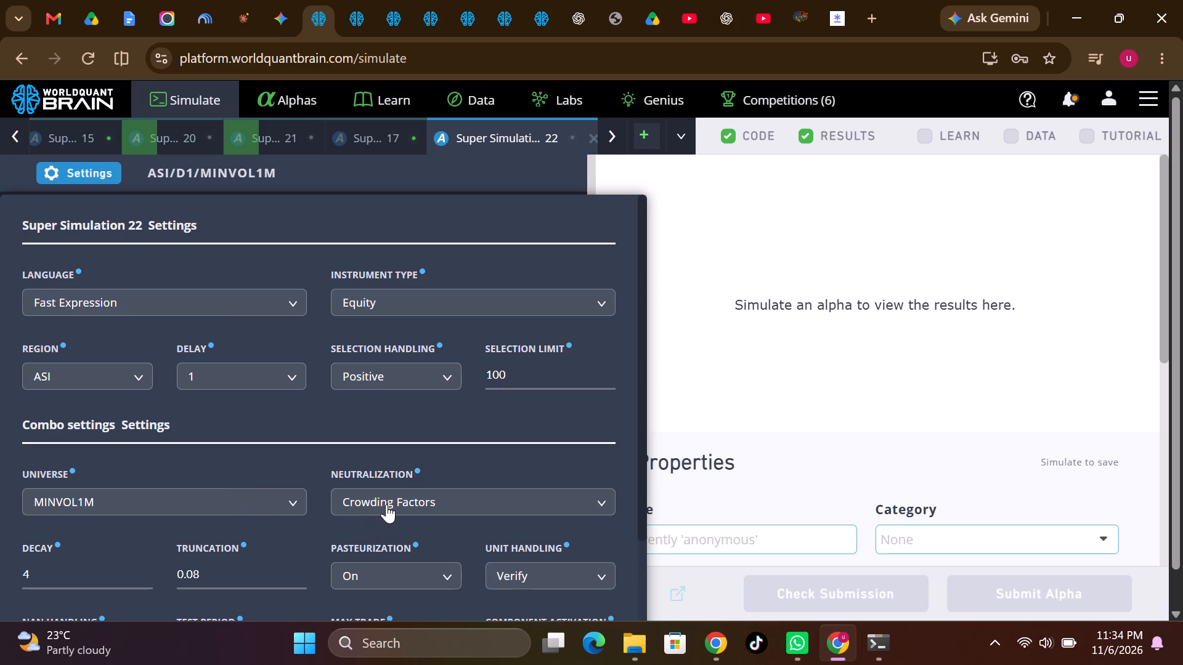
click(380, 273)
scroll(518, 544, down, 3)
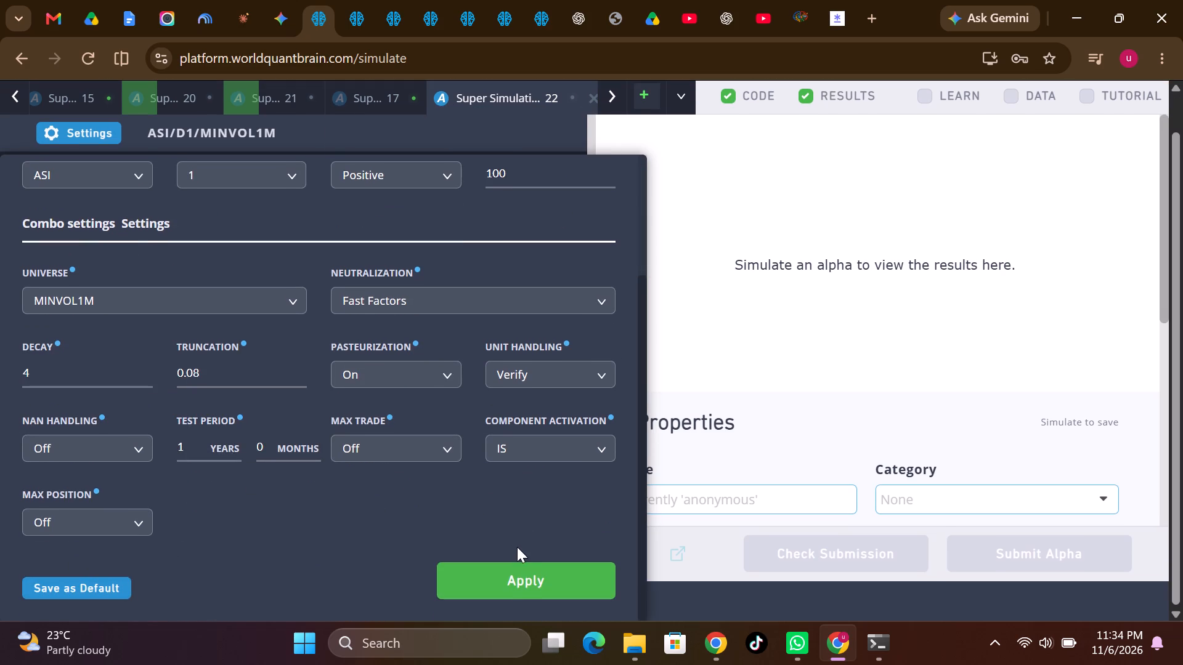
click(514, 579)
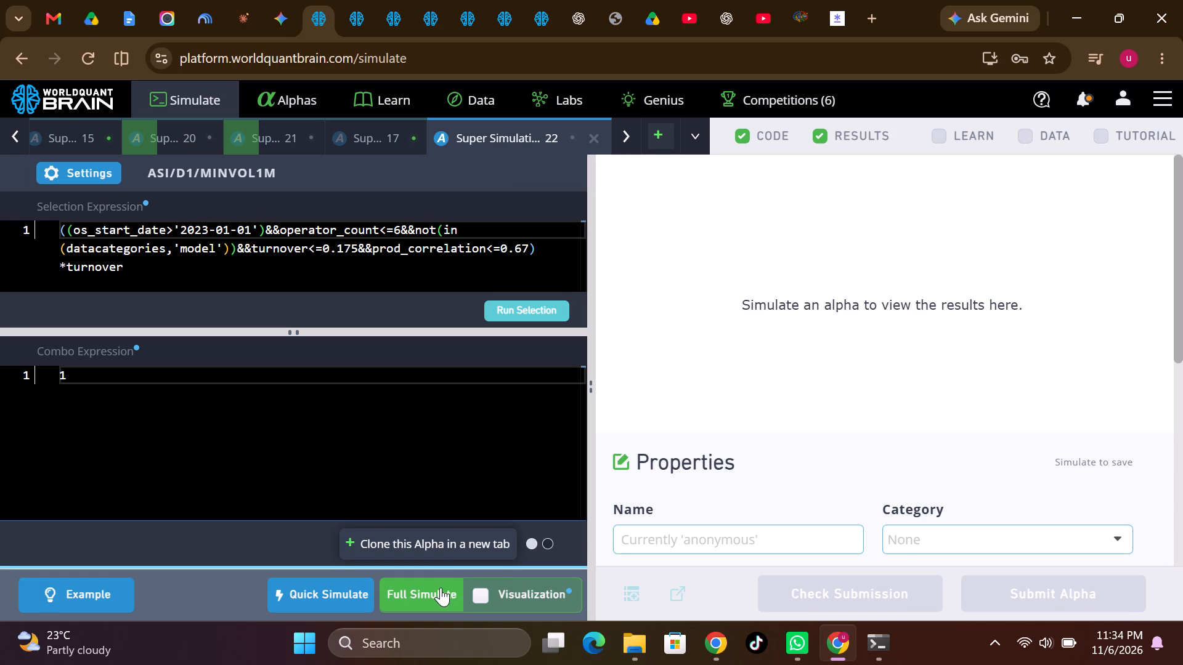
click(441, 587)
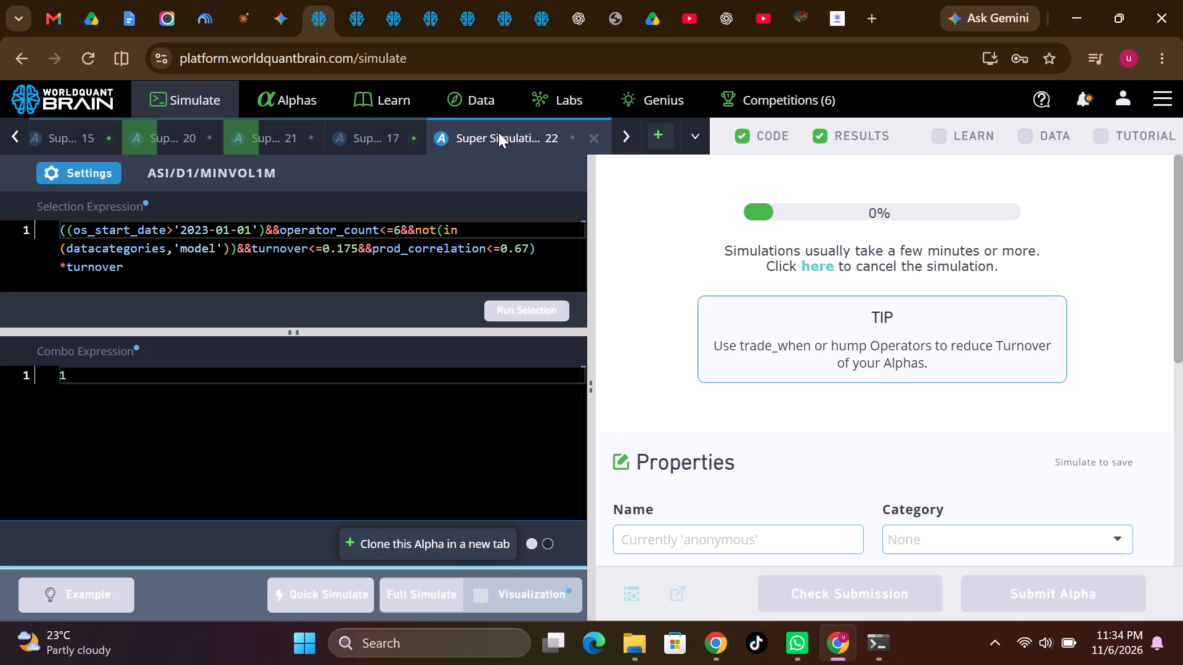
Clone Super Simulation 22 into a new tab and set the copy's neutralization to Slow Factors.
right_click(498, 132)
click(543, 194)
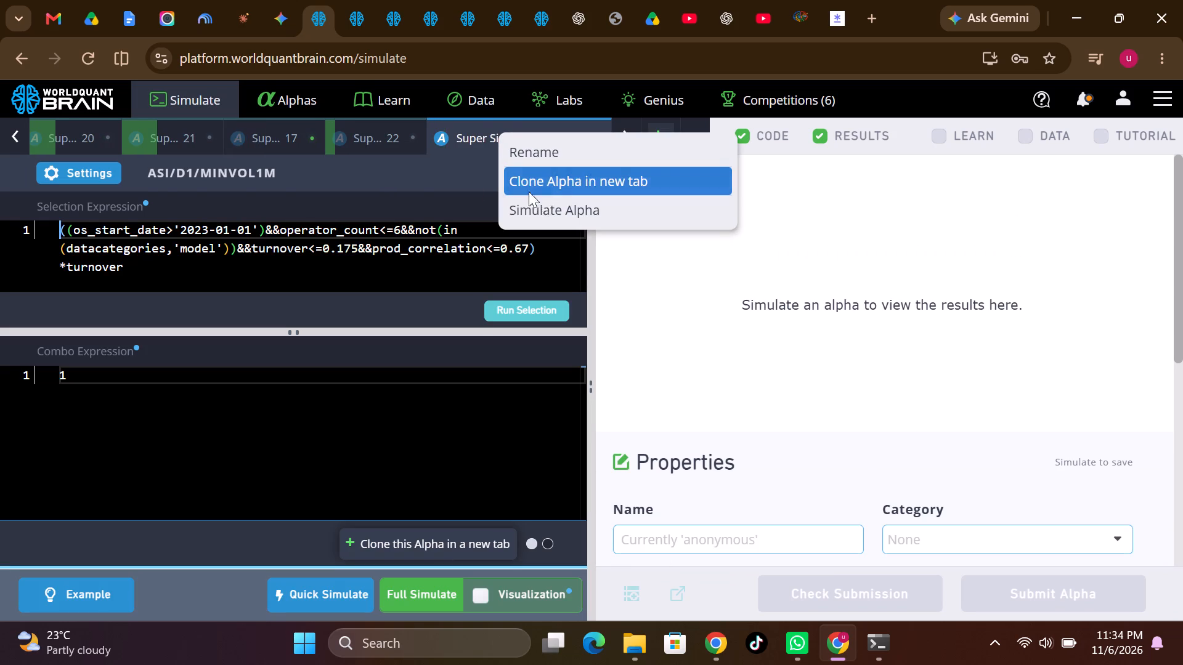
click(105, 174)
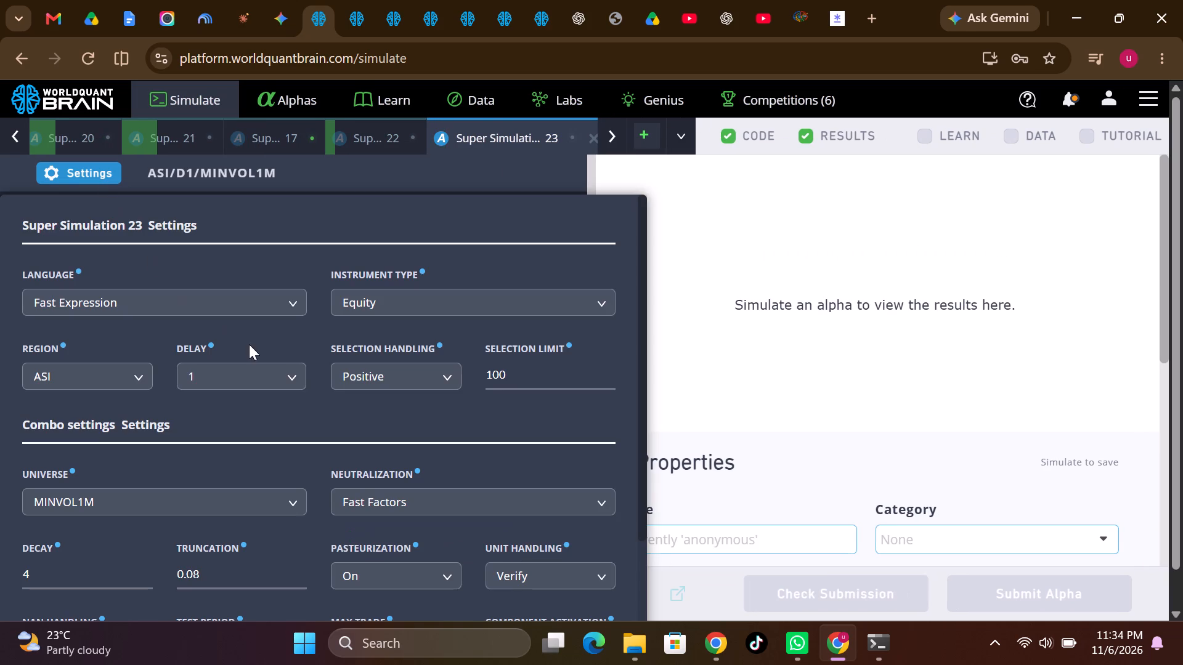
click(368, 497)
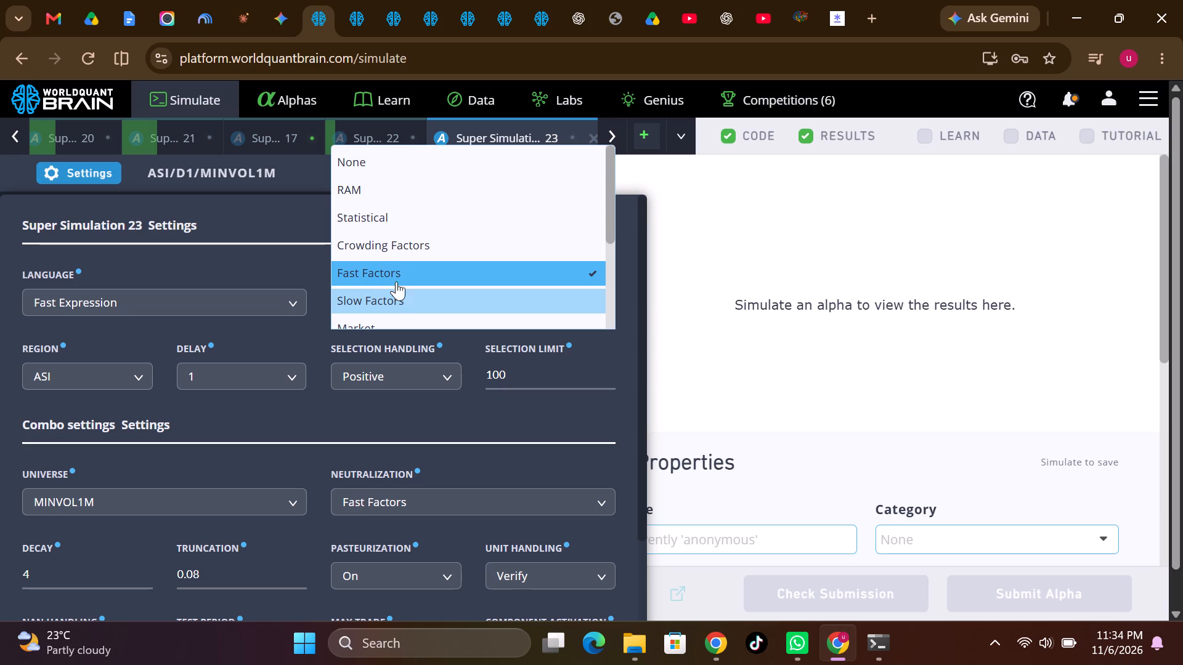
click(401, 298)
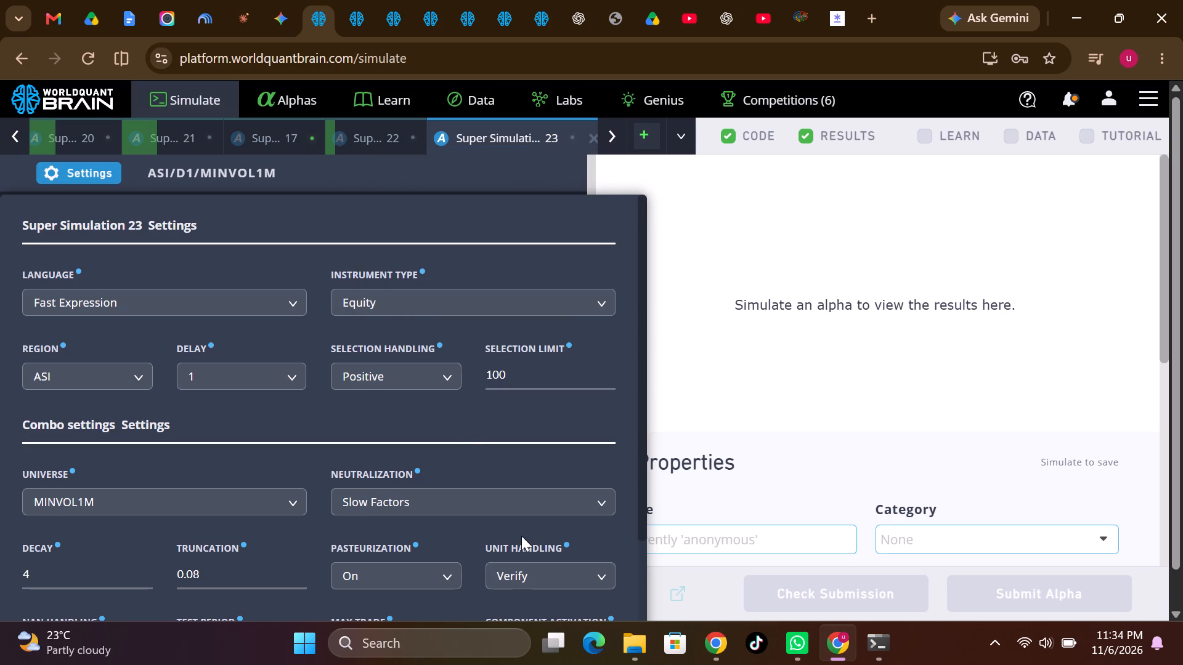
scroll(521, 536, down, 3)
click(522, 580)
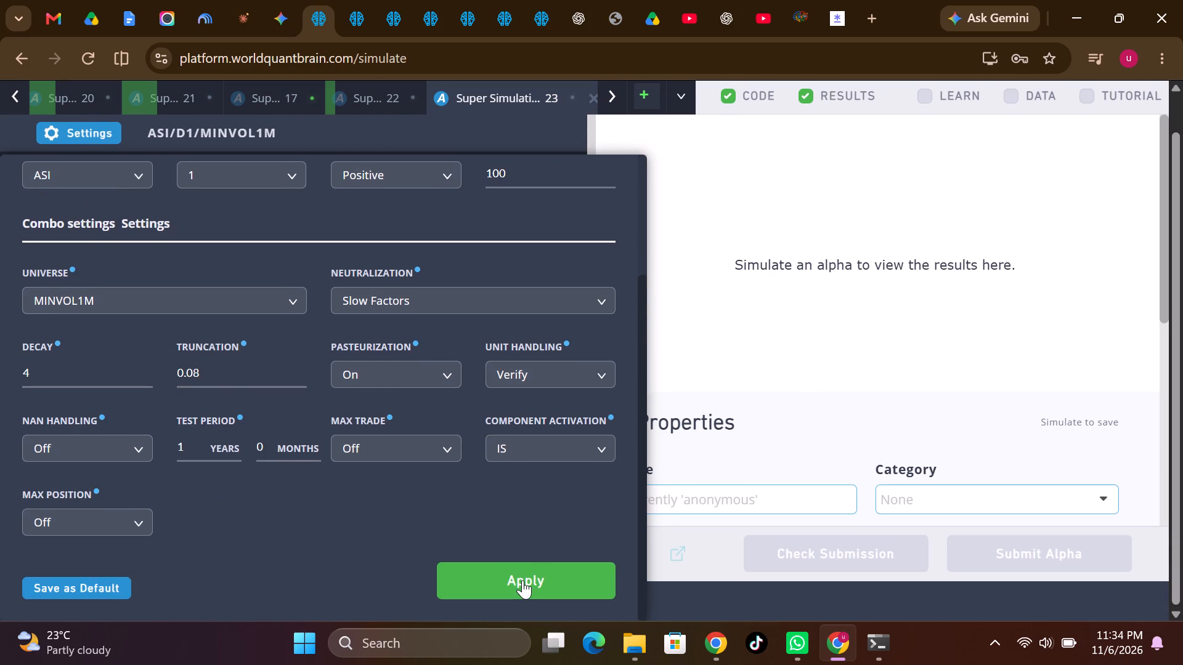
Start the full simulation of Super Simulation 23, retrying until a simulation slot is free.
click(437, 596)
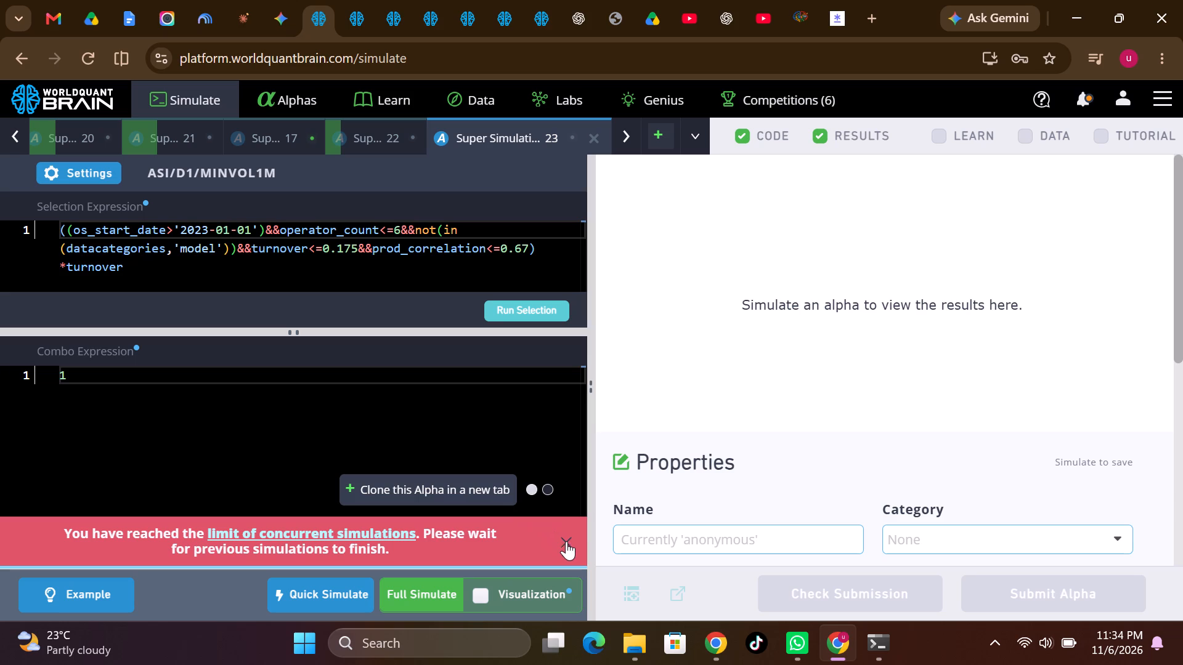
click(571, 542)
click(442, 587)
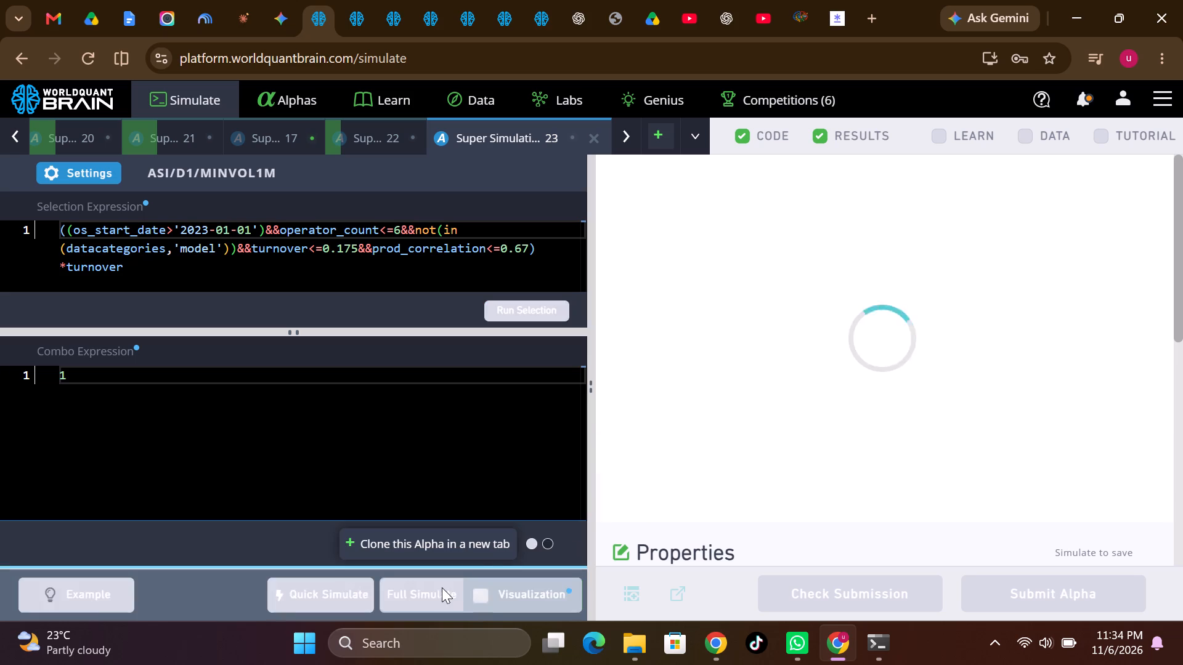
click(575, 547)
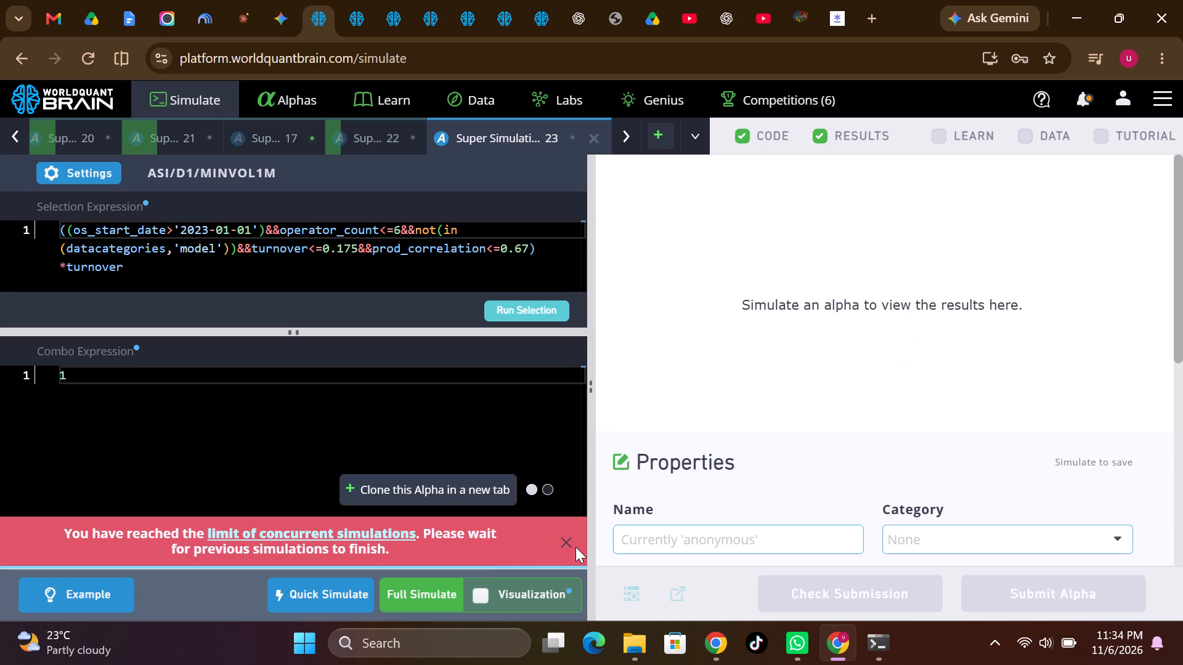
click(569, 543)
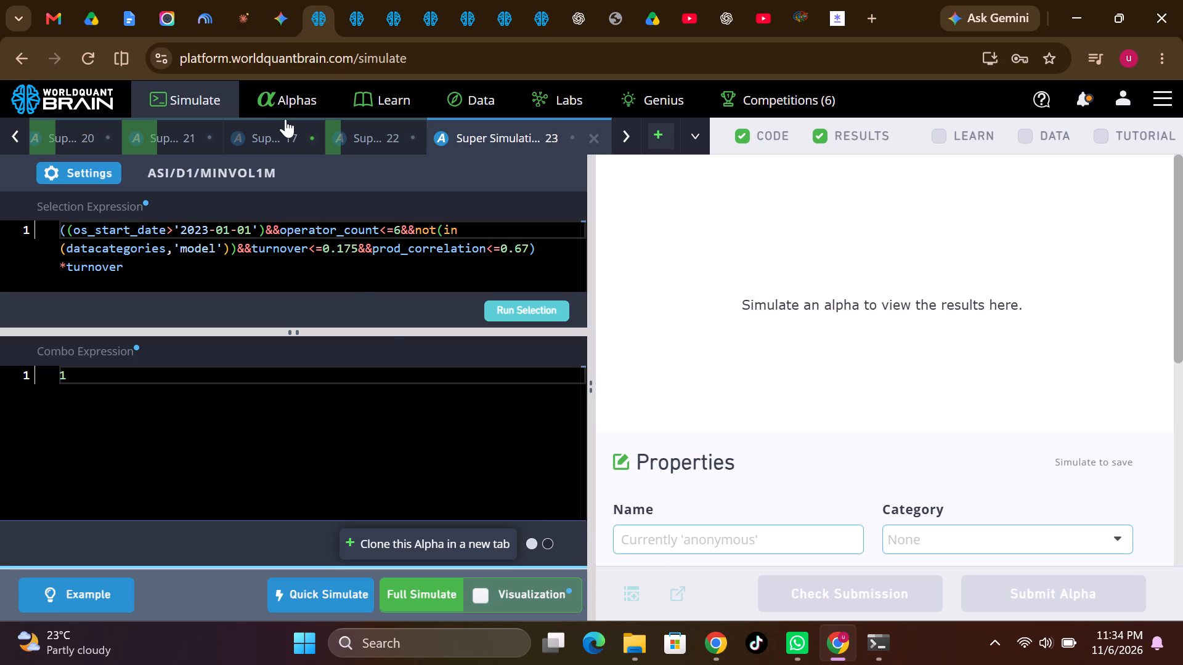
scroll(282, 131, right, 1)
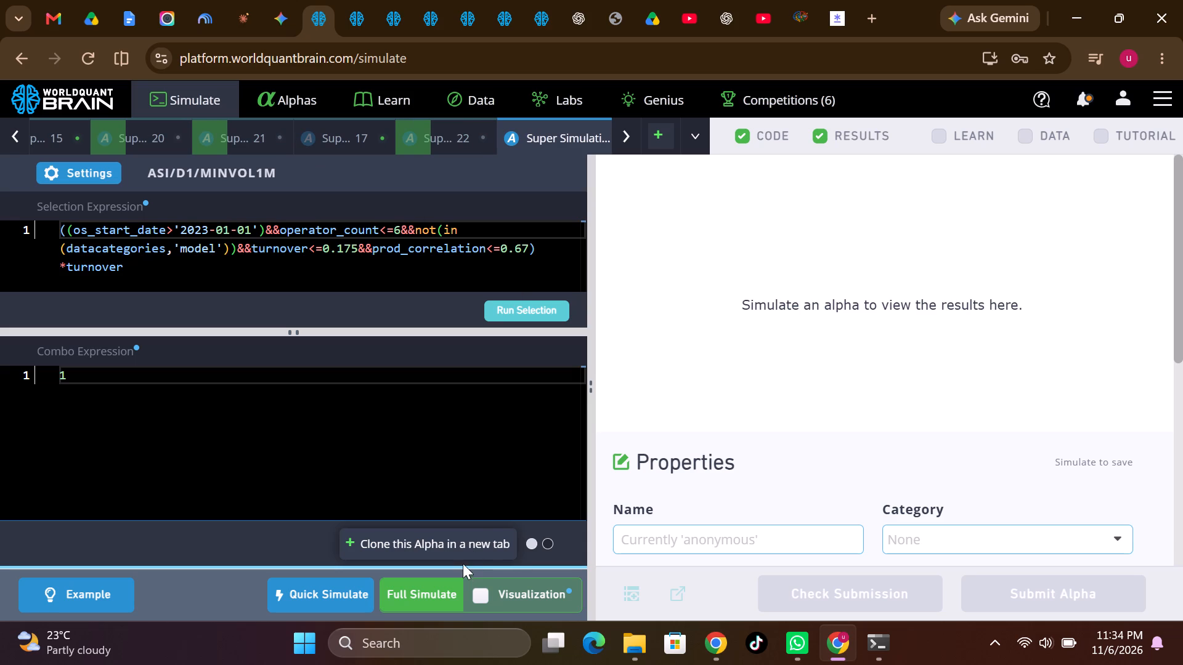
click(431, 589)
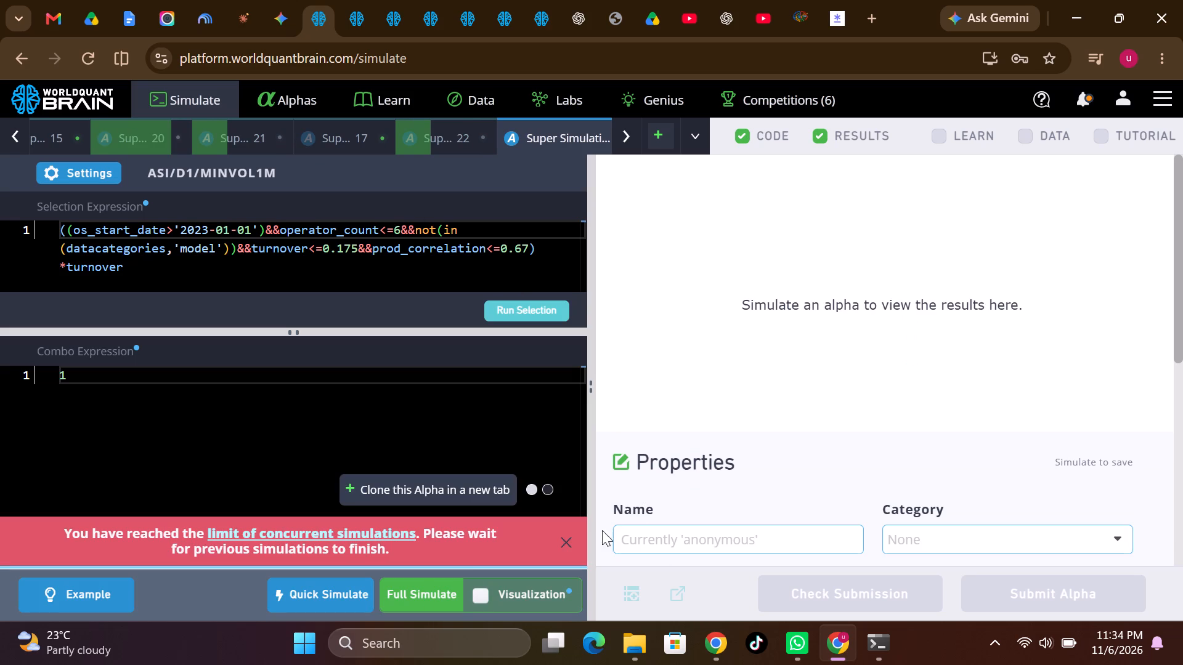
click(570, 546)
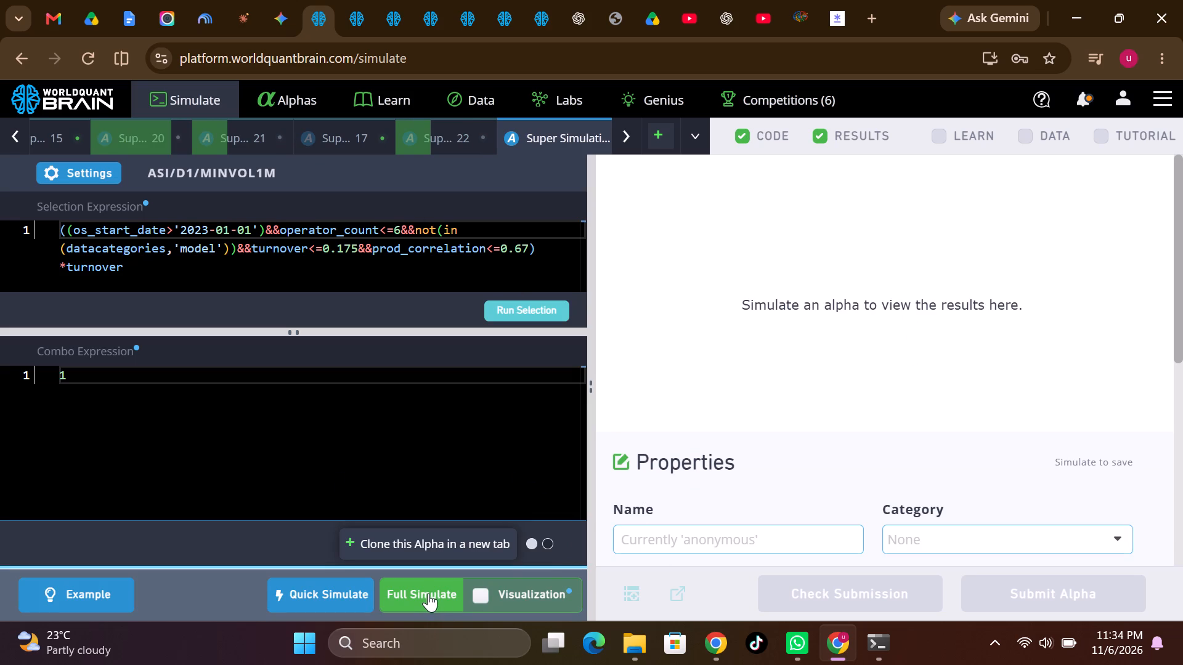
click(428, 592)
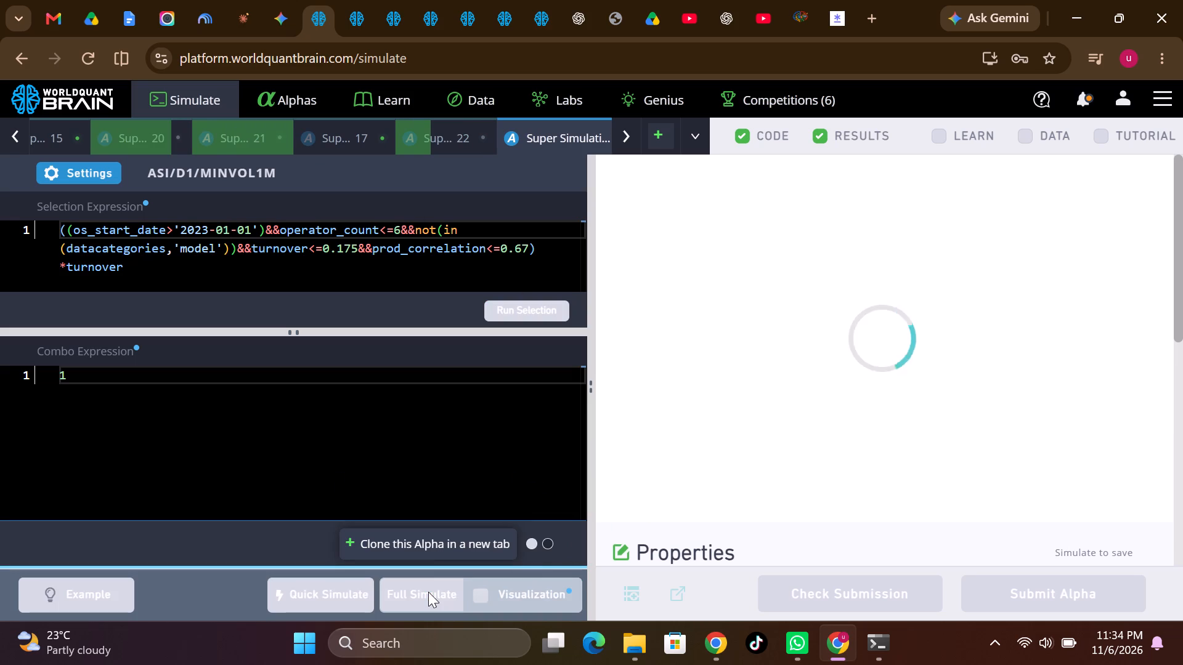
Clone Super Simulation 23 into a new tab and fully simulate the copy with RAM neutralization.
right_click(527, 135)
click(555, 184)
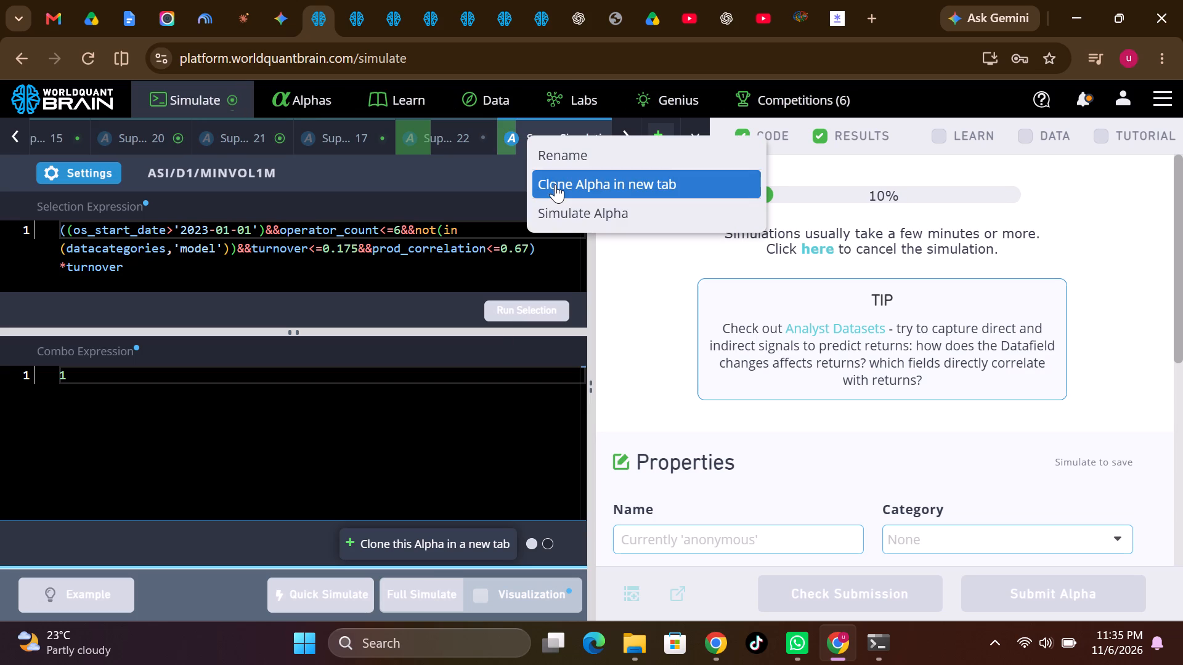
click(109, 169)
click(373, 493)
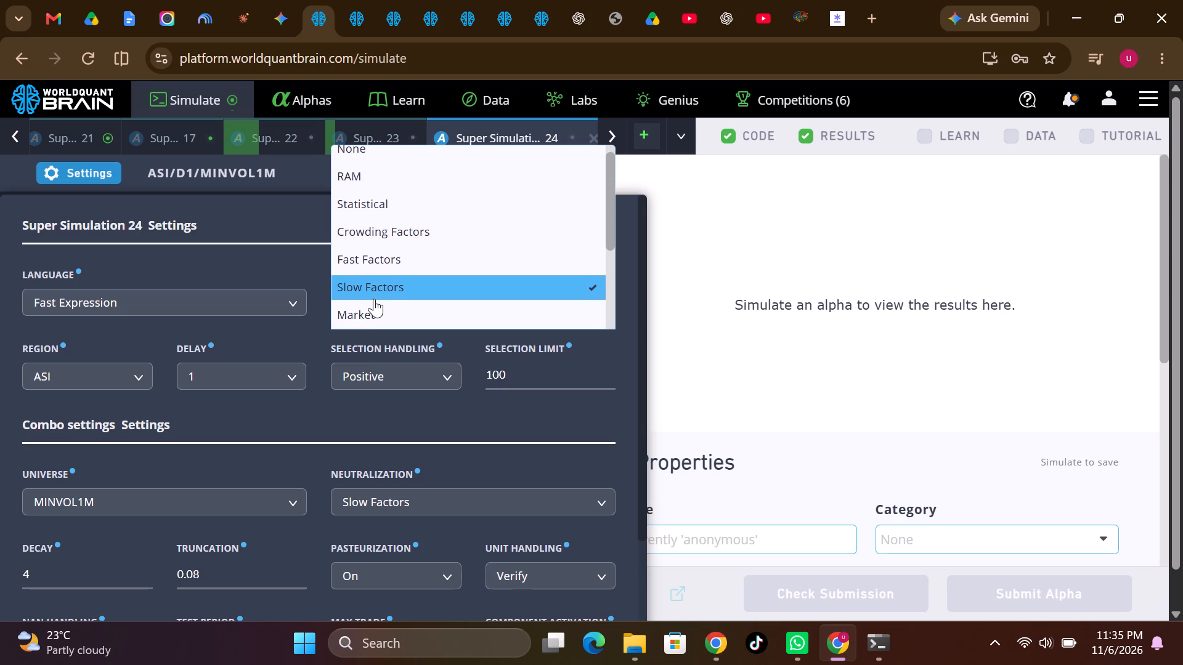
click(368, 191)
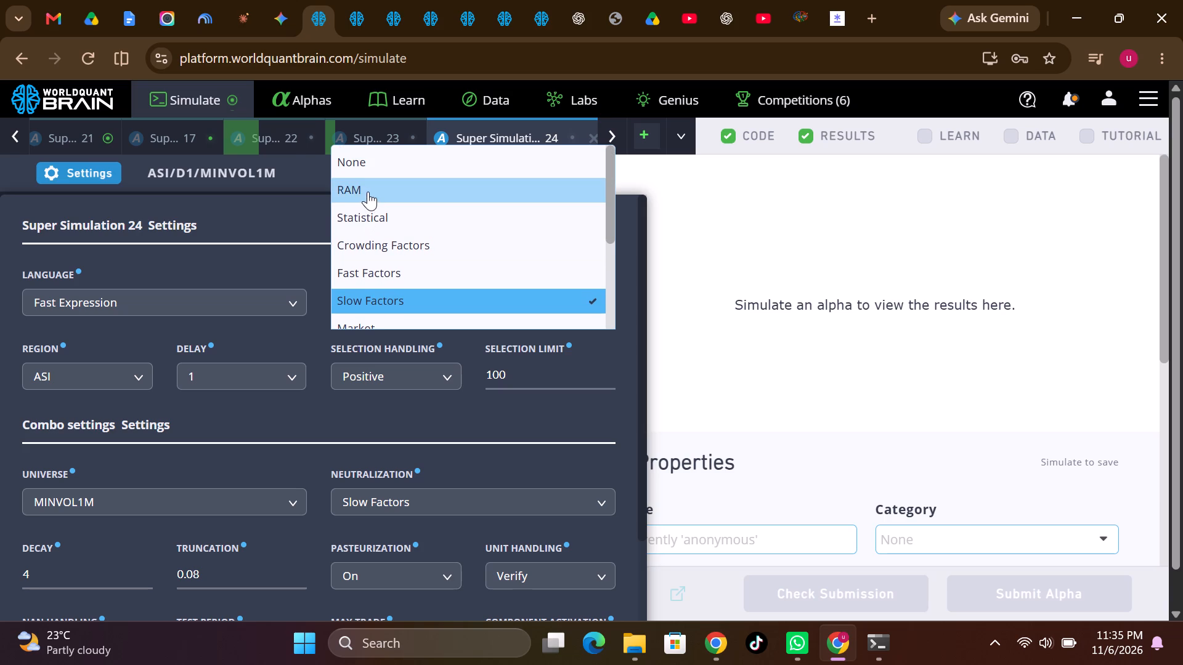
scroll(430, 510, down, 4)
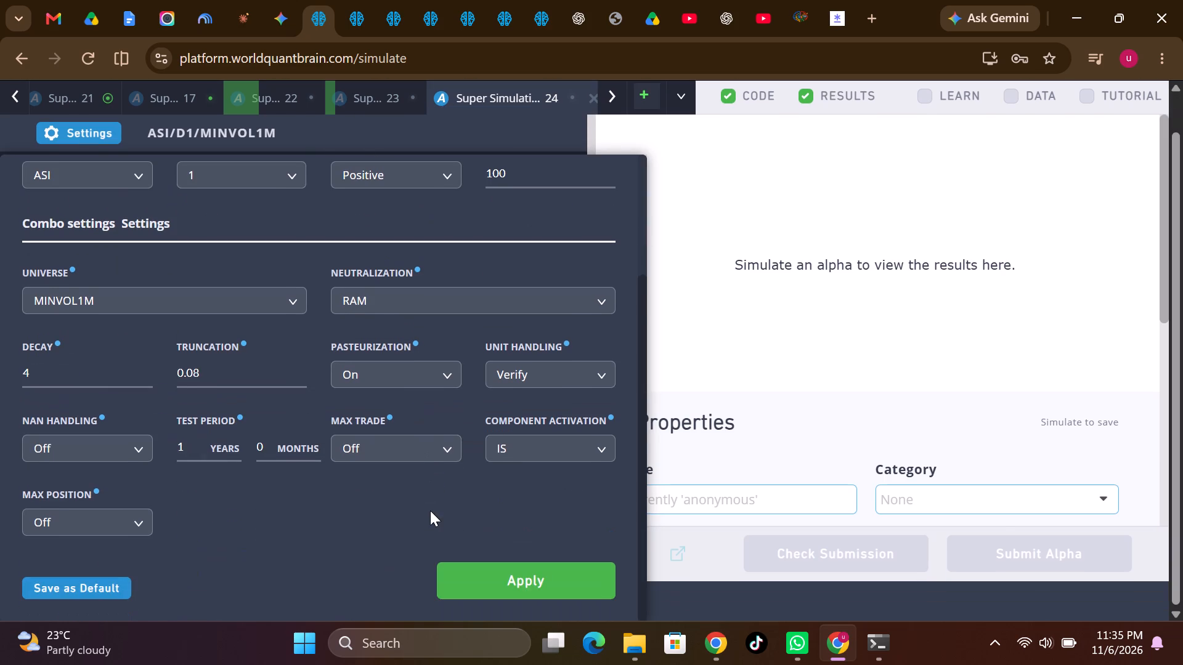
click(524, 587)
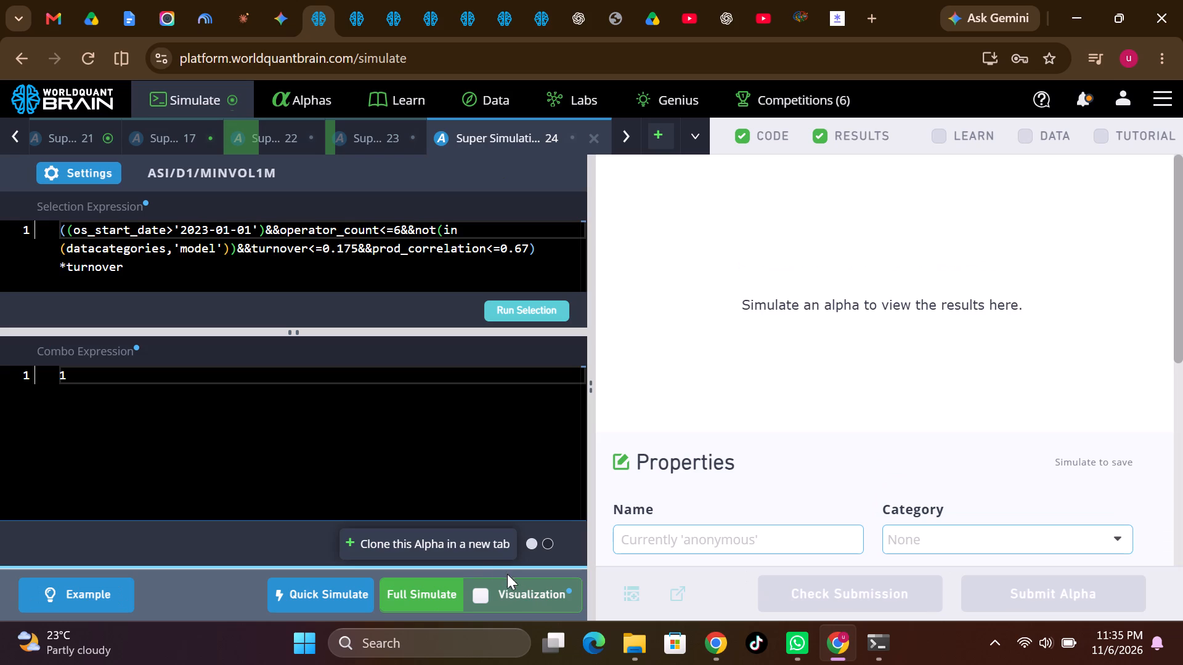
click(445, 590)
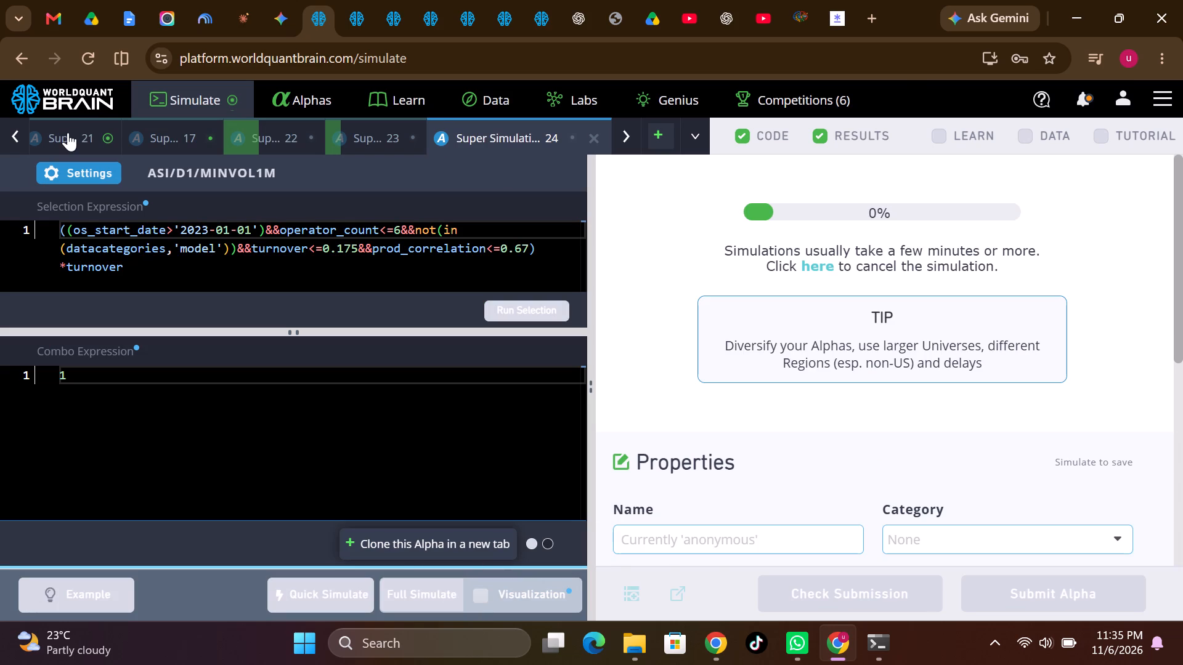
Review Super Simulation 21's PnL chart and training-period summary, and reveal its test period.
click(81, 127)
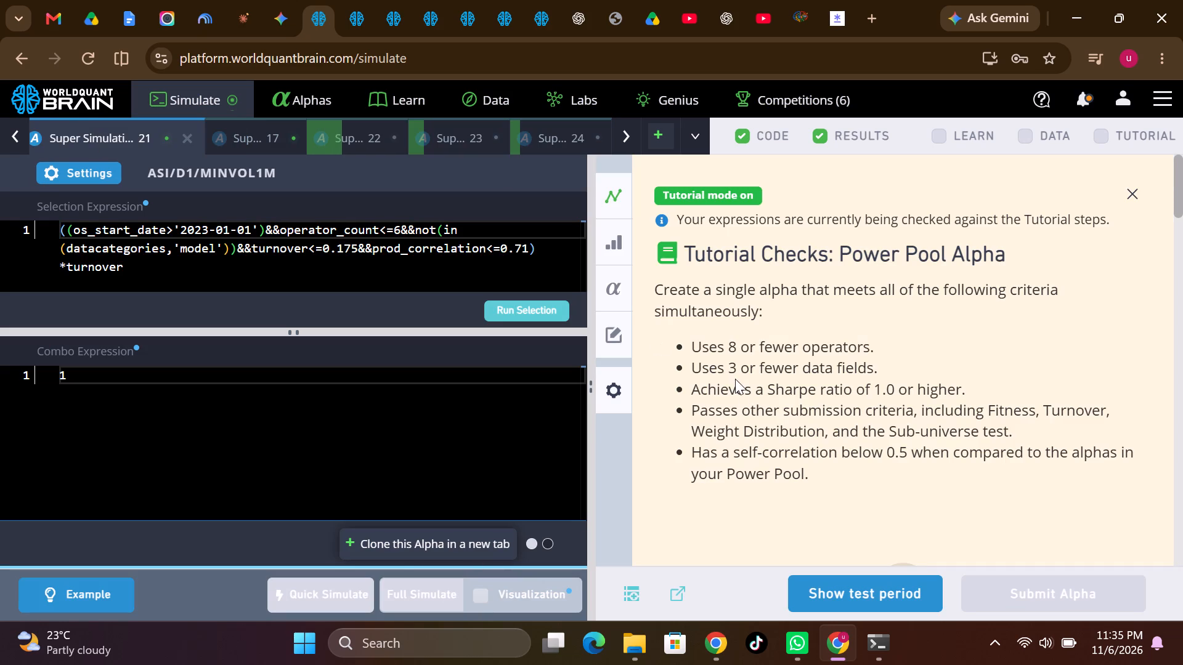
scroll(745, 405, down, 4)
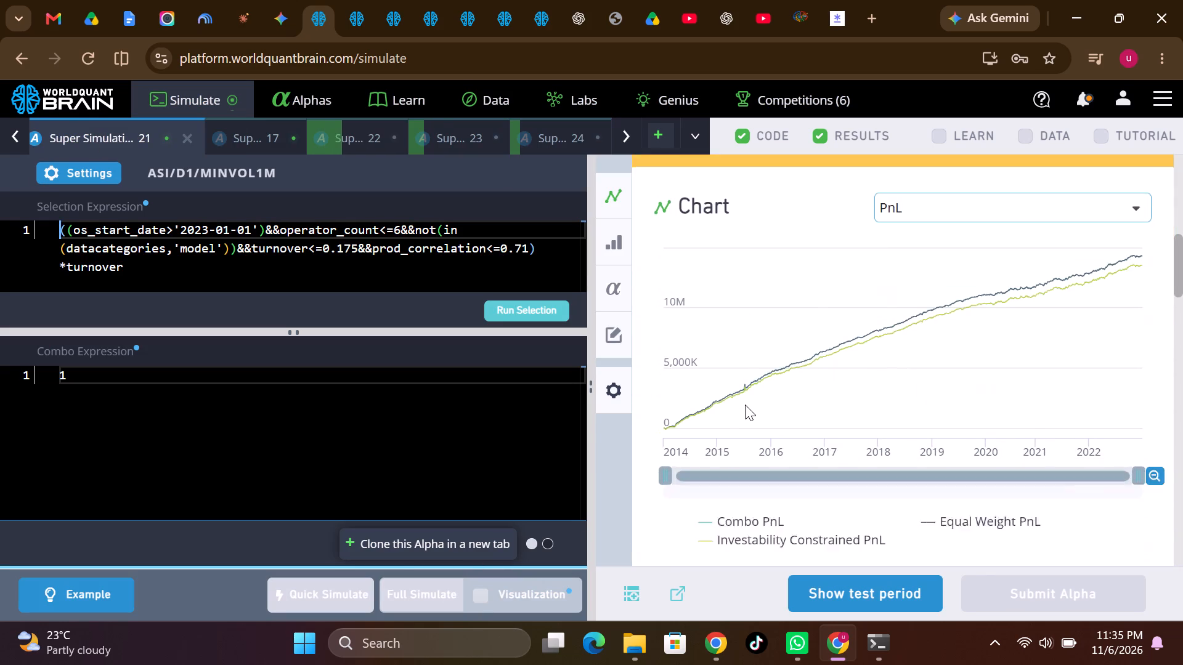
scroll(745, 405, down, 3)
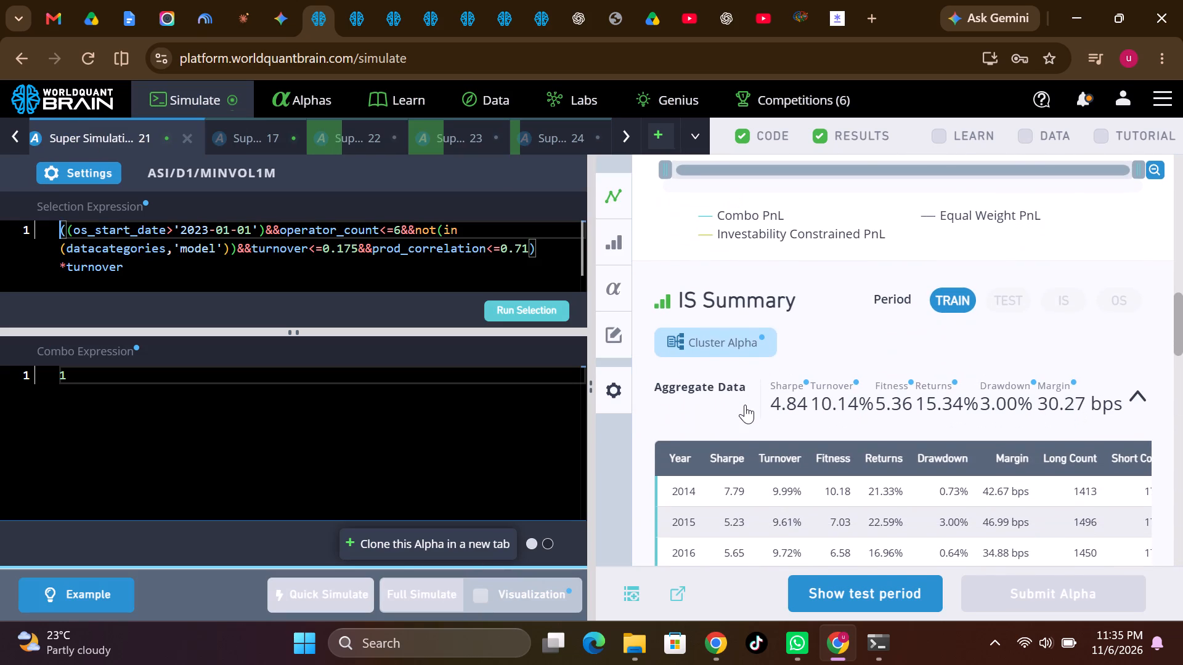
scroll(745, 405, down, 2)
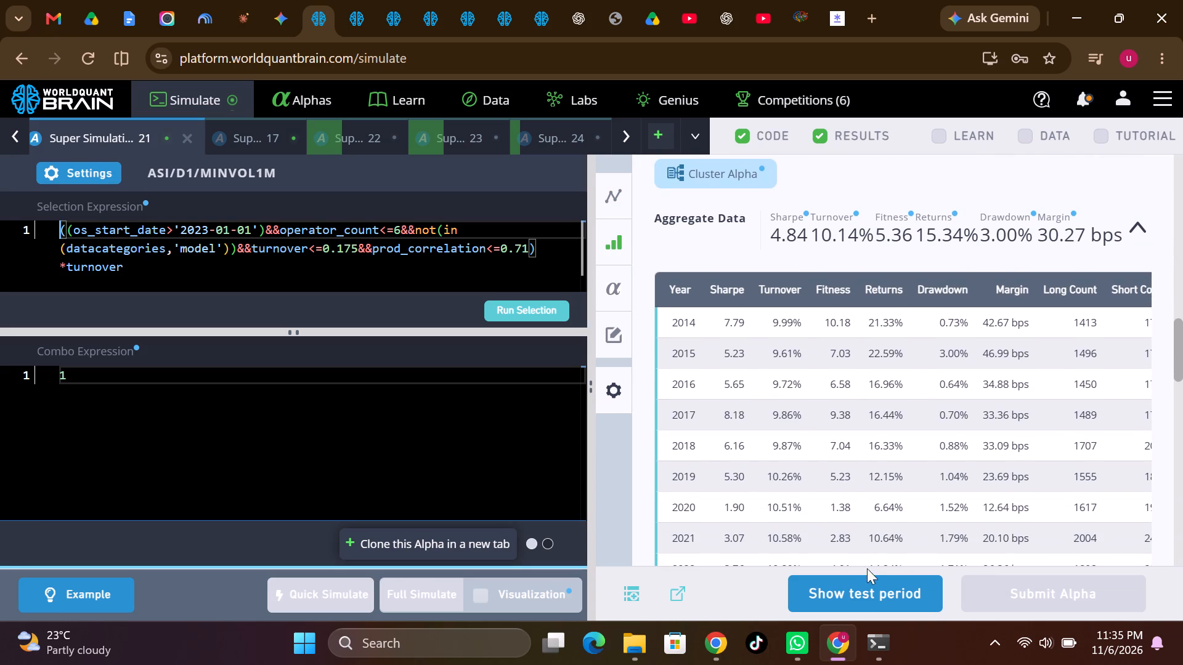
click(876, 601)
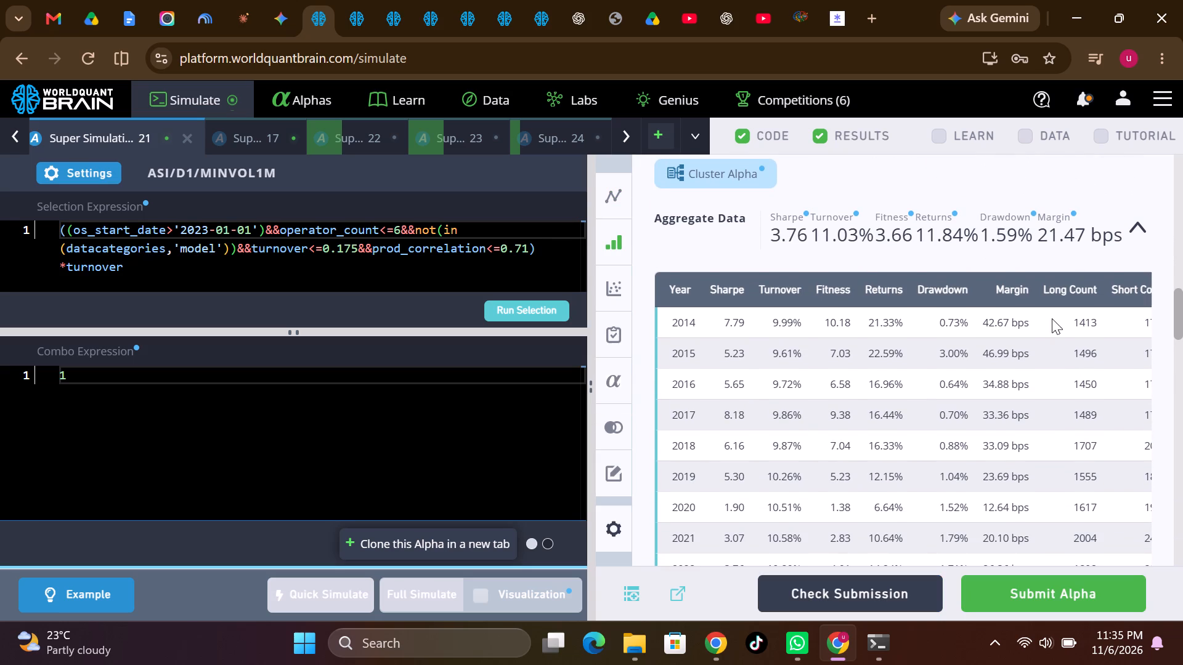
Show Super Simulation 21's IS-period summary with its yearly figures and run its prod correlation check.
scroll(1052, 318, up, 2)
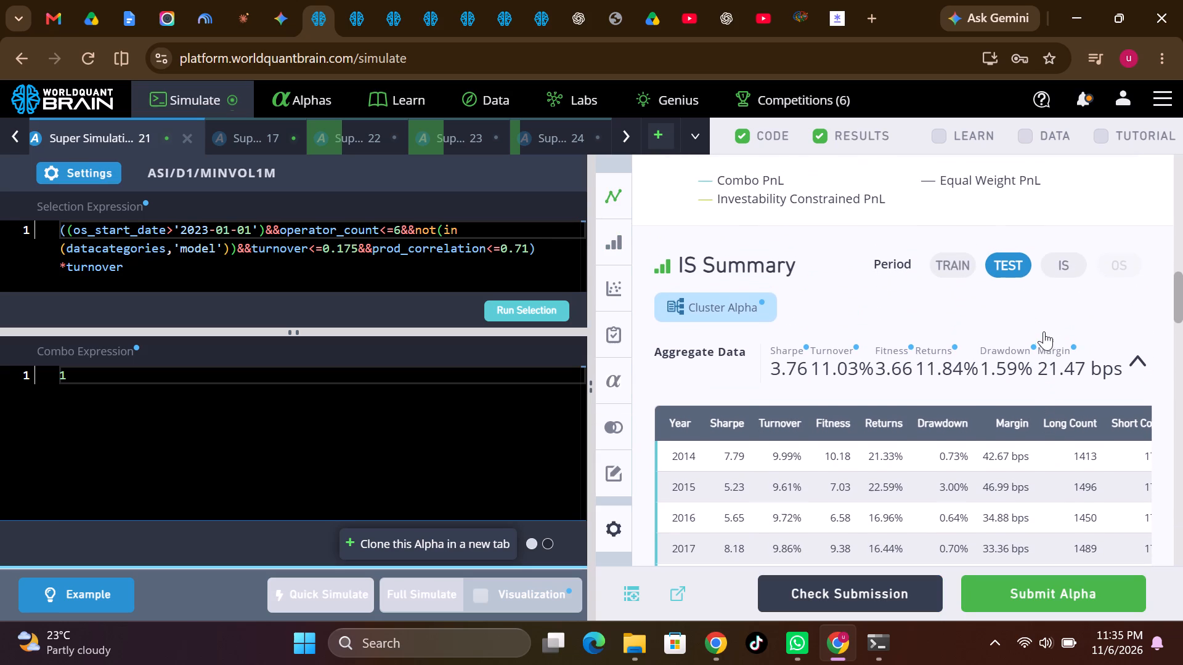
click(1057, 262)
scroll(1064, 425, down, 2)
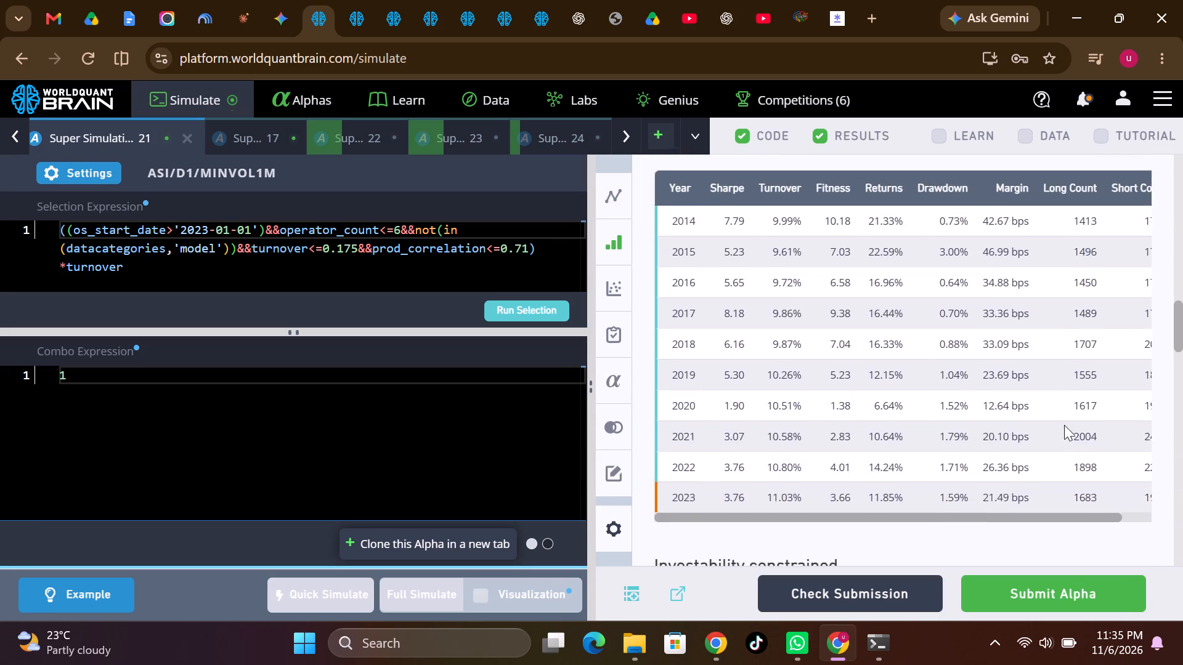
scroll(1064, 425, down, 4)
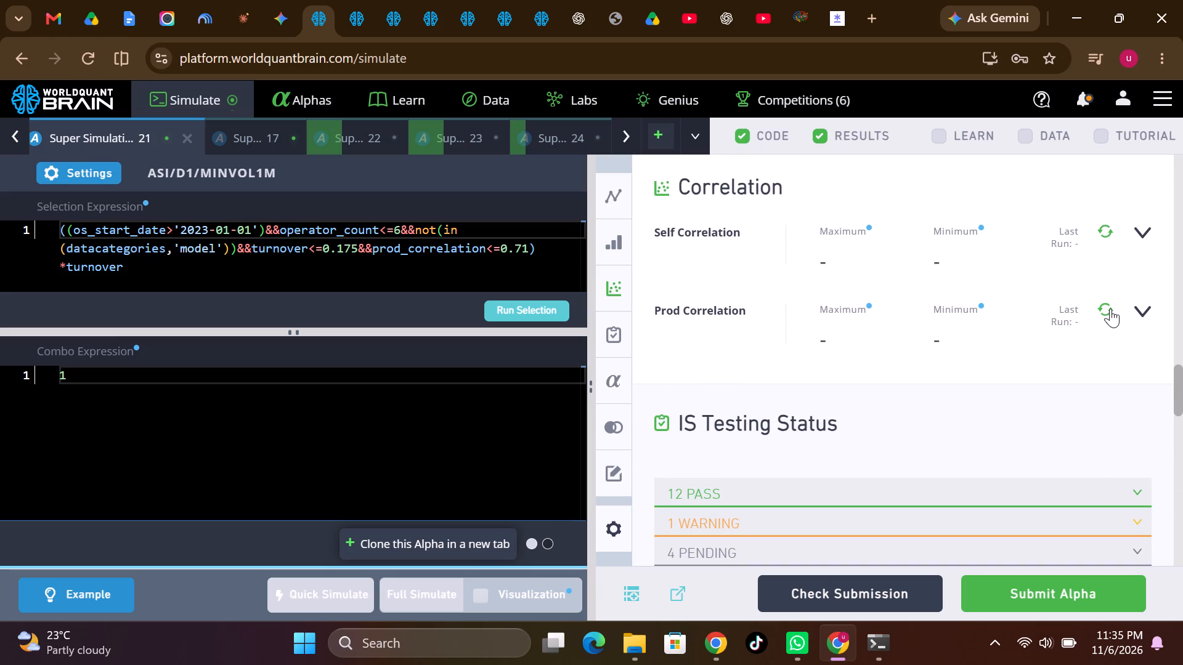
click(1110, 308)
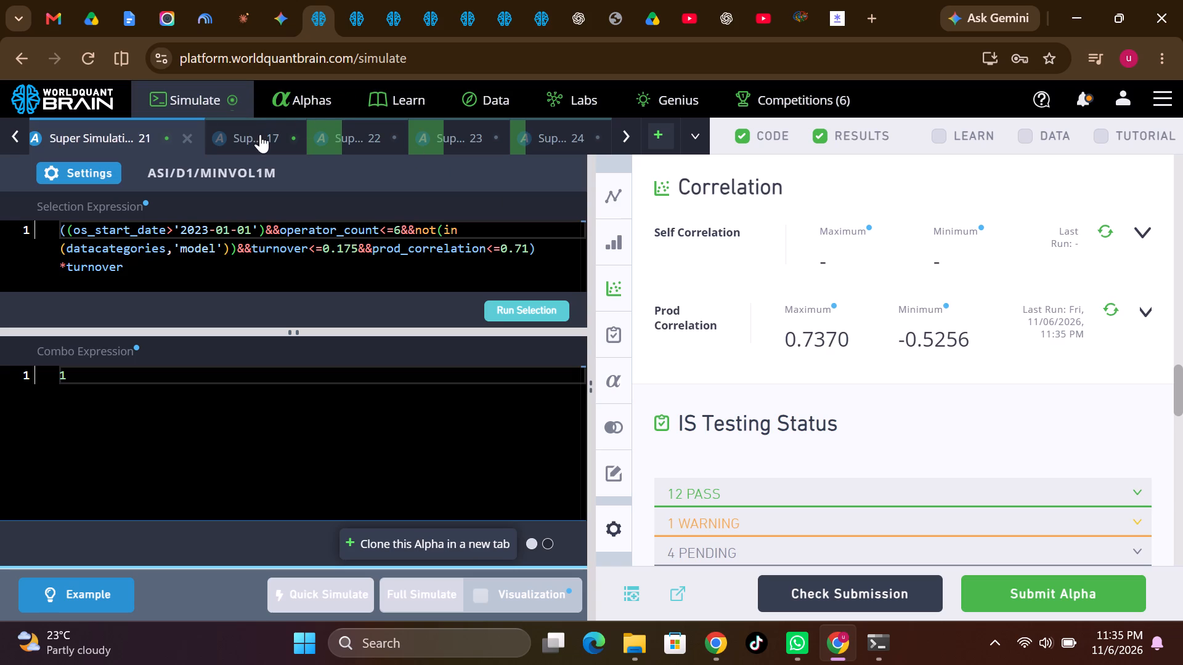
Reveal Super Simulation 20's test period, run its prod correlation check and show its IS-period summary.
scroll(260, 134, right, 3)
click(198, 131)
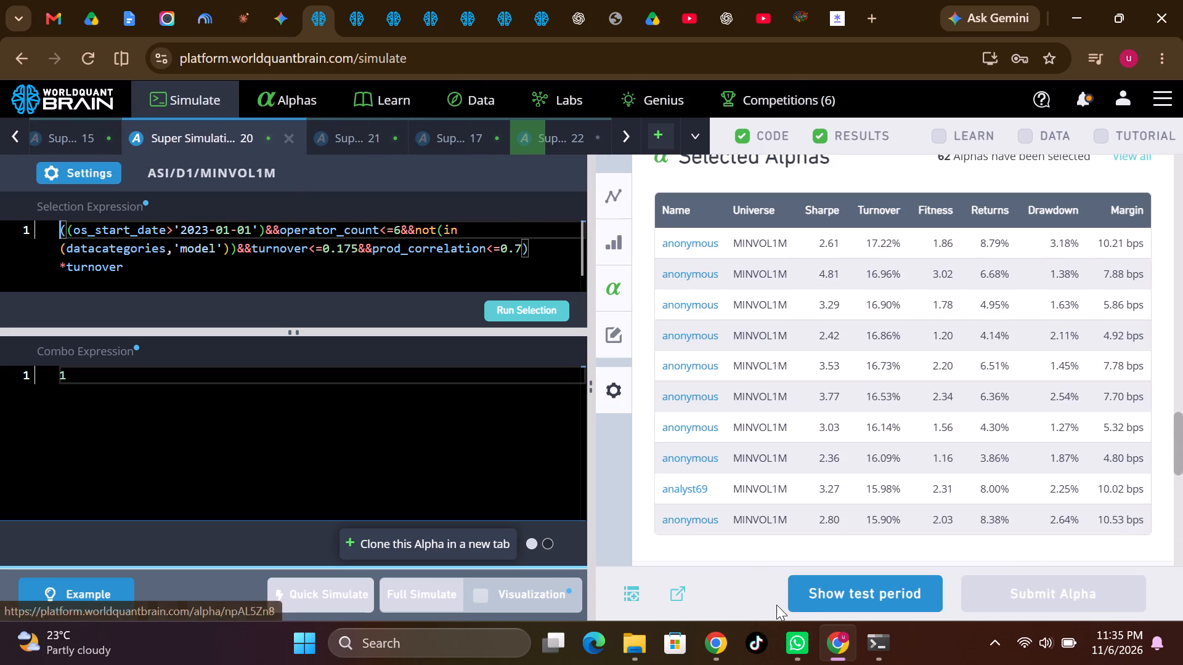
click(864, 592)
scroll(869, 539, up, 1)
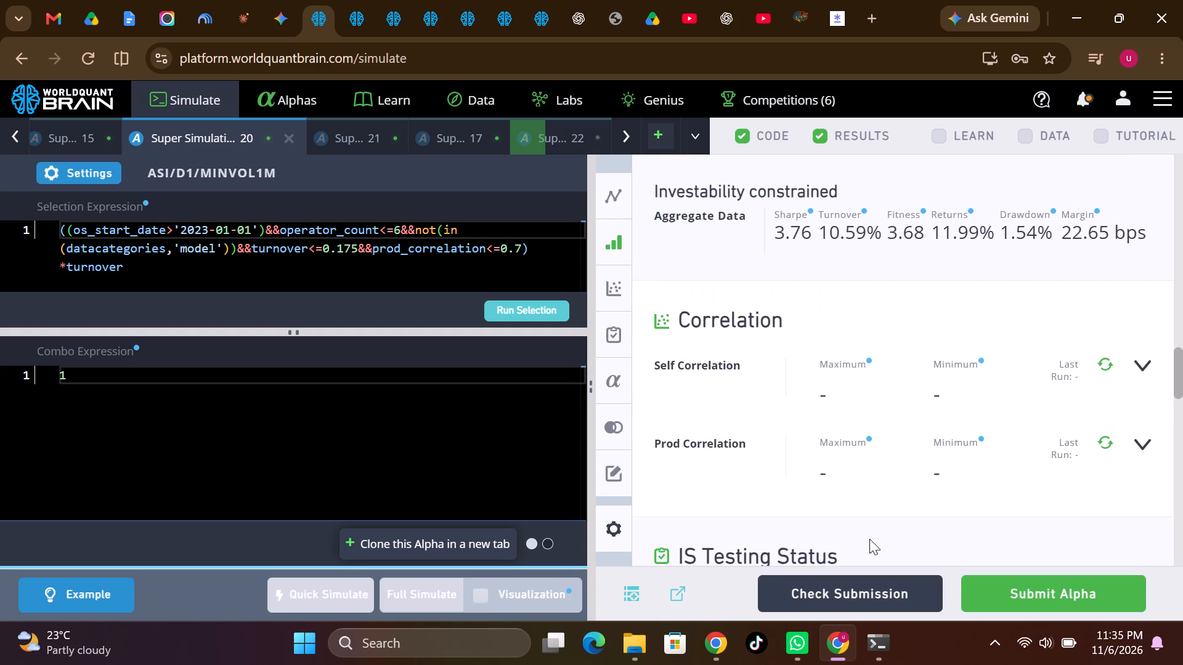
scroll(869, 539, up, 1)
click(1105, 436)
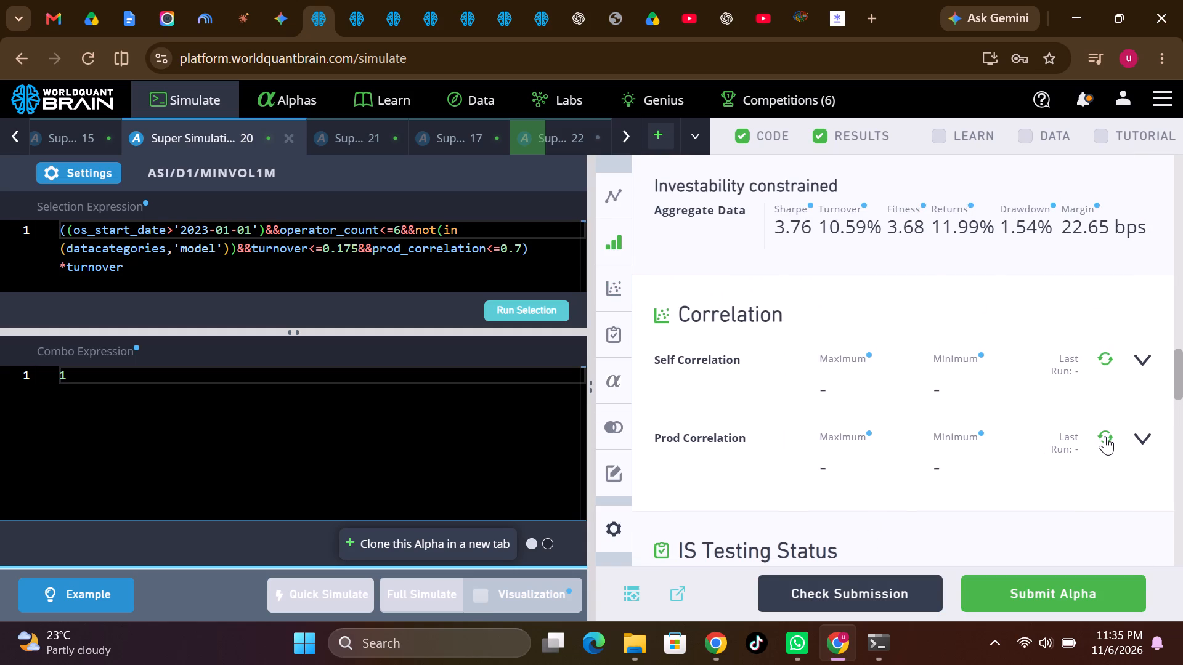
scroll(956, 302, up, 4)
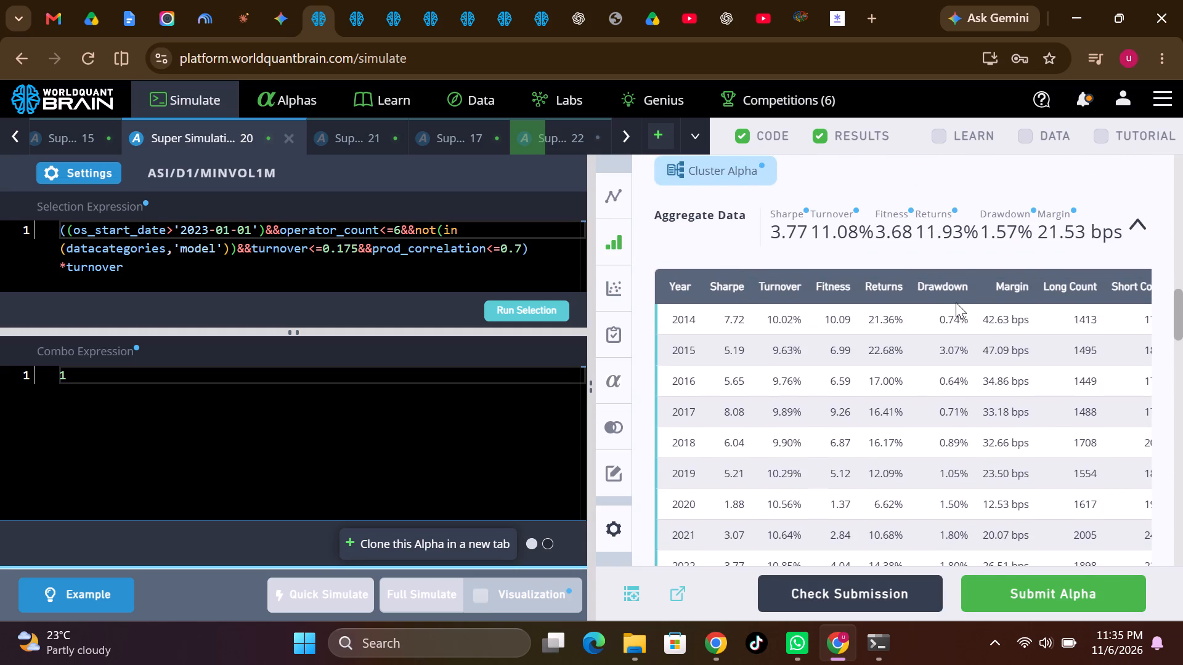
scroll(956, 302, up, 2)
click(1069, 212)
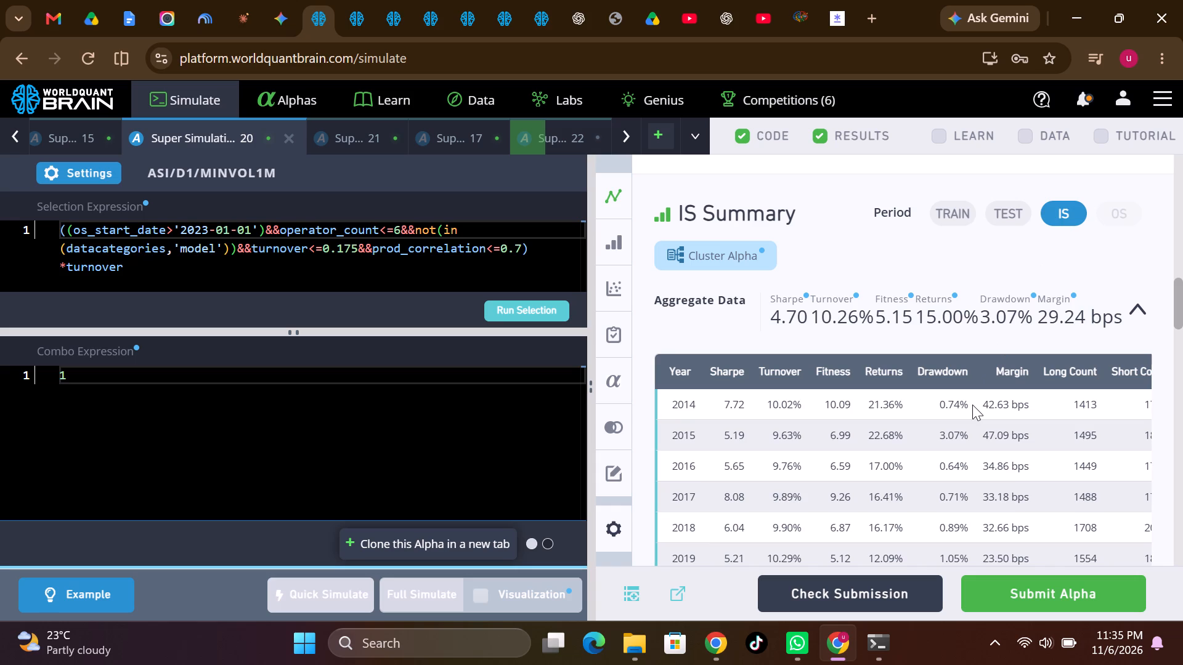
scroll(972, 405, down, 4)
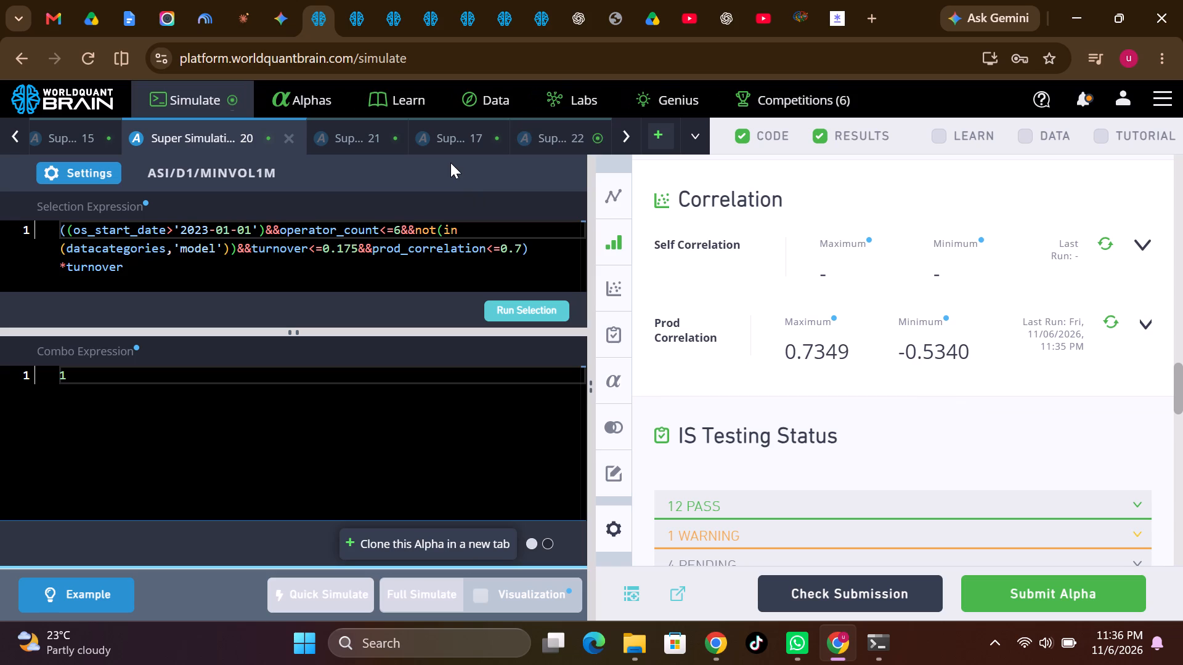
Reveal Super Simulation 22's test period, show its IS-period summary with yearly figures and run its prod correlation check.
click(559, 138)
scroll(804, 440, down, 3)
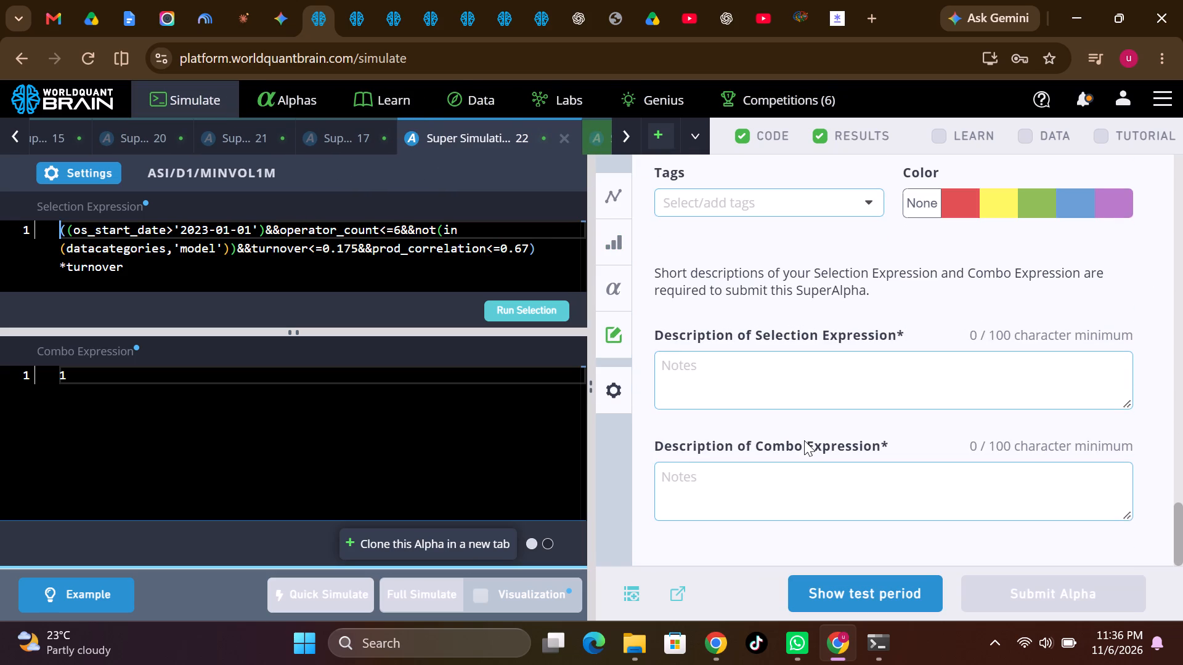
scroll(804, 440, up, 7)
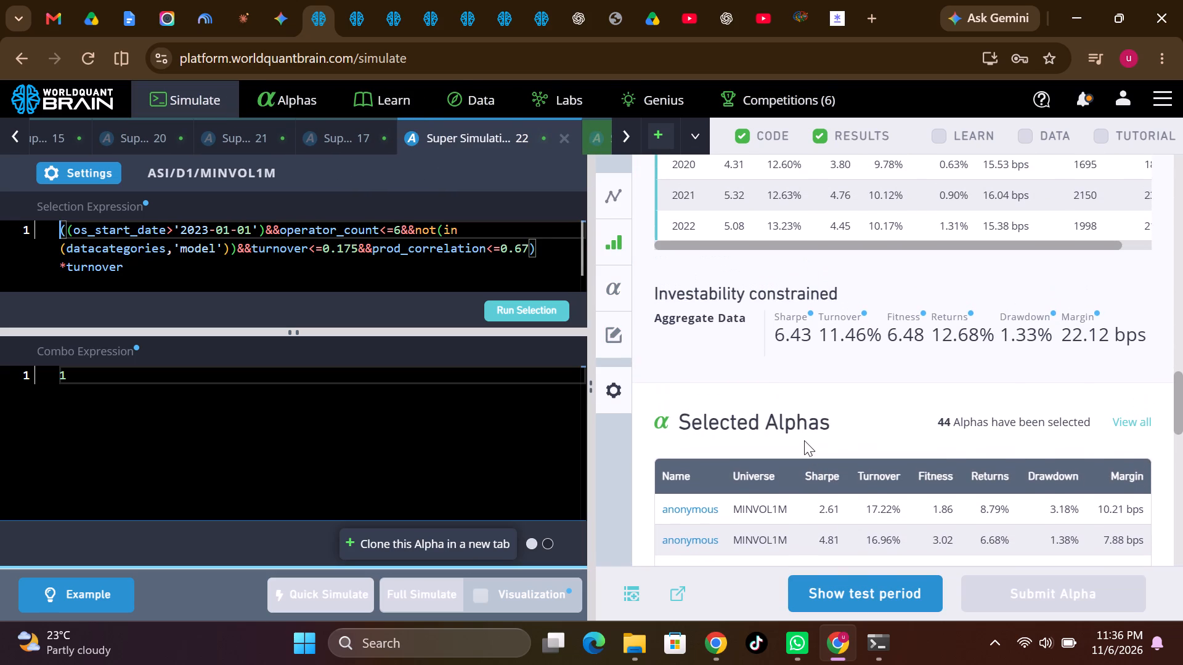
click(857, 592)
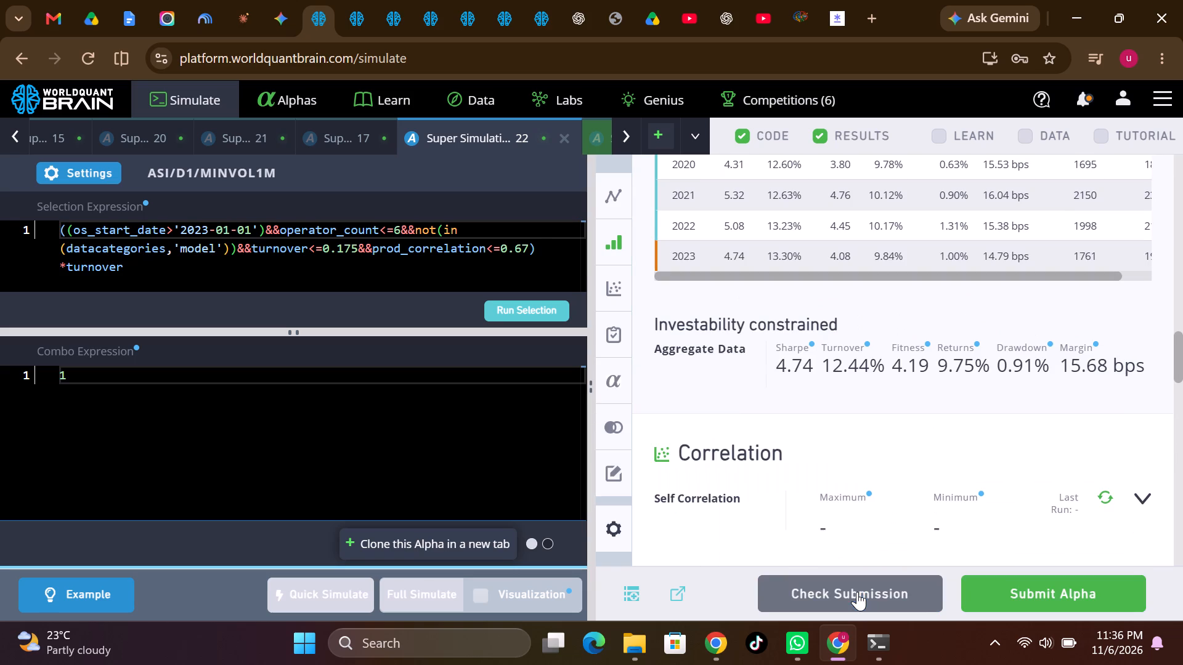
scroll(962, 352, up, 3)
scroll(994, 265, up, 1)
click(1060, 198)
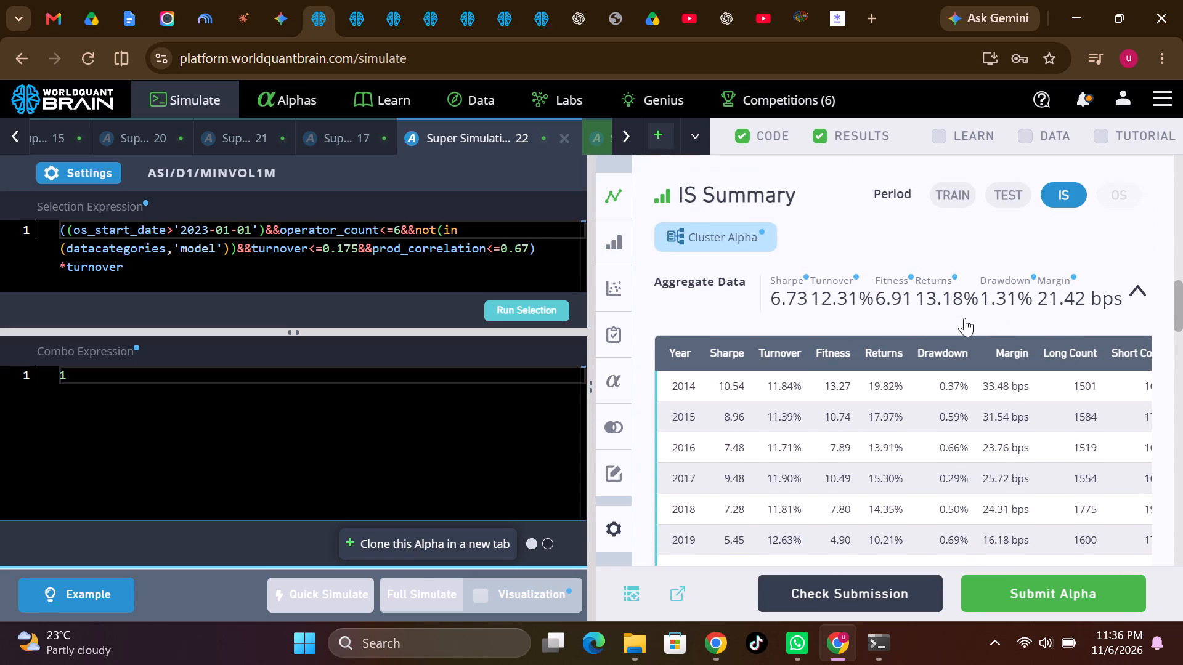
scroll(890, 416, down, 4)
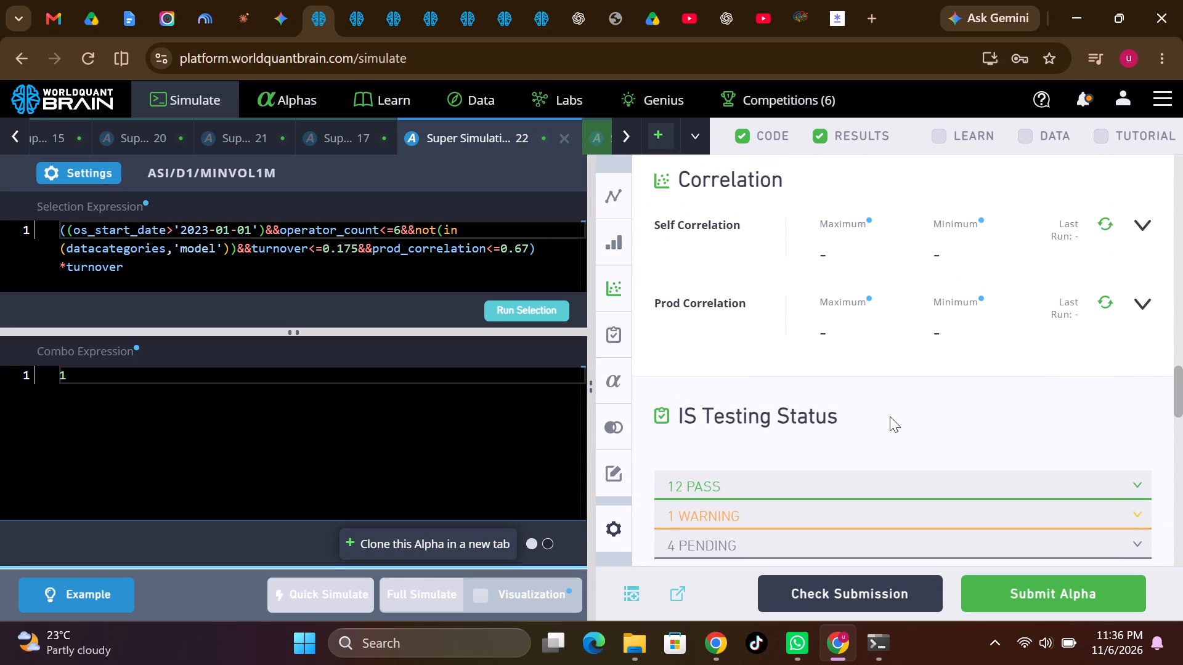
click(1109, 304)
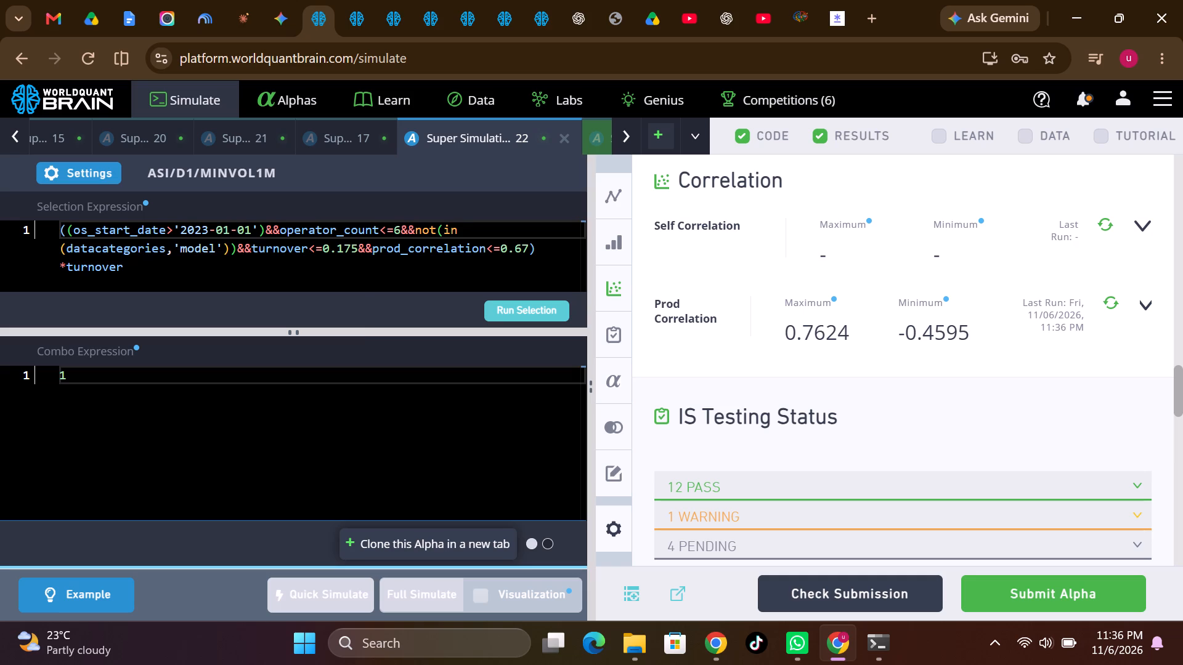
Simulate Super Simulation 22 again.
right_click(463, 137)
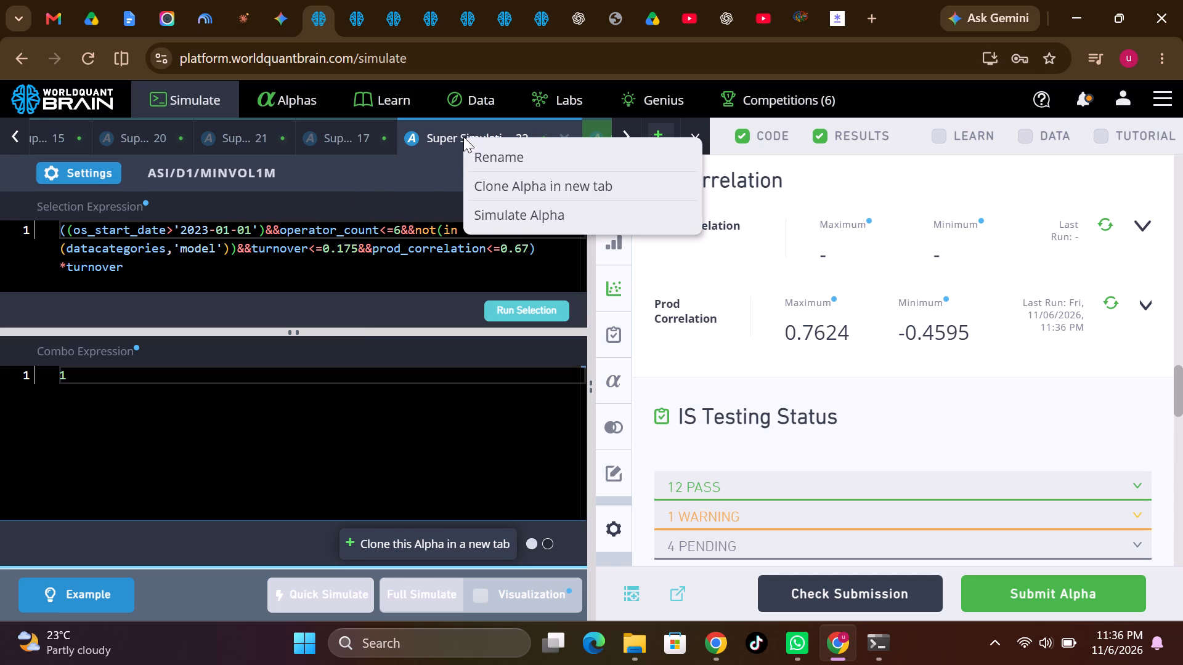
click(519, 201)
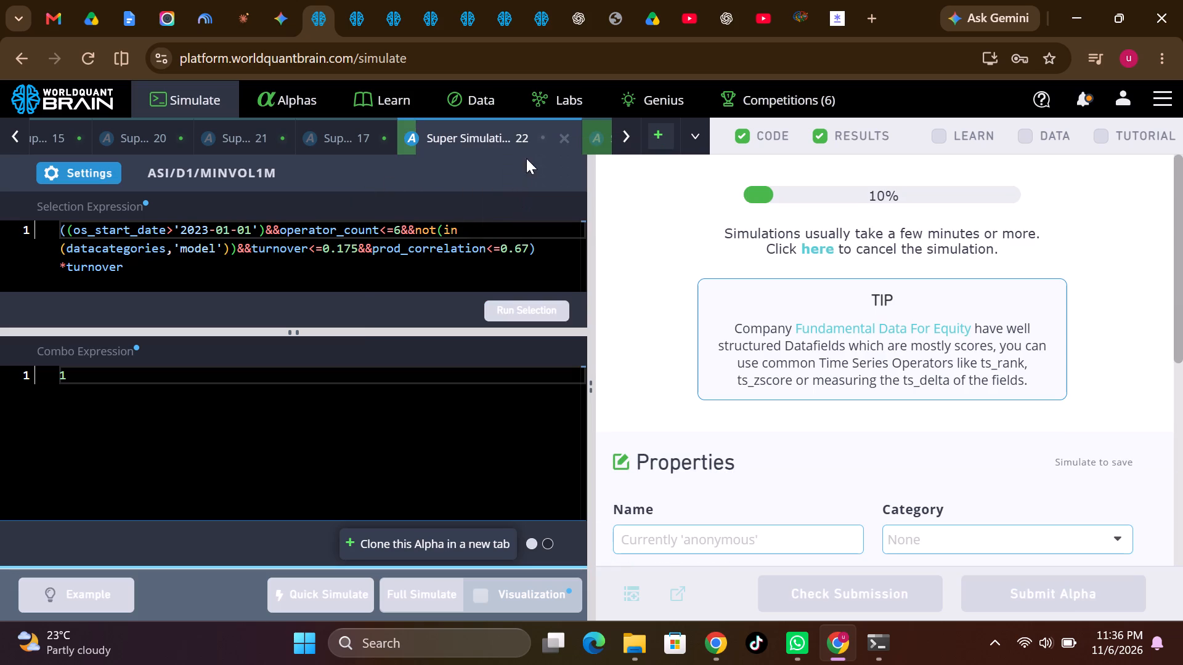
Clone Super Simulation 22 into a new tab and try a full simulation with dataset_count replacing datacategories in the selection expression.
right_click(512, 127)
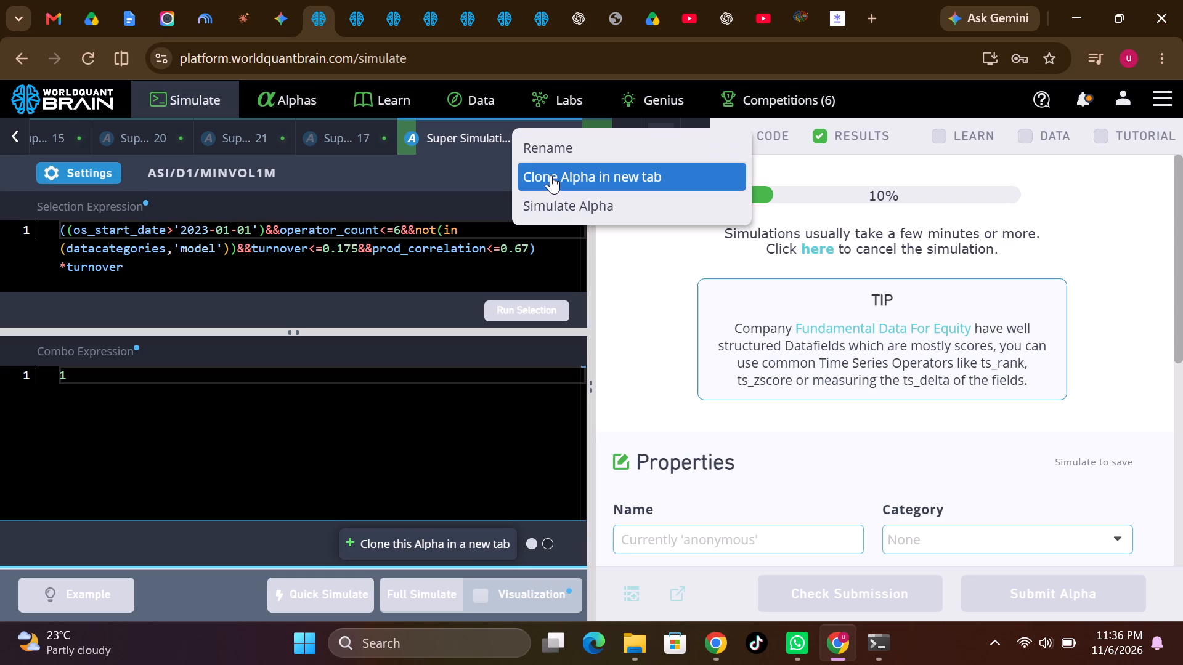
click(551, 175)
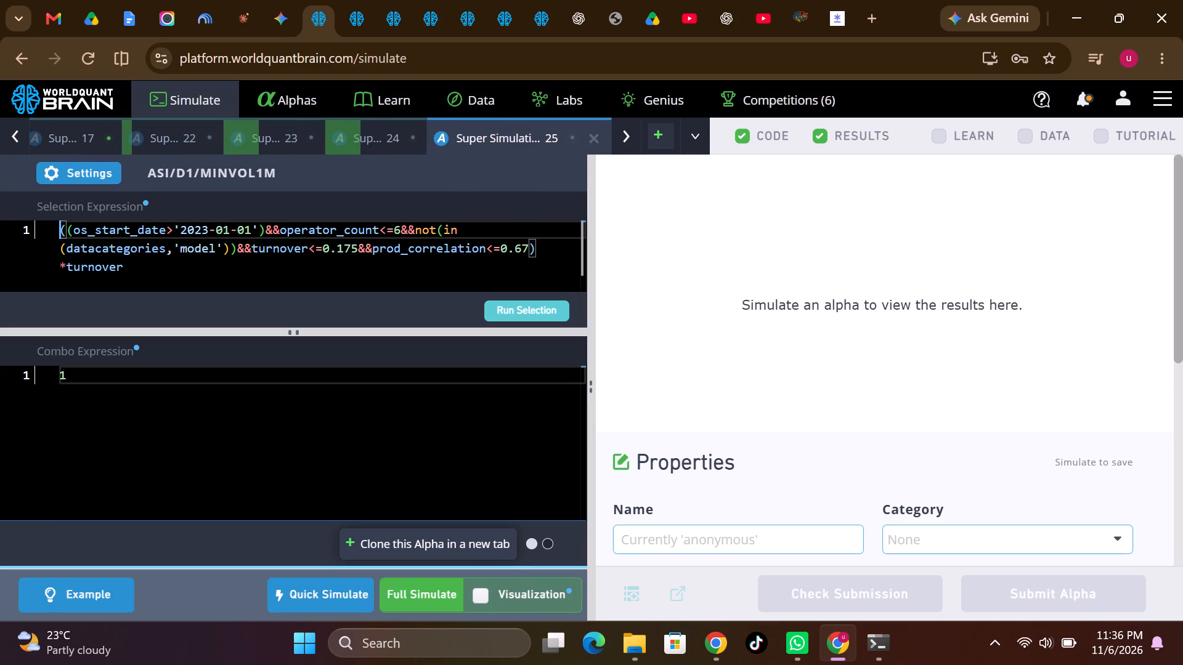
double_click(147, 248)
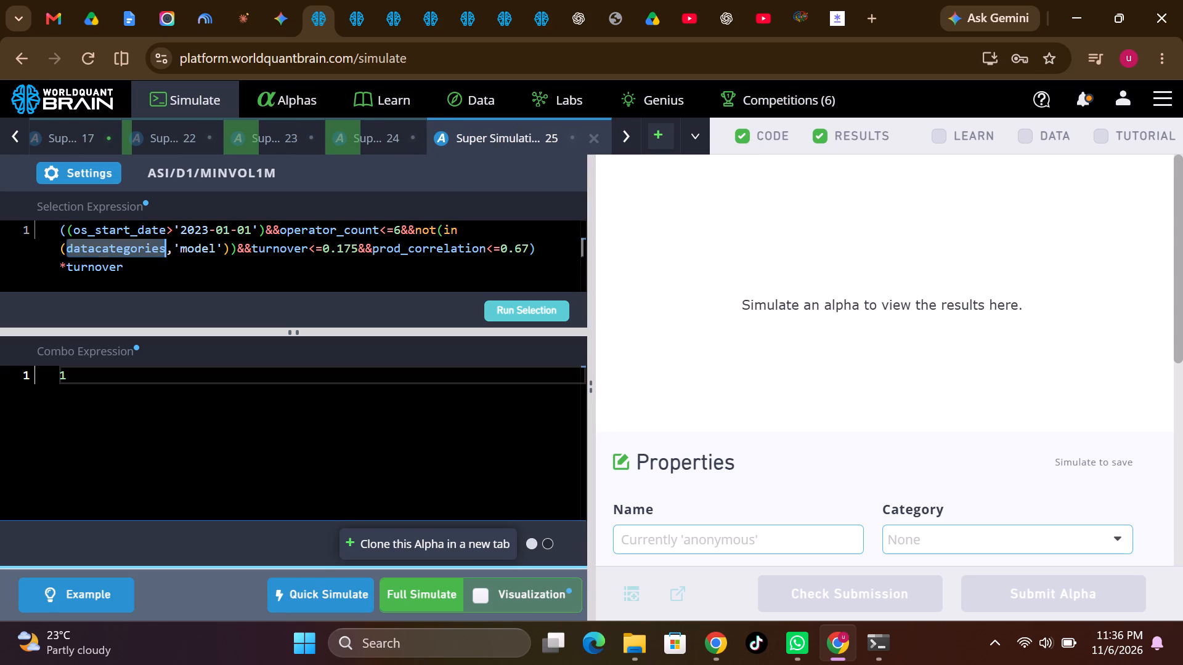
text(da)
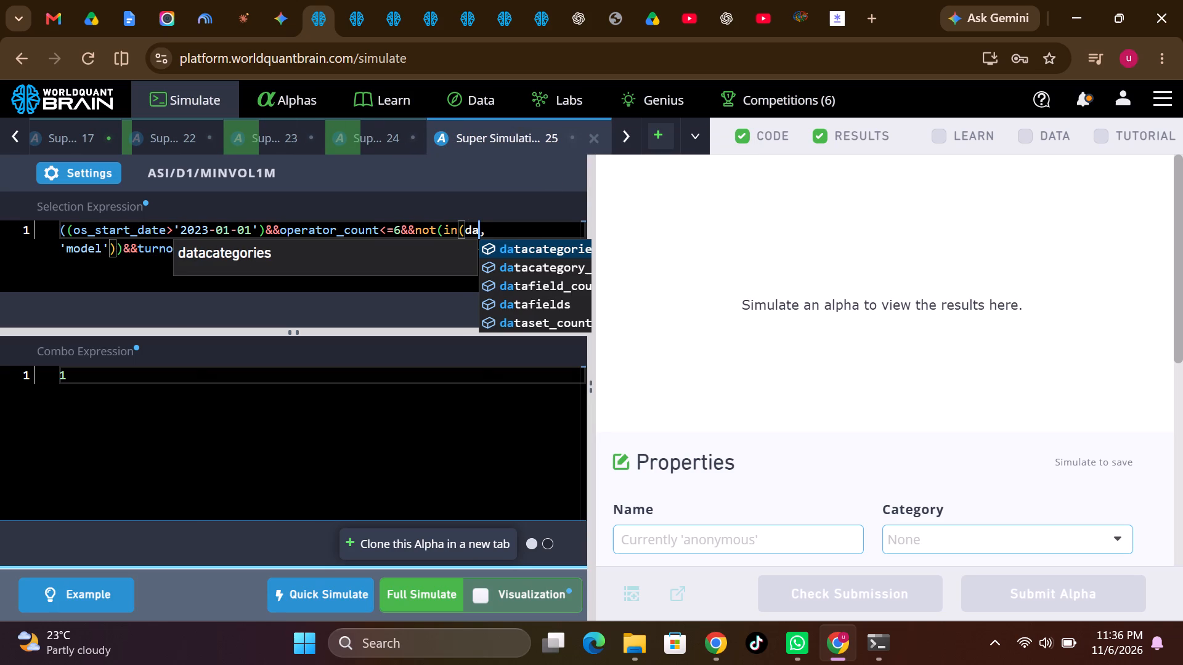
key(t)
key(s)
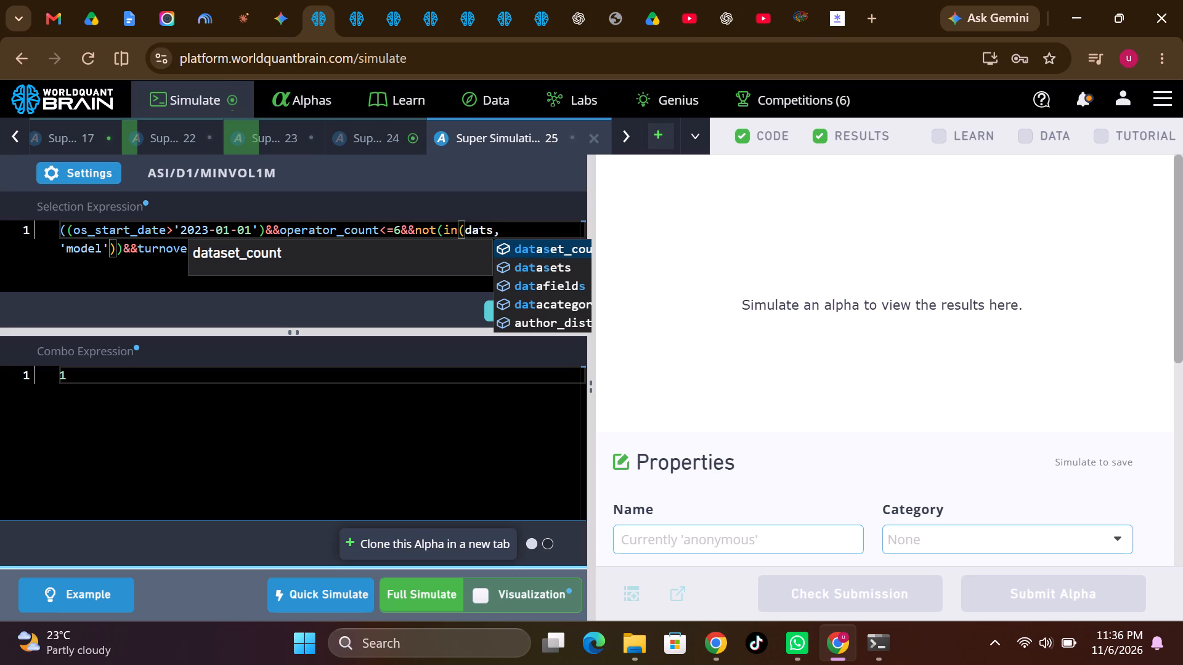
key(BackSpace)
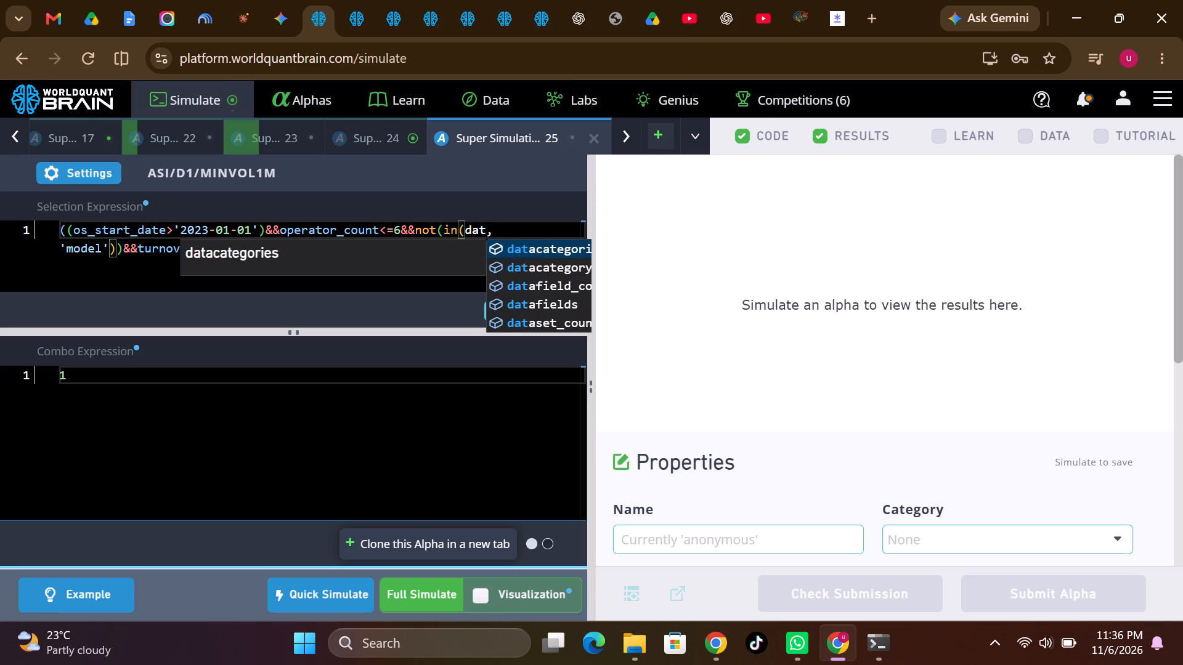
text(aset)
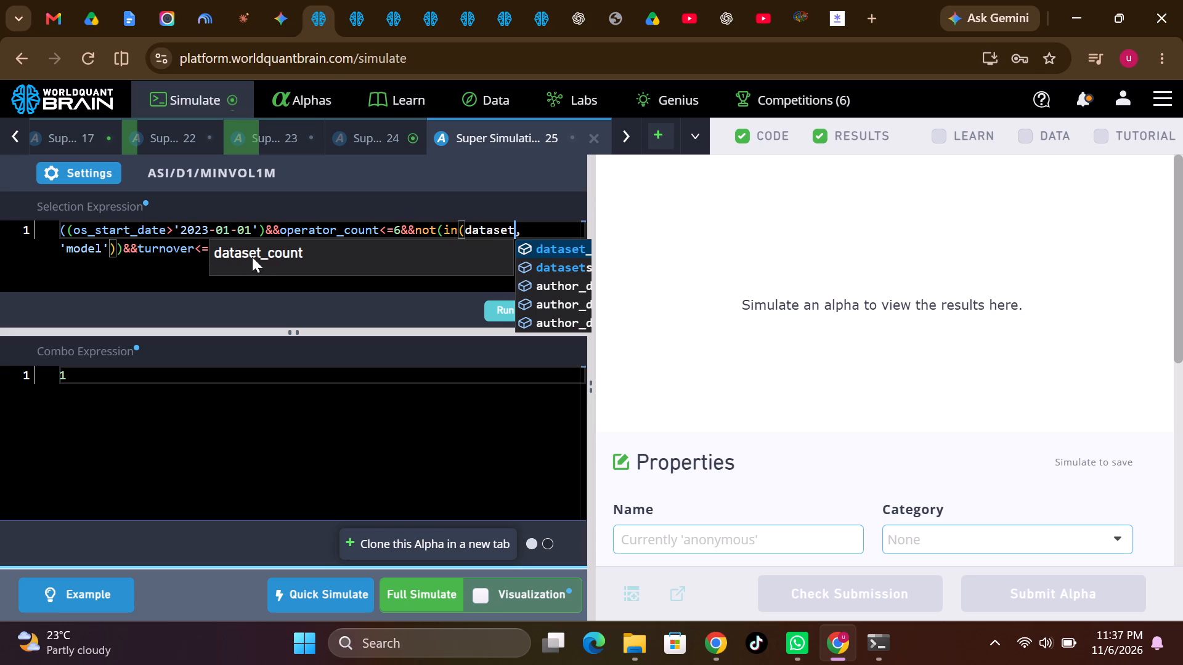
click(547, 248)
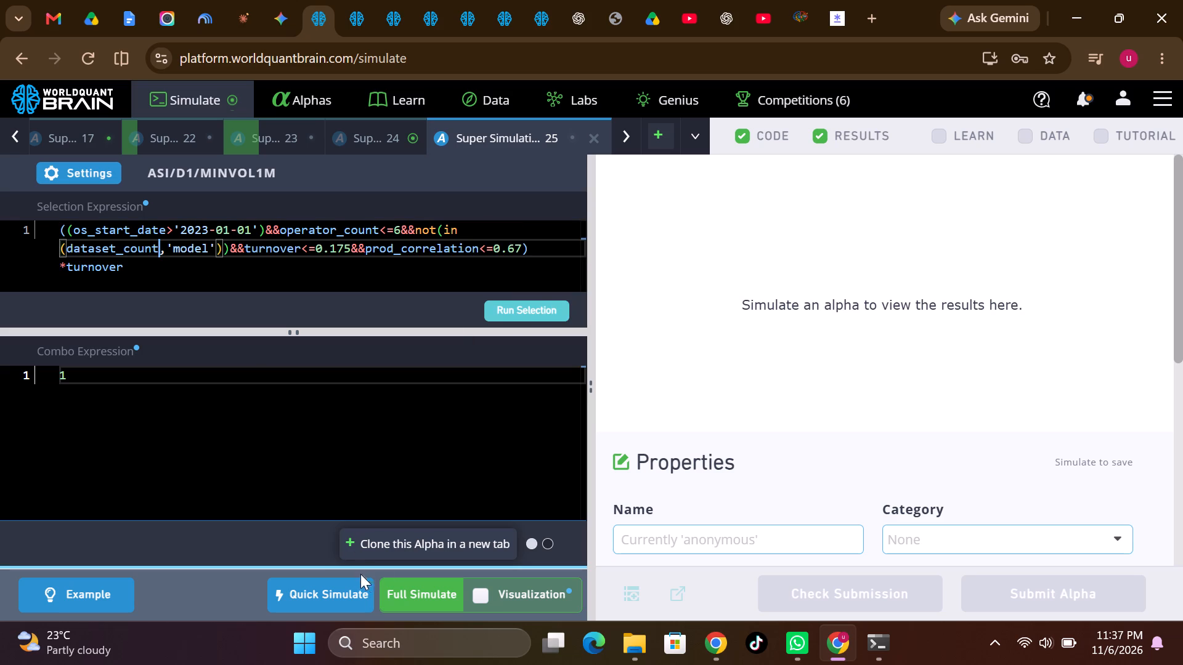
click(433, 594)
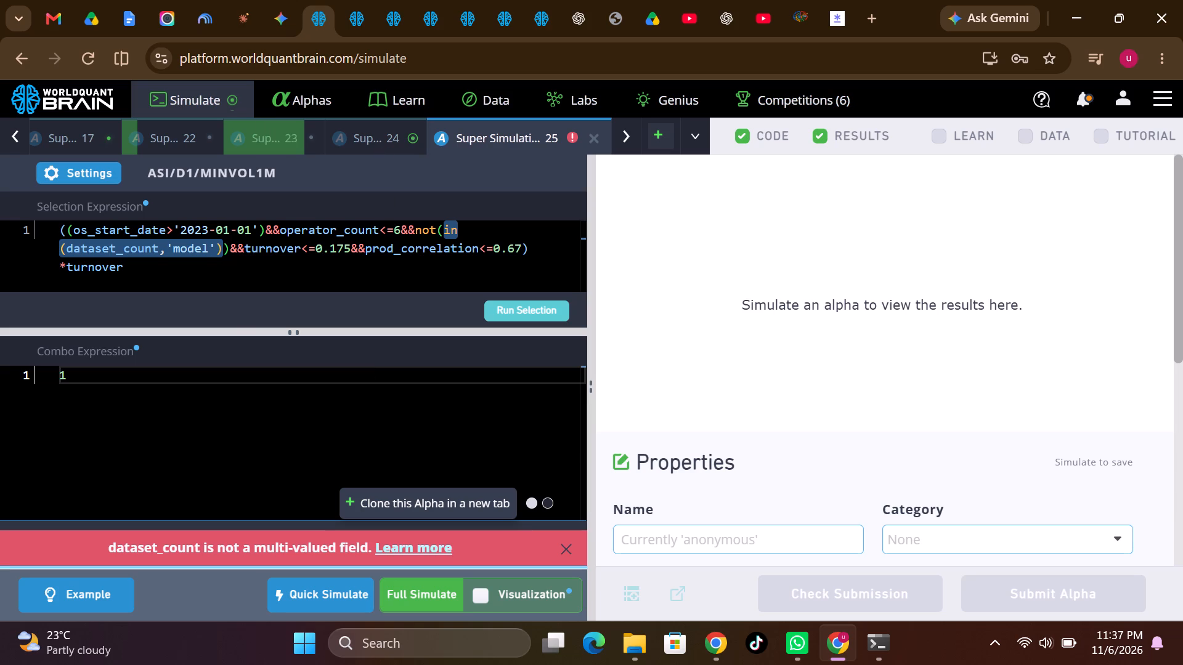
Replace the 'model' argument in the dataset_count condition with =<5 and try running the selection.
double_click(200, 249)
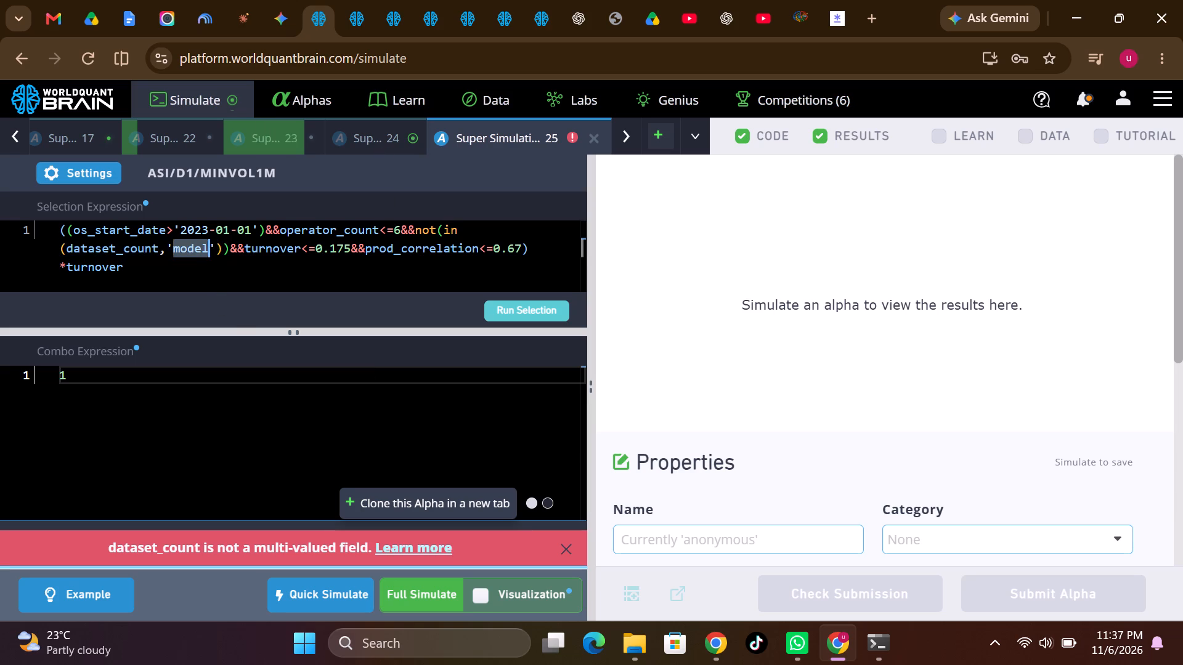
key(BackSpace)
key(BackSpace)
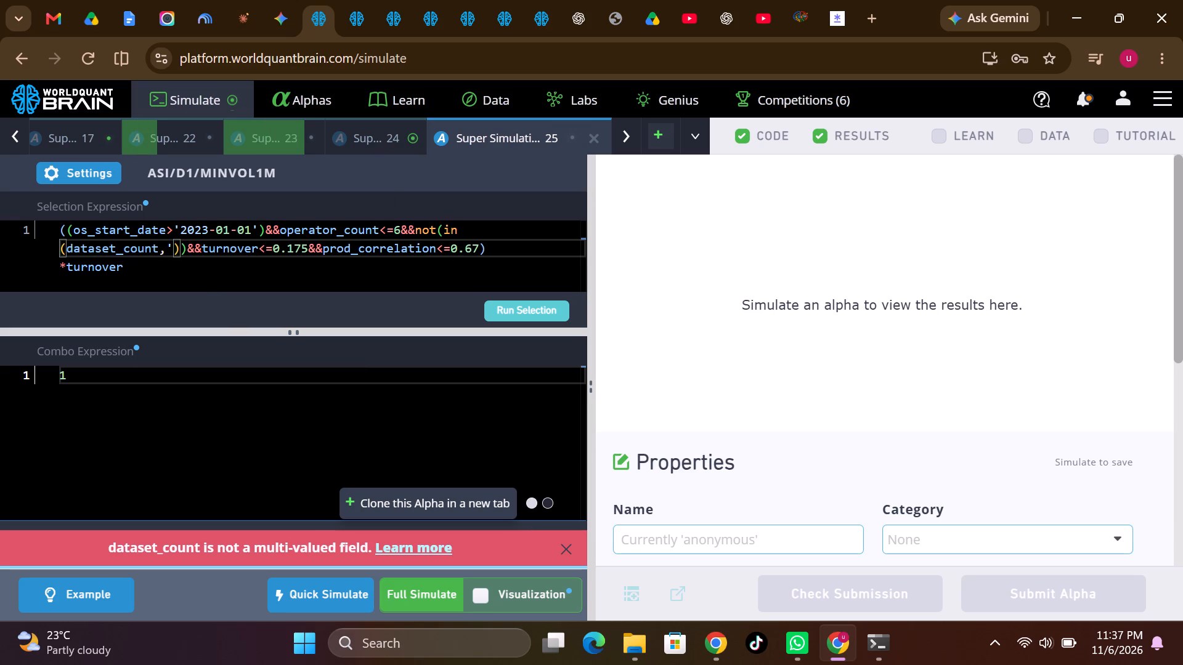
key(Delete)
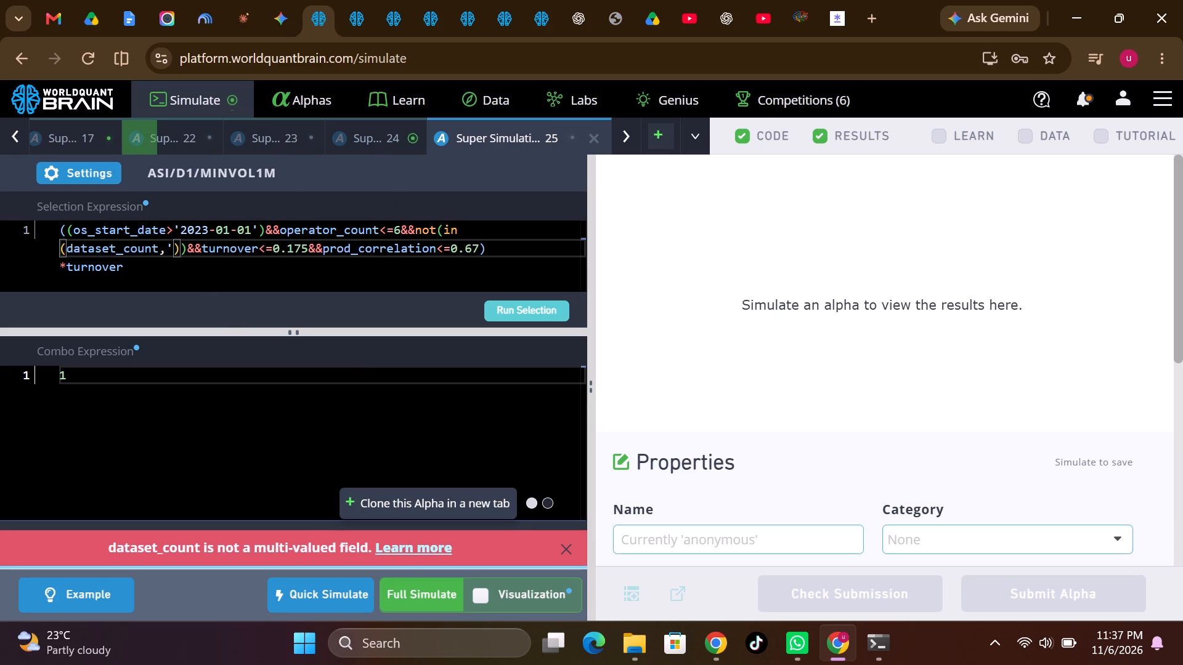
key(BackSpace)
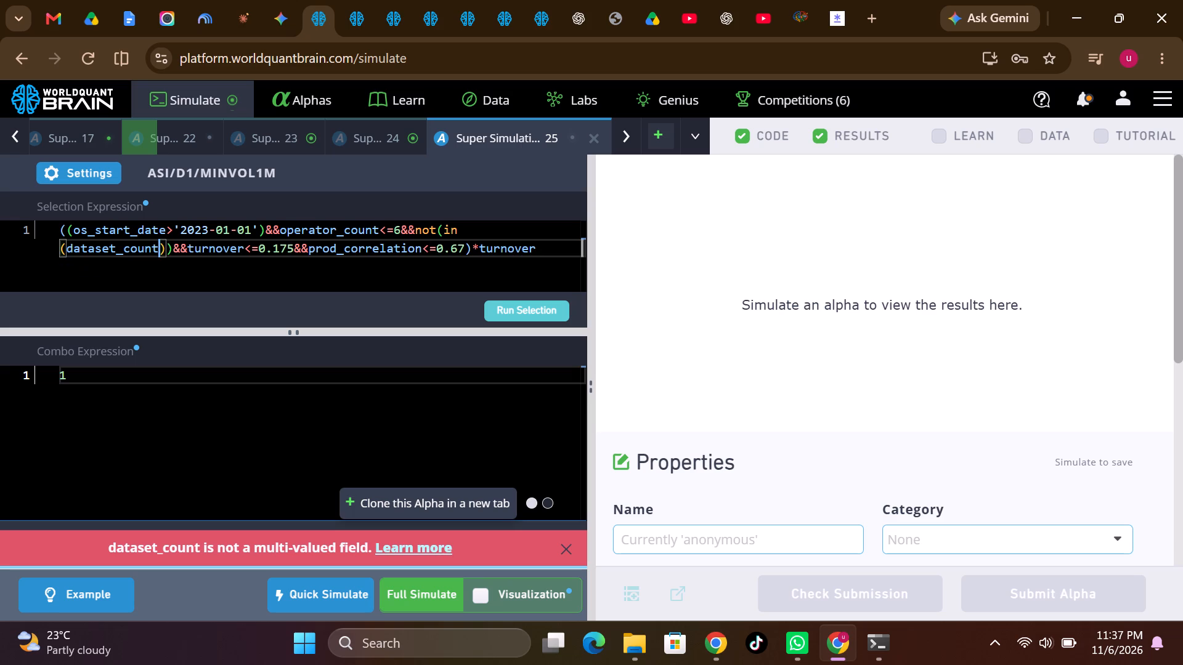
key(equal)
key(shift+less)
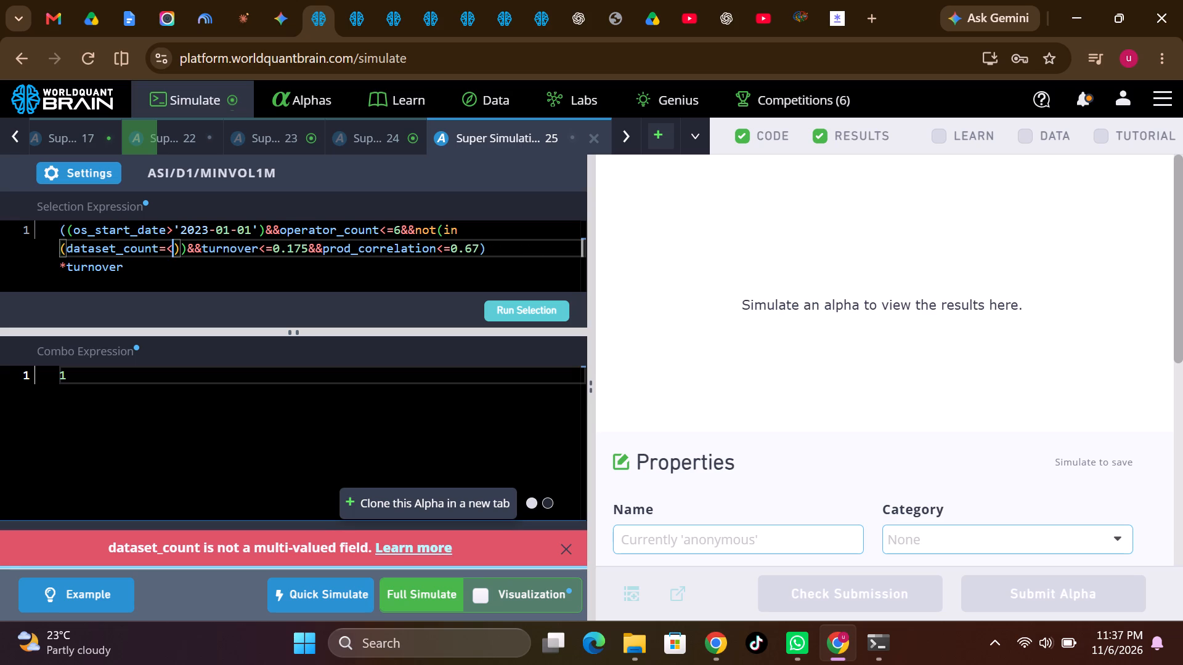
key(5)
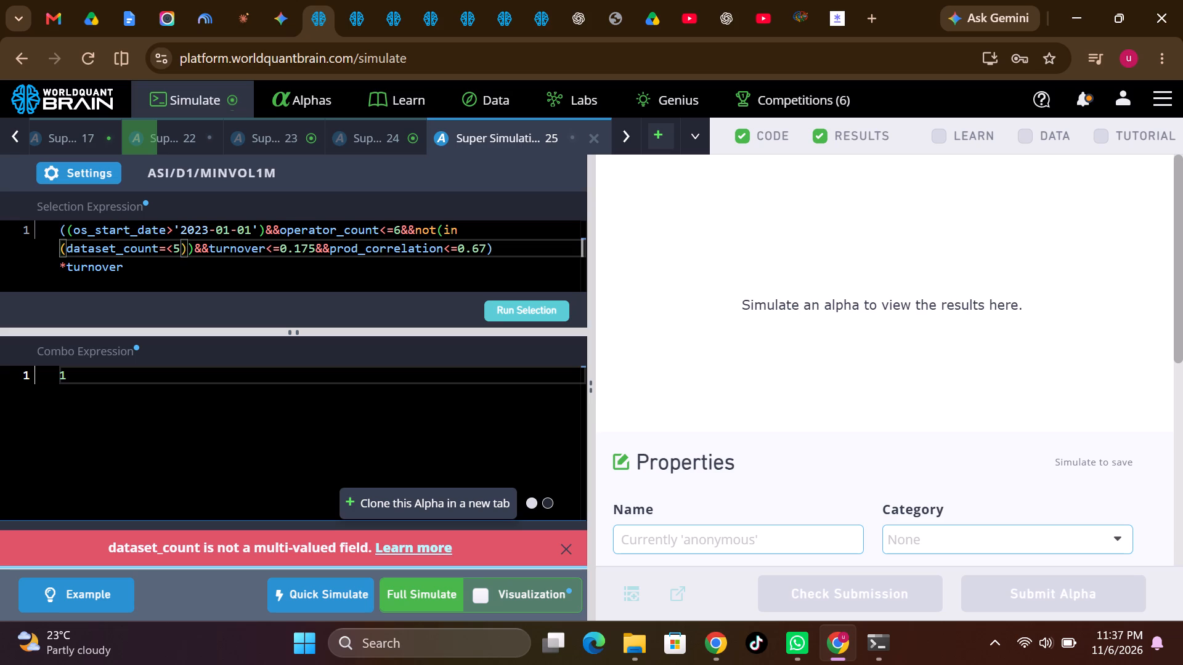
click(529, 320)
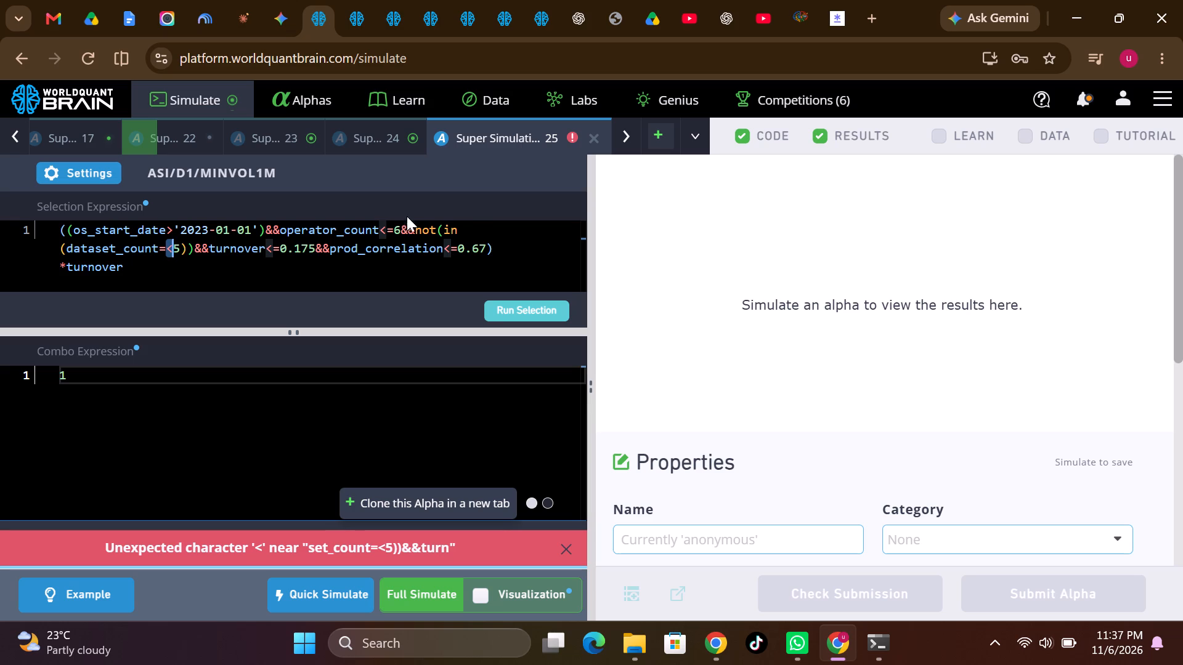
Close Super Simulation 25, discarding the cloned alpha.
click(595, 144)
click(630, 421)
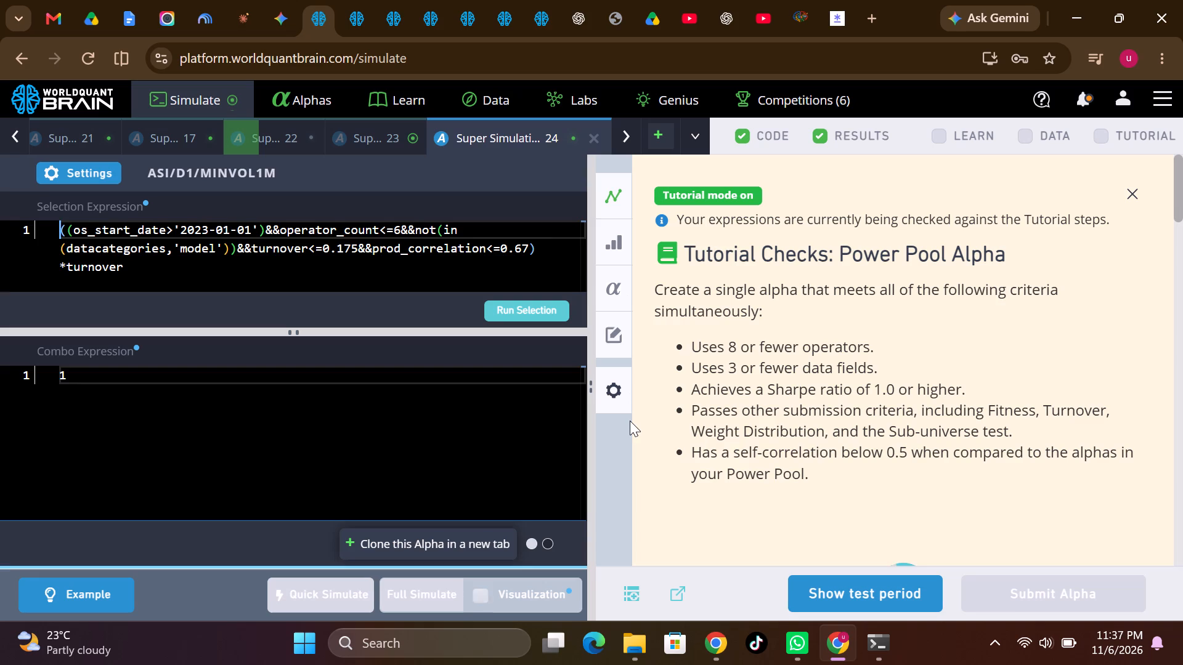
Review Super Simulation 24's PnL chart and training-period summary, and reveal its test period.
scroll(832, 411, down, 4)
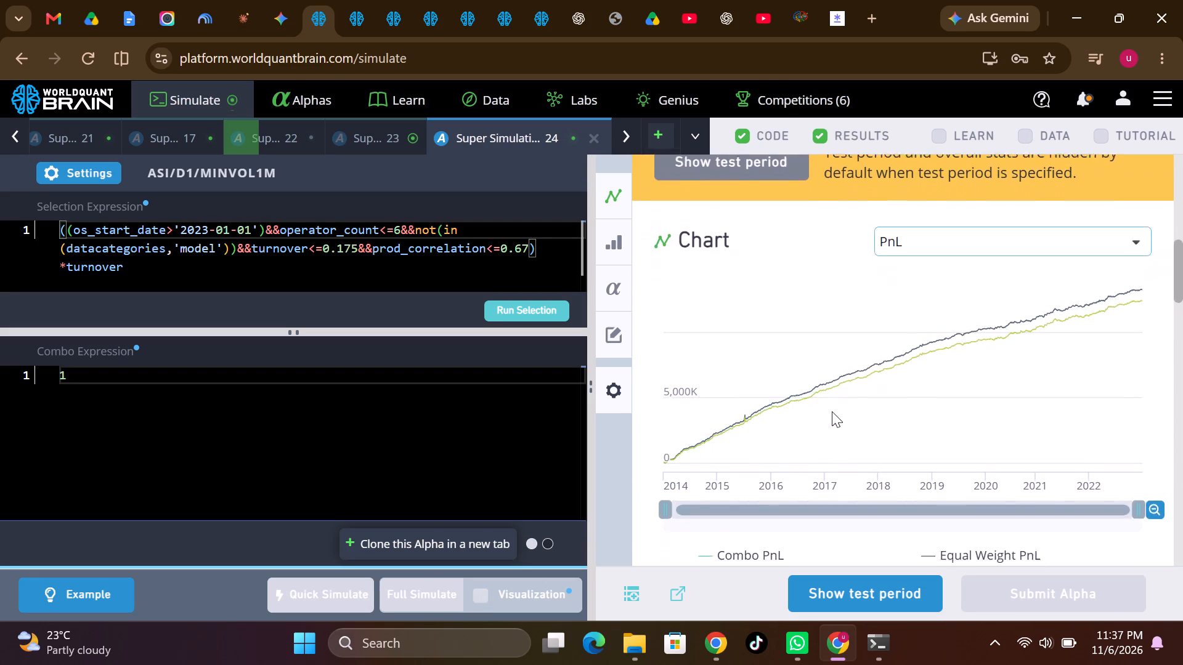
scroll(832, 411, down, 3)
click(856, 599)
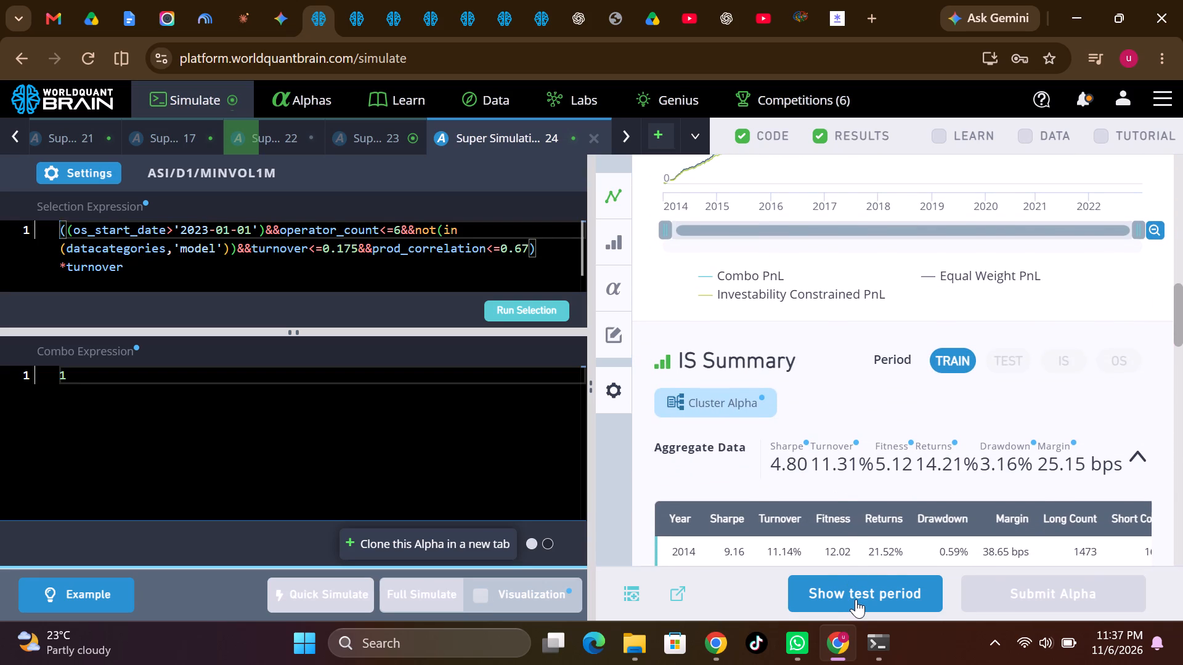
Show Super Simulation 24's IS period, run its prod correlation check, and close that simulation.
click(1067, 363)
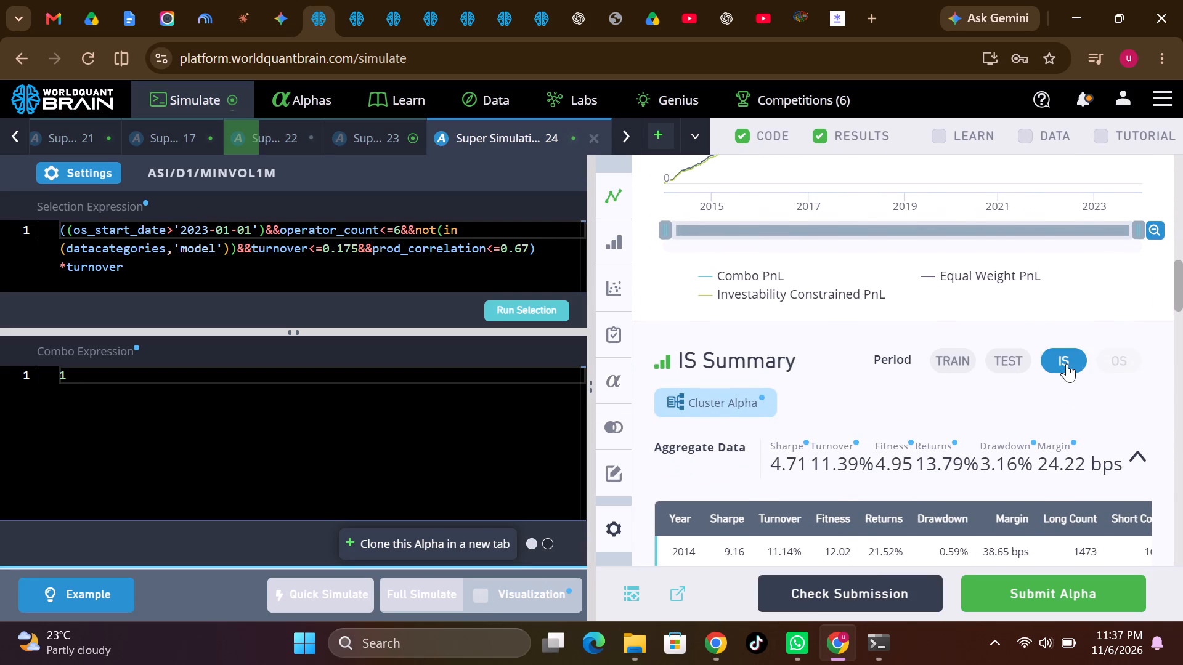
scroll(977, 449, down, 7)
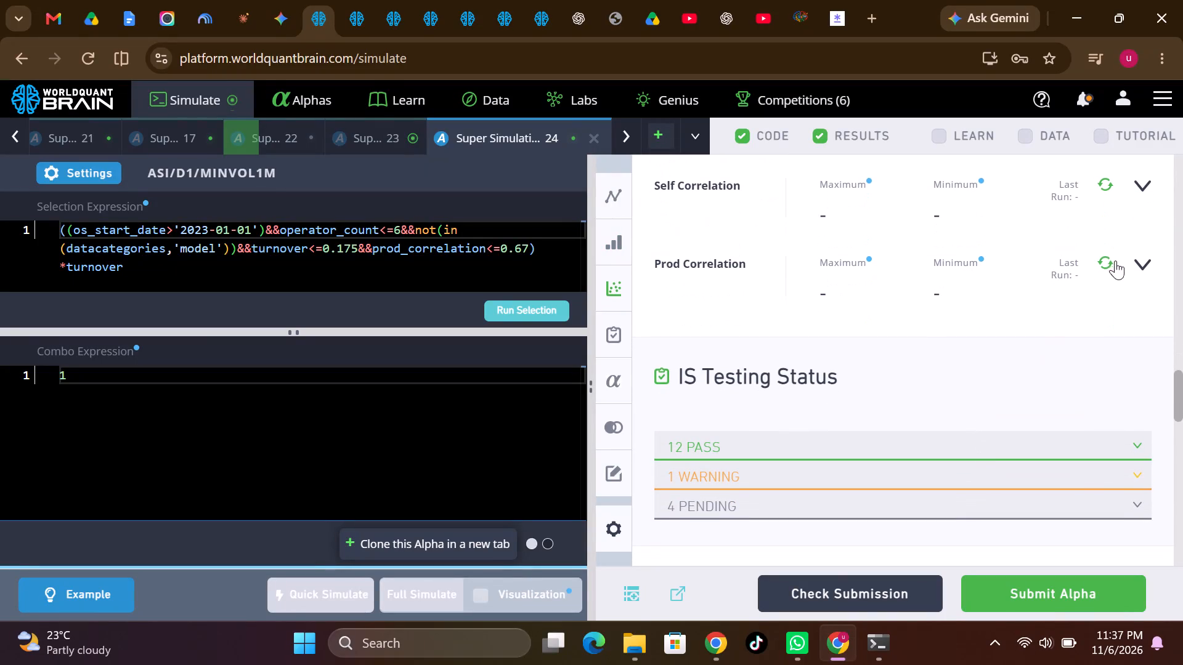
click(1108, 261)
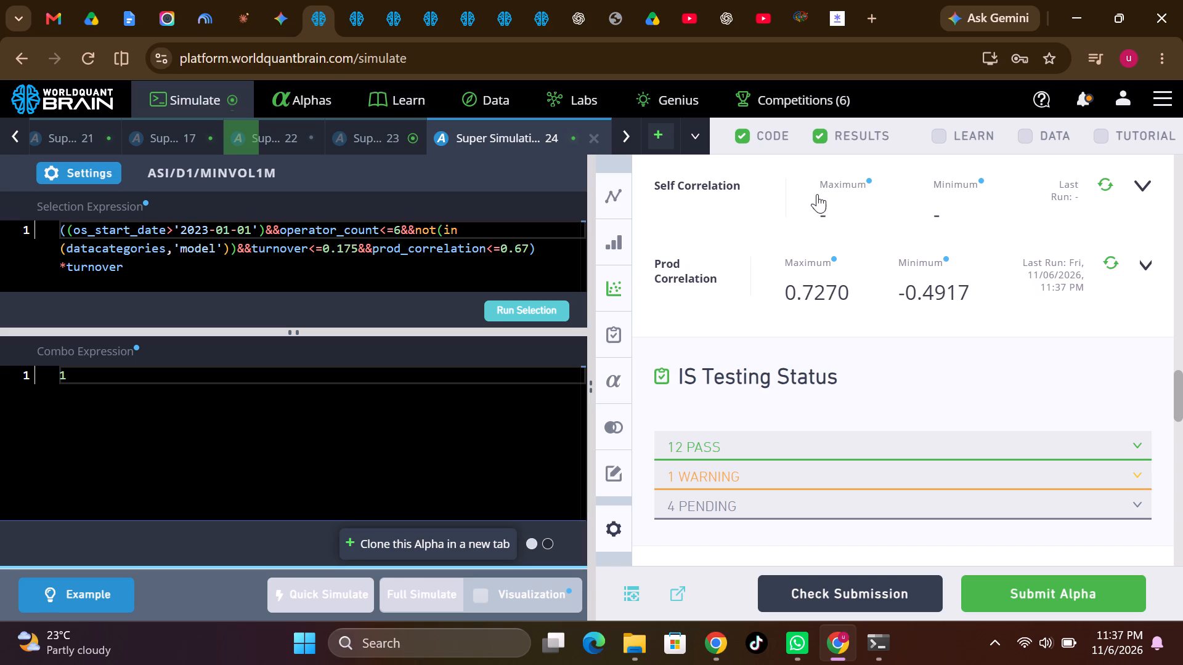
click(592, 137)
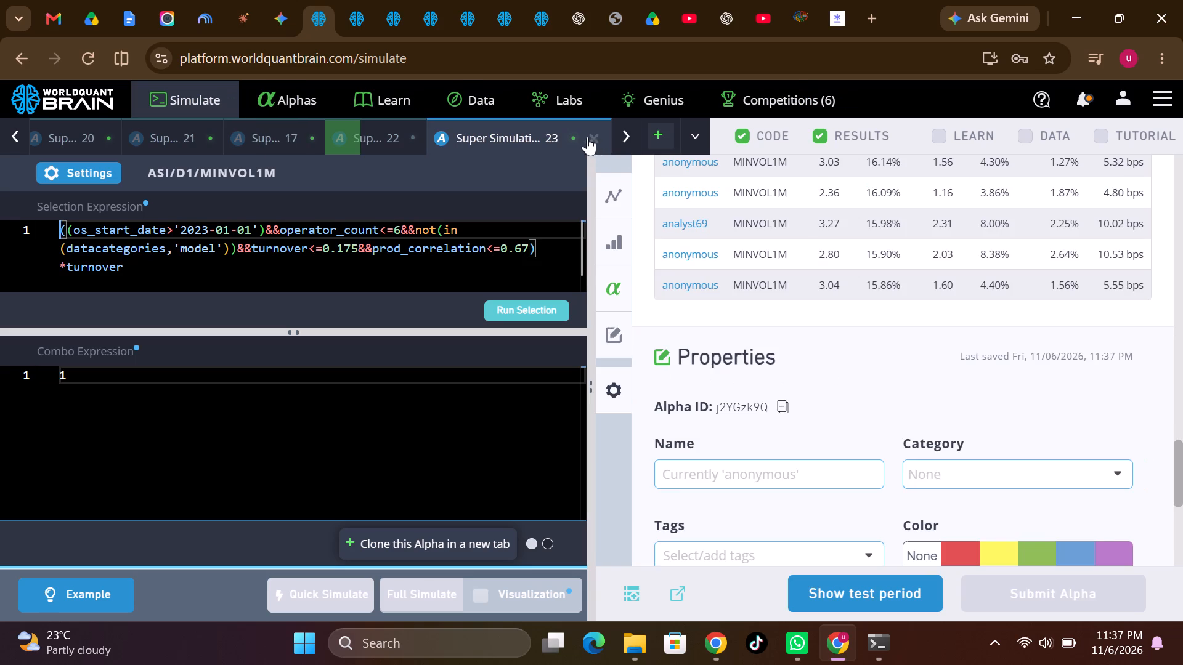
Reveal Super Simulation 23's test period, run its prod correlation check, and close that simulation.
click(853, 589)
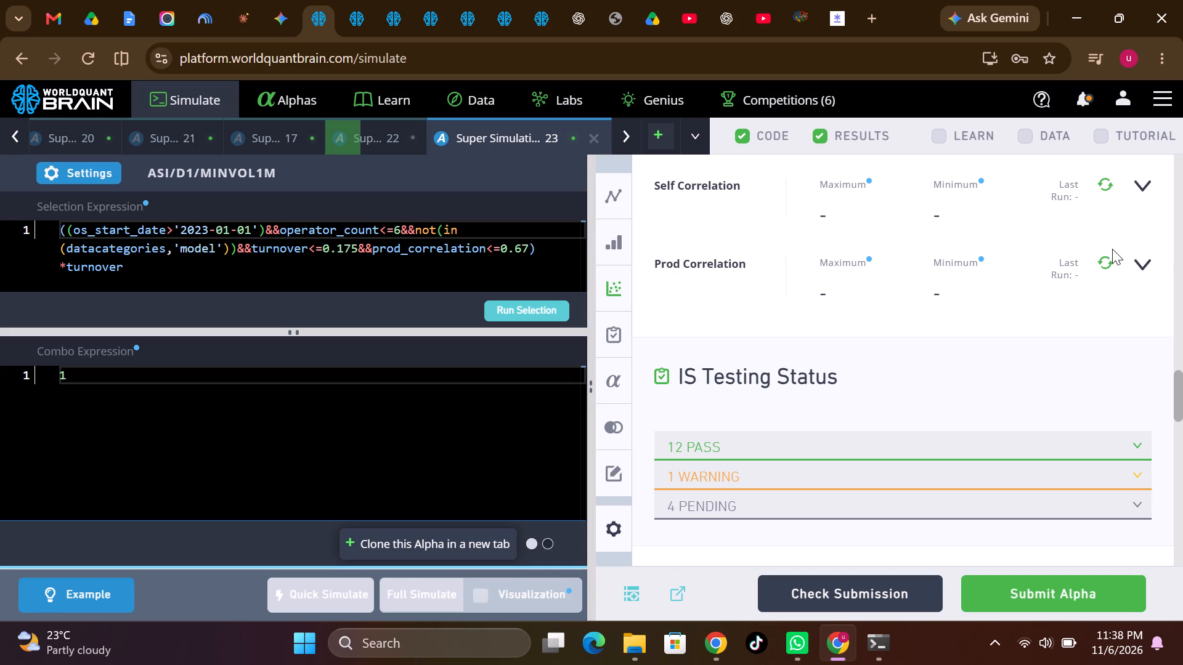
click(1101, 259)
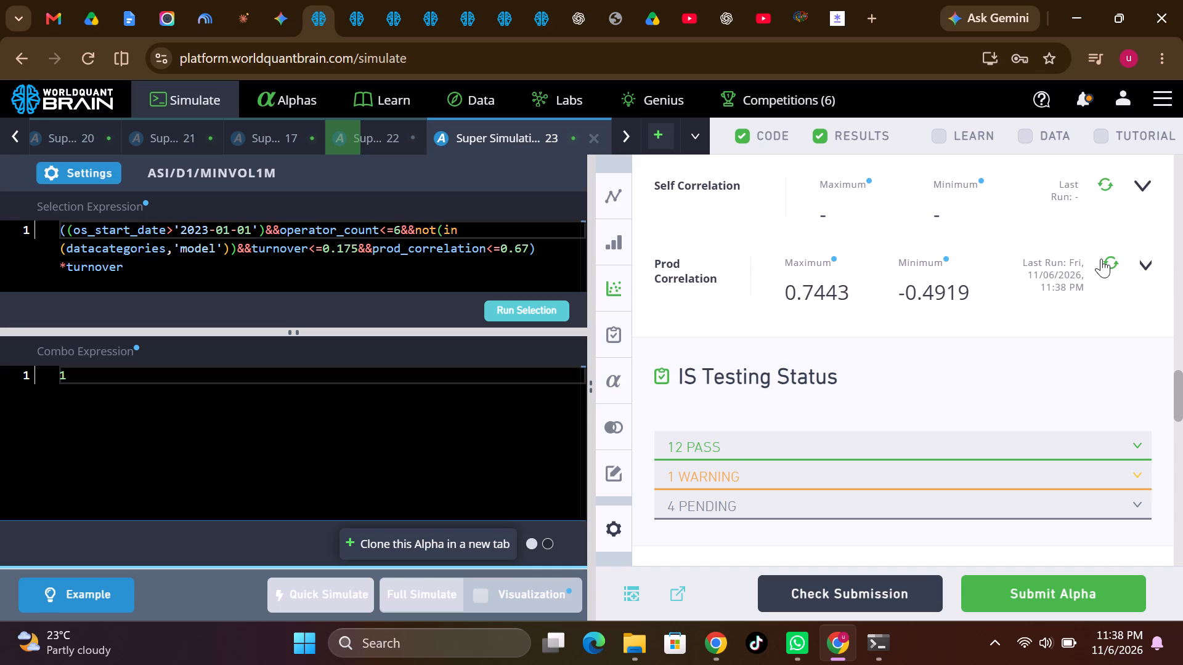
click(592, 137)
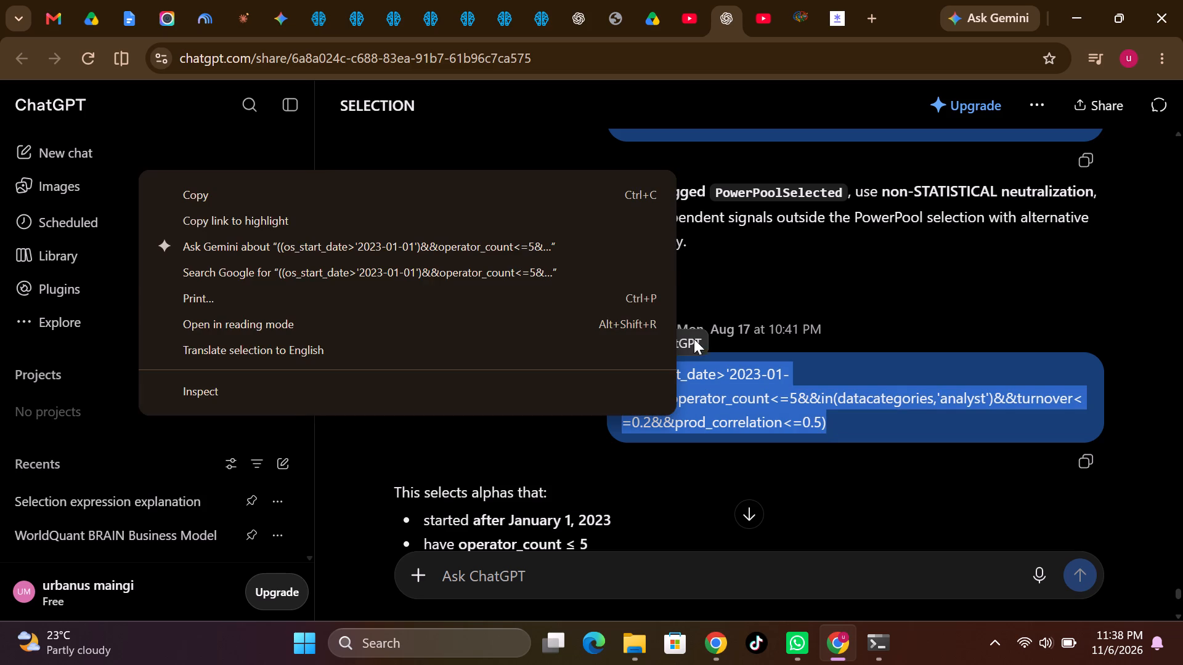
click(403, 187)
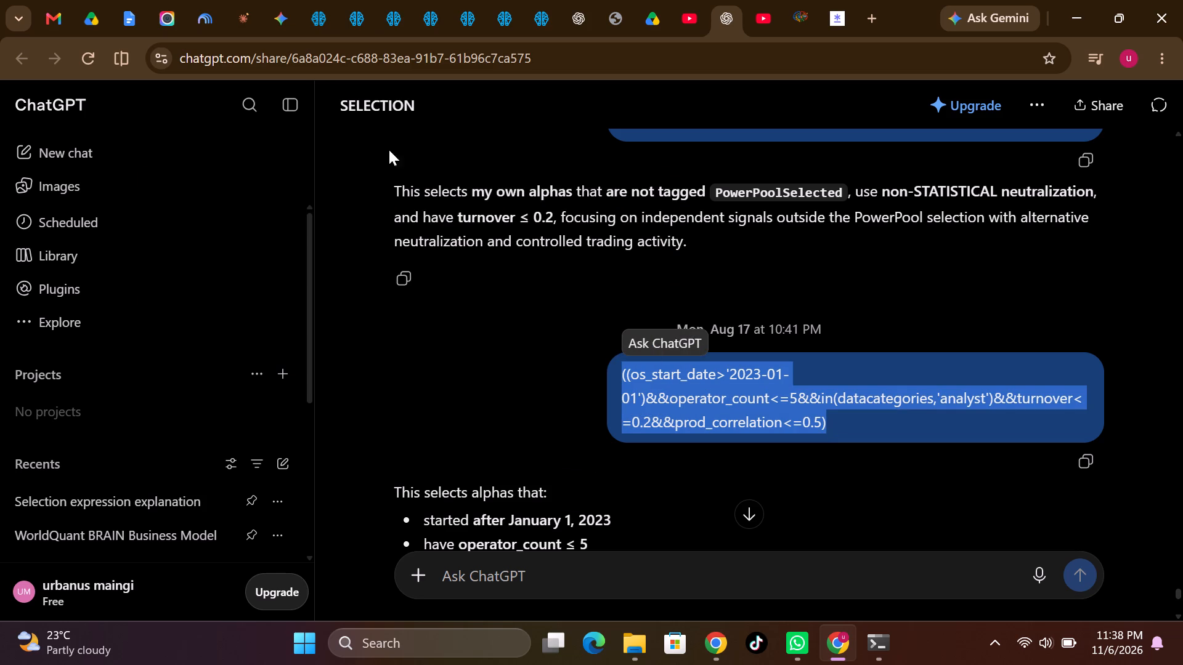
Return to WorldQuant BRAIN, restart Super Simulation 22's simulation, and replace its selection expression with the copied 'analyst' expression.
click(323, 2)
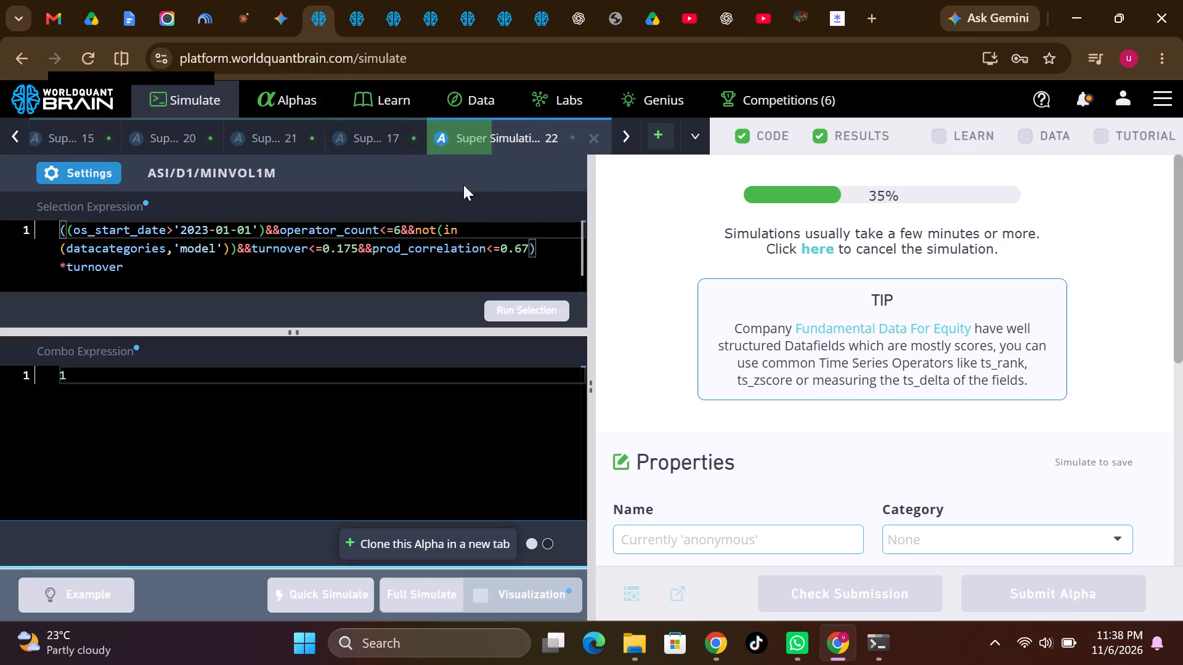
right_click(511, 129)
click(535, 193)
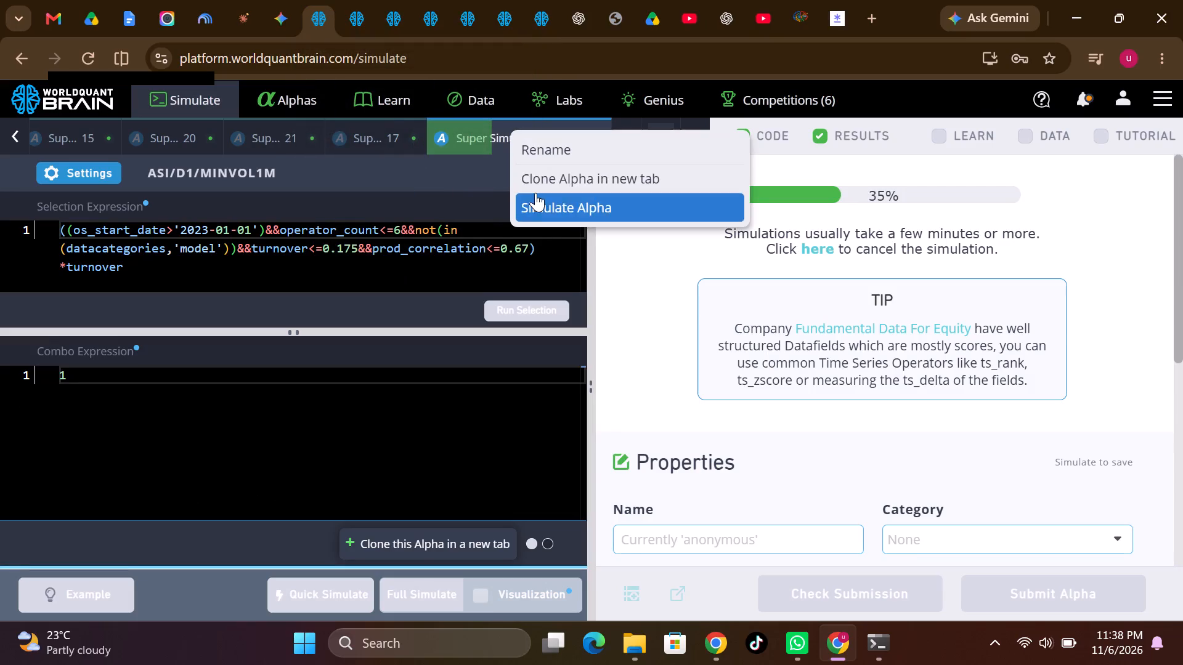
drag(147, 281, 58, 259)
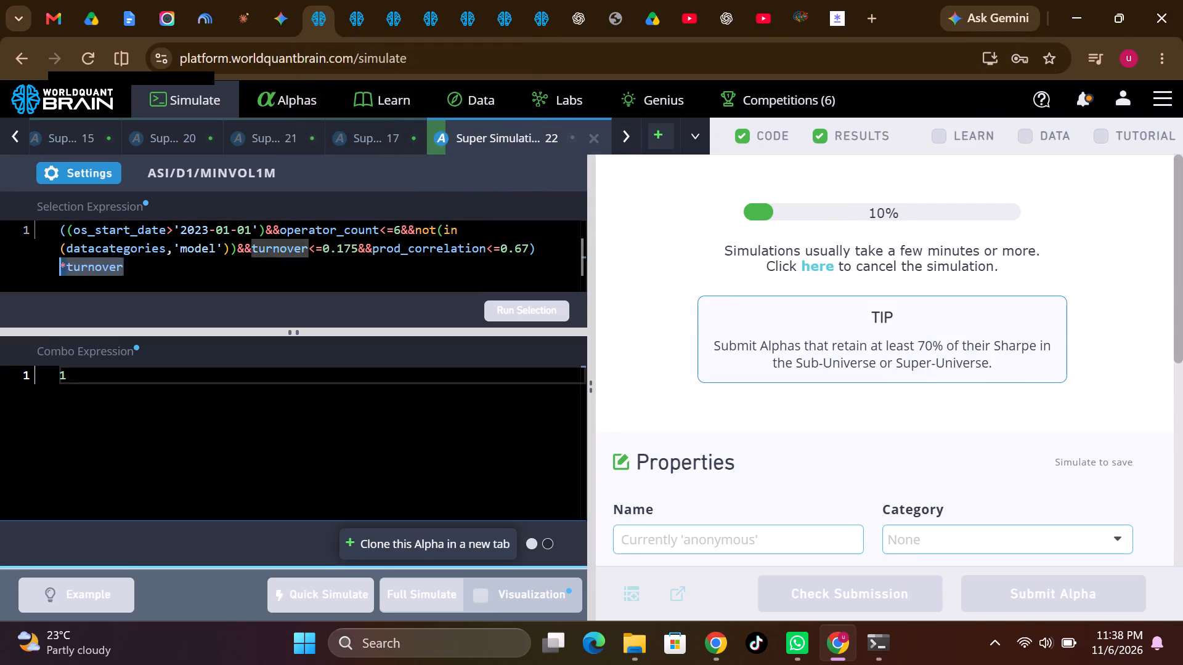
drag(58, 259, 0, 215)
key(ctrl+v)
ctrl+click(0, 215)
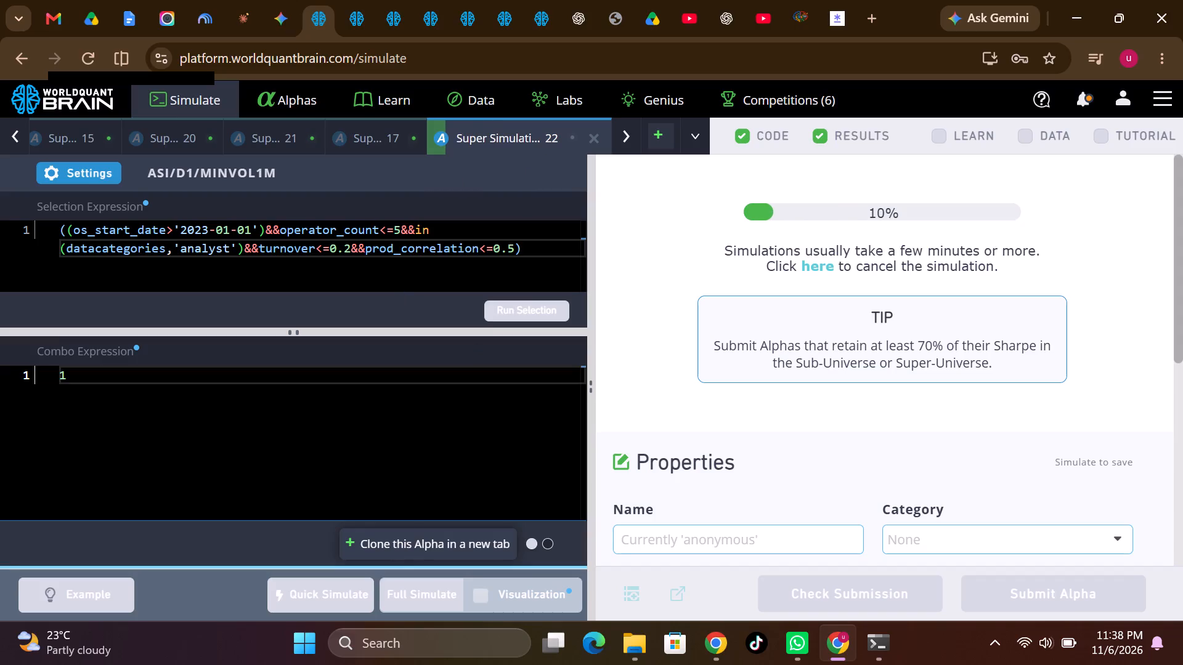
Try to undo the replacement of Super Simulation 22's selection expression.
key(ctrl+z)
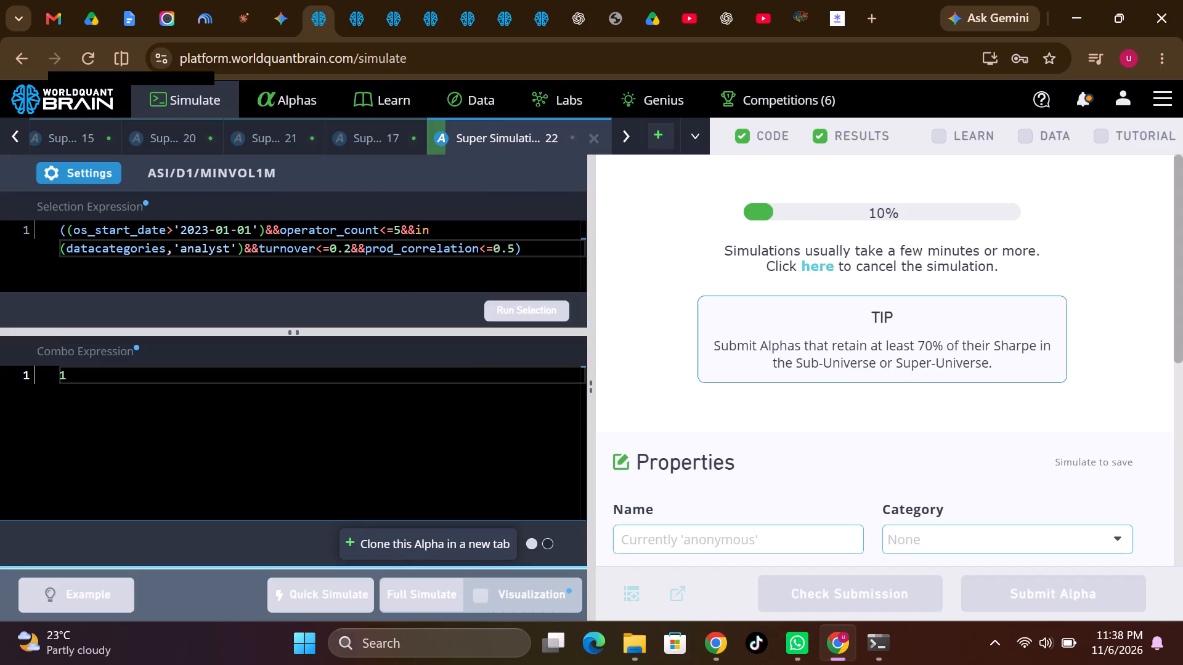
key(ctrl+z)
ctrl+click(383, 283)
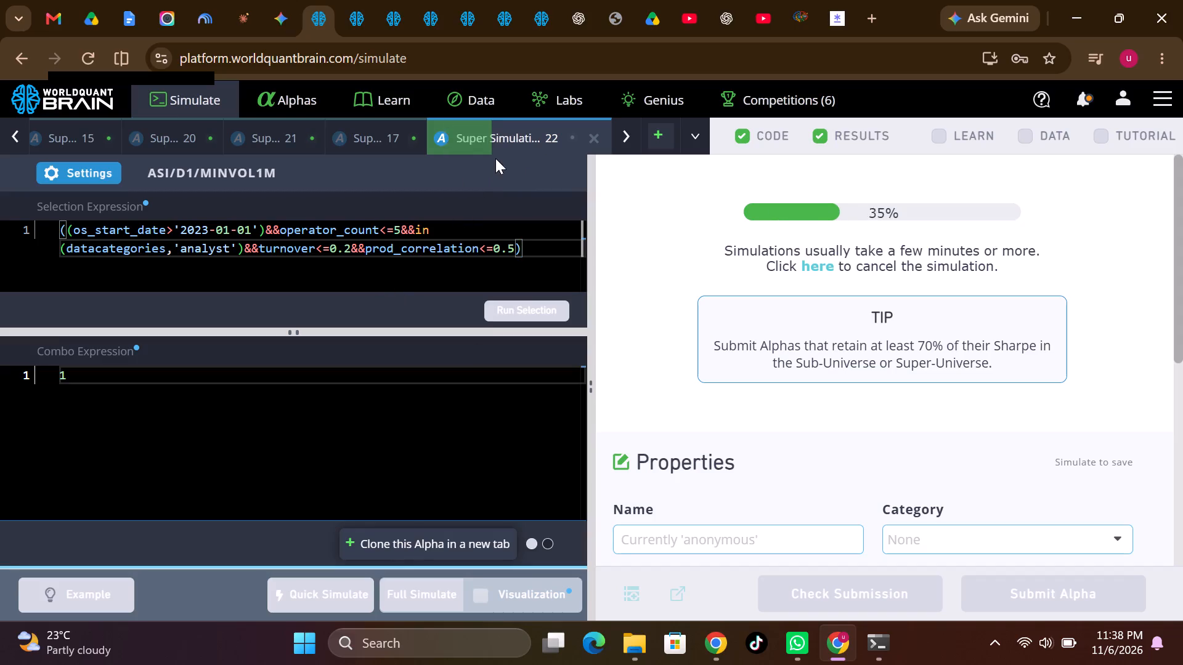
Clone Super Simulation 22 with the 'analyst' selection expression into a new tab and start a full simulation of the clone.
right_click(495, 139)
click(513, 180)
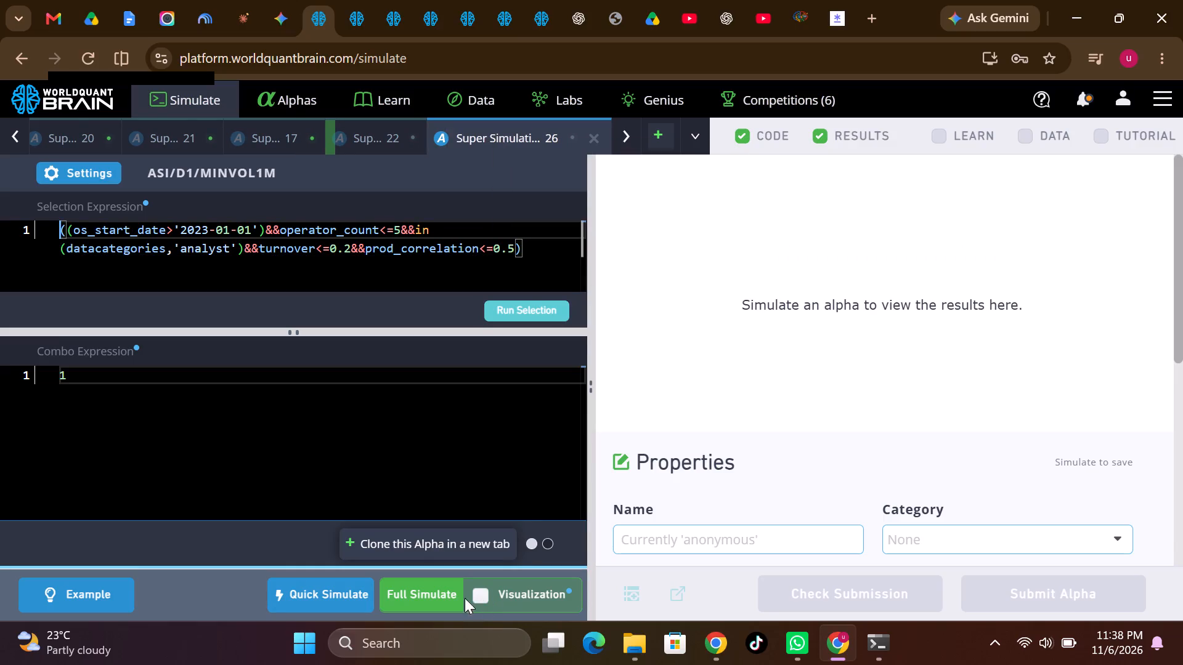
click(430, 600)
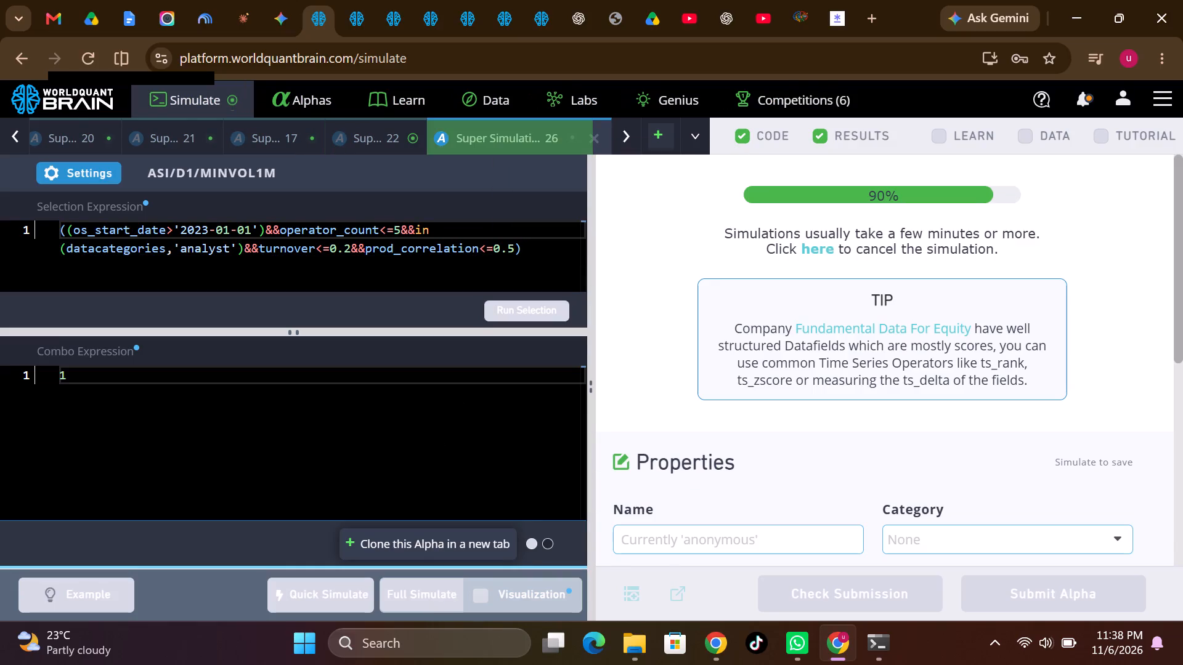
Check Super Simulation 22's simulation progress and properties.
click(388, 131)
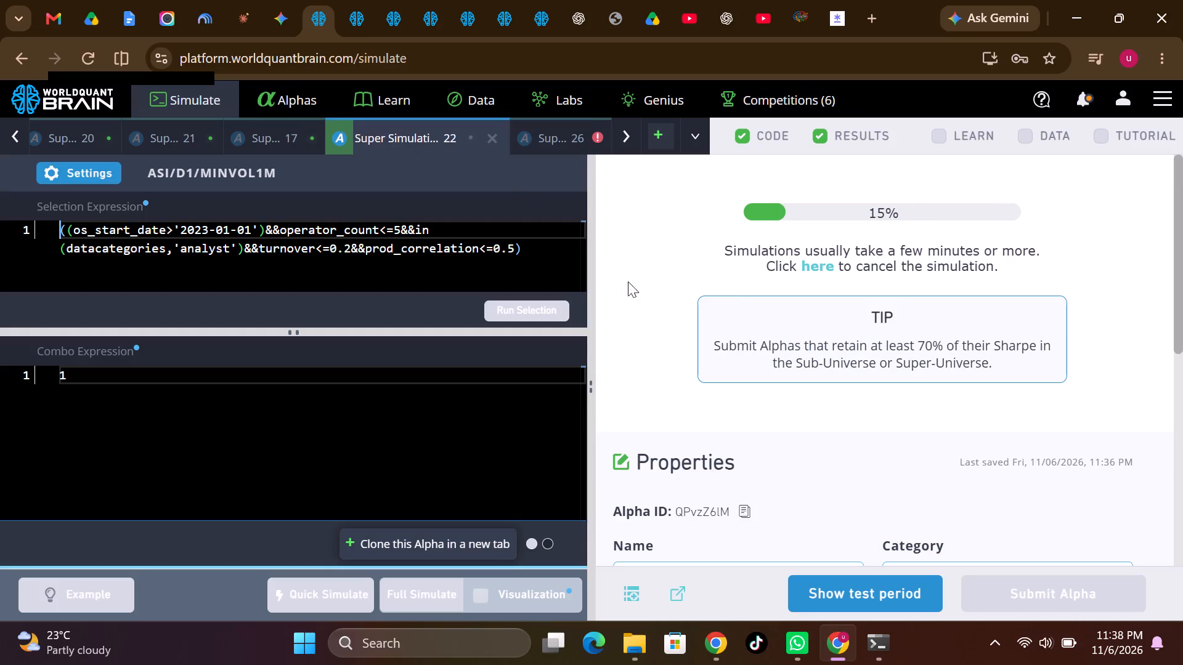
scroll(779, 520, down, 4)
scroll(779, 520, up, 1)
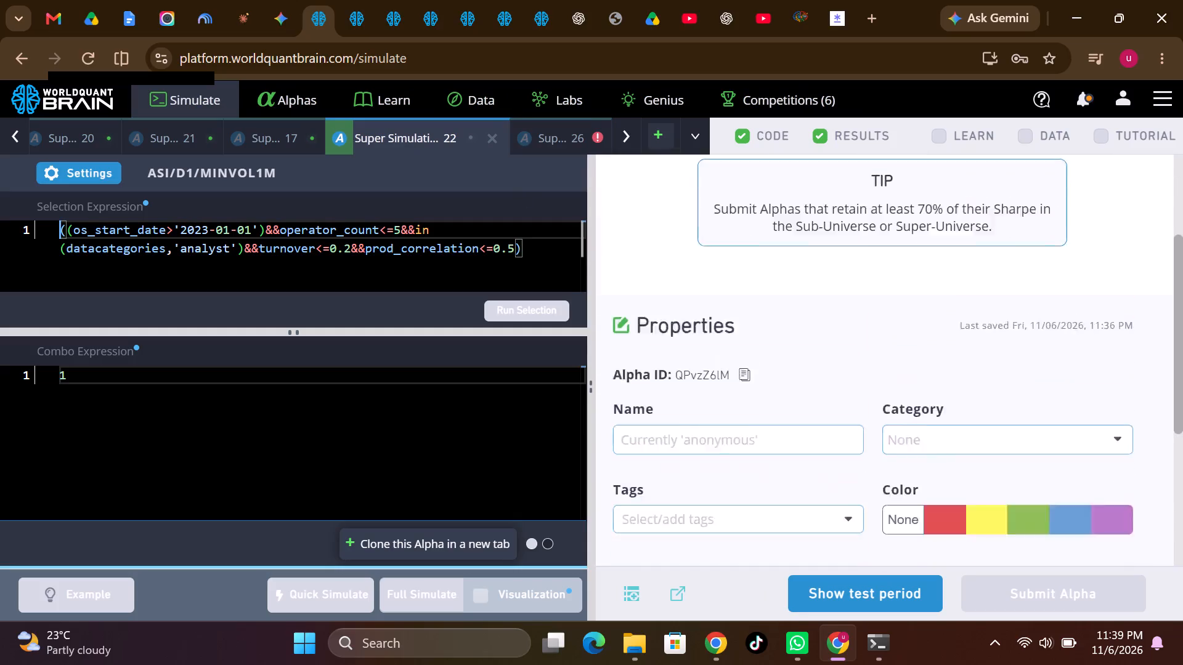
scroll(779, 520, up, 3)
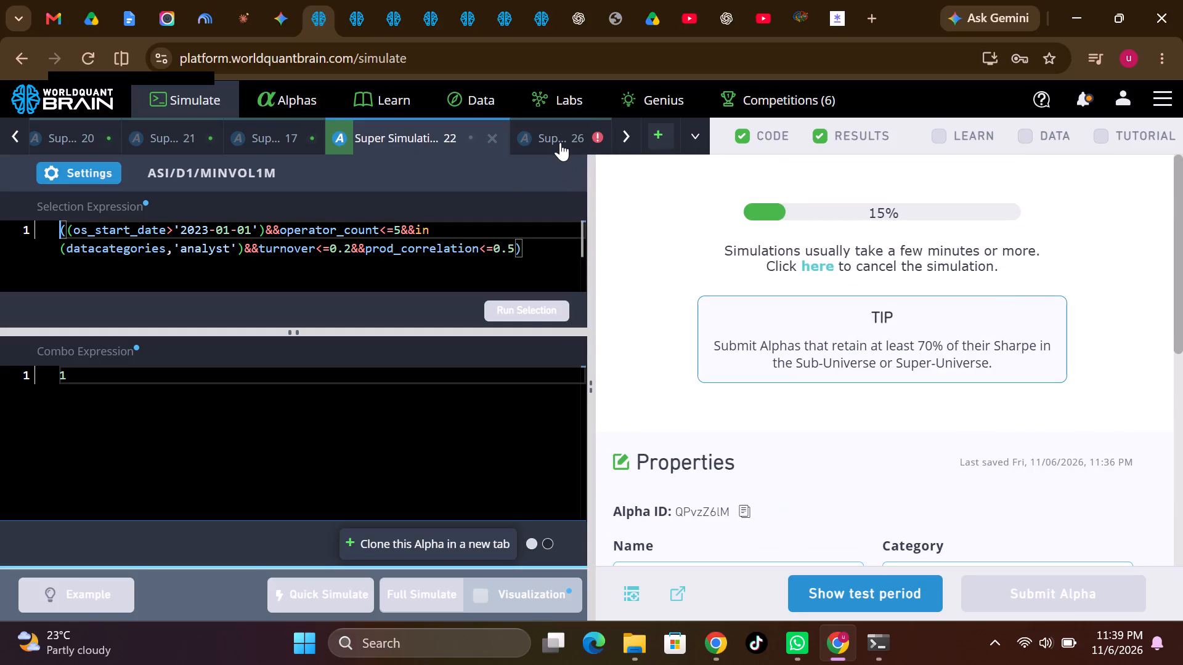
Return to Super Simulation 26 to review its simulation error, try to dismiss the message, and try opening the simulation settings.
click(560, 138)
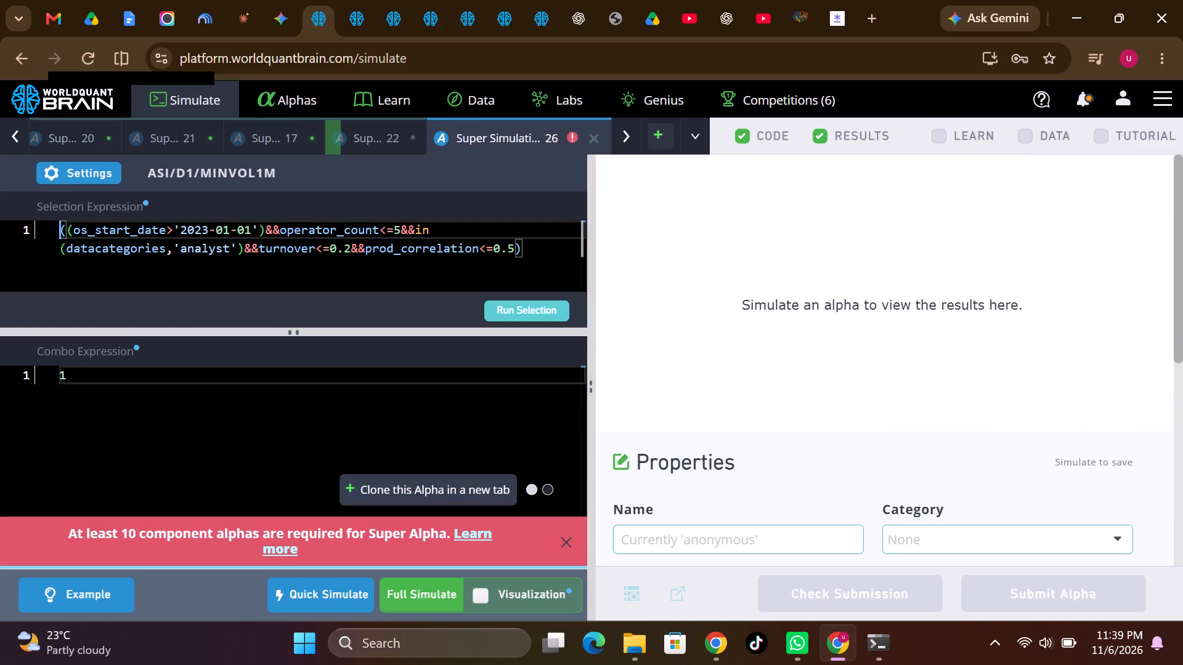
click(575, 564)
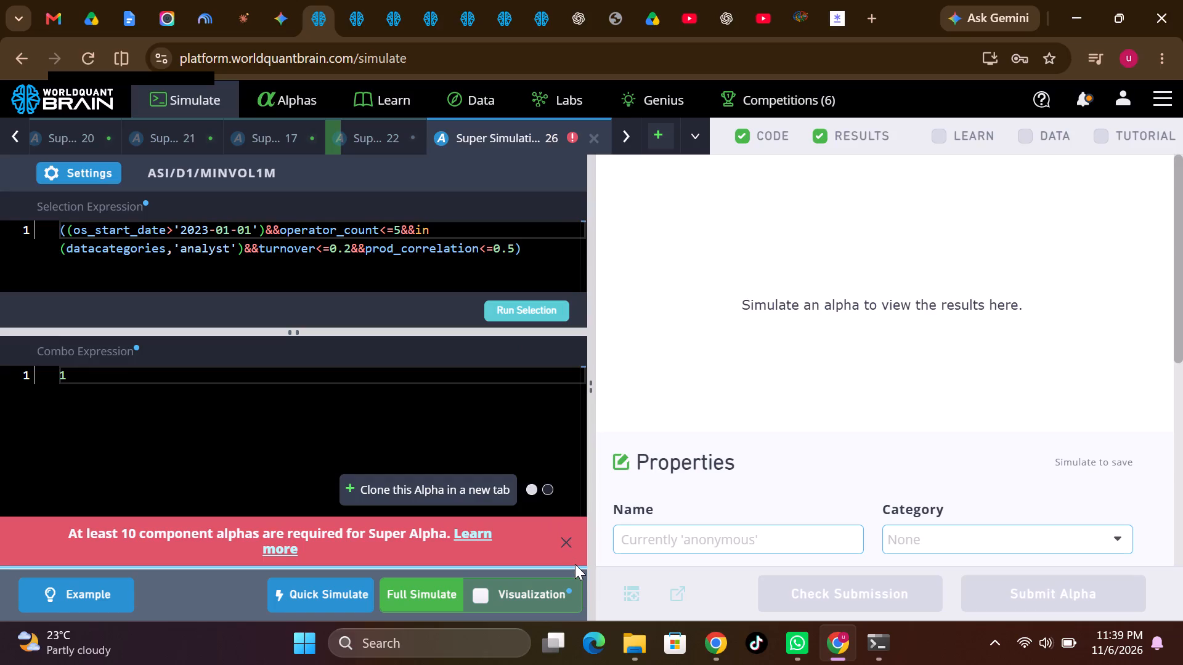
click(87, 164)
click(87, 164)
Close the failed Super Simulation 26.
click(595, 140)
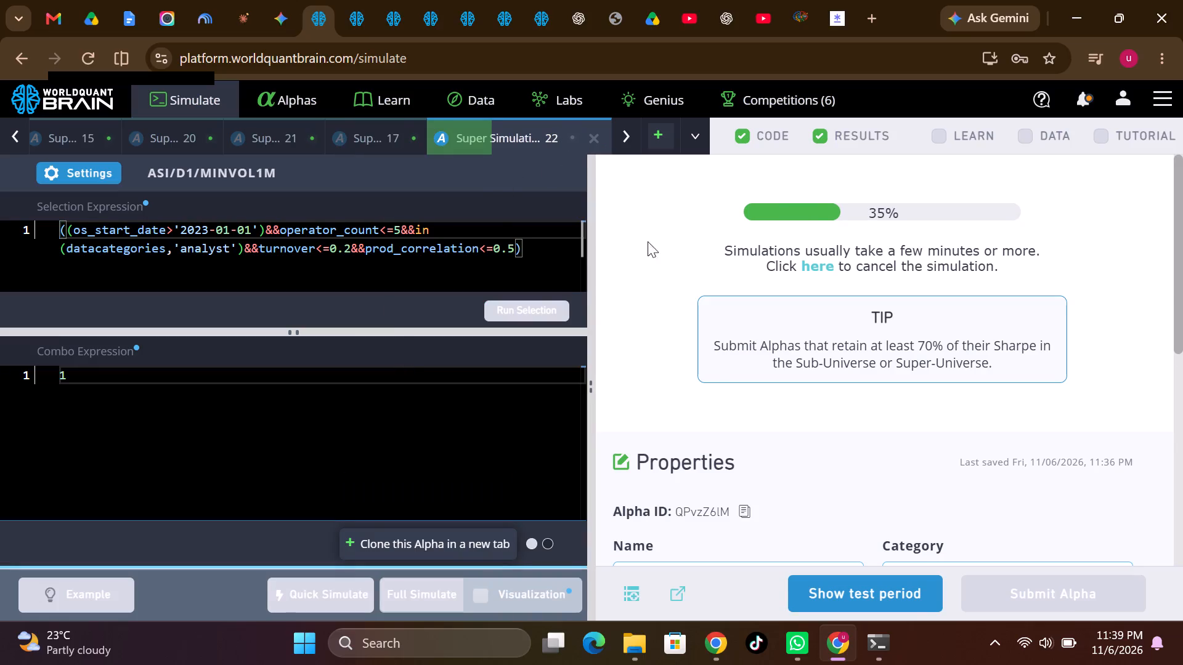
Show the test period for Super Simulation 22 and review its properties down to the selection and combo expression descriptions.
click(787, 514)
click(886, 587)
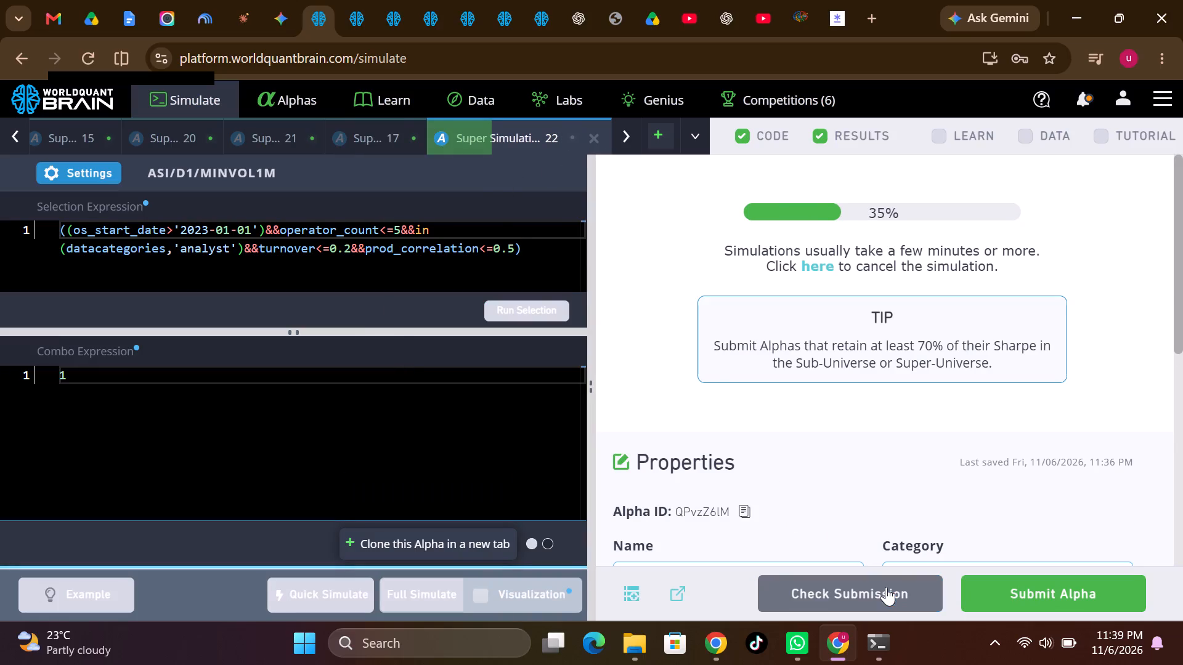
scroll(917, 523, down, 2)
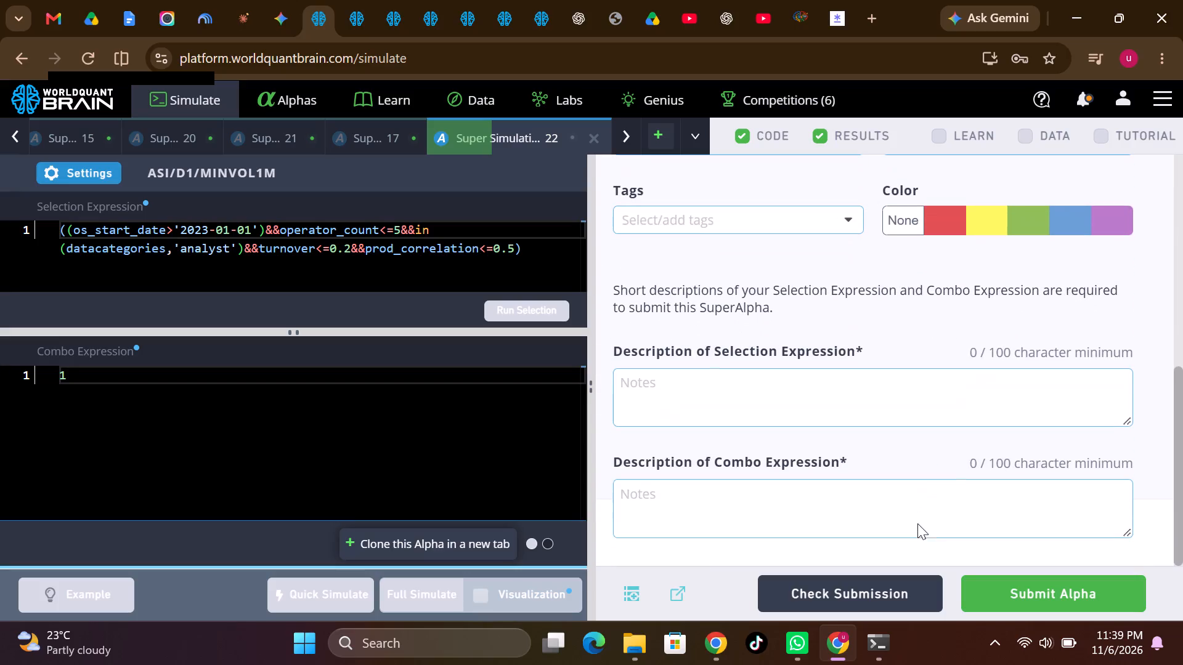
scroll(917, 523, down, 2)
click(513, 345)
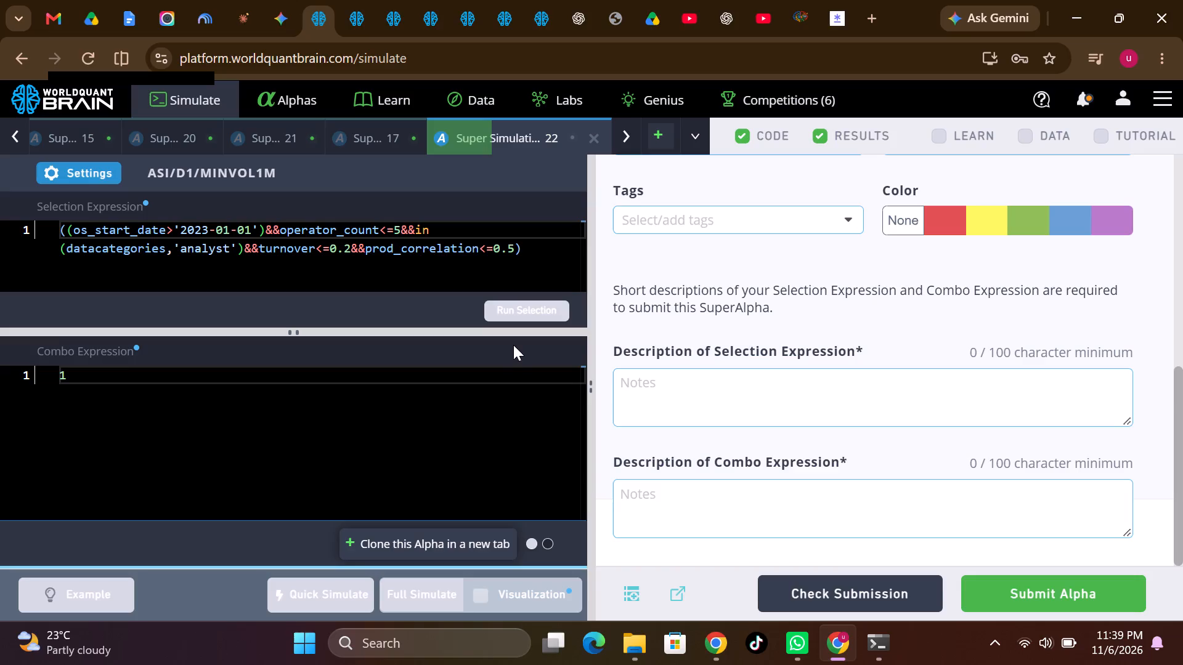
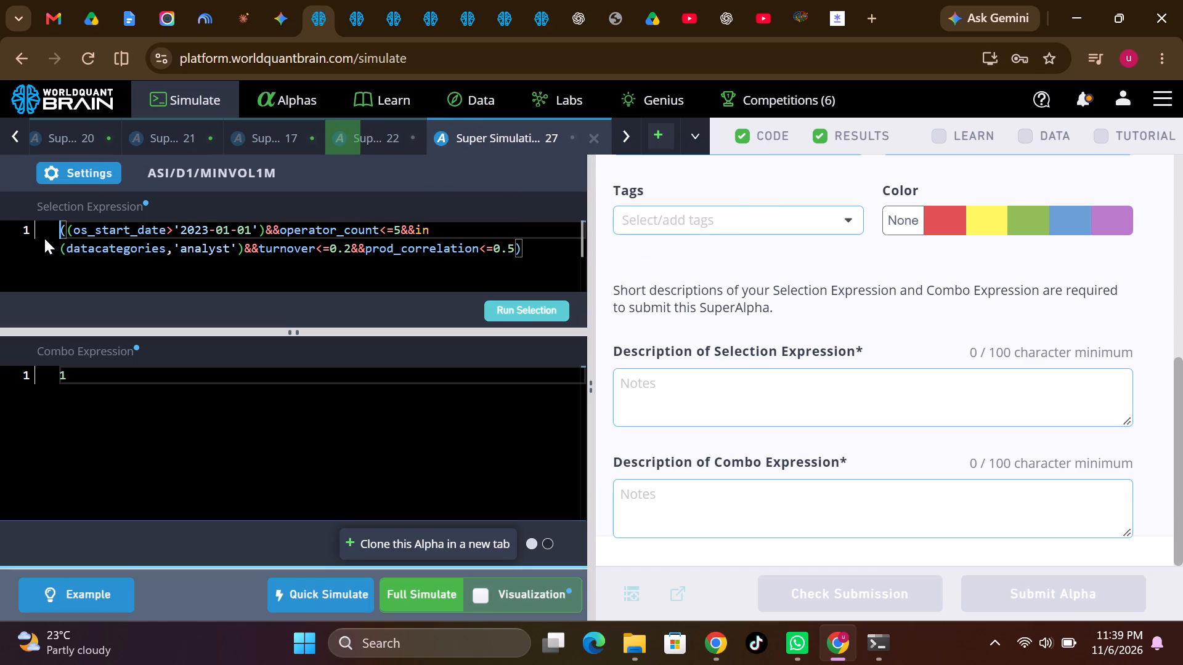
Insert a multiplication operator (*) before the opening parentheses of Super Simulation 27's selection expression.
key(shift+asterisk)
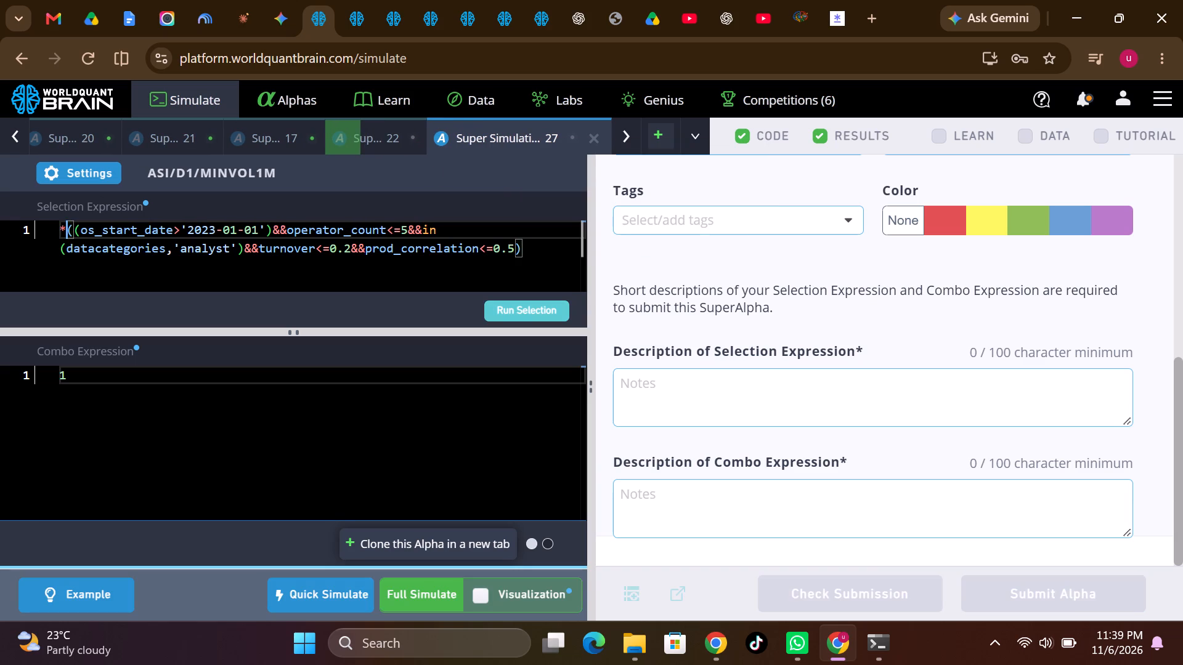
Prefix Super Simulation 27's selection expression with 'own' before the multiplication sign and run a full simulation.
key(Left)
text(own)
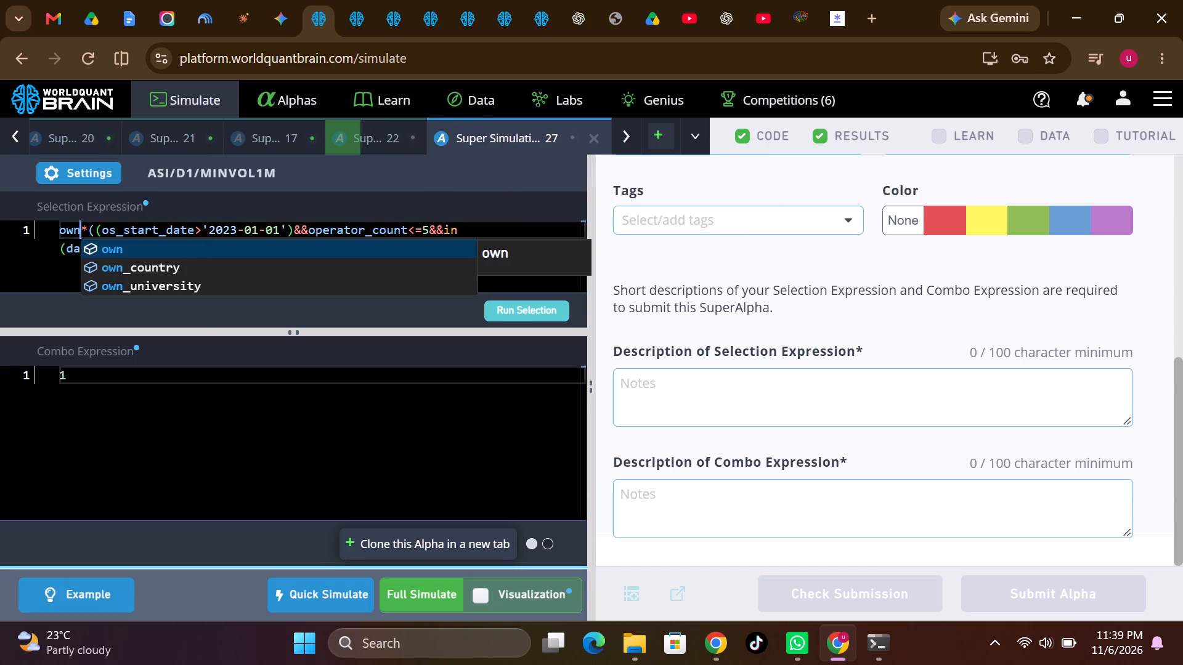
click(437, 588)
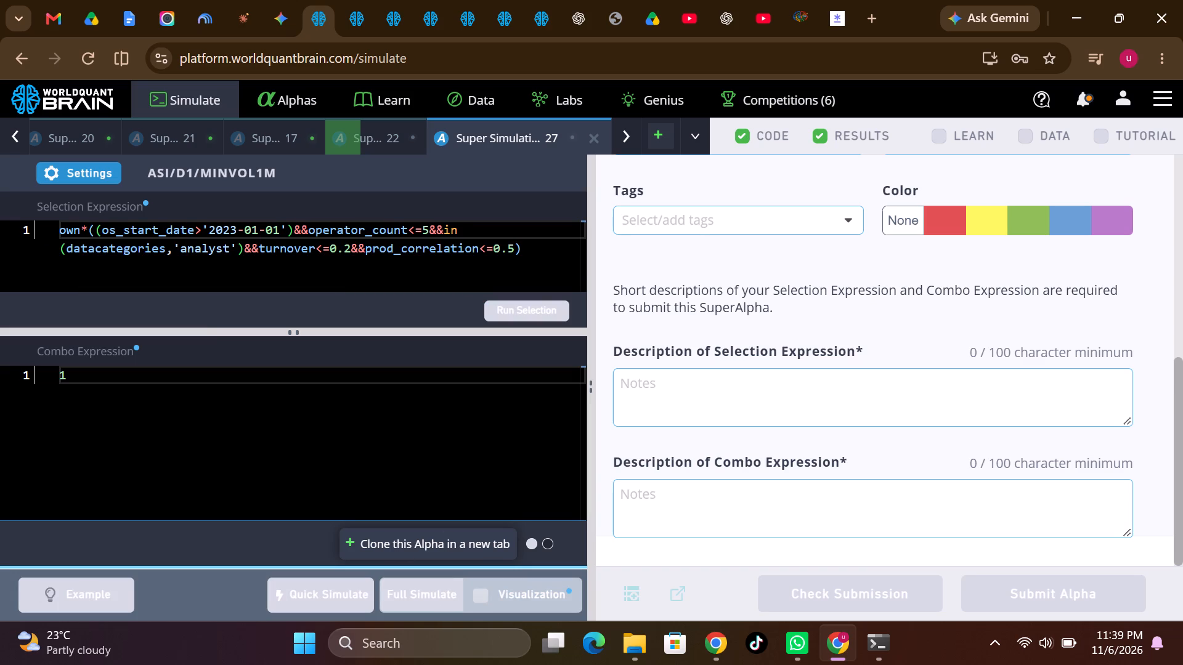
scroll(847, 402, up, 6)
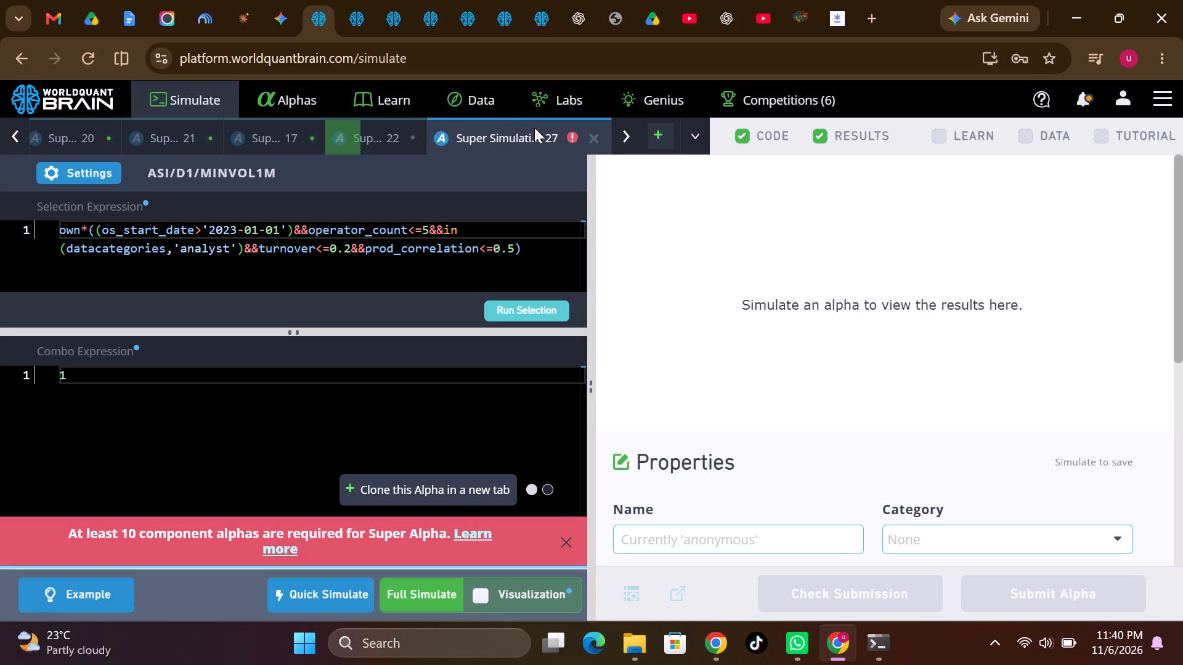
Close the Super Simulation 27 tab, discarding its code.
click(595, 137)
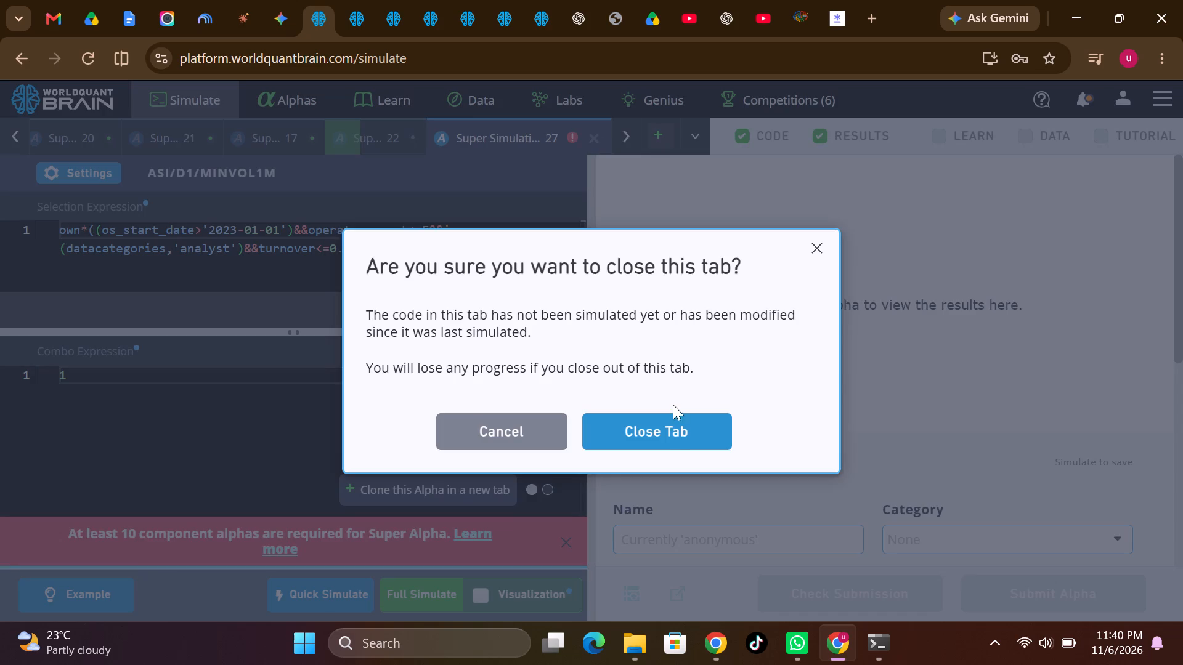
click(674, 429)
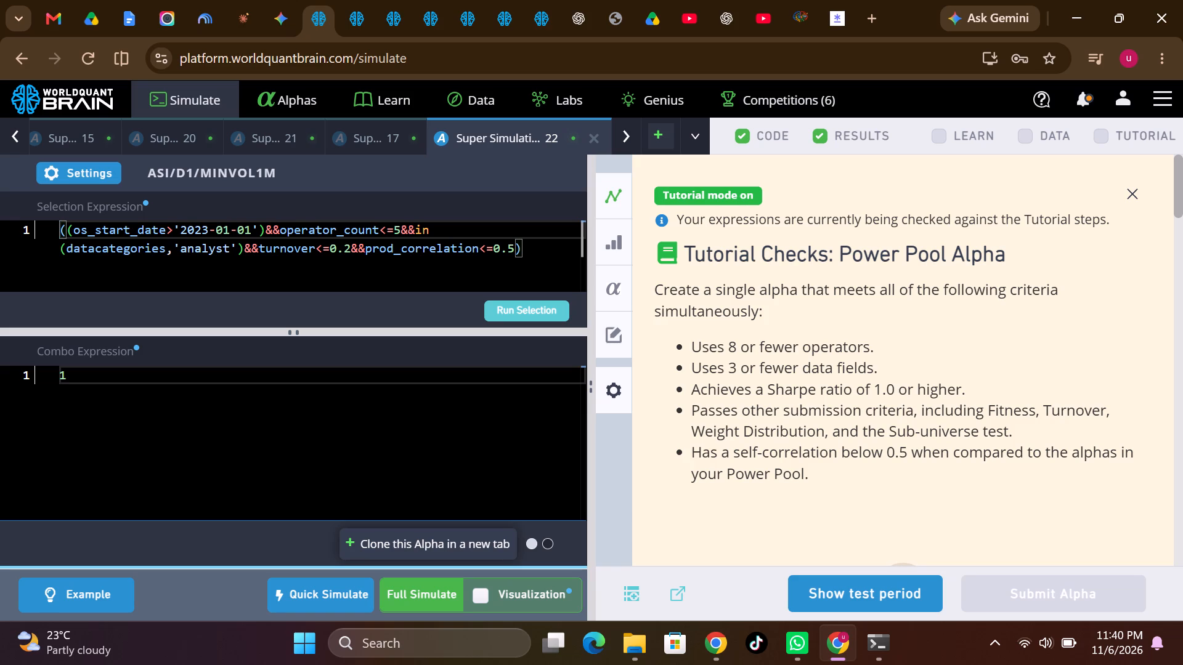
Show Super Simulation 22's test period, switch its summary to the IS period, and run the prod correlation check.
scroll(800, 451, down, 7)
click(869, 593)
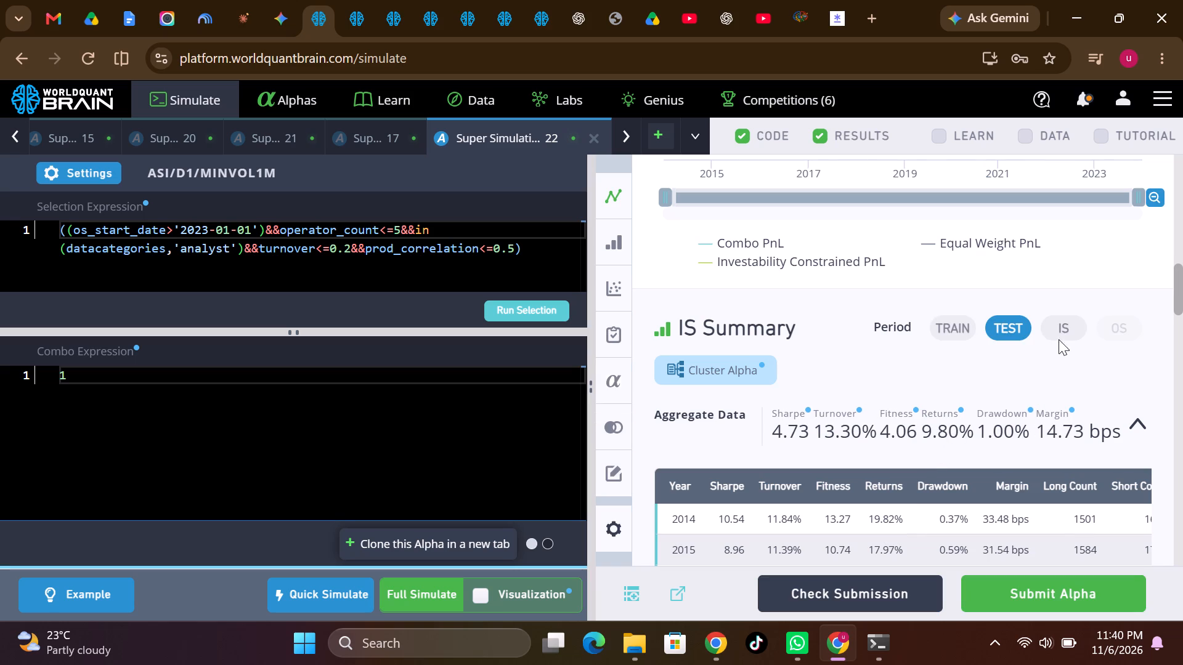
click(1062, 333)
scroll(1059, 419, down, 3)
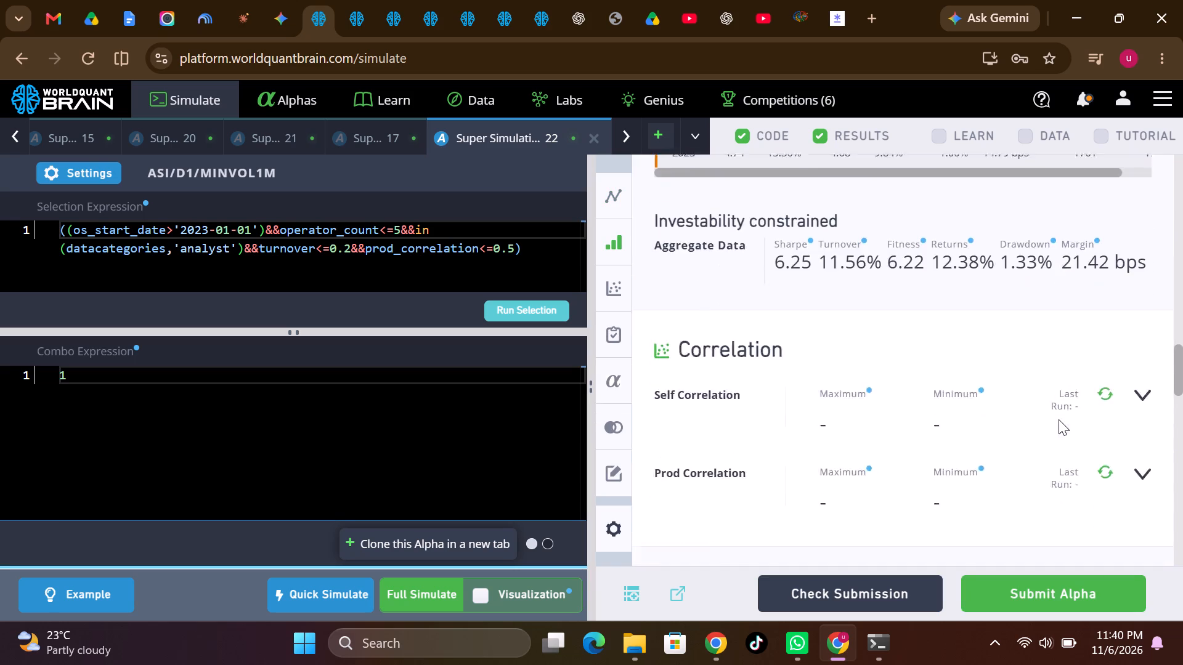
scroll(1059, 419, down, 3)
scroll(1059, 389, up, 4)
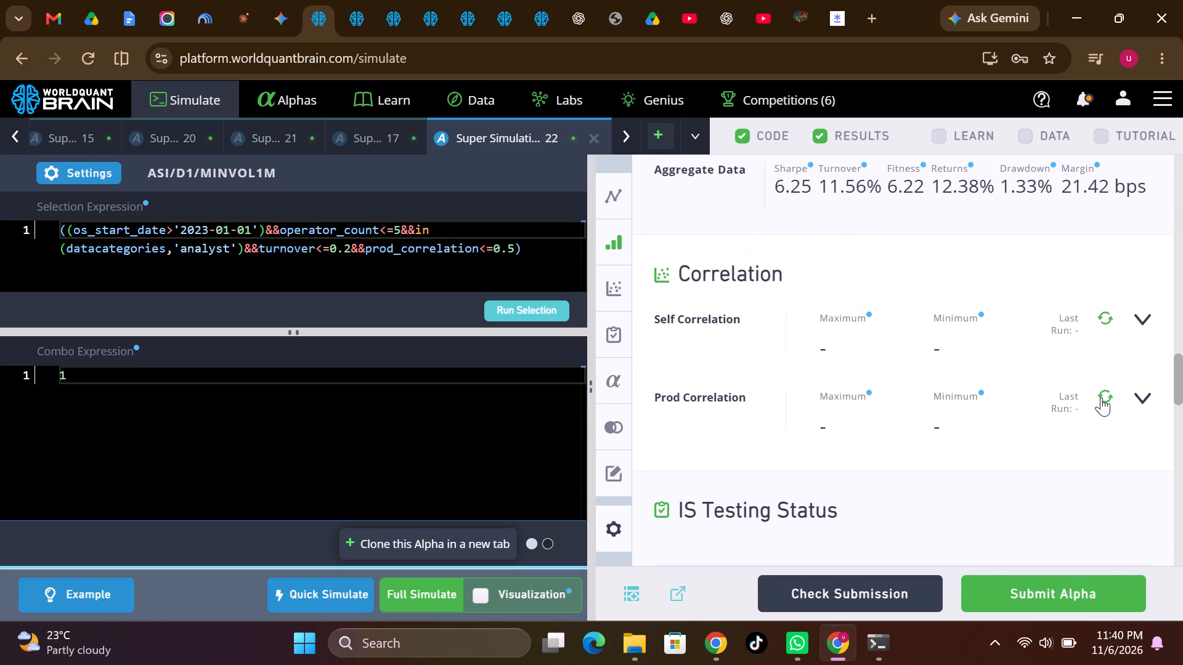
click(1104, 397)
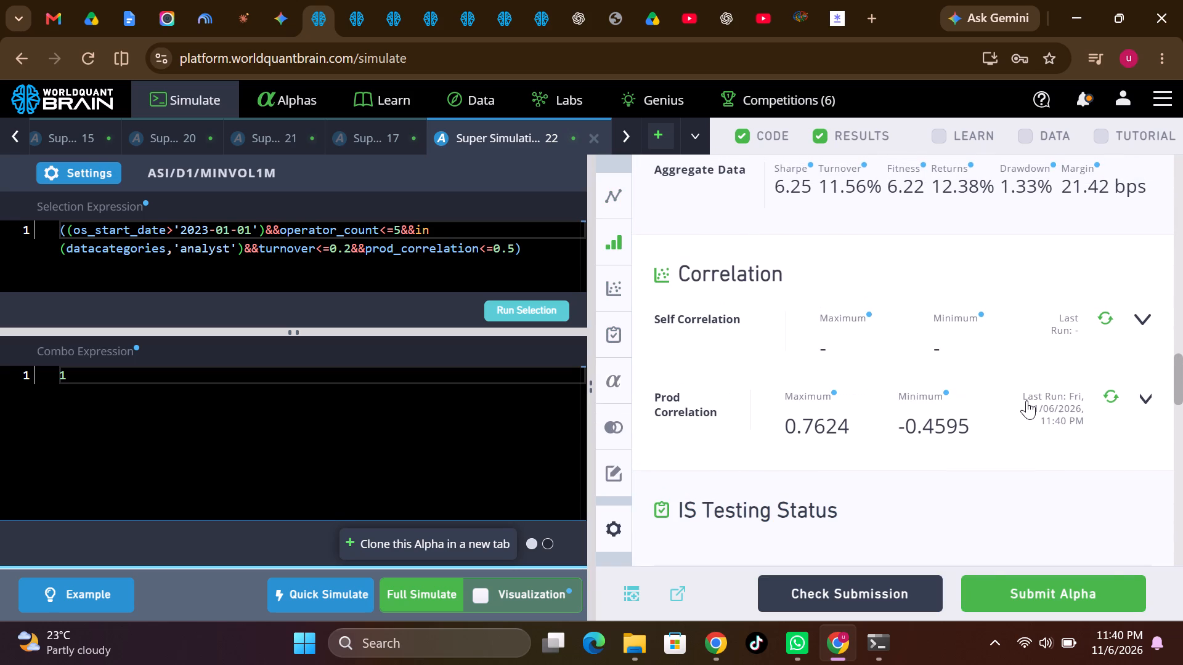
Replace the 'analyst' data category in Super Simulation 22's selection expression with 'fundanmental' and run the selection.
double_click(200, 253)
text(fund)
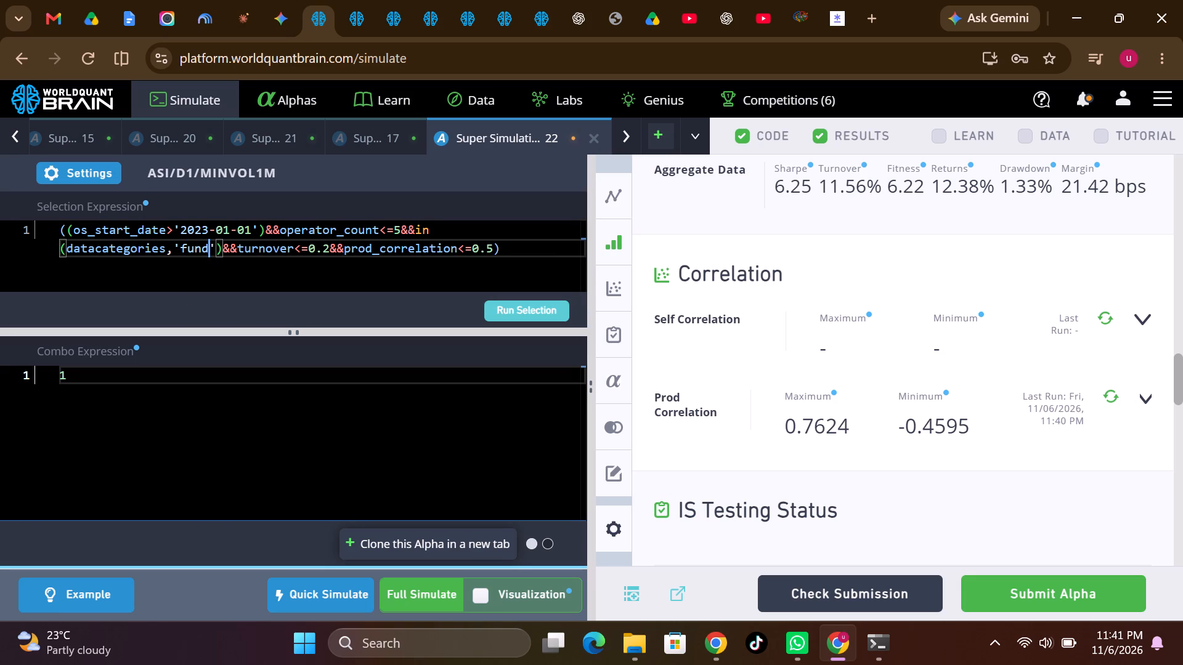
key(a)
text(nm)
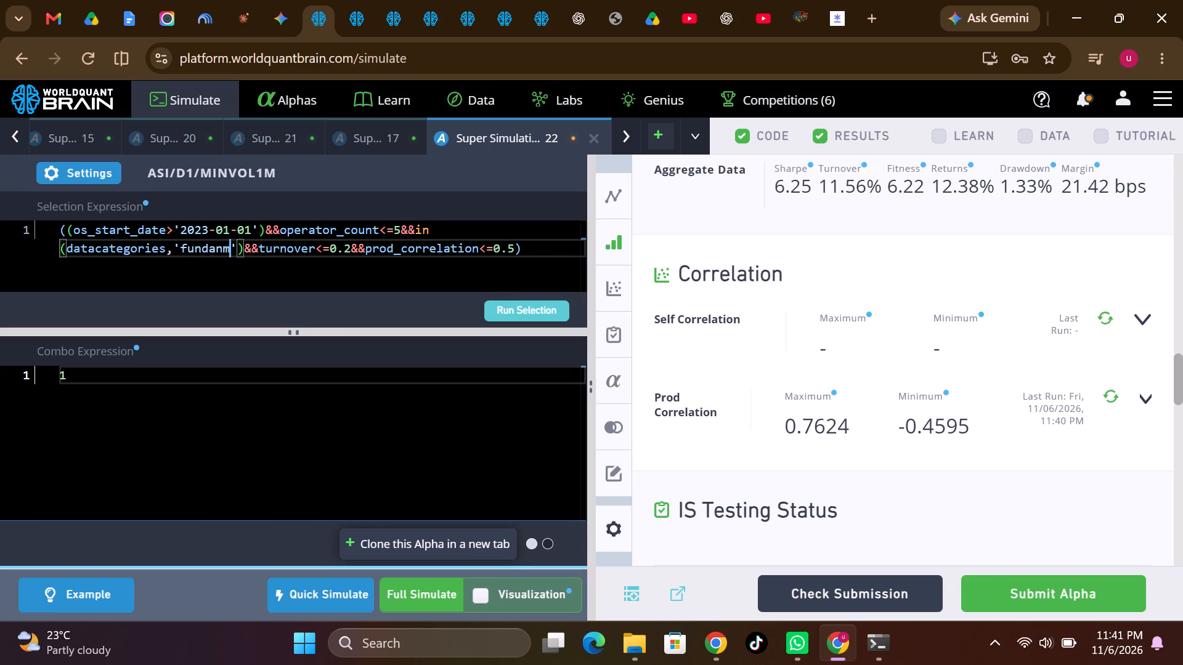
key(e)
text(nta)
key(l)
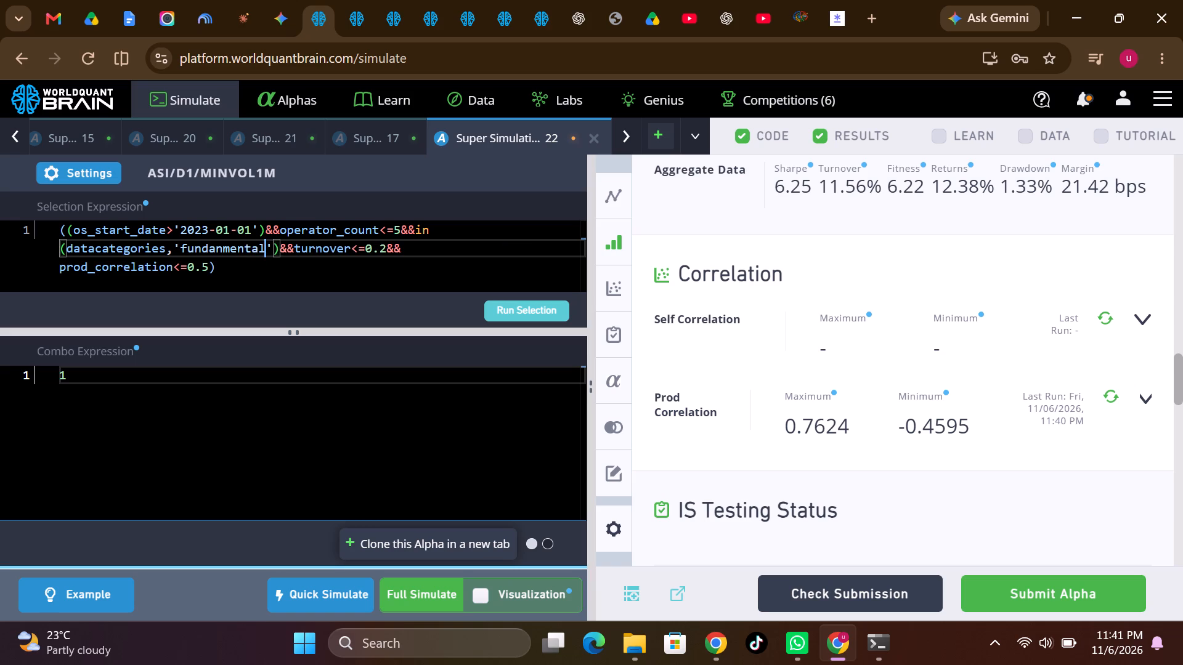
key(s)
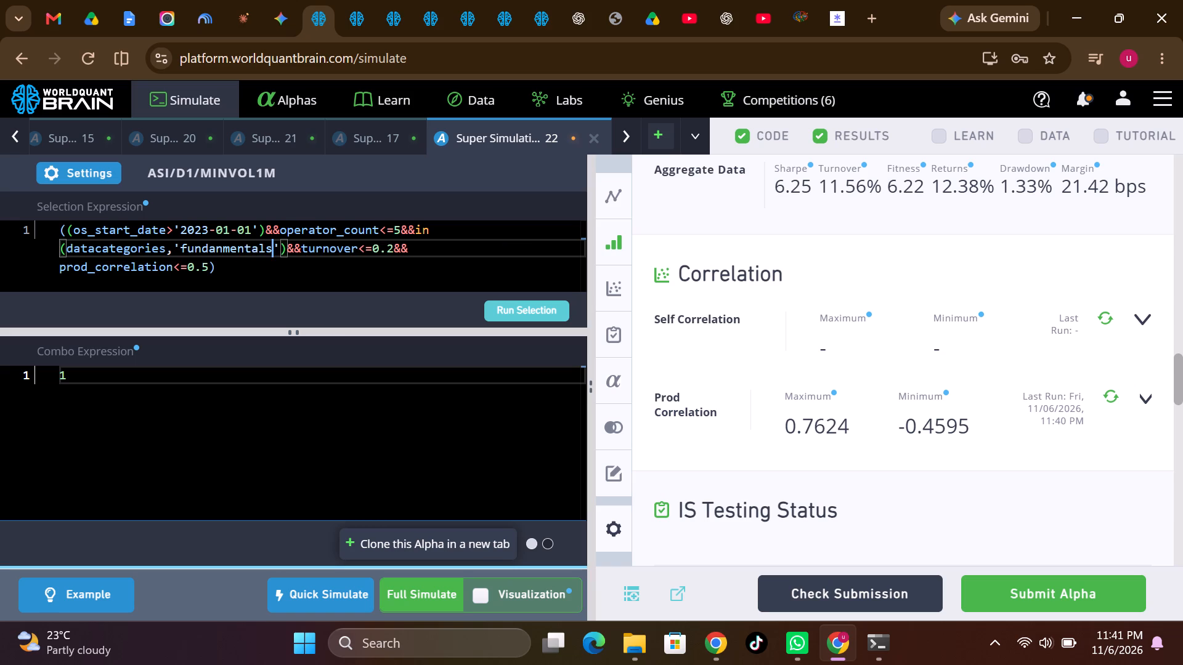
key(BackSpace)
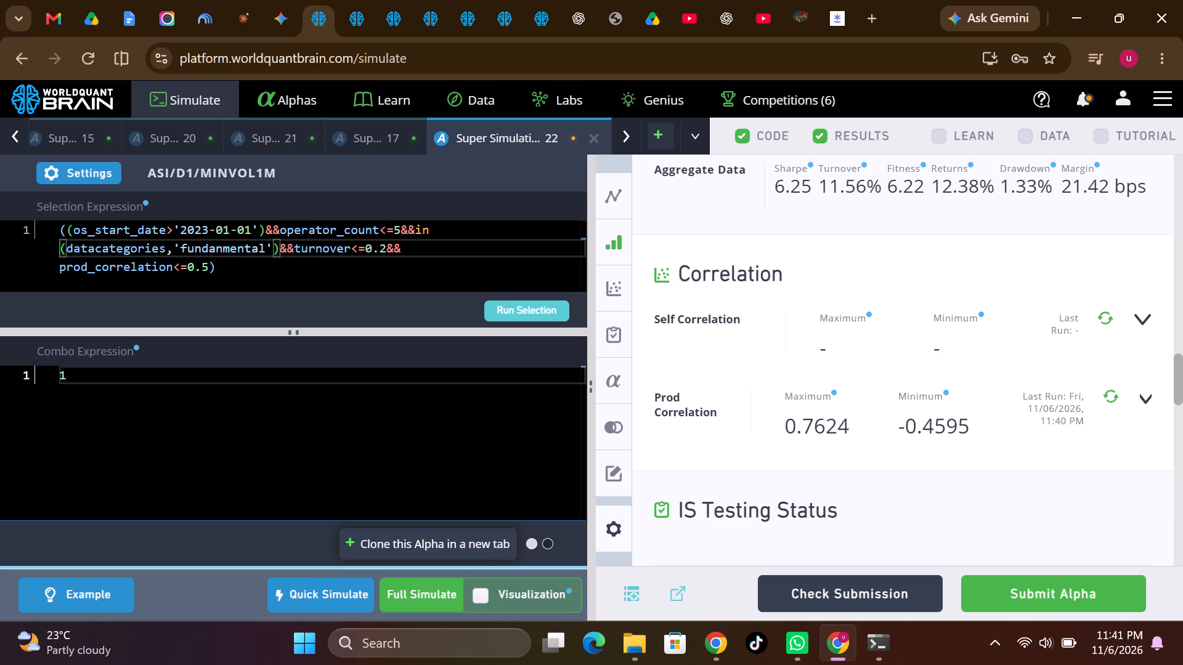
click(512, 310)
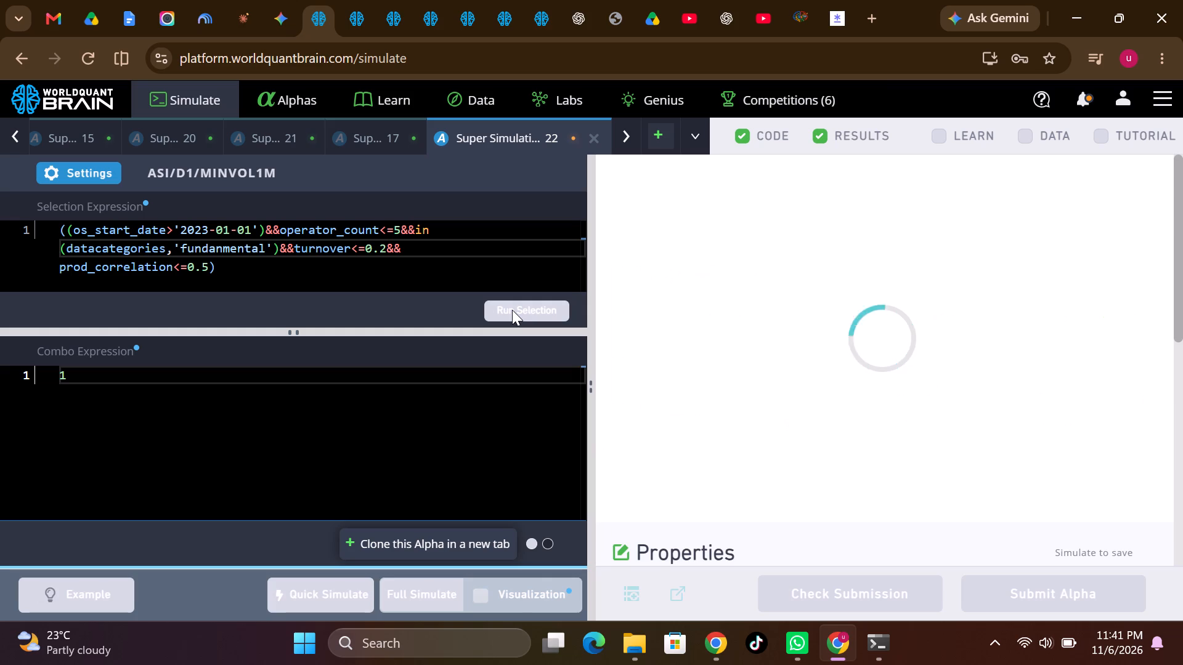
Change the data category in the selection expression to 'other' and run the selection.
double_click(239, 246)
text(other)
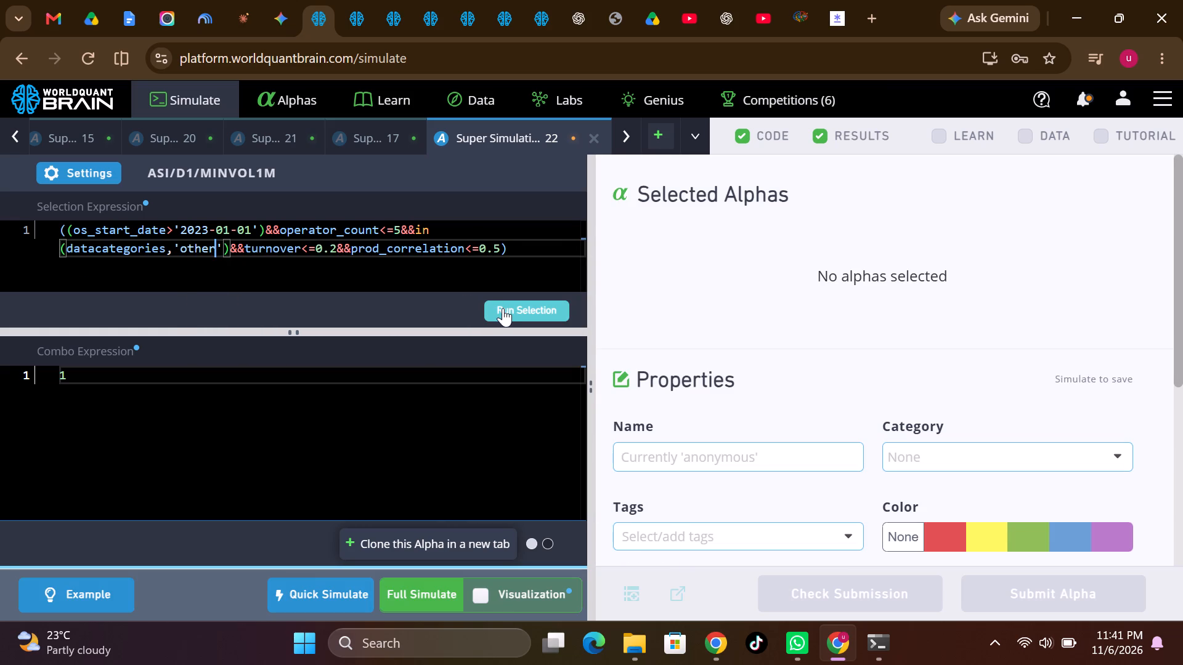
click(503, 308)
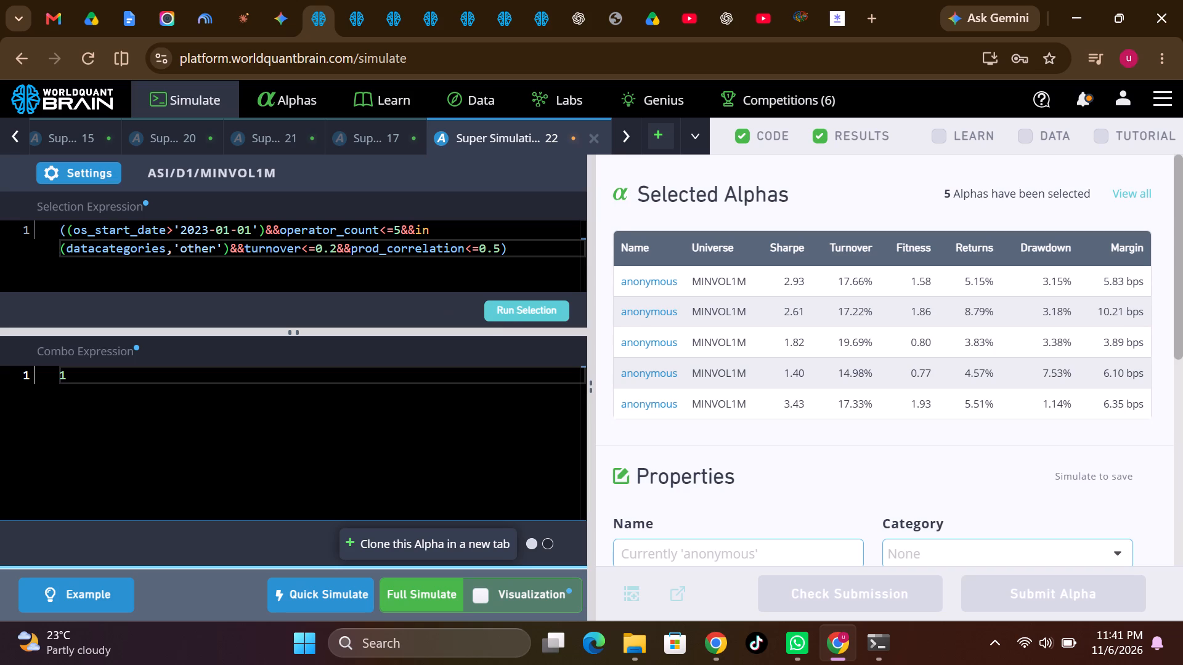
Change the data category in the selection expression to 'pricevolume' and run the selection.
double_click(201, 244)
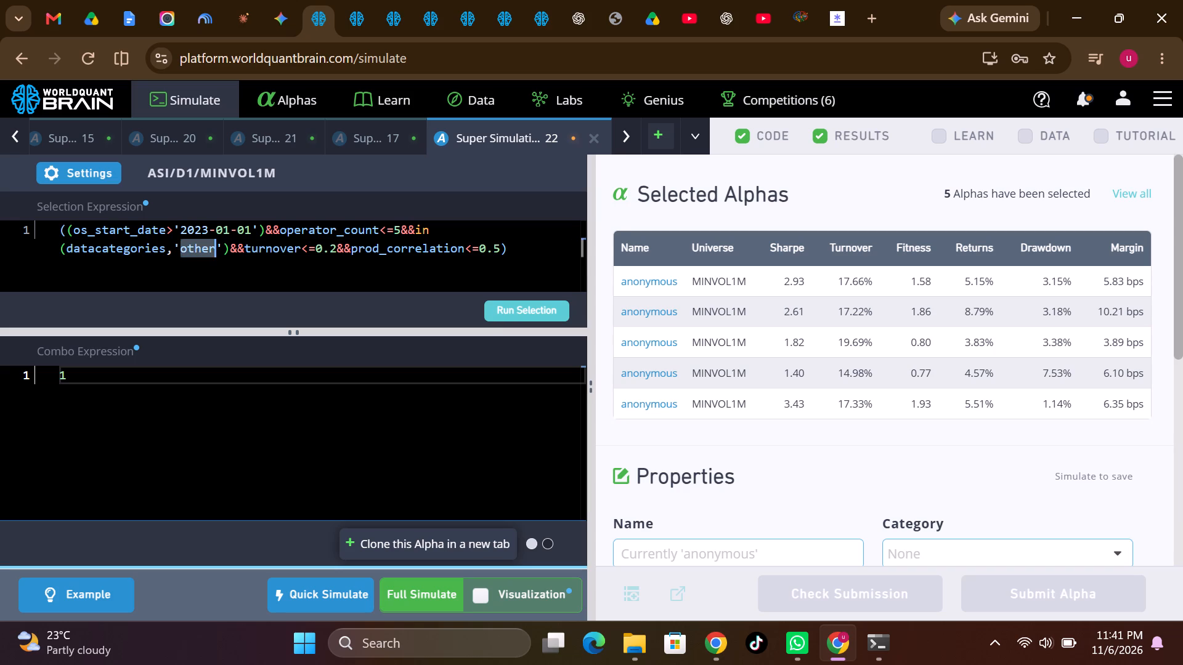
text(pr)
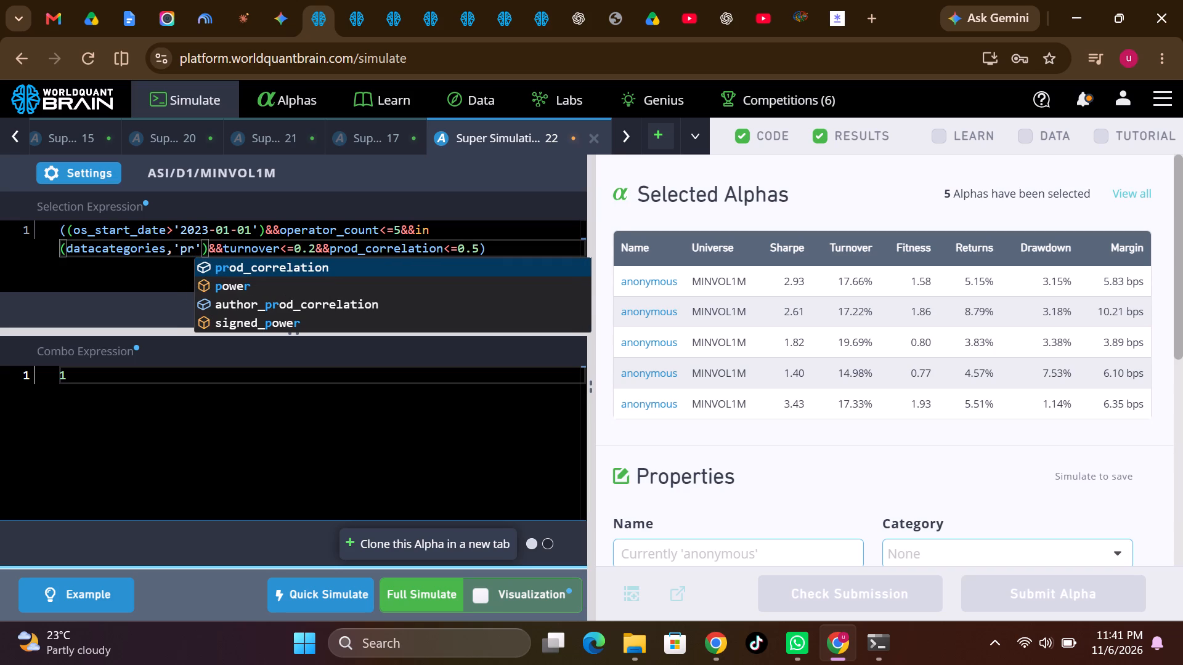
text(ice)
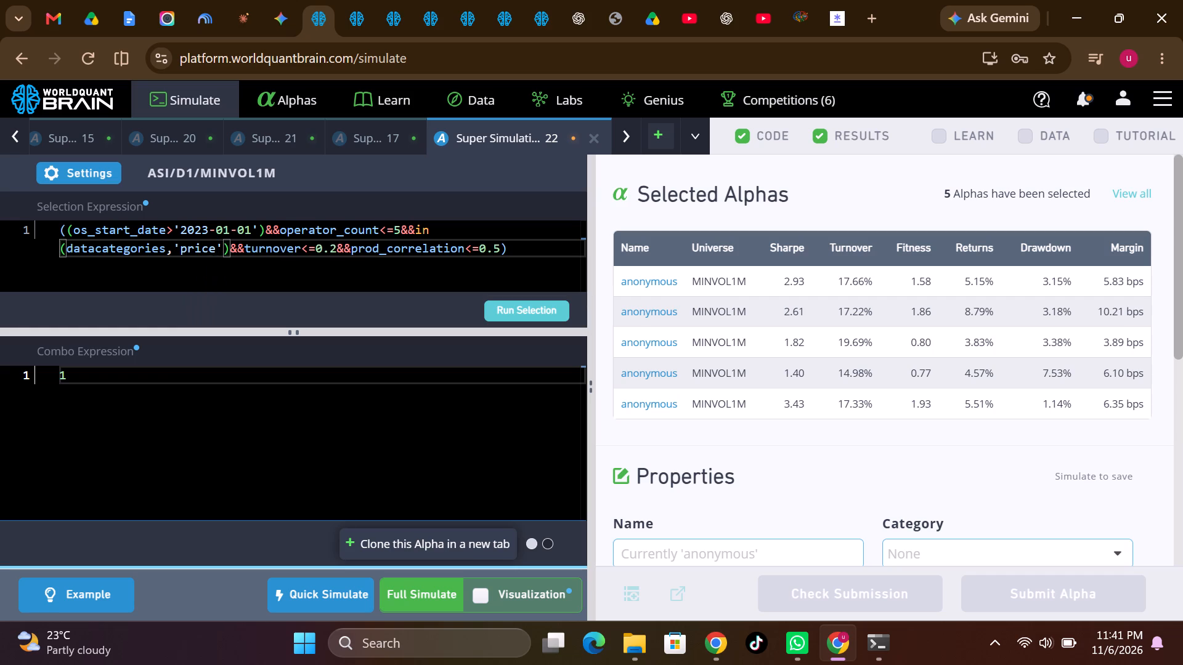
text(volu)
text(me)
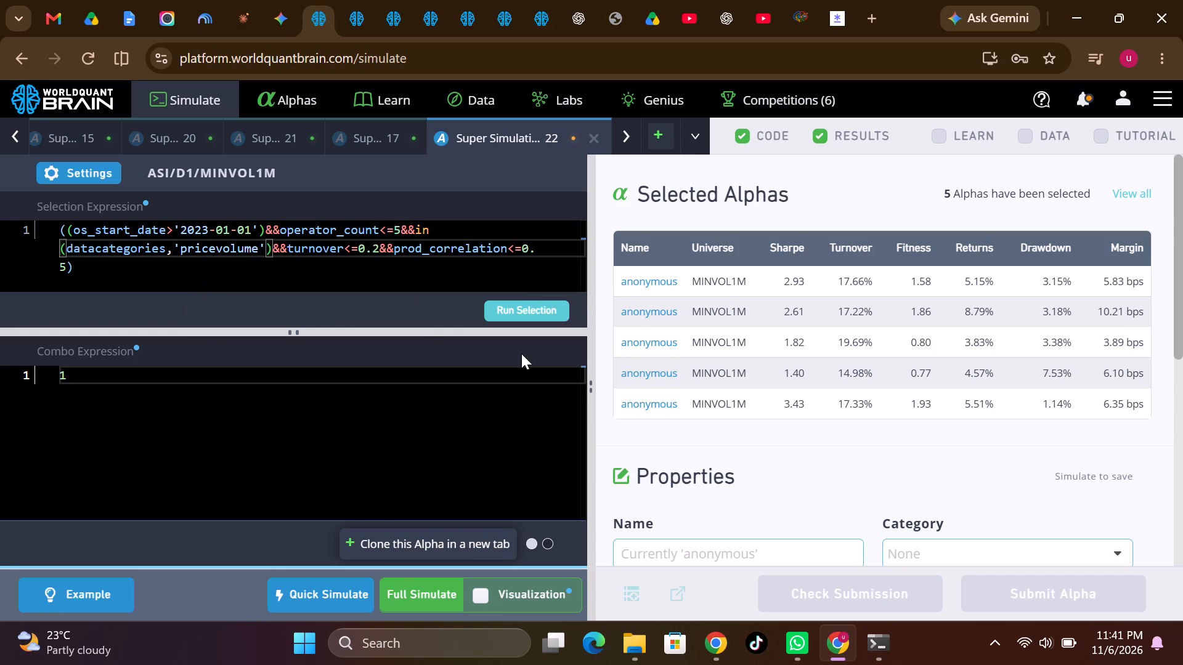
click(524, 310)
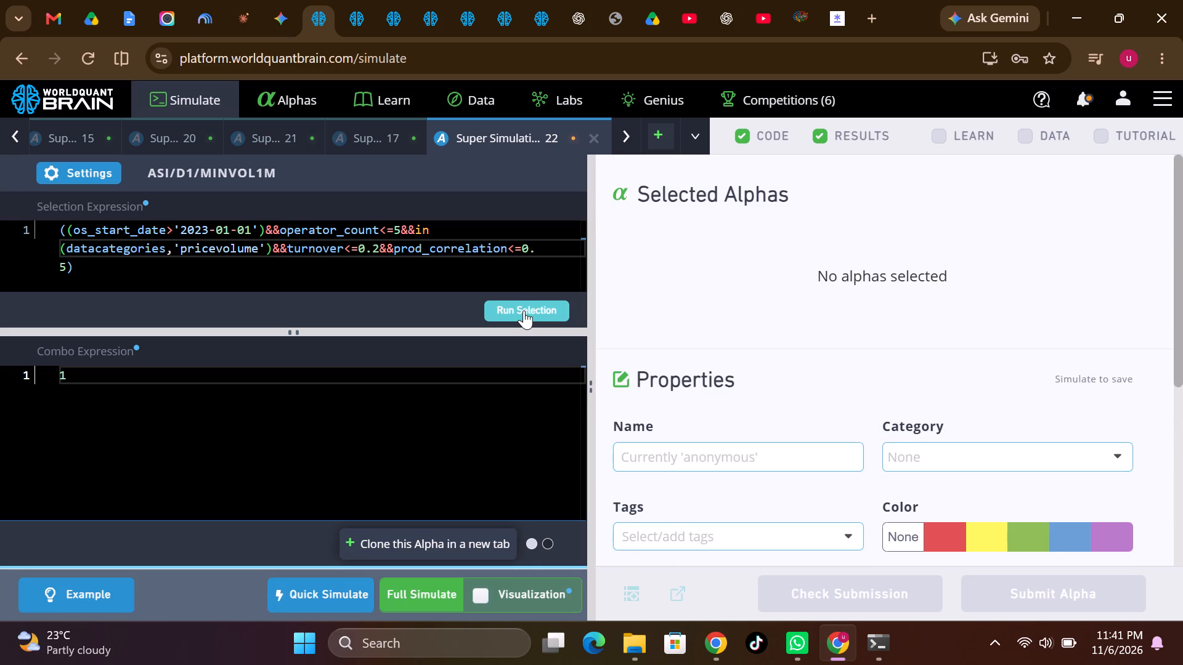
Change the data category in the selection expression to 'model' and run the selection.
double_click(221, 251)
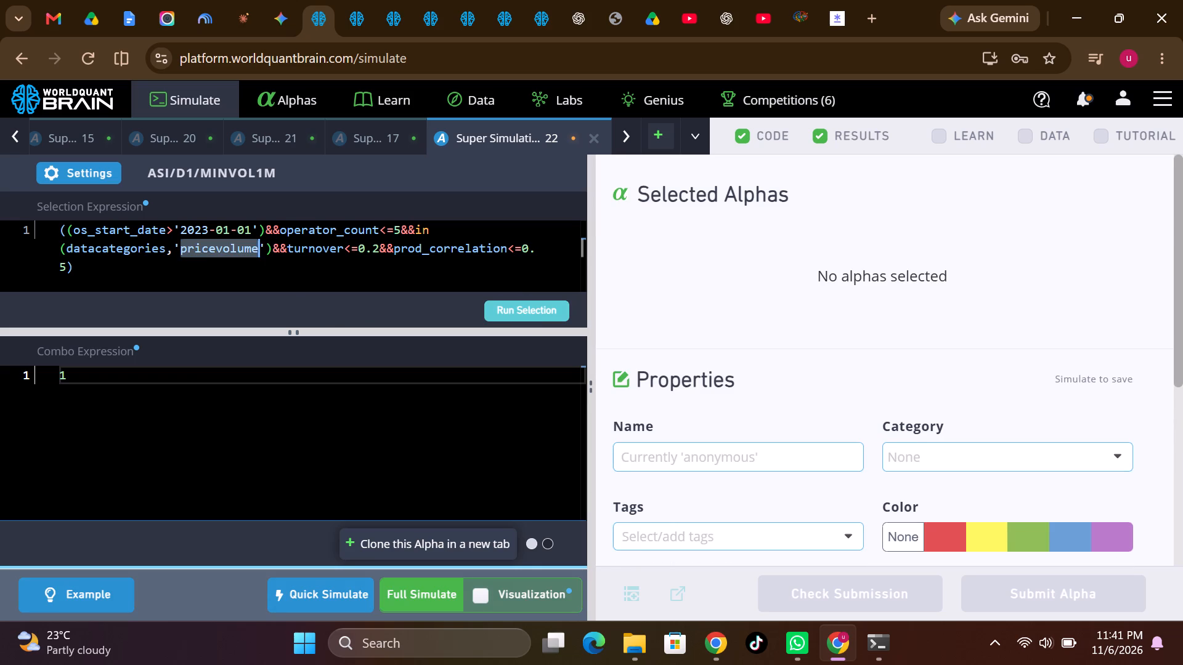
key(o)
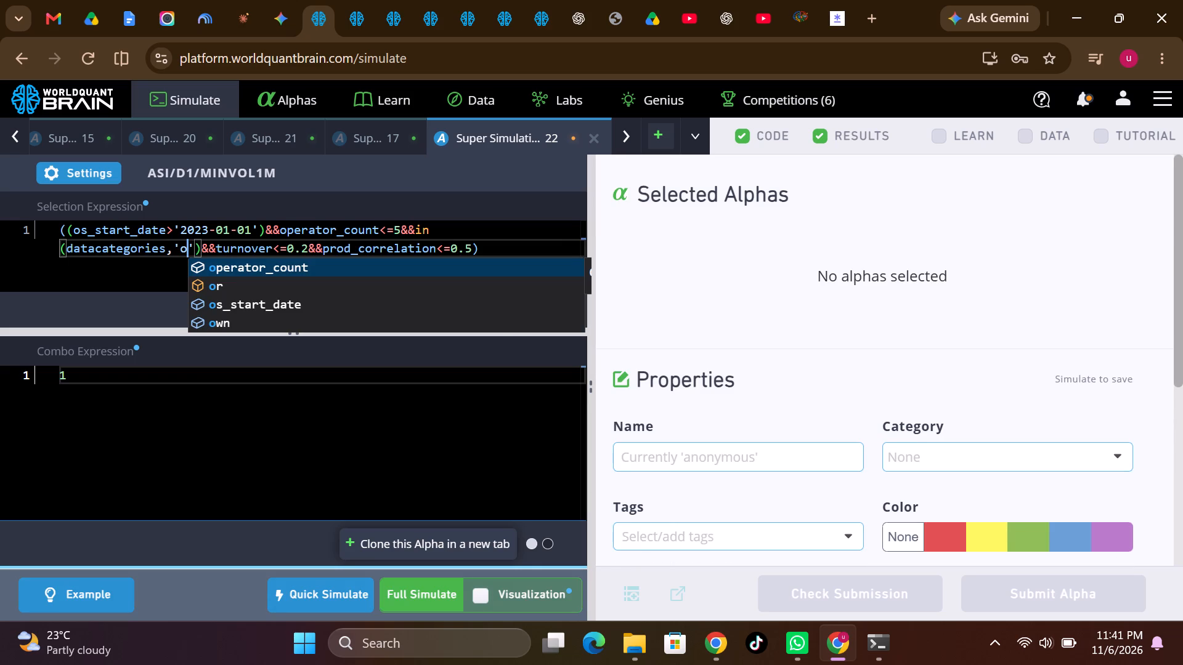
key(BackSpace)
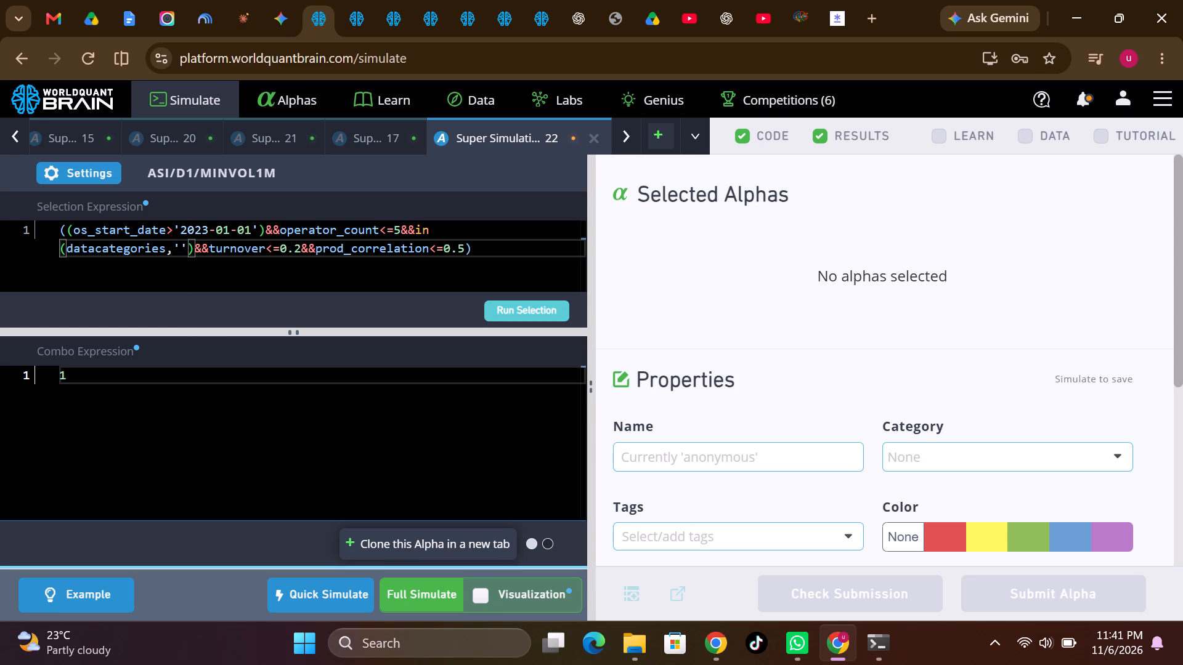
text(mode)
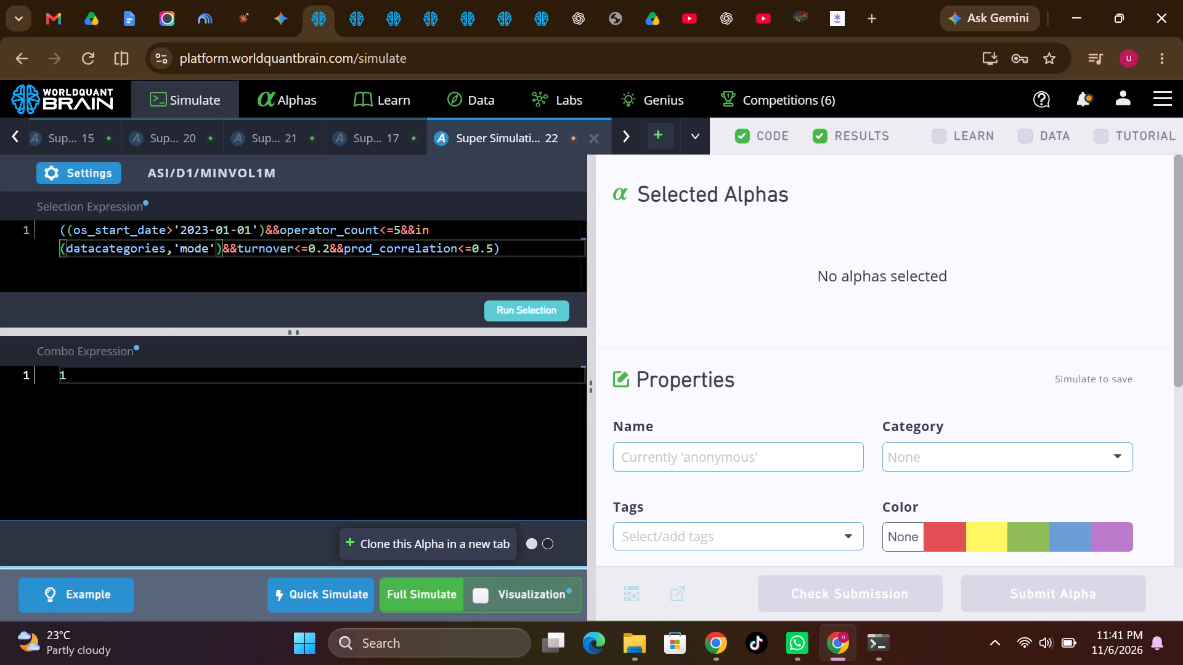
key(l)
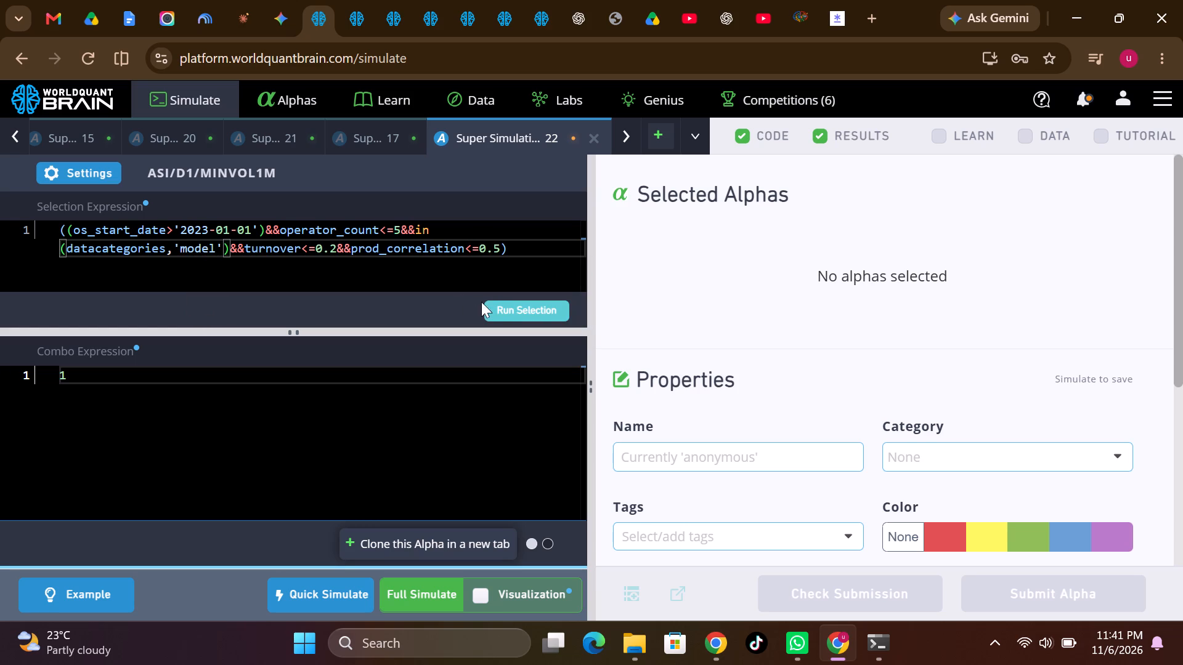
click(503, 305)
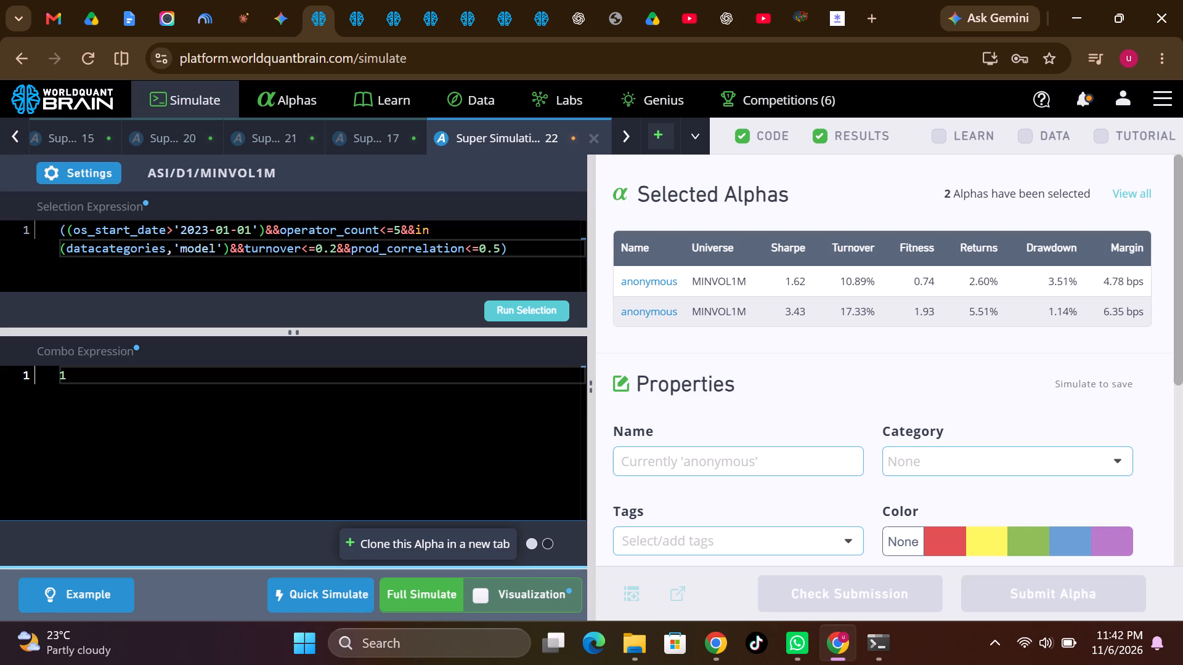
Remove the os_start_date>'2023-01-01' condition from the selection expression and rerun the selection.
drag(278, 231, 73, 228)
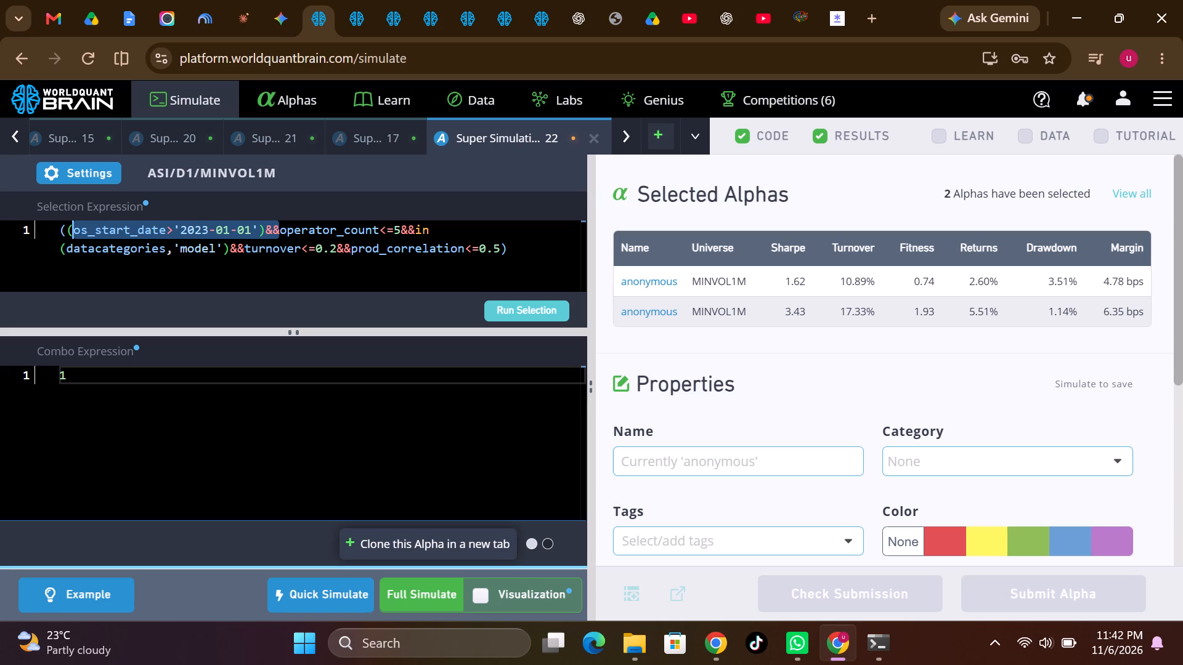
drag(73, 228, 68, 227)
key(BackSpace)
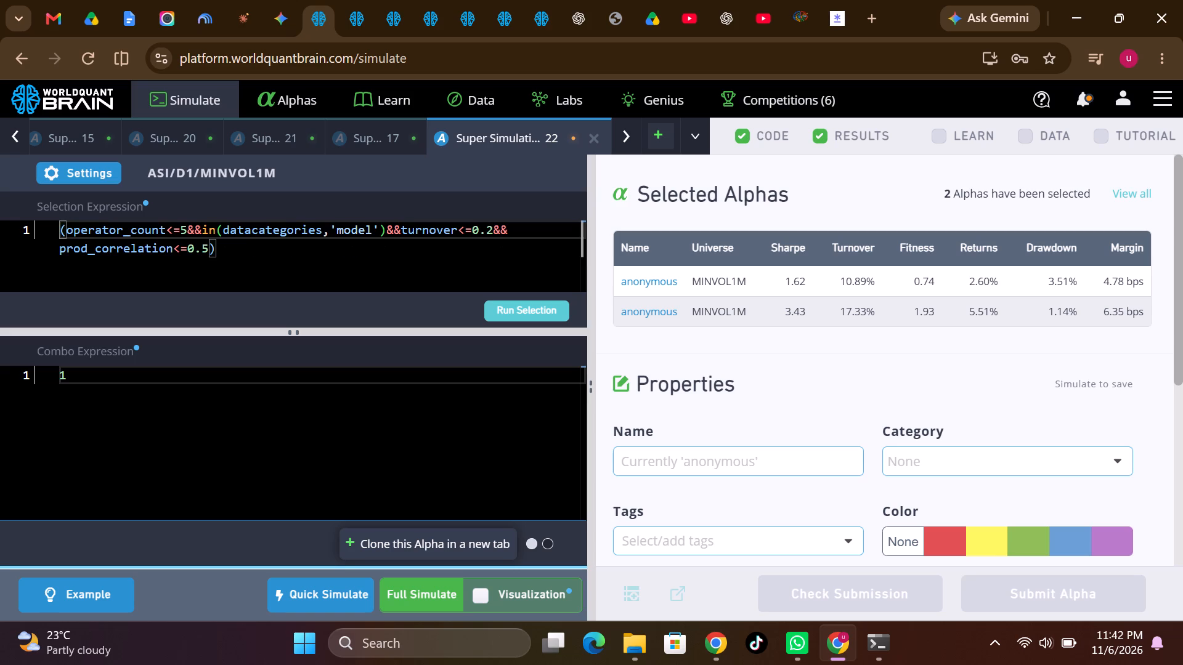
click(506, 311)
Set the prod_correlation limit in the selection expression to 0.65 and rerun the selection.
click(212, 244)
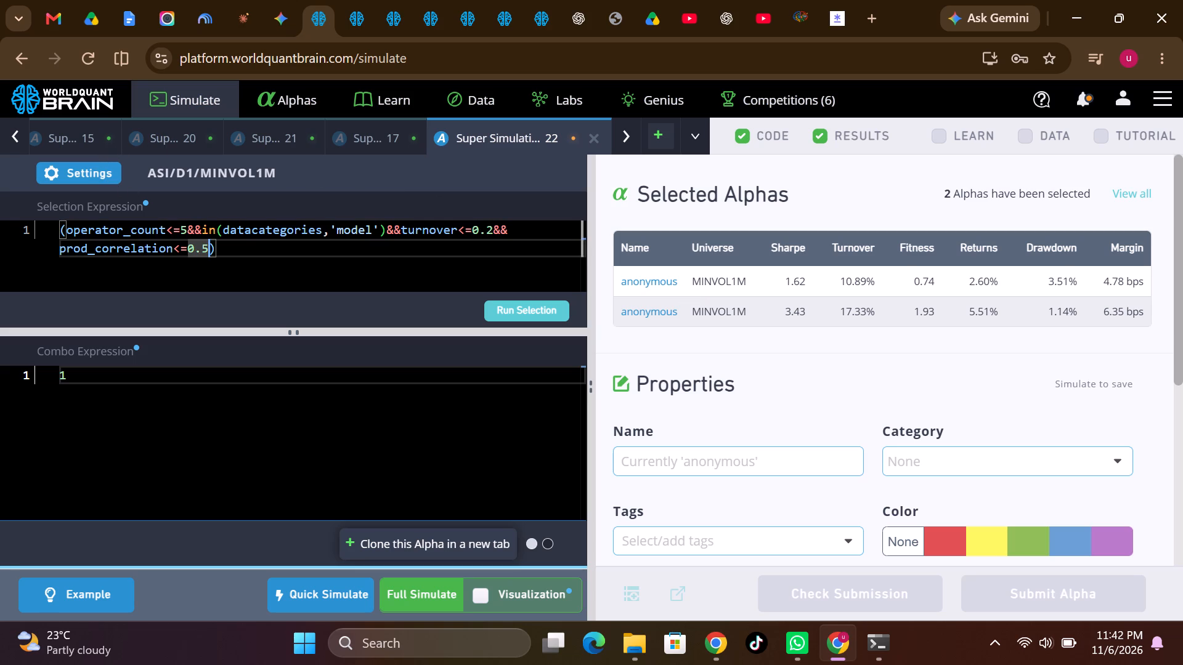
key(BackSpace)
text(65)
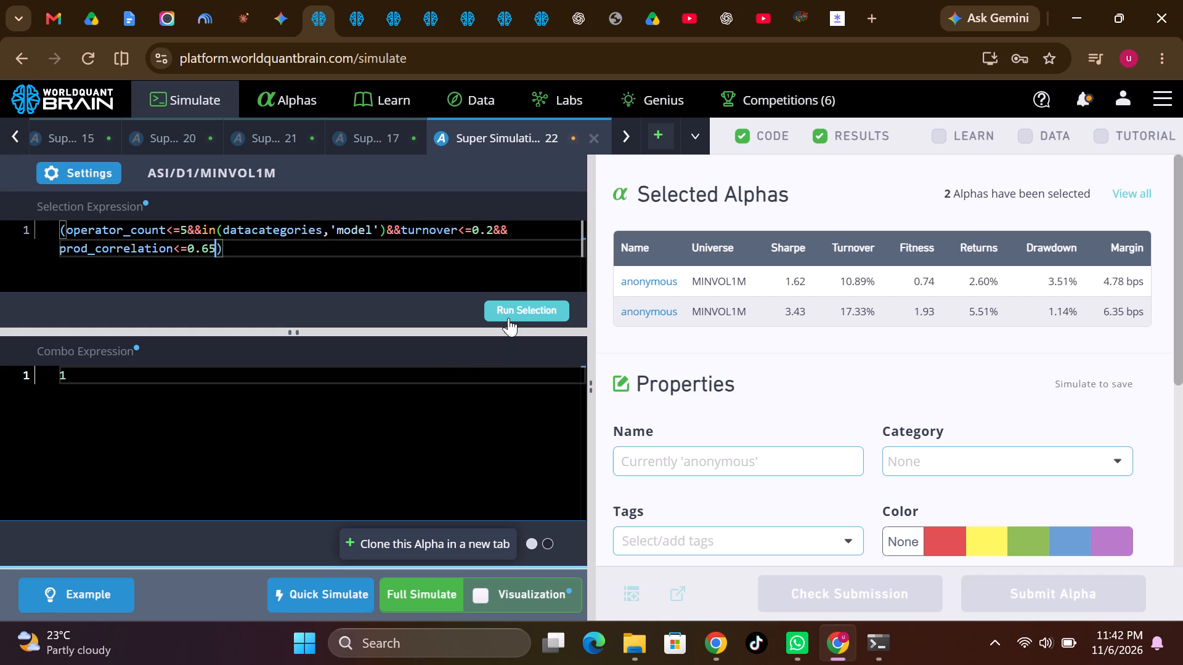
click(516, 305)
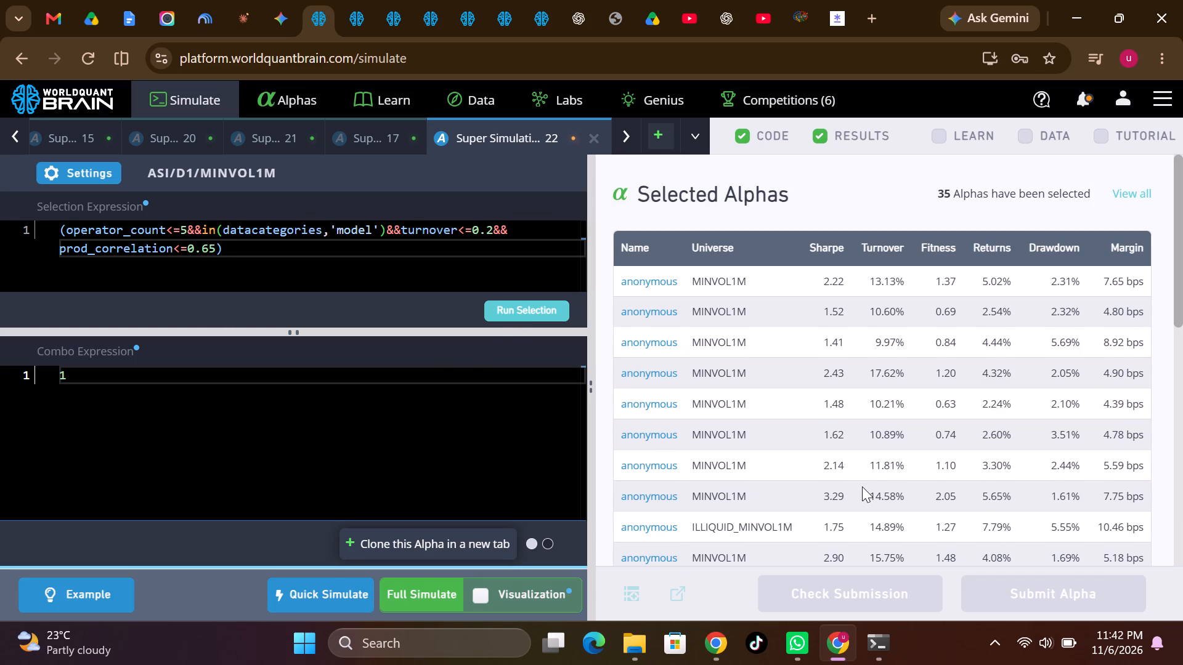
Review the selected alphas and start a full simulation of Super Simulation 22 with the 'model' selection expression.
scroll(862, 486, down, 2)
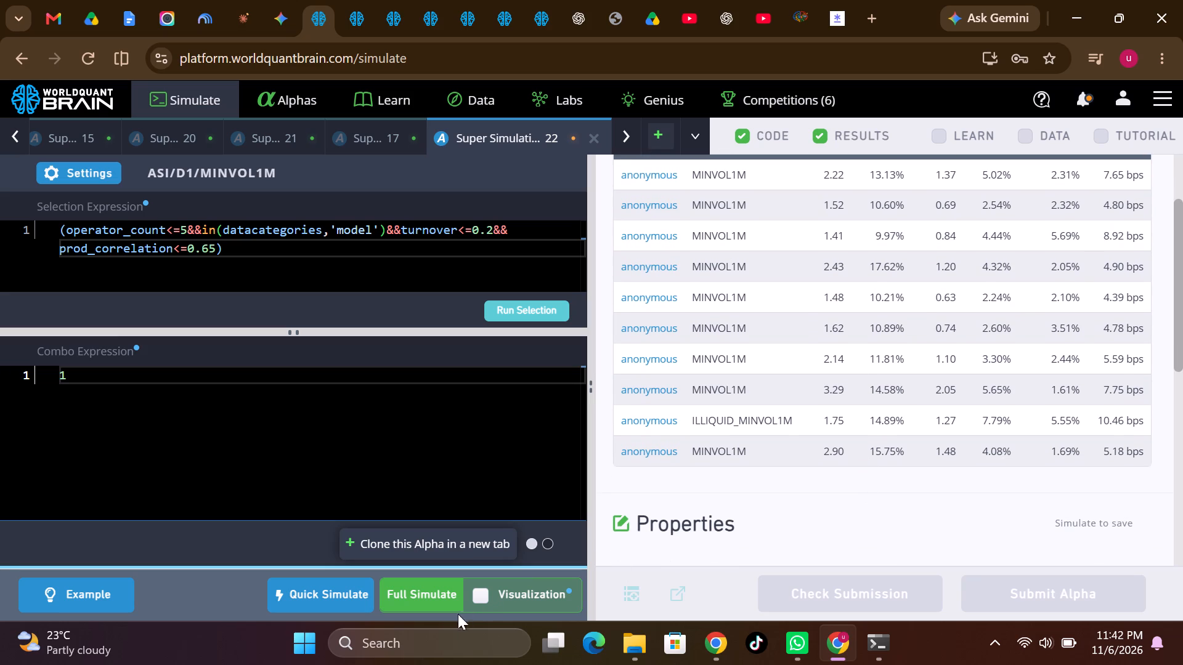
click(443, 602)
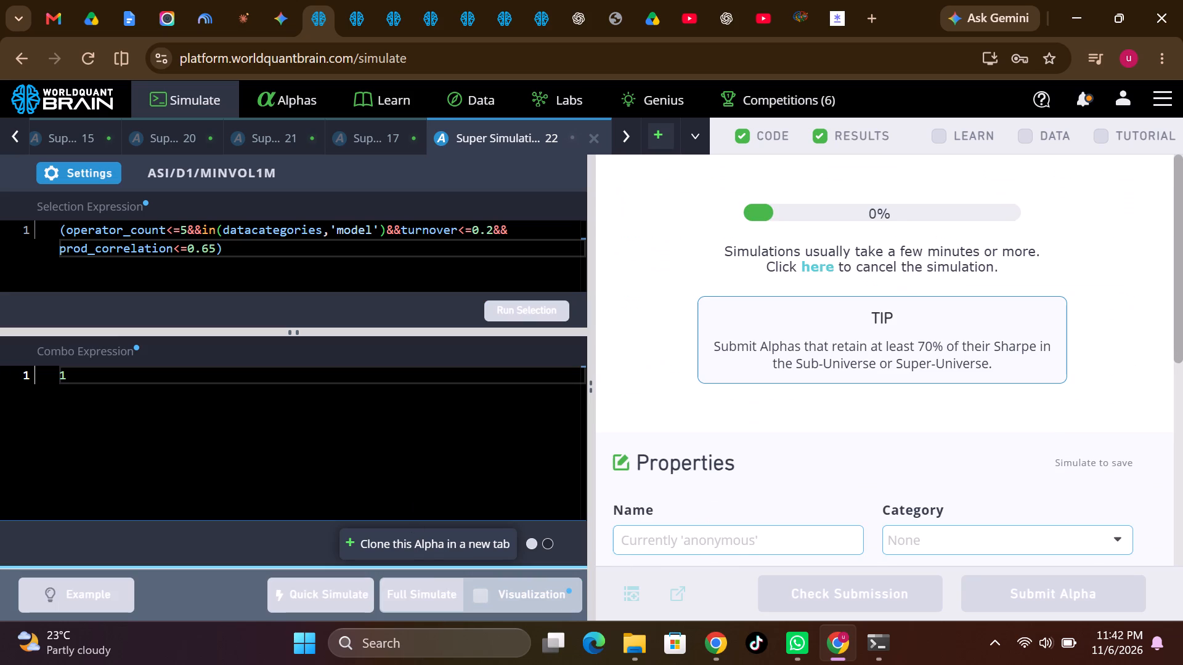
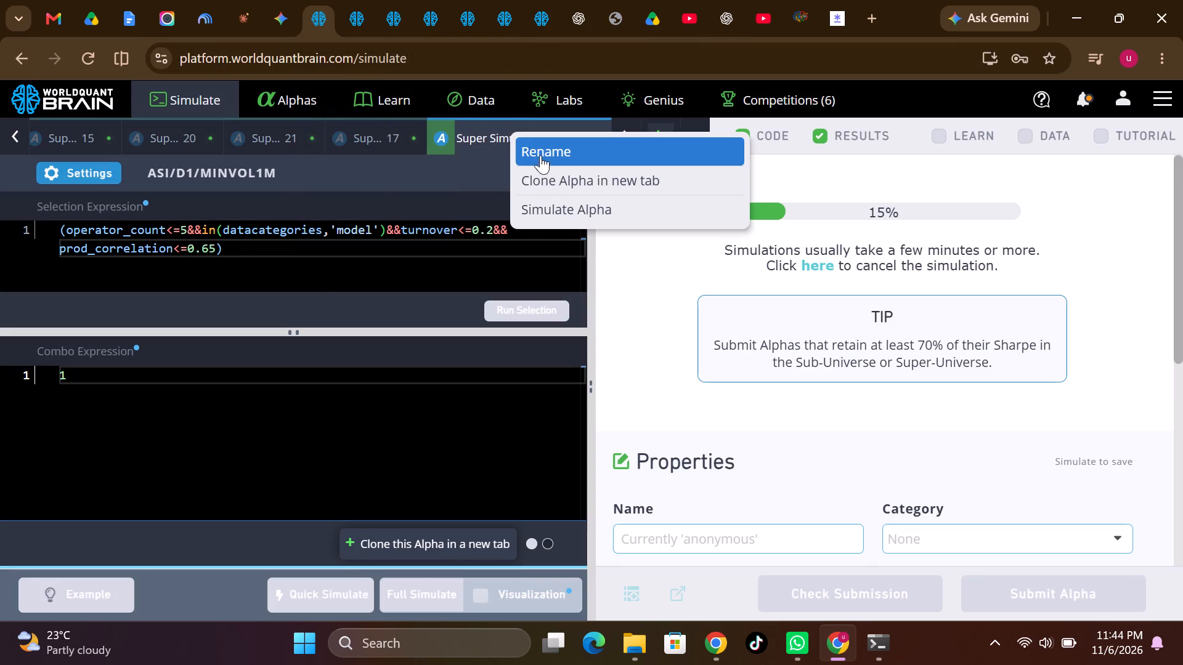
click(560, 175)
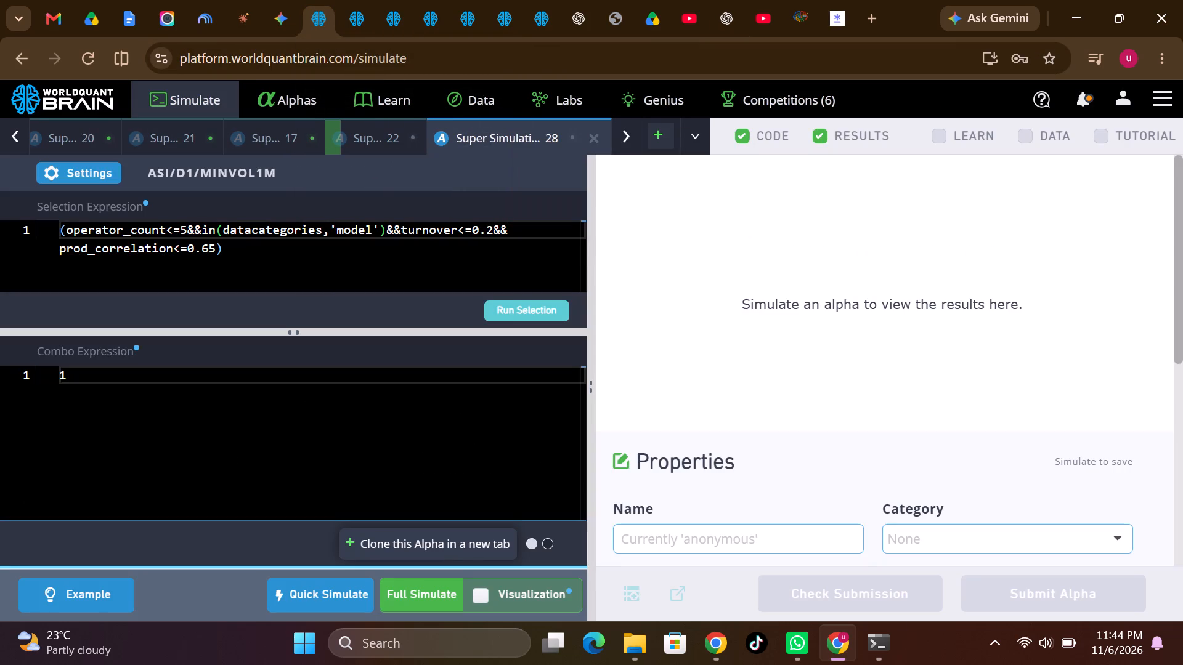
Replace the clone's whole selection expression with the copied own*(turnover<=0.2...) expression and run the selection.
drag(244, 252, 55, 223)
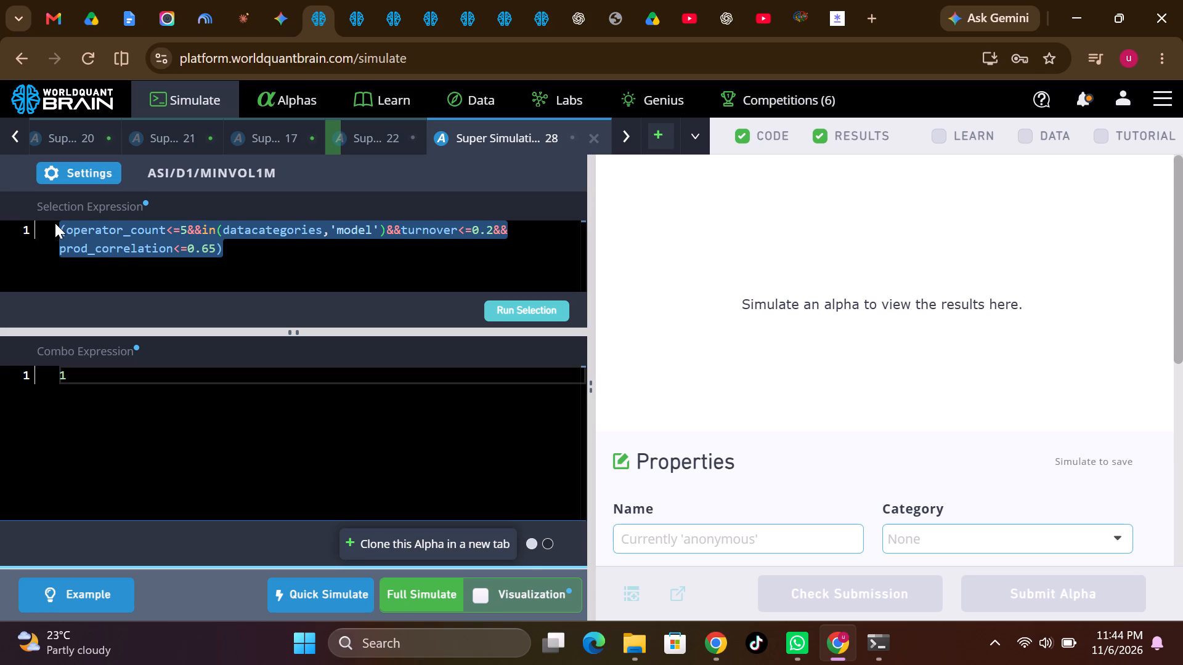
key(ctrl+v)
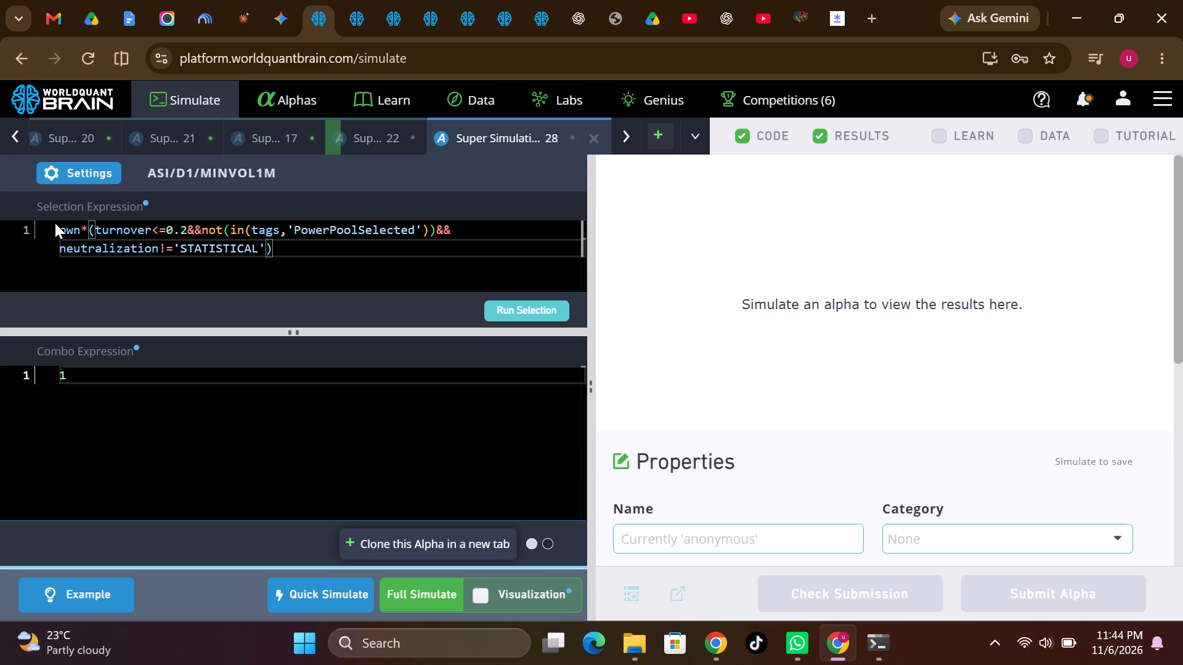
click(510, 313)
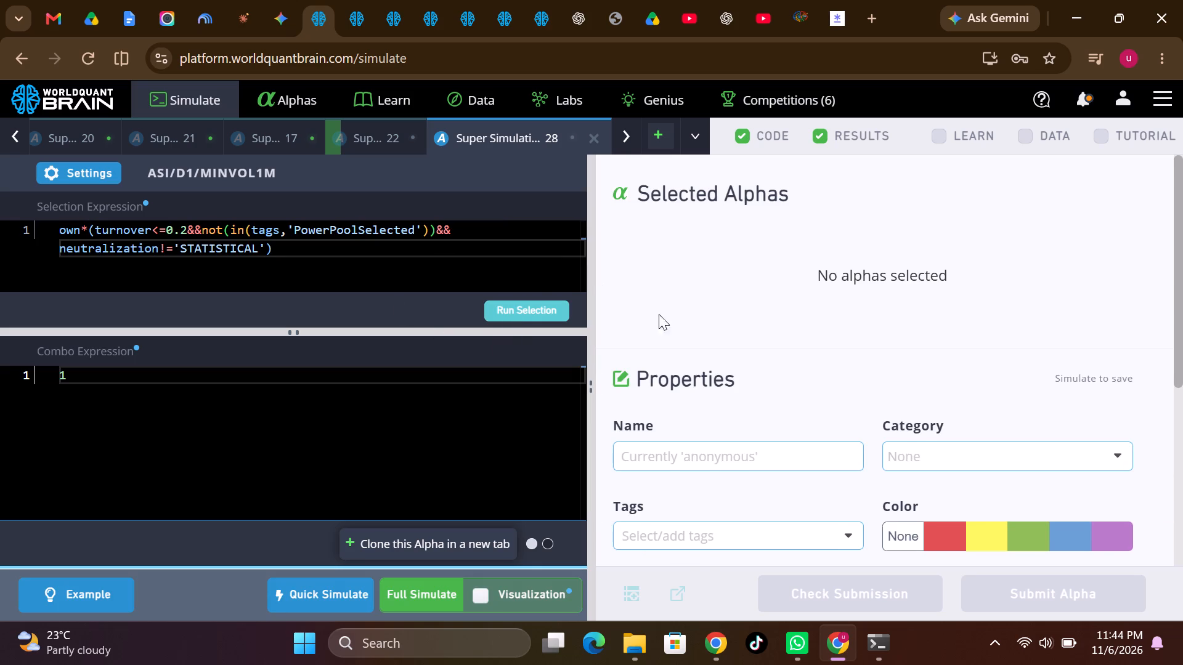
scroll(679, 326, up, 3)
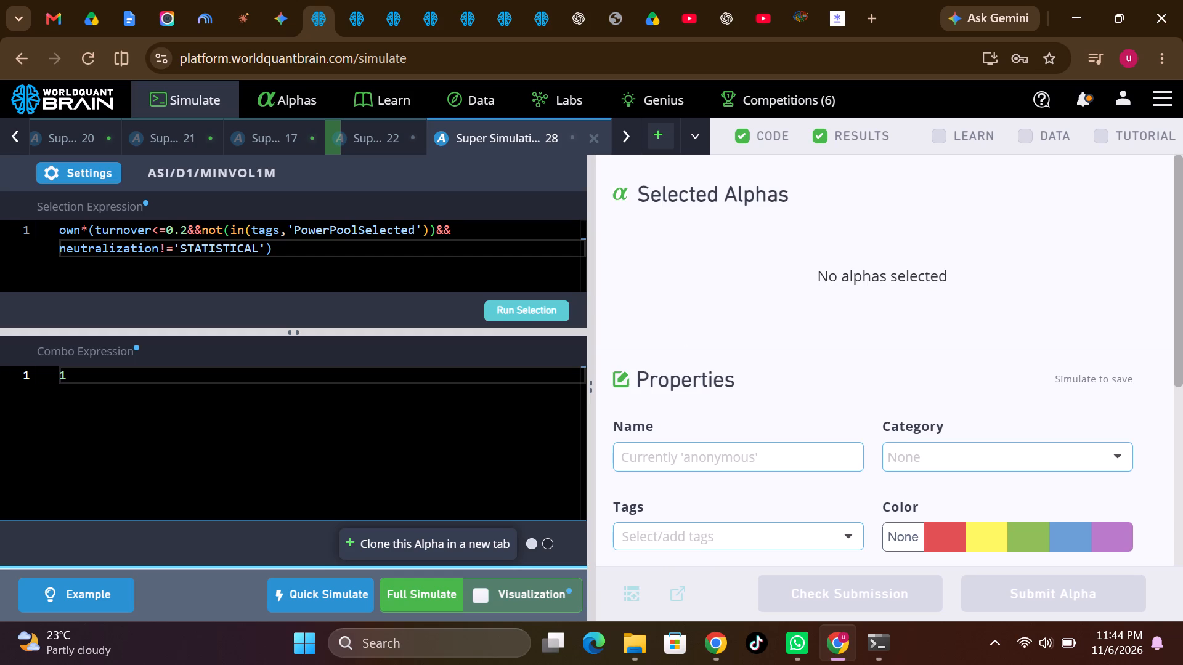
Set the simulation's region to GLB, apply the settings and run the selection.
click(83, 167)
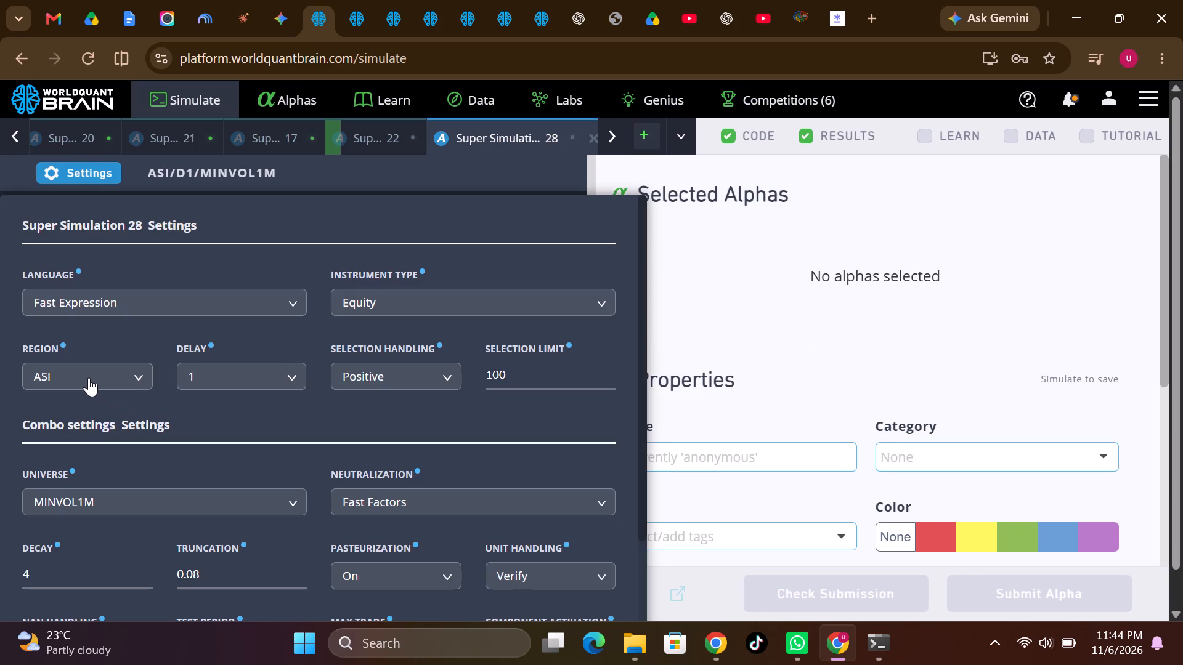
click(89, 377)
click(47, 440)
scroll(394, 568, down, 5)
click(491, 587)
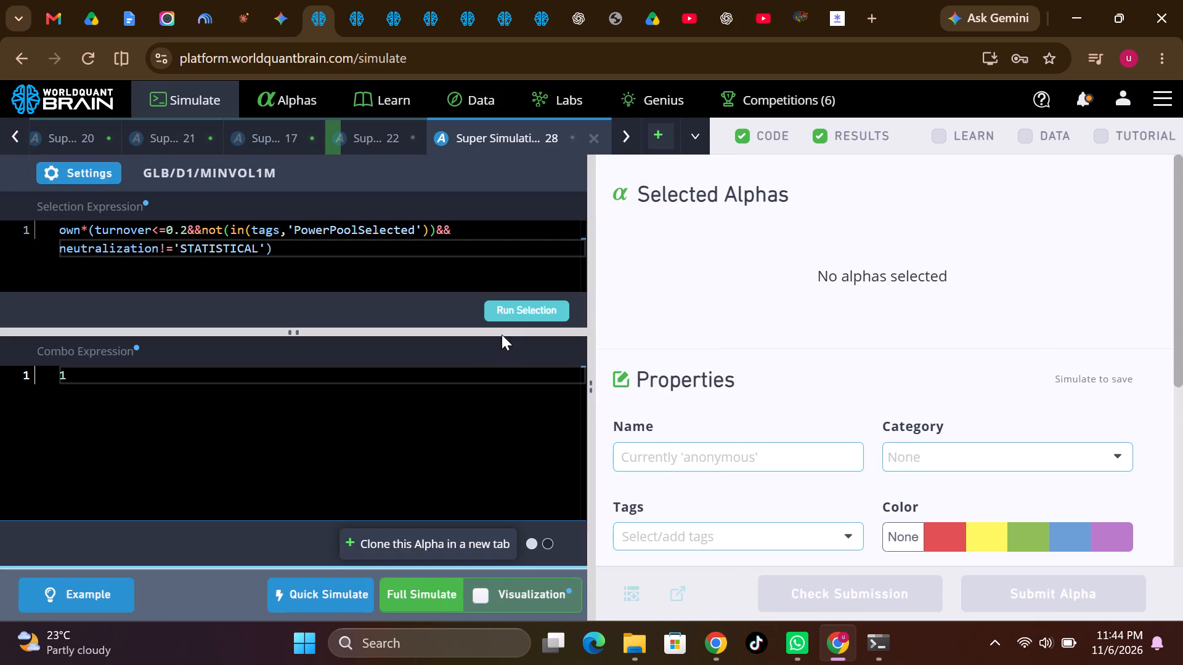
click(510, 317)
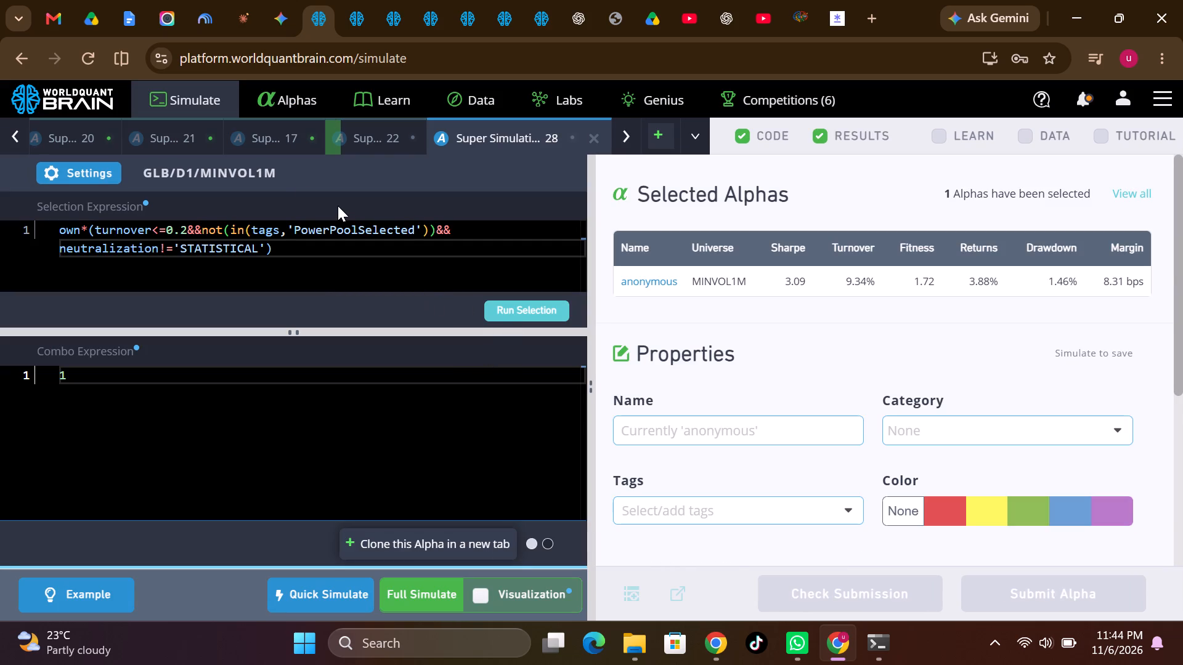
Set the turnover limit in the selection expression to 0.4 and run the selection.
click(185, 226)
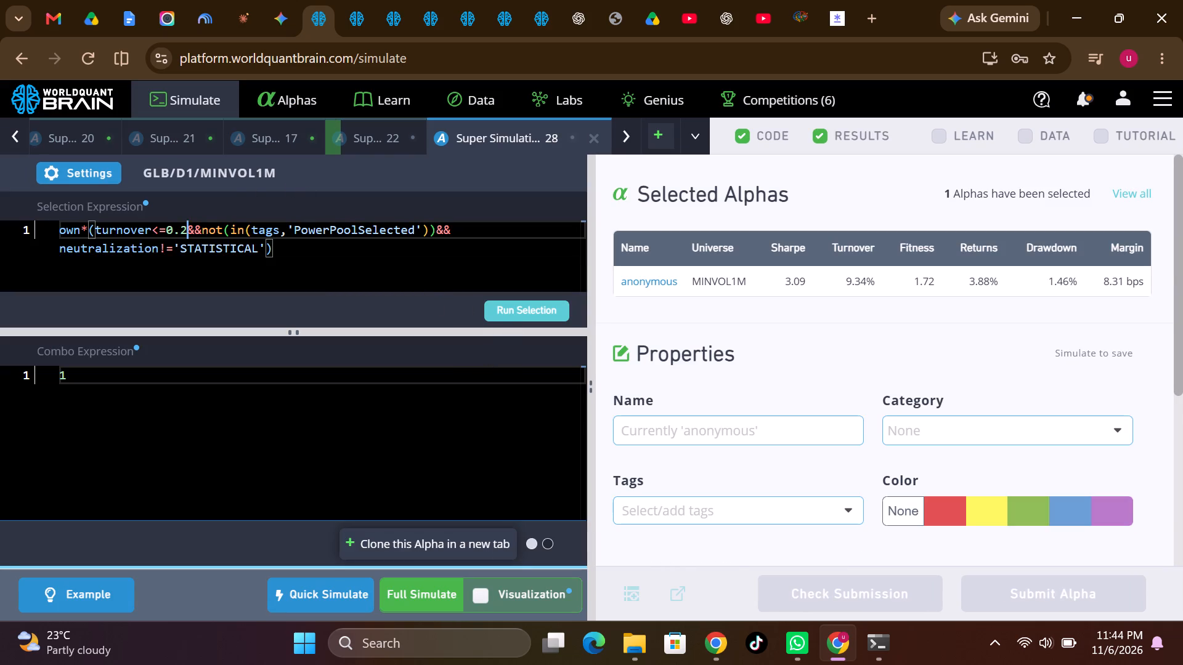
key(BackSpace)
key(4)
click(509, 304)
Set the turnover limit in the selection expression to 0.5 and run the selection.
click(187, 233)
key(BackSpace)
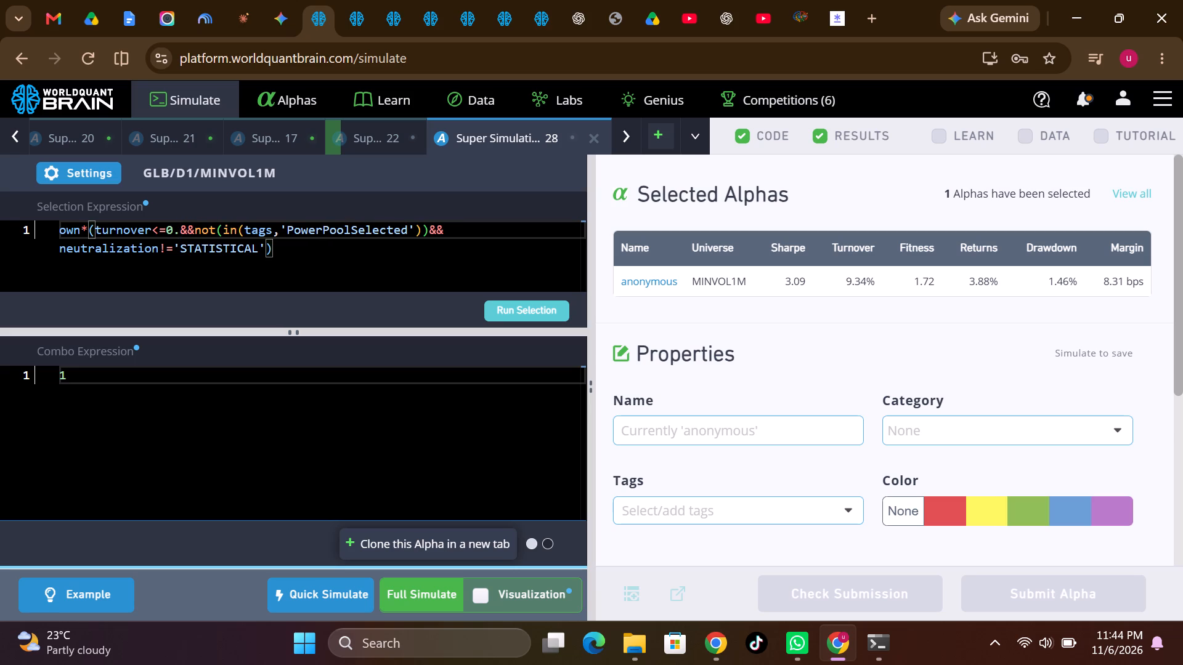
key(5)
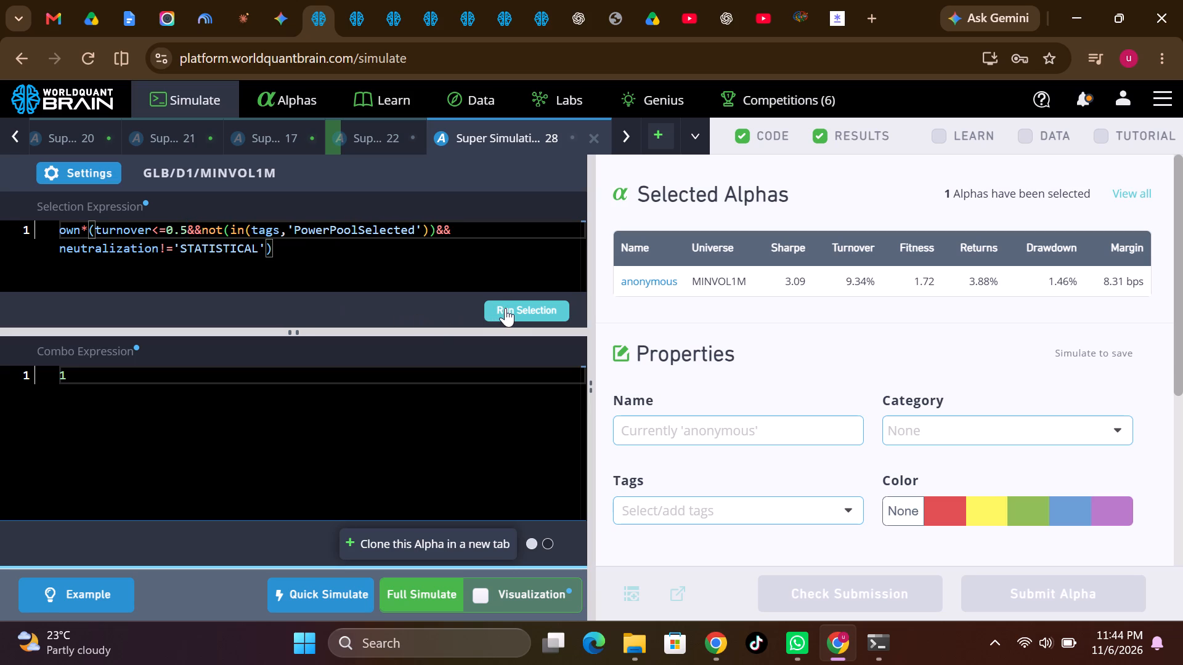
click(505, 308)
Set the simulation's region to EUR, apply the settings and run the selection.
click(97, 179)
click(120, 377)
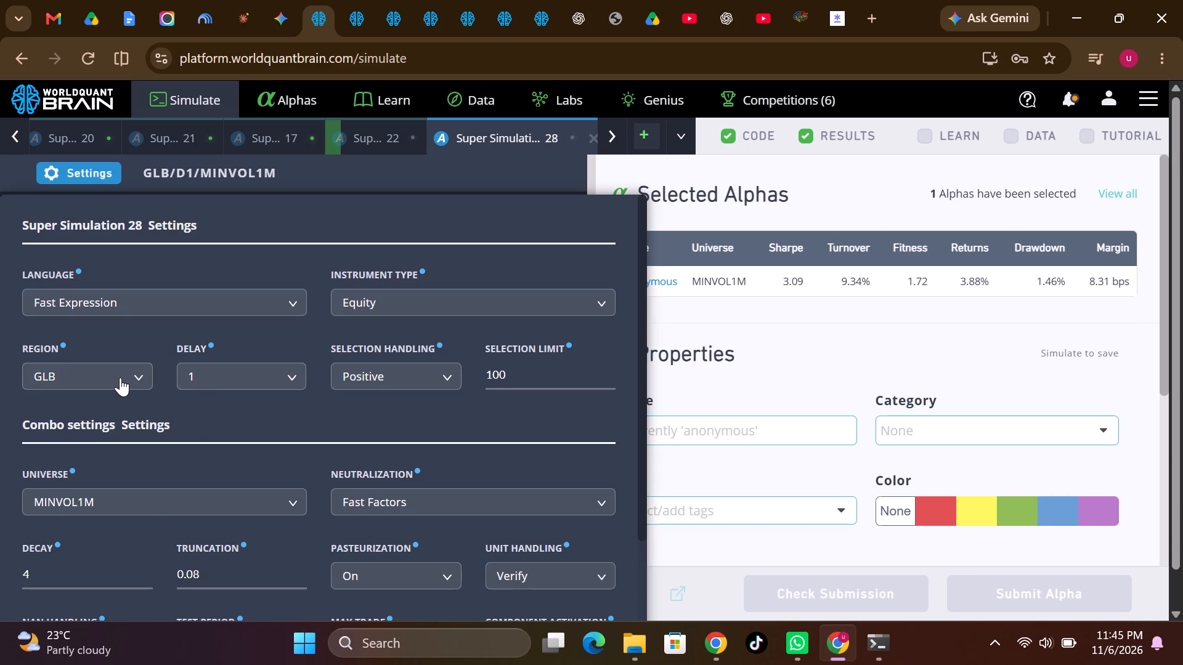
click(67, 460)
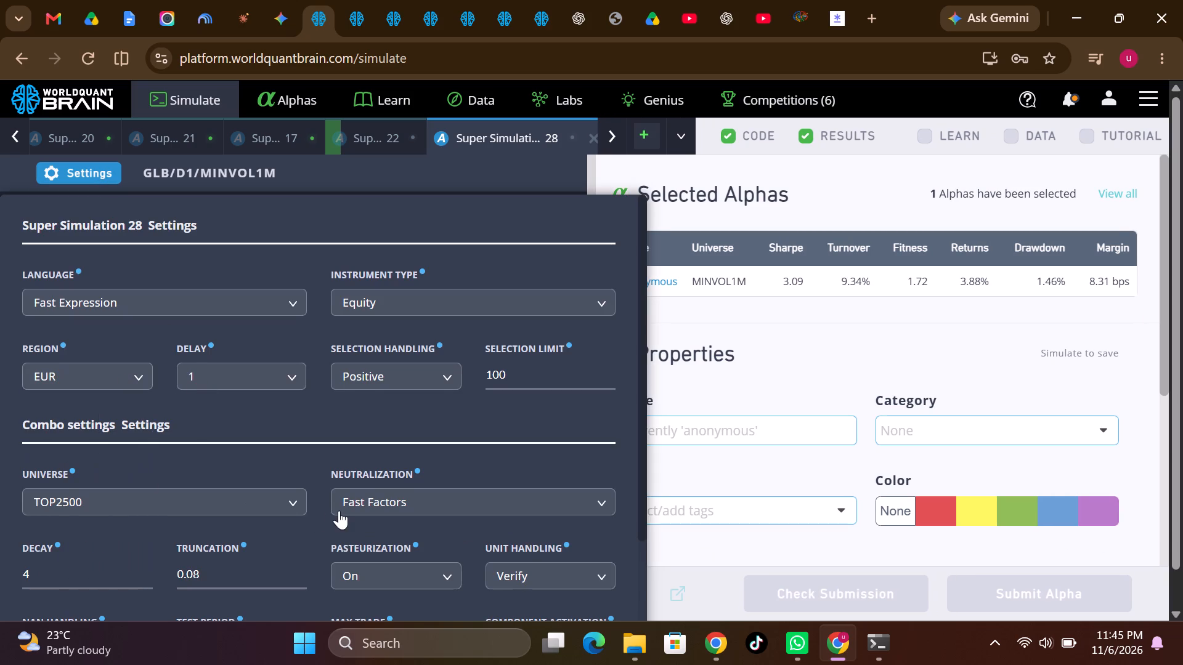
scroll(339, 510, down, 1)
click(472, 579)
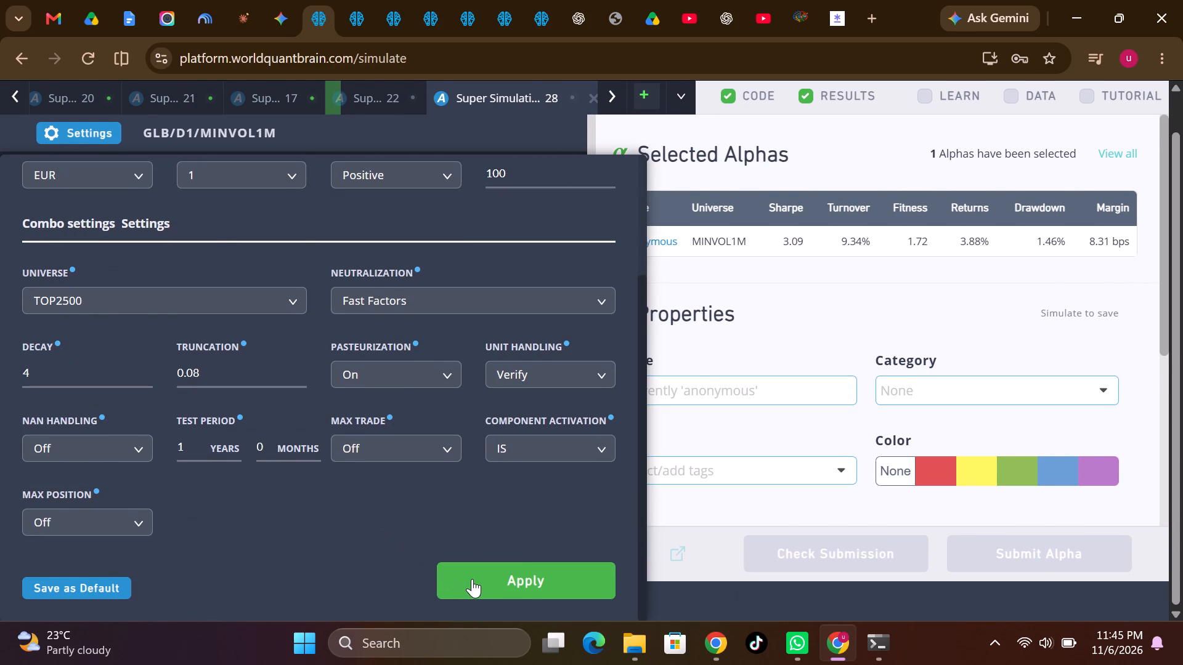
drag(531, 299, 530, 308)
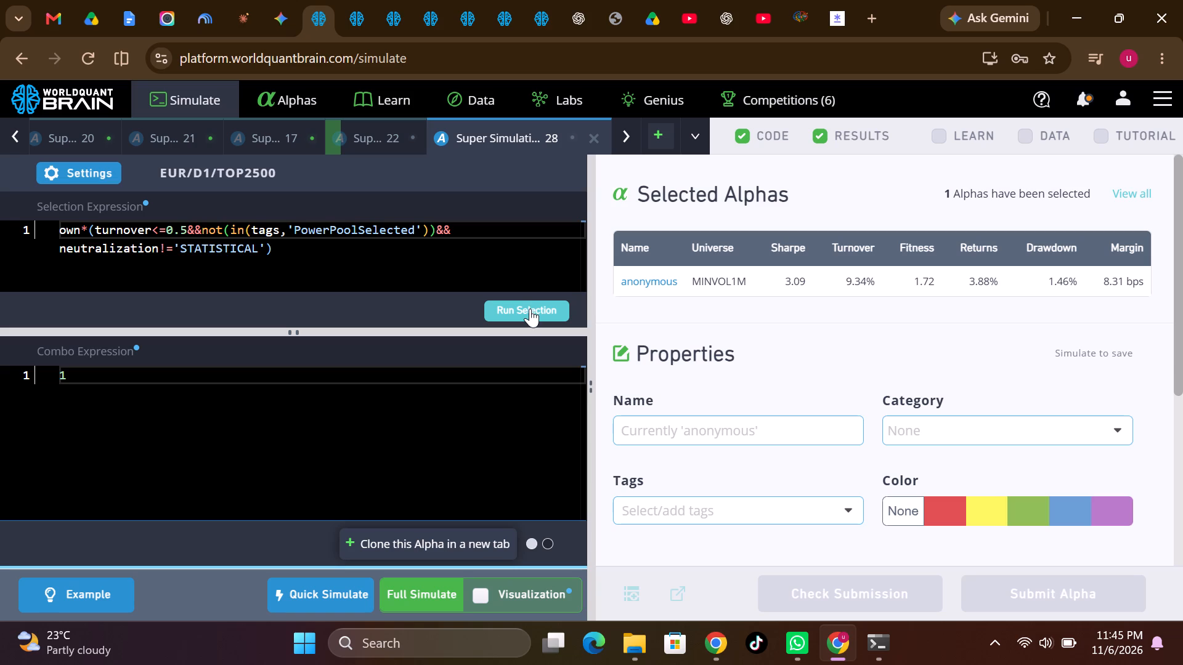
drag(530, 308, 530, 309)
click(530, 309)
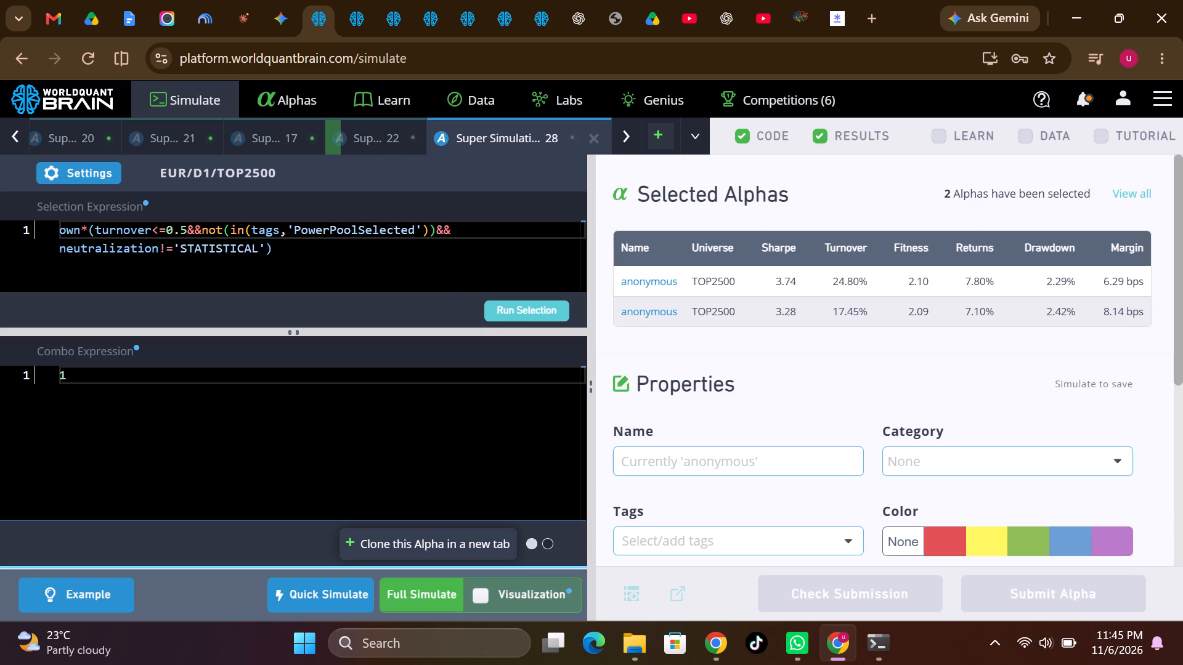
Remove the own* prefix from the selection expression and run the selection.
click(89, 230)
key(BackSpace)
key(BackSpace)
key(BackSpace)
key(BackSpace)
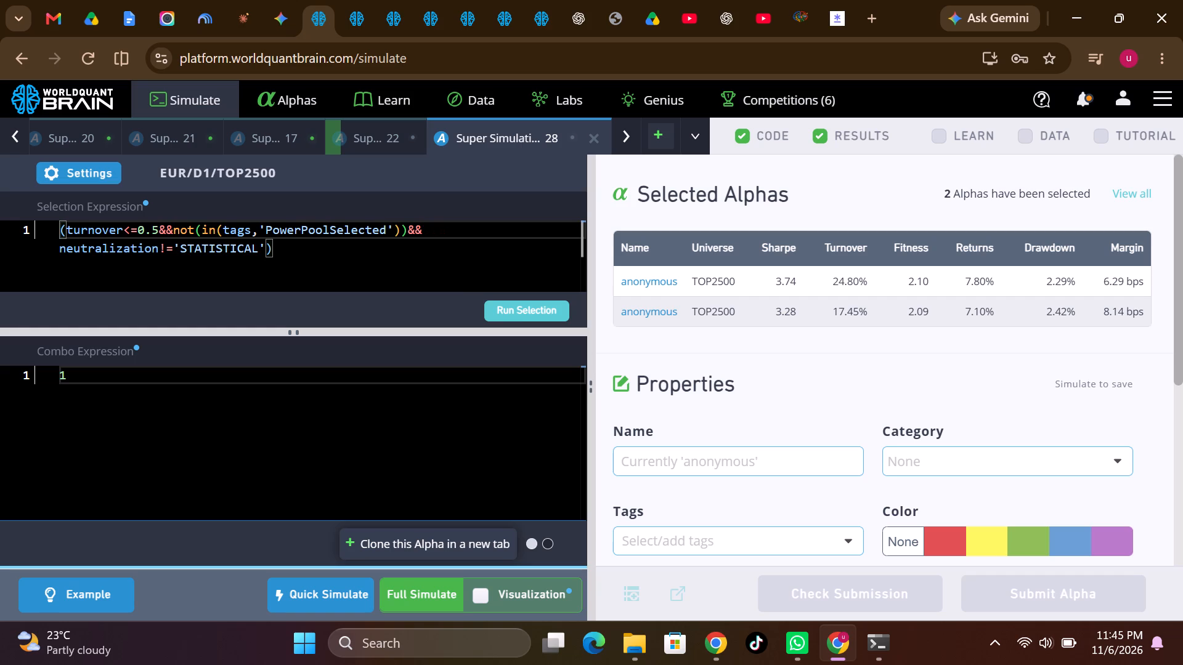
click(519, 314)
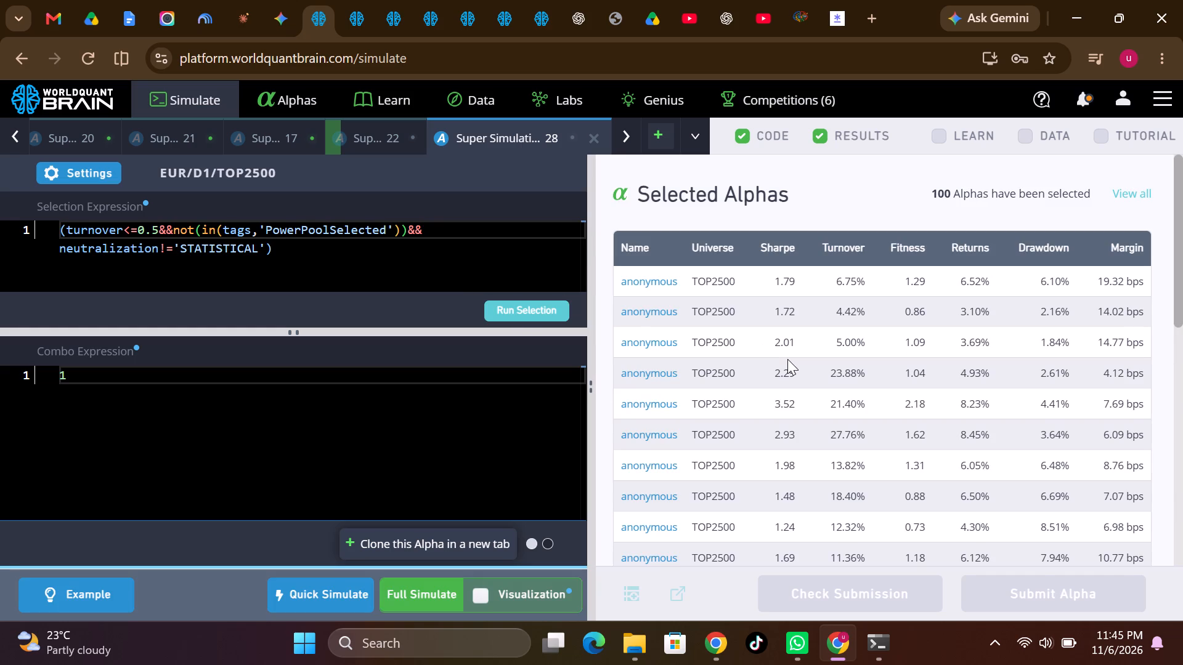
Start a full simulation of the super alpha.
click(433, 602)
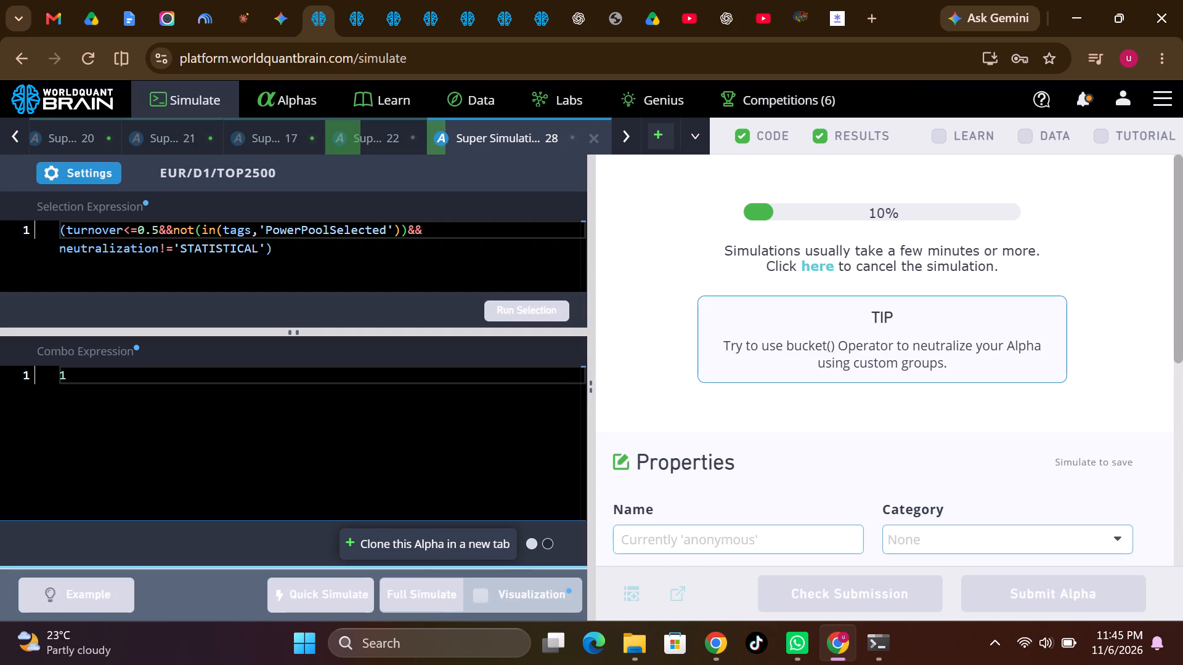
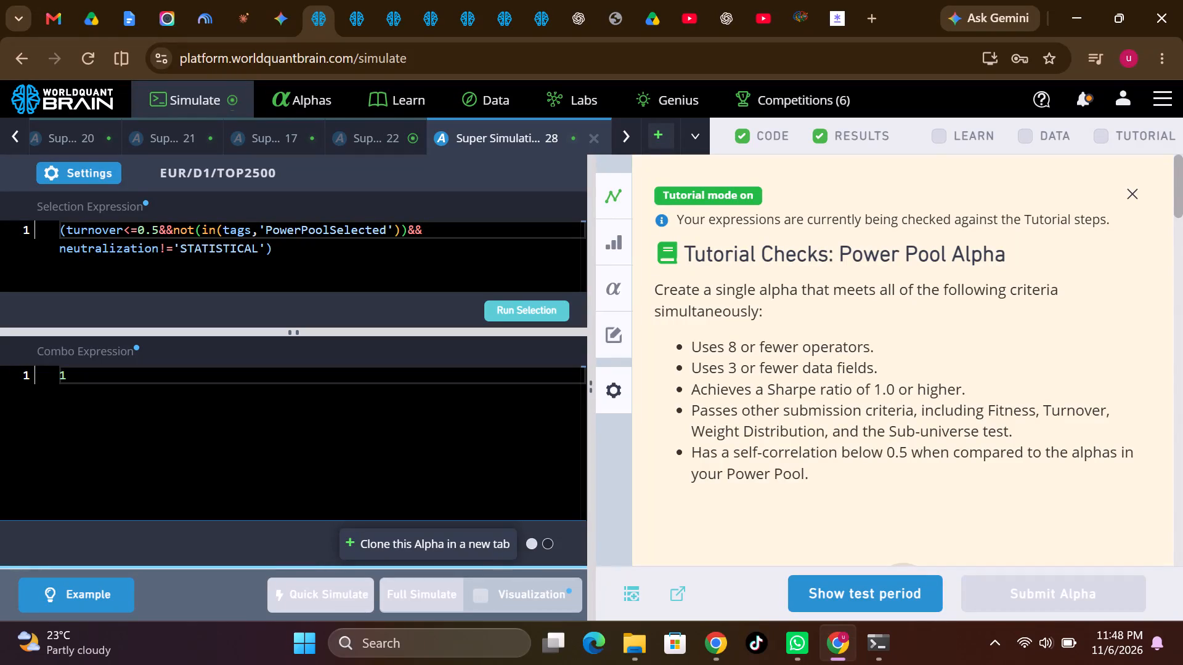
Show the test period for Super Simulation 28 and view its IS-period summary, correlation section and testing status.
scroll(797, 376, down, 6)
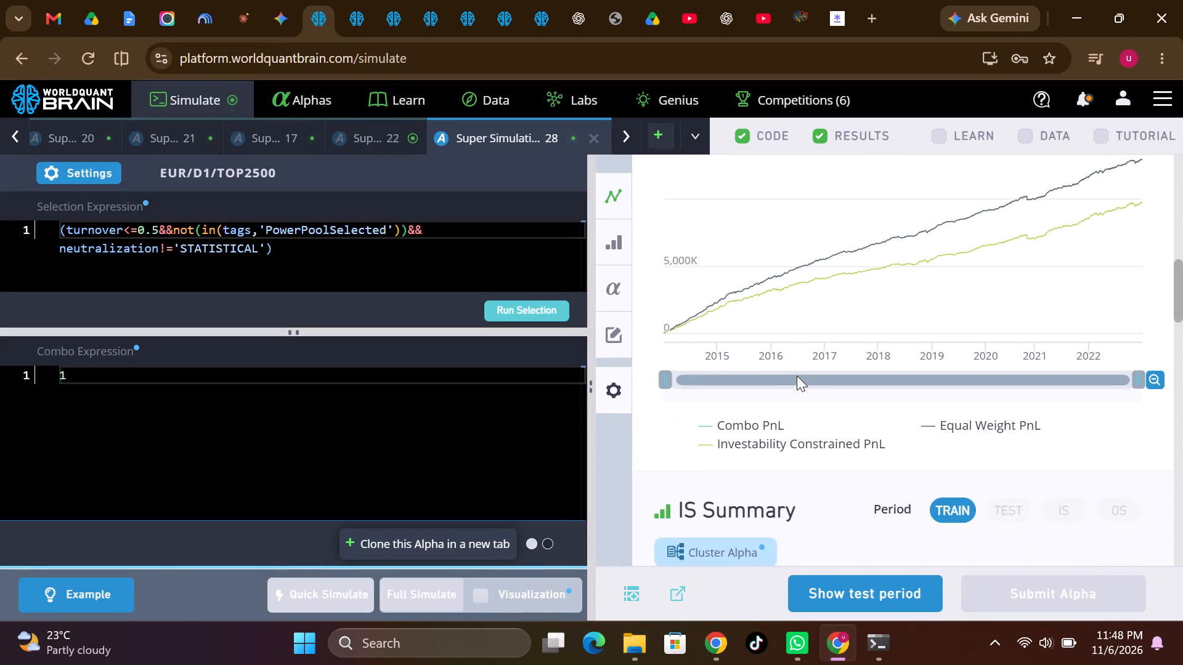
scroll(797, 376, down, 4)
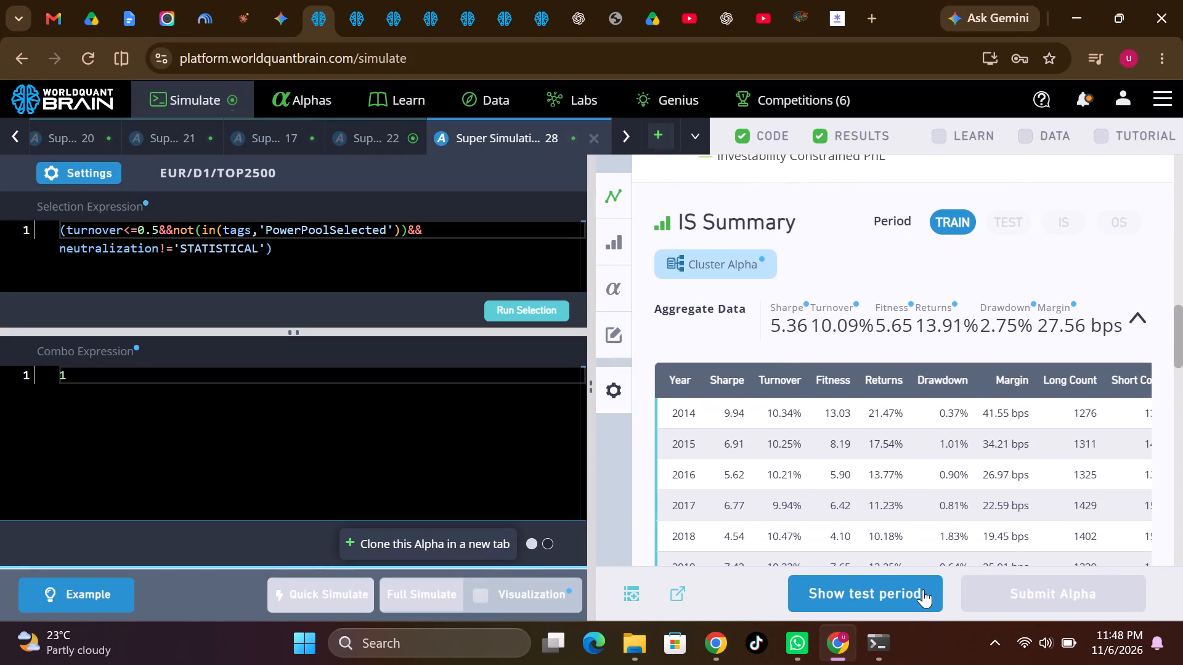
click(922, 590)
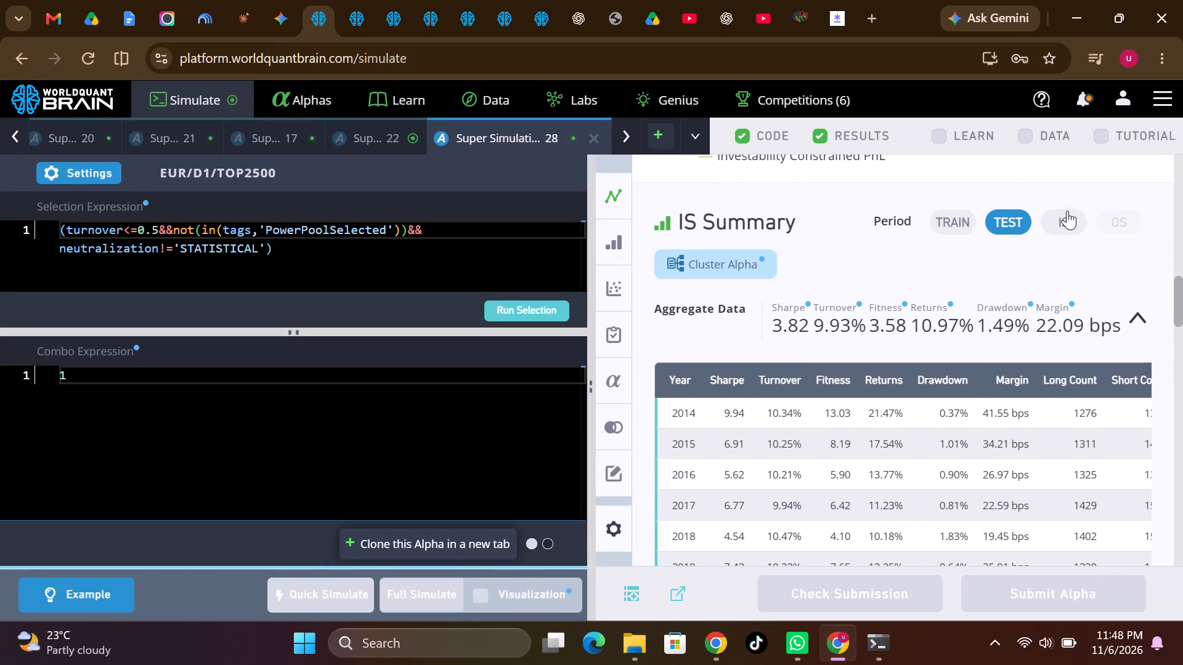
click(1065, 219)
scroll(1062, 415, down, 4)
scroll(1062, 415, up, 1)
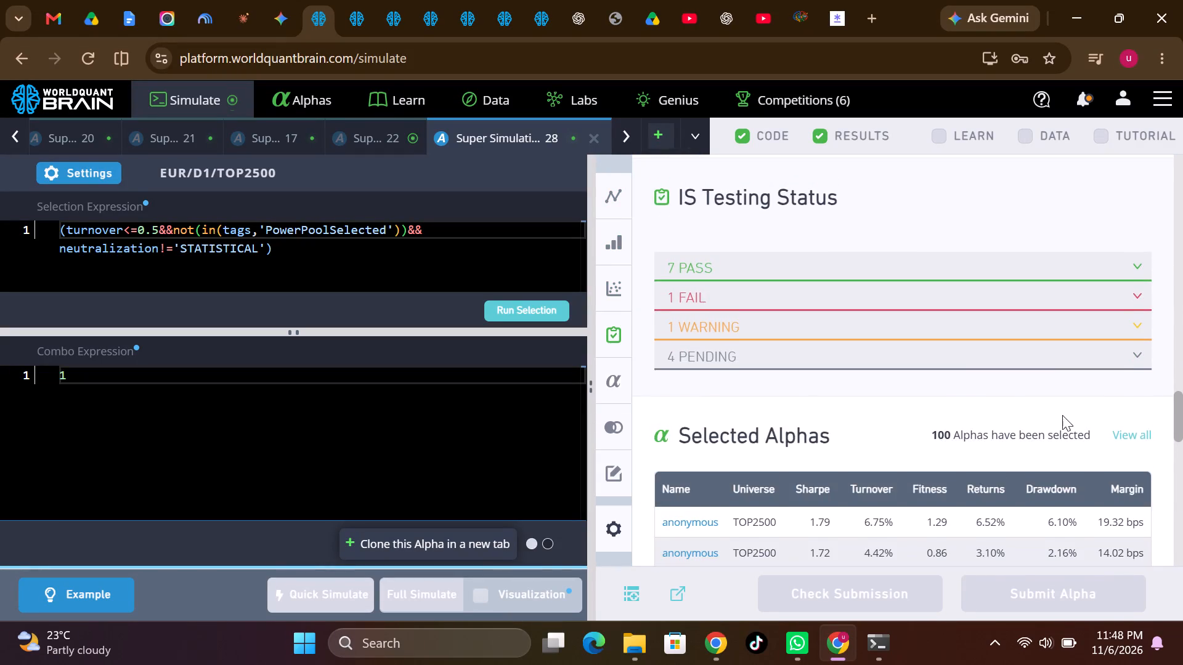
scroll(1062, 415, up, 2)
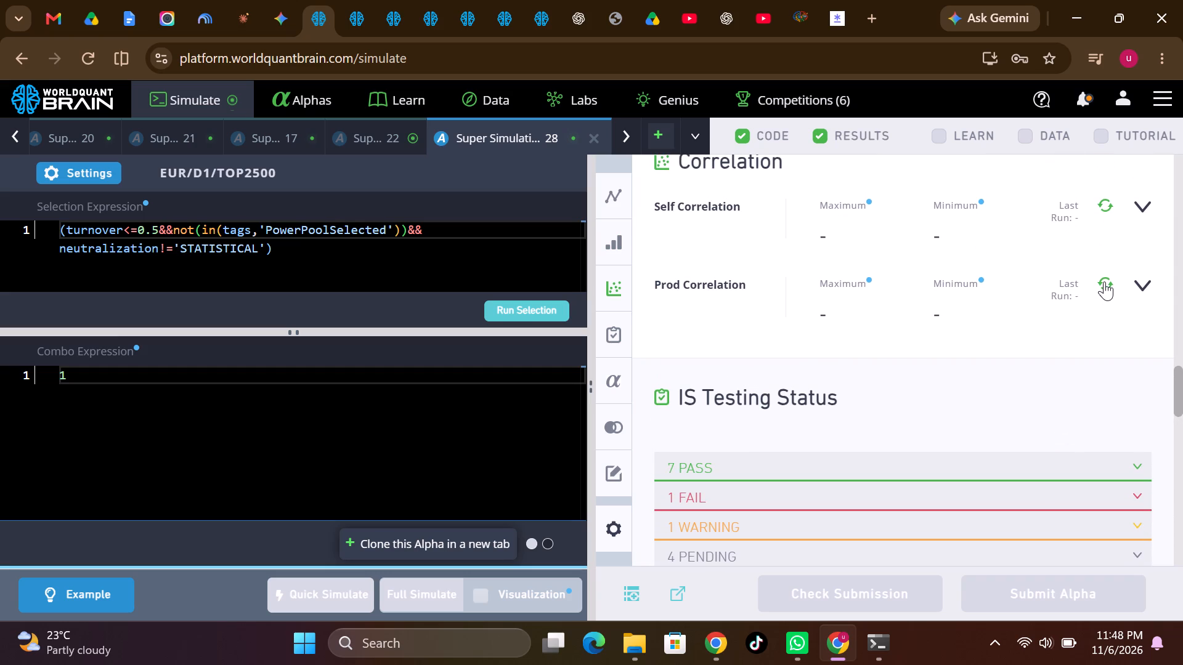
Run the Prod Correlation check on Super Simulation 28 and examine its failed IS test.
click(1104, 281)
click(855, 501)
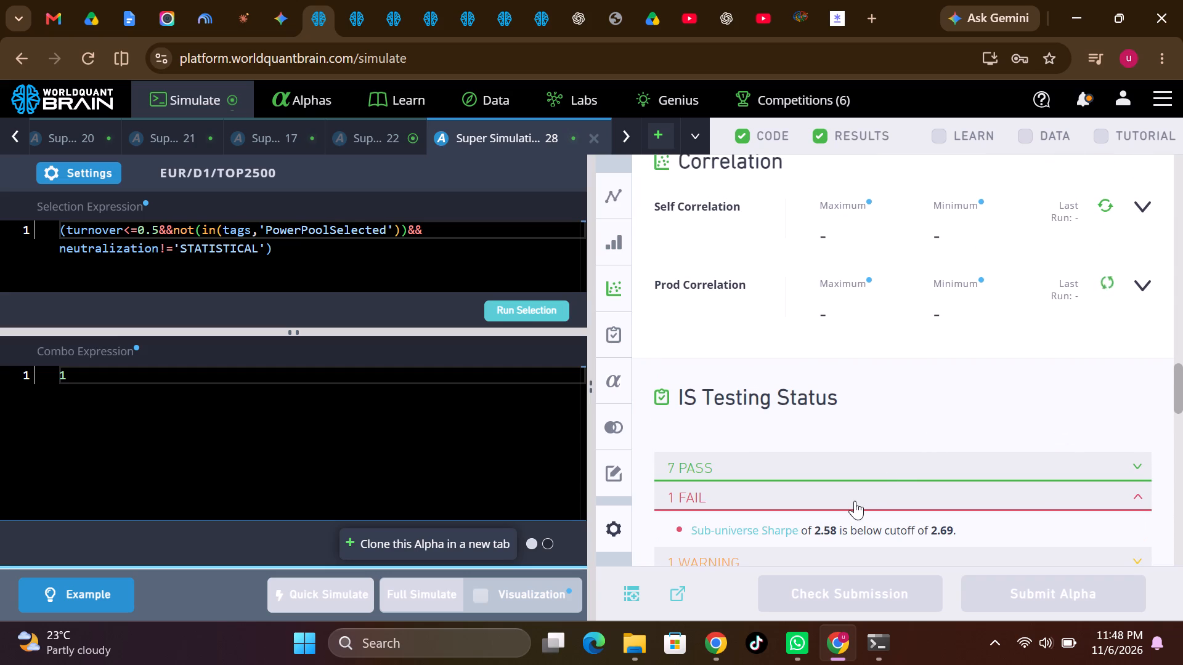
scroll(860, 413, up, 1)
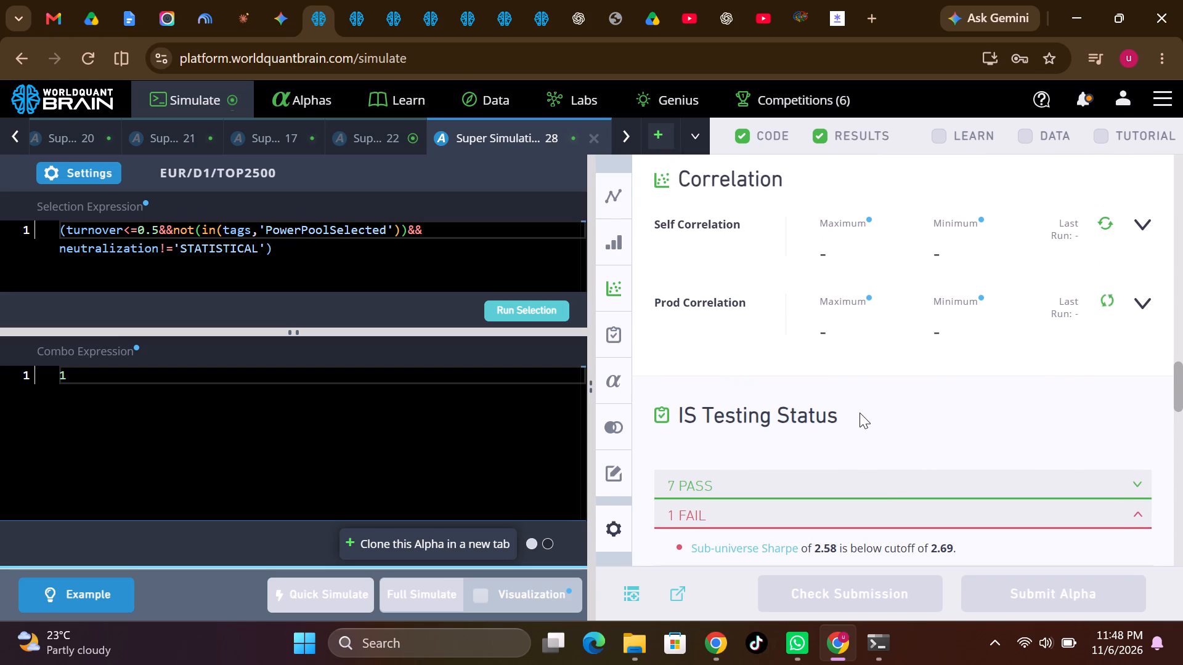
scroll(860, 413, up, 2)
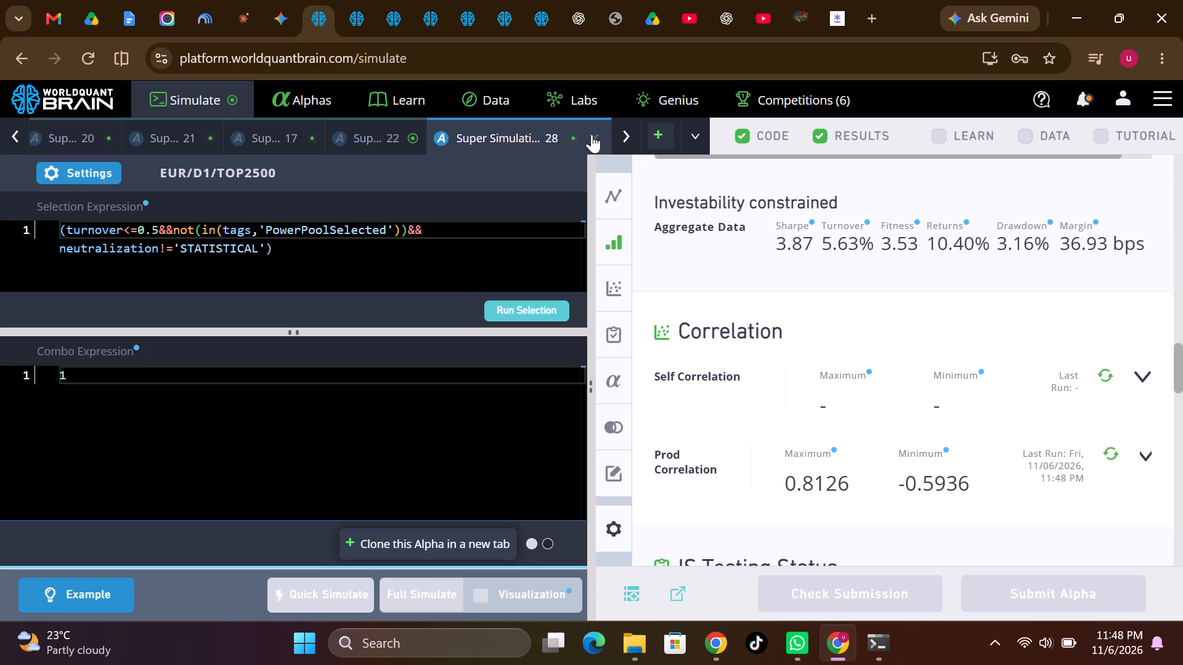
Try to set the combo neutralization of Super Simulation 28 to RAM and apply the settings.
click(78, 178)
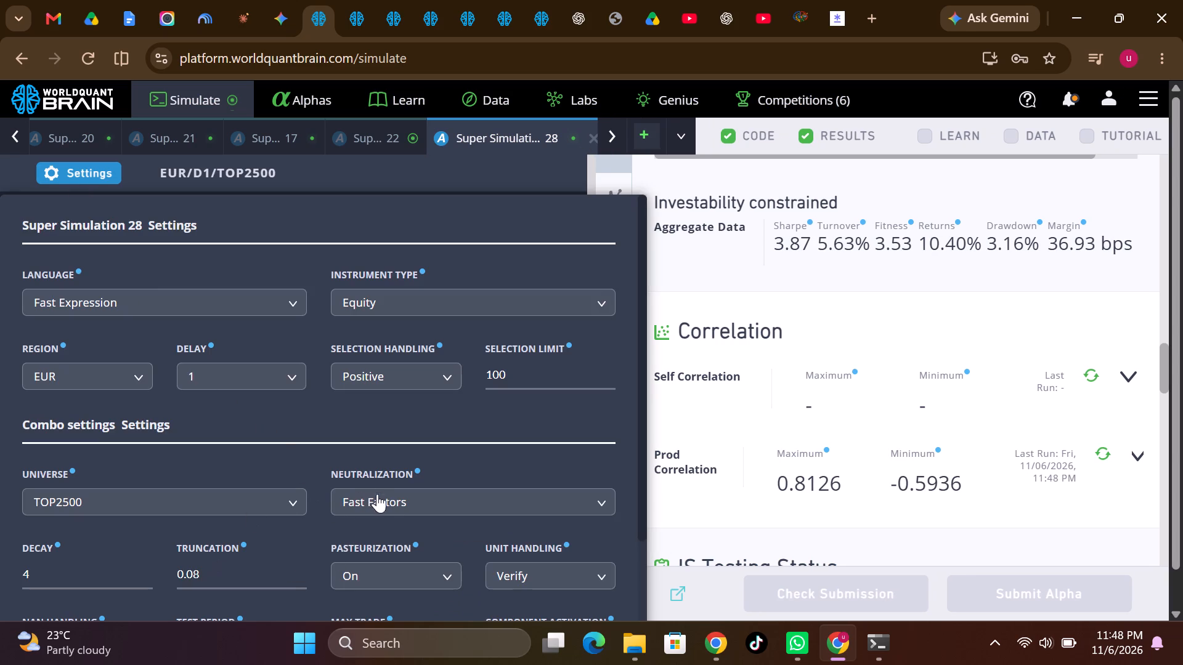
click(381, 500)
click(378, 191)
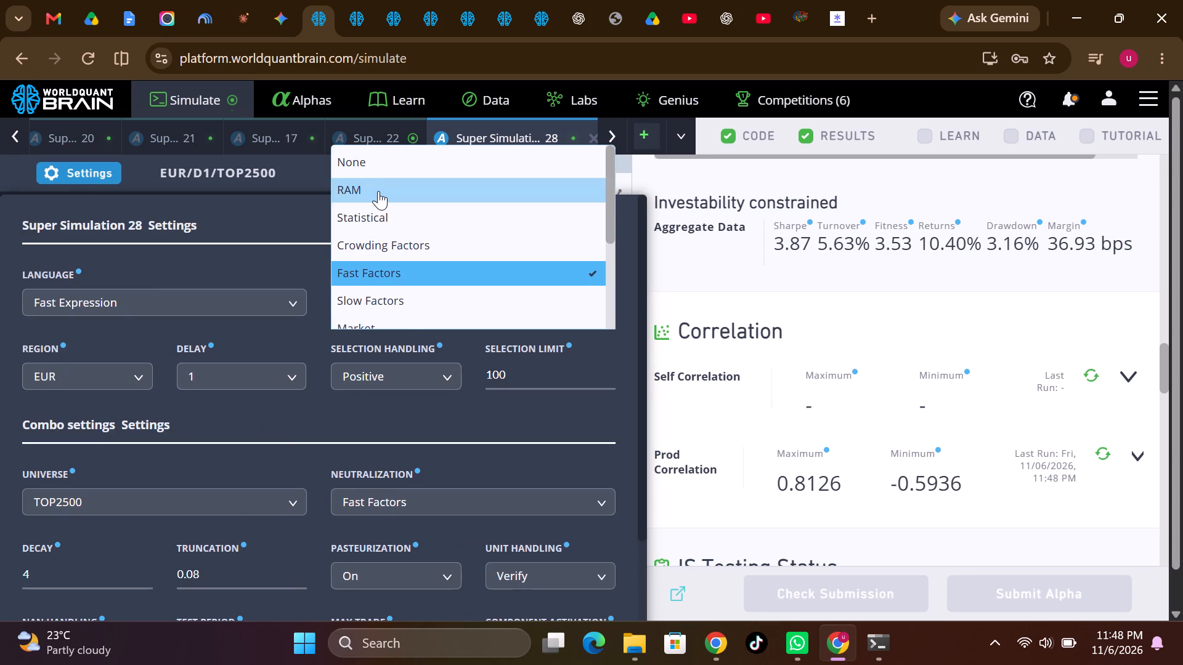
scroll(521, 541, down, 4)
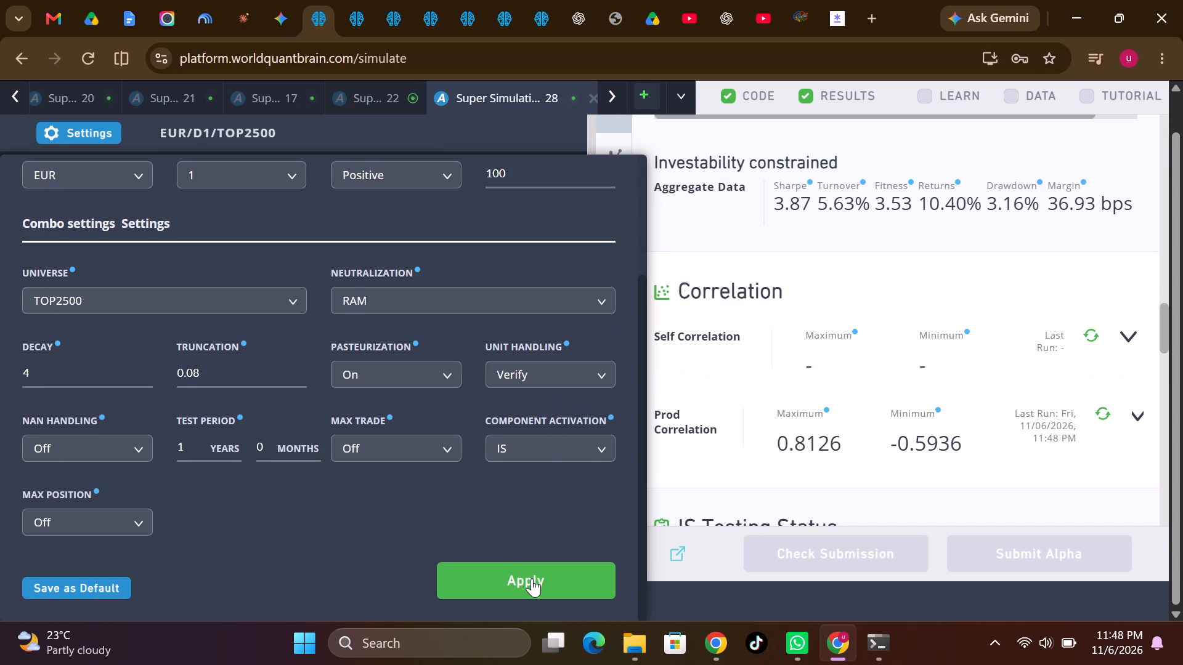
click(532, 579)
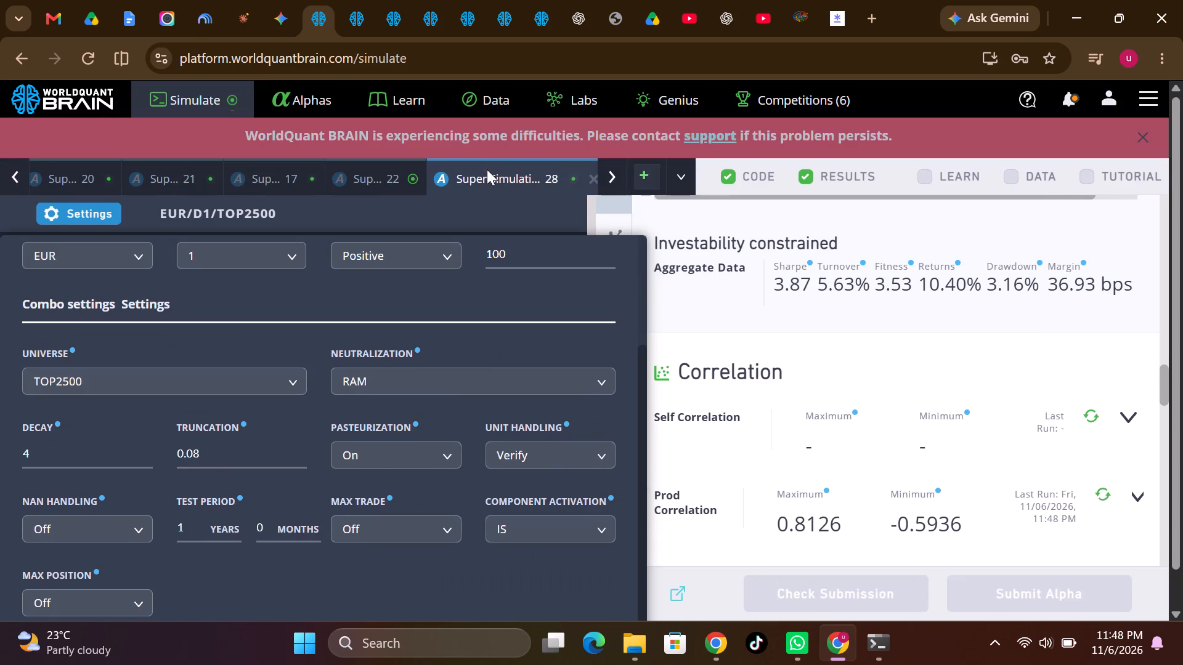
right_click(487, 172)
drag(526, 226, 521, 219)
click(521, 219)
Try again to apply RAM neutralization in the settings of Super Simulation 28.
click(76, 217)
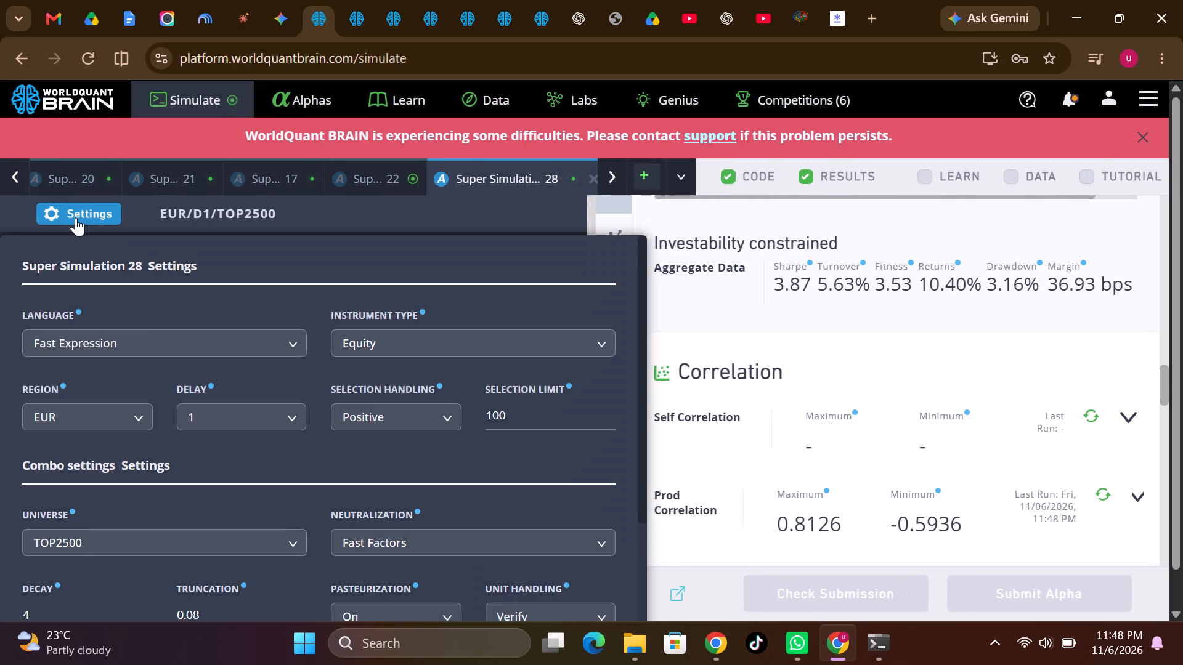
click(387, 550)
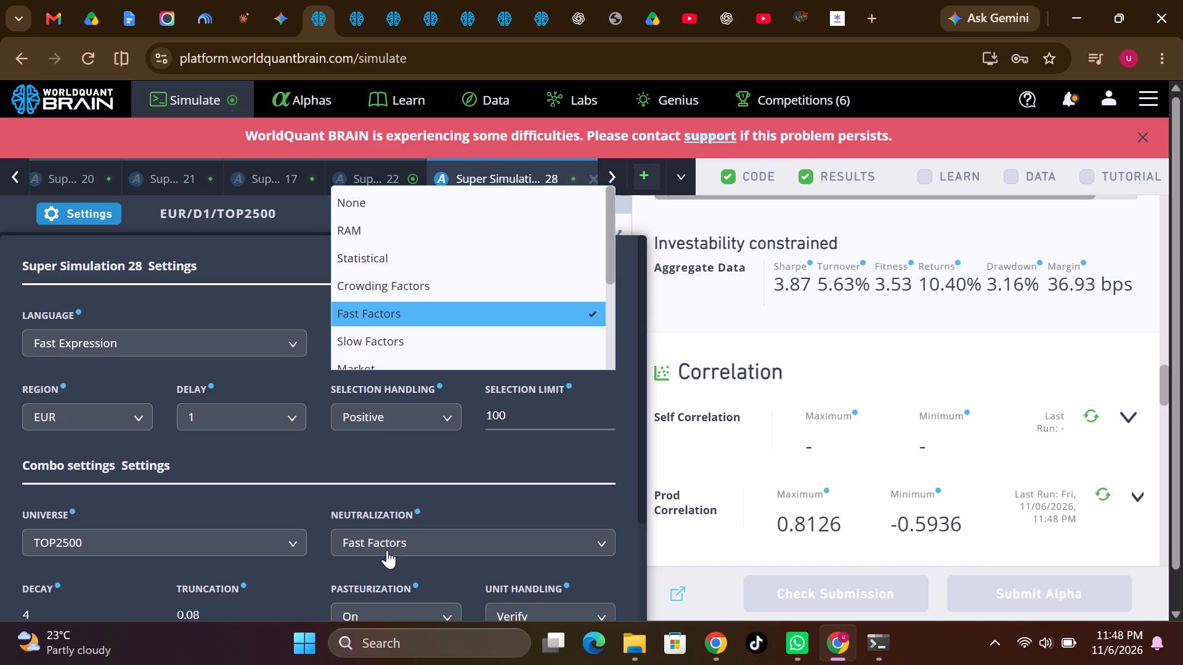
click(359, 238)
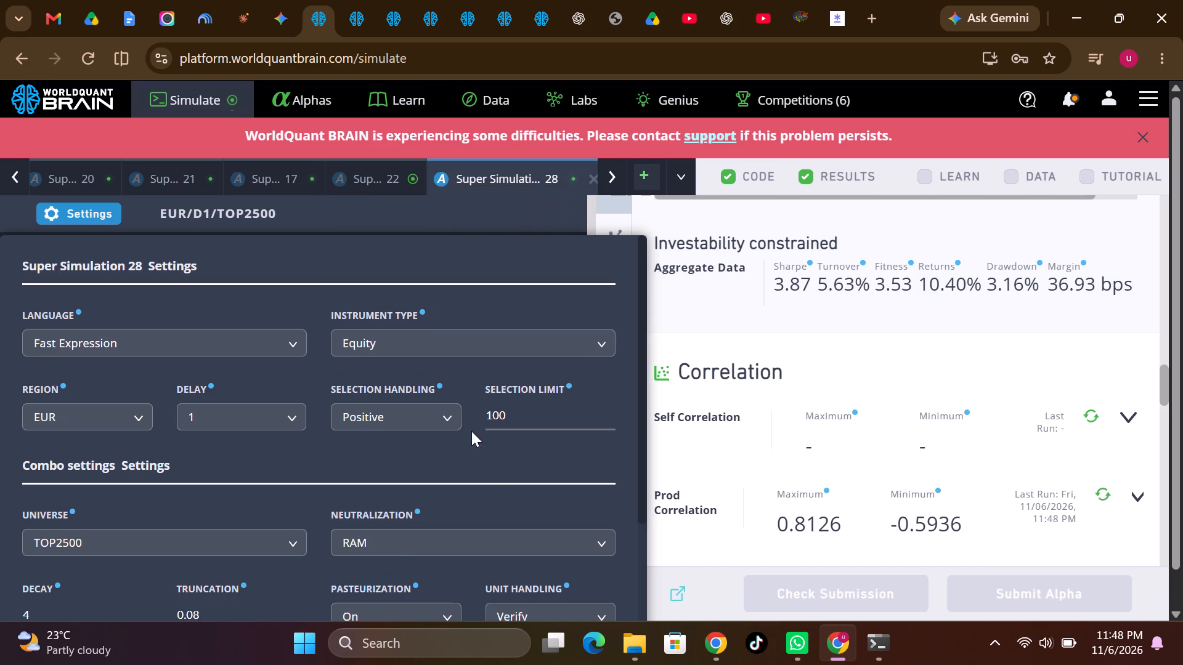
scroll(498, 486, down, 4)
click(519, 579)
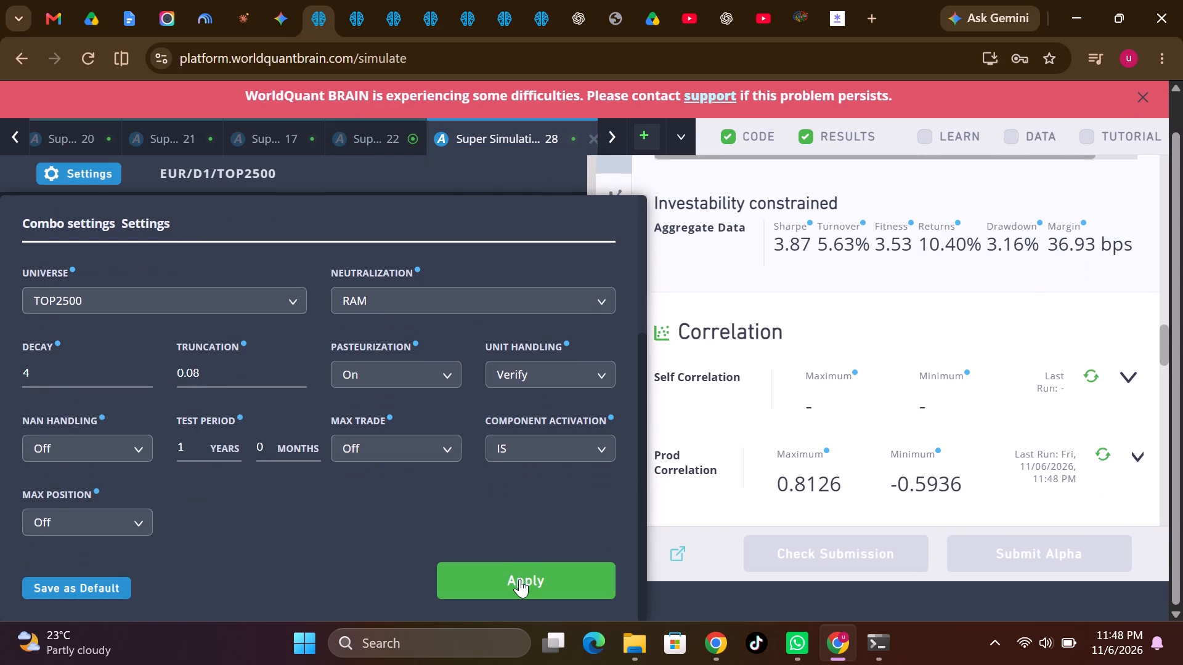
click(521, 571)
Clone the Super Simulation 28 alpha in a new tab.
right_click(497, 139)
click(532, 183)
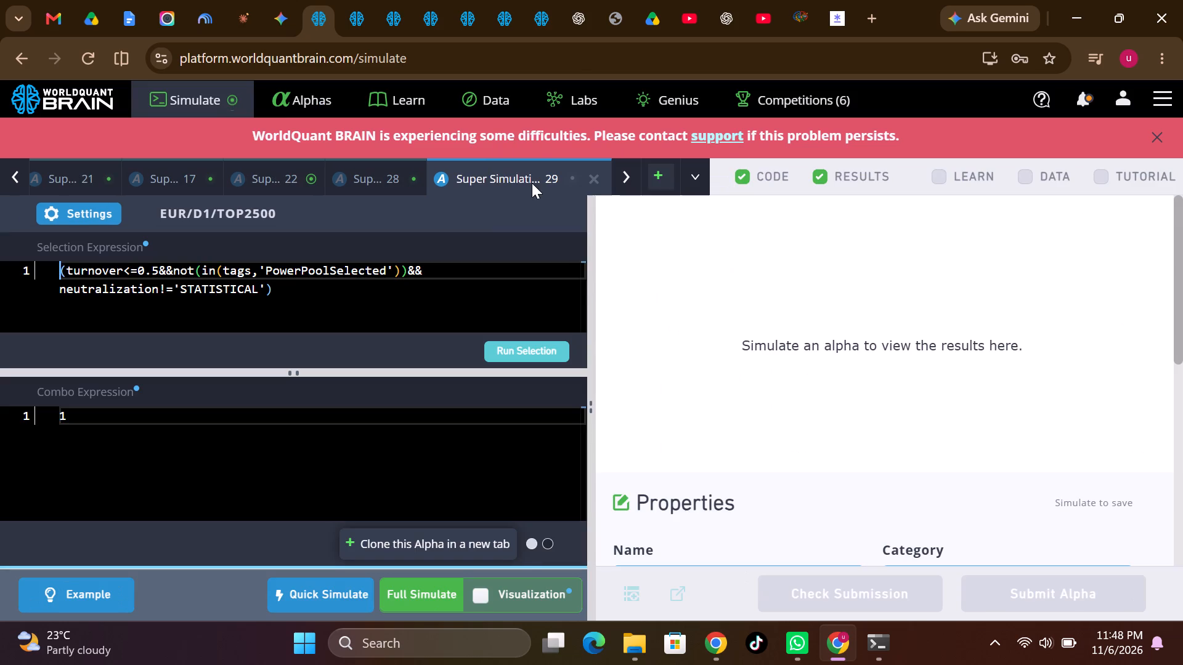
Set the cloned simulation's combo neutralization to RAM and apply the settings.
click(108, 213)
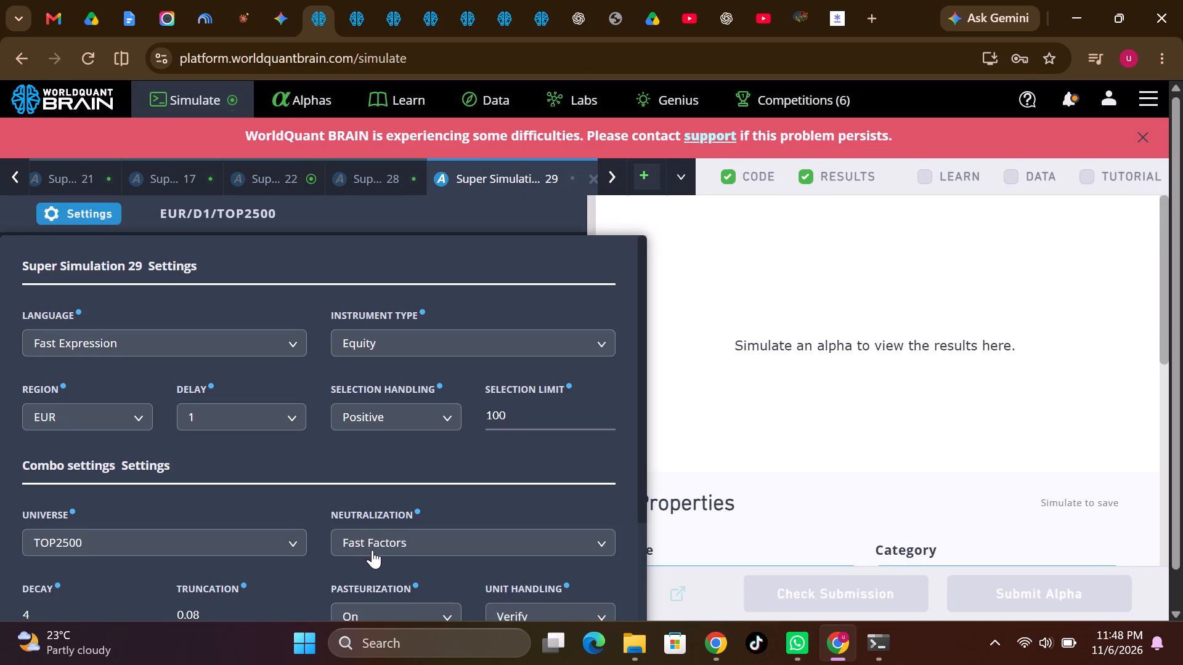
click(372, 550)
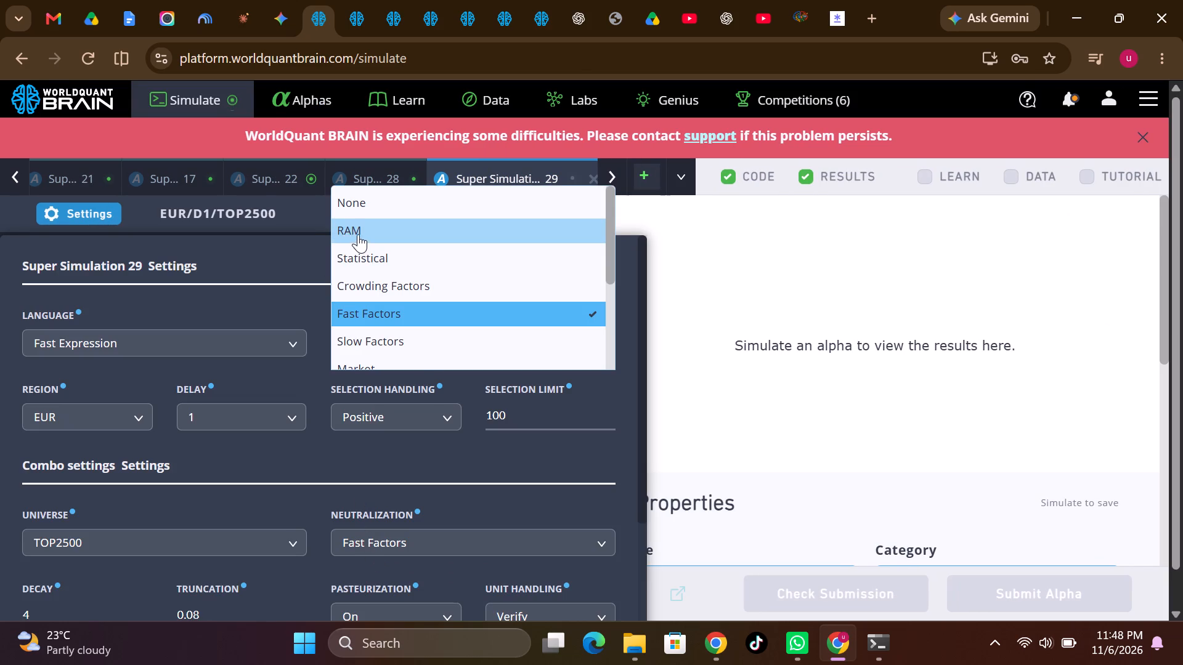
click(358, 234)
scroll(575, 539, down, 3)
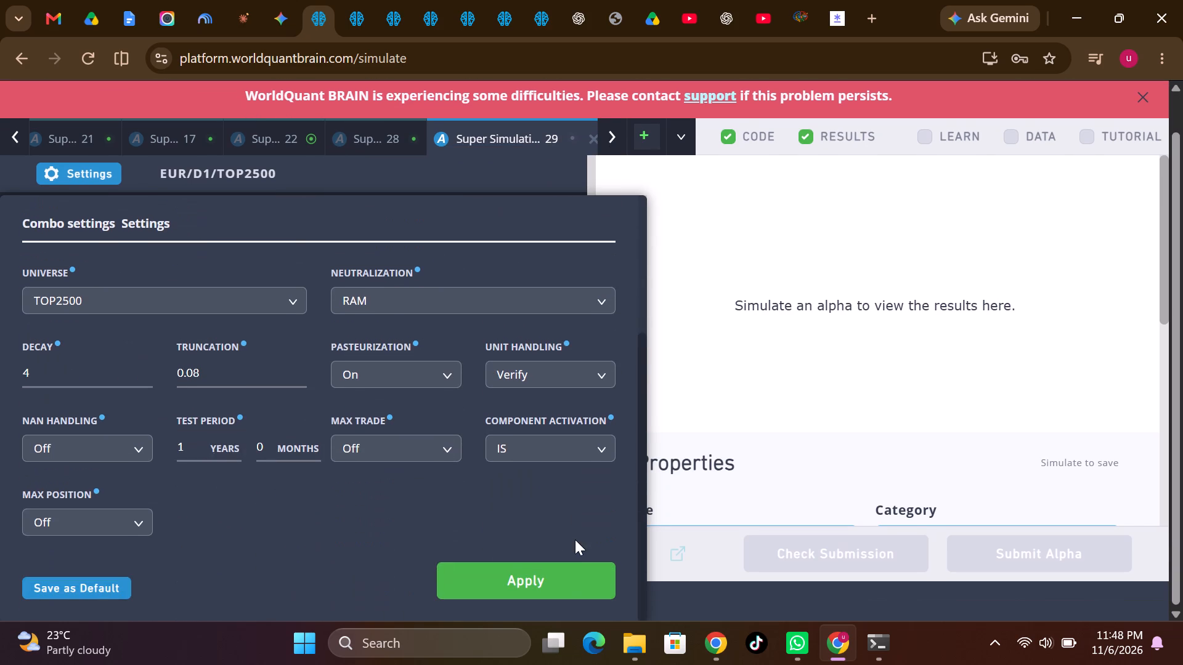
click(548, 584)
Start a full simulation of the cloned EUR super alpha.
click(427, 598)
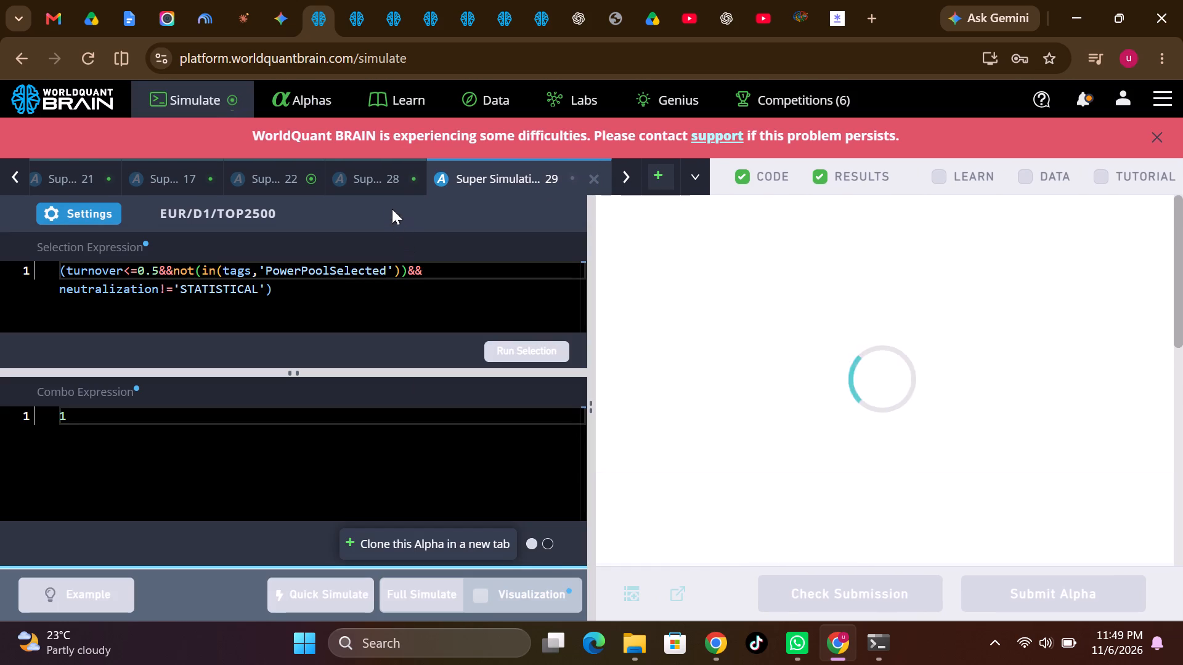
Go back to Super Simulation 28 and close it.
click(386, 180)
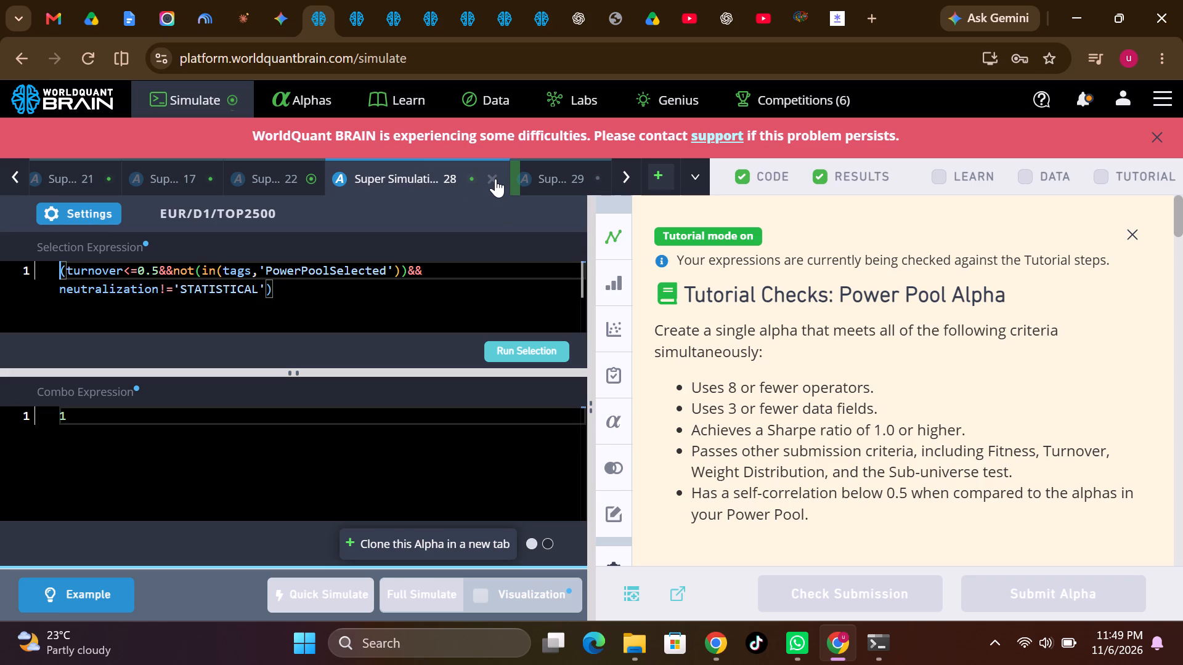
click(495, 179)
Show the test period for Super Simulation 22, review its IS-period results and run the Prod Correlation check.
scroll(789, 423, down, 2)
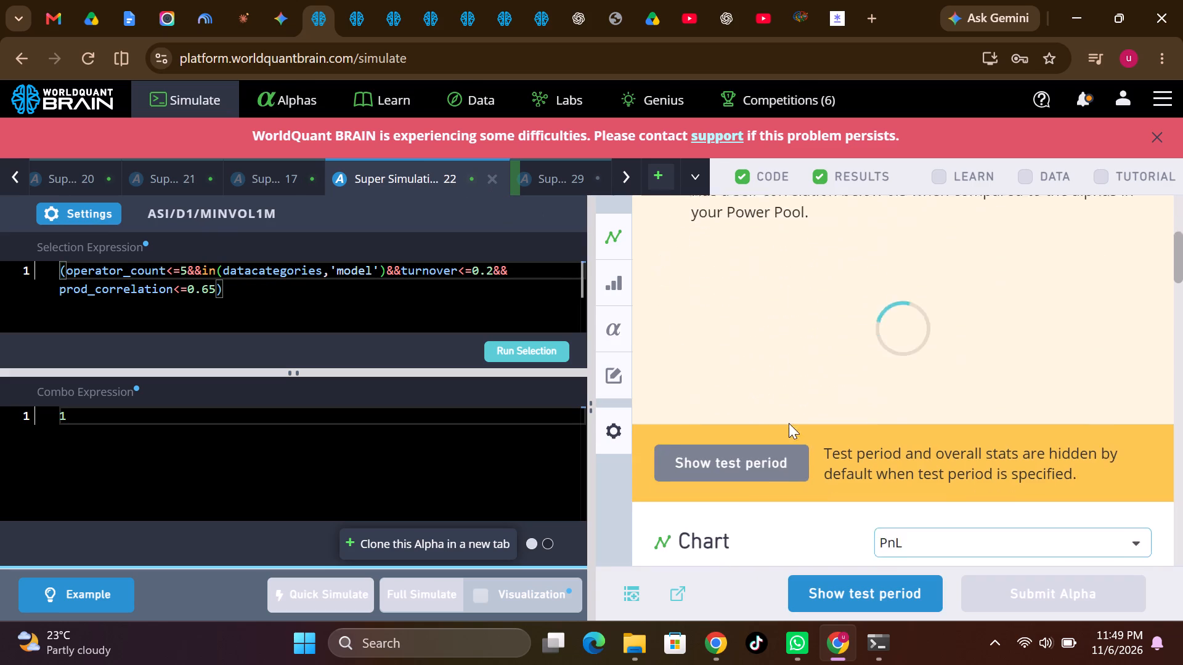
scroll(789, 423, down, 4)
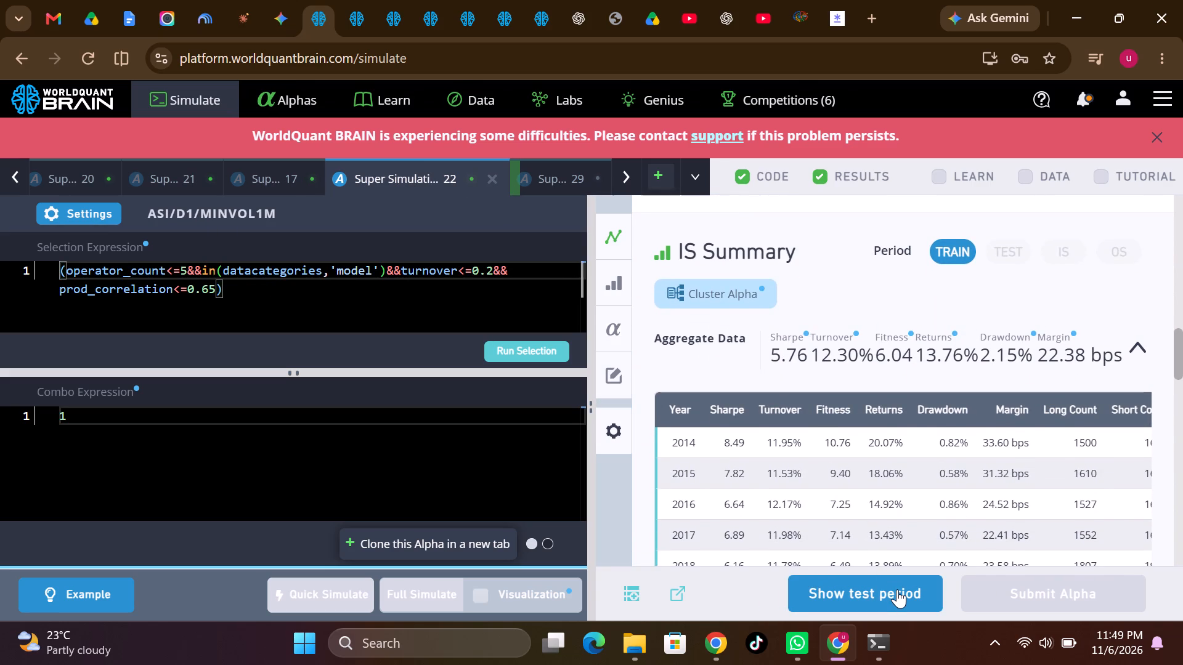
click(897, 589)
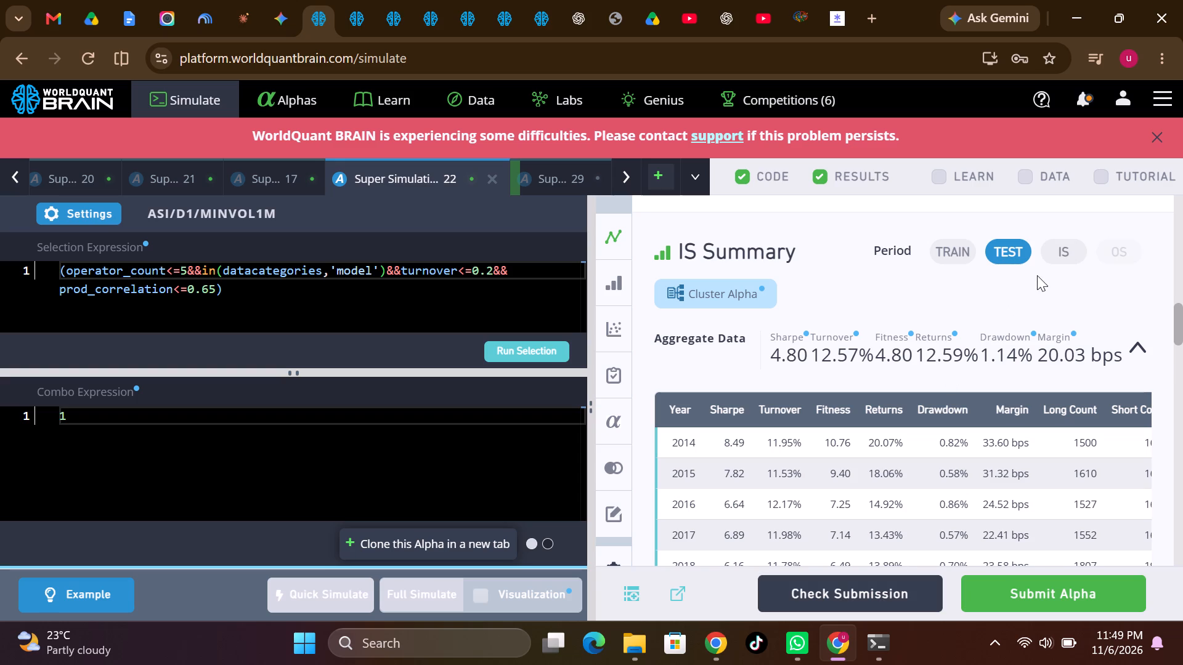
click(1060, 256)
scroll(1028, 429, down, 2)
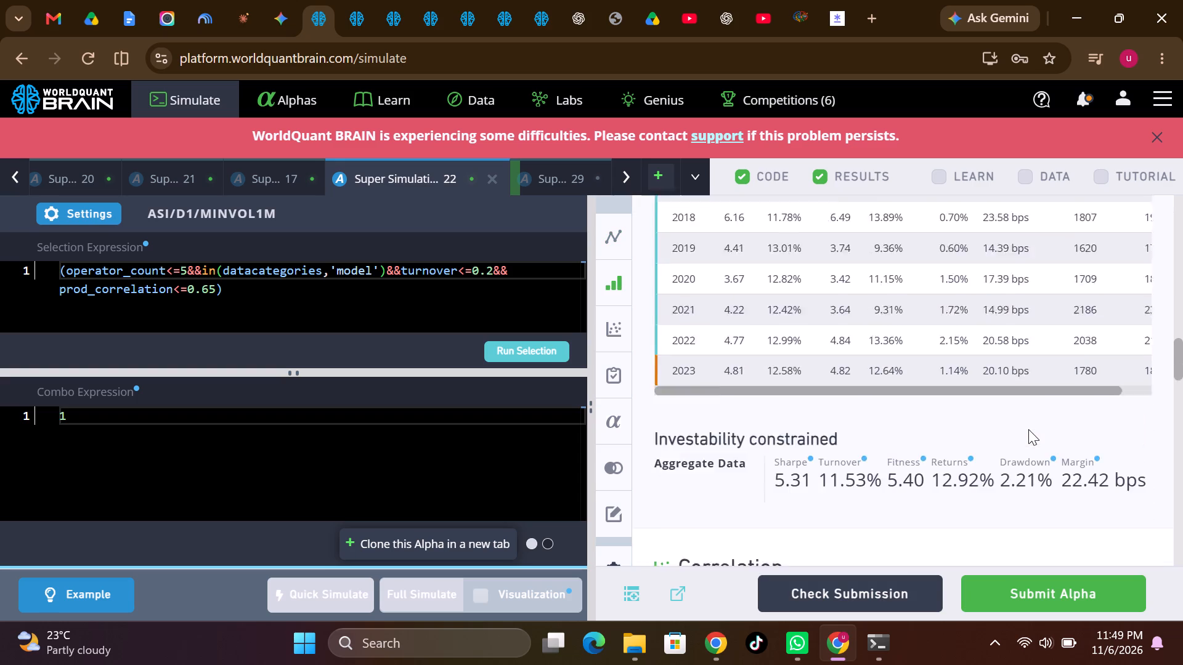
scroll(1028, 429, down, 1)
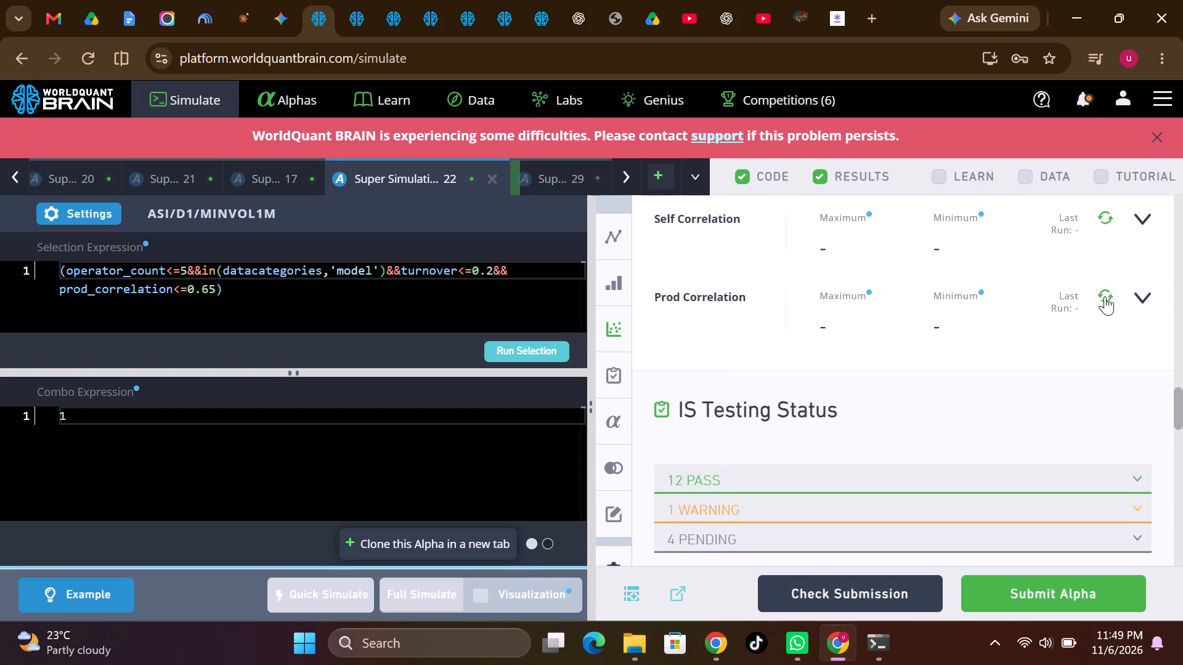
click(1105, 296)
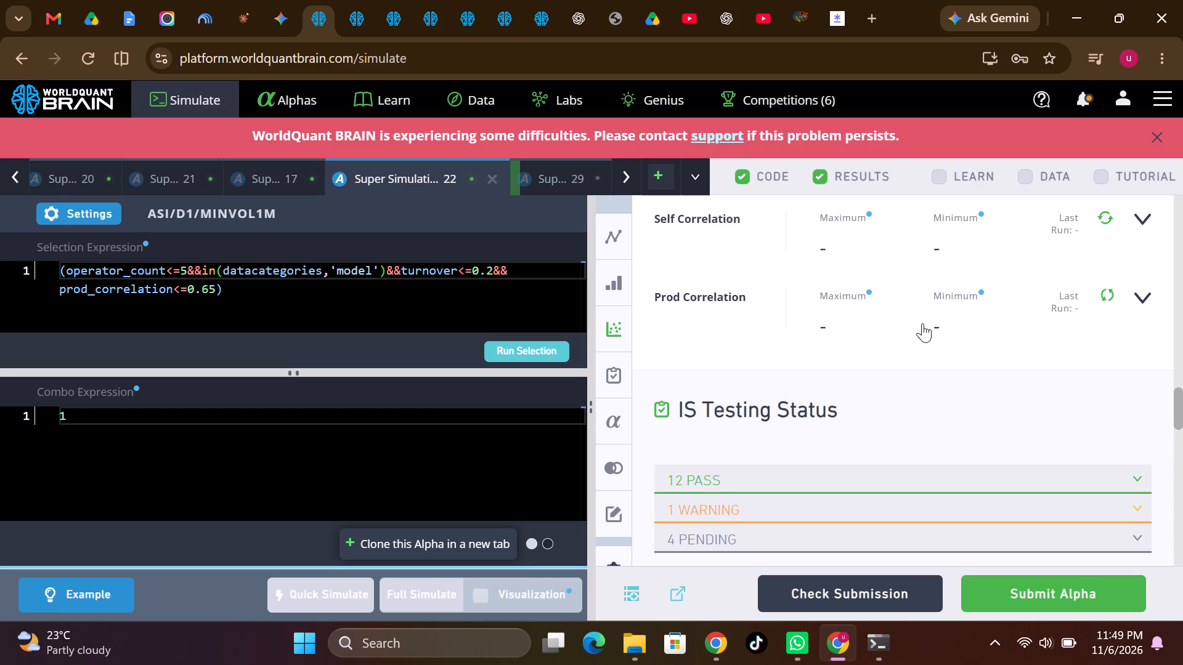
Close Super Simulation 22.
click(492, 179)
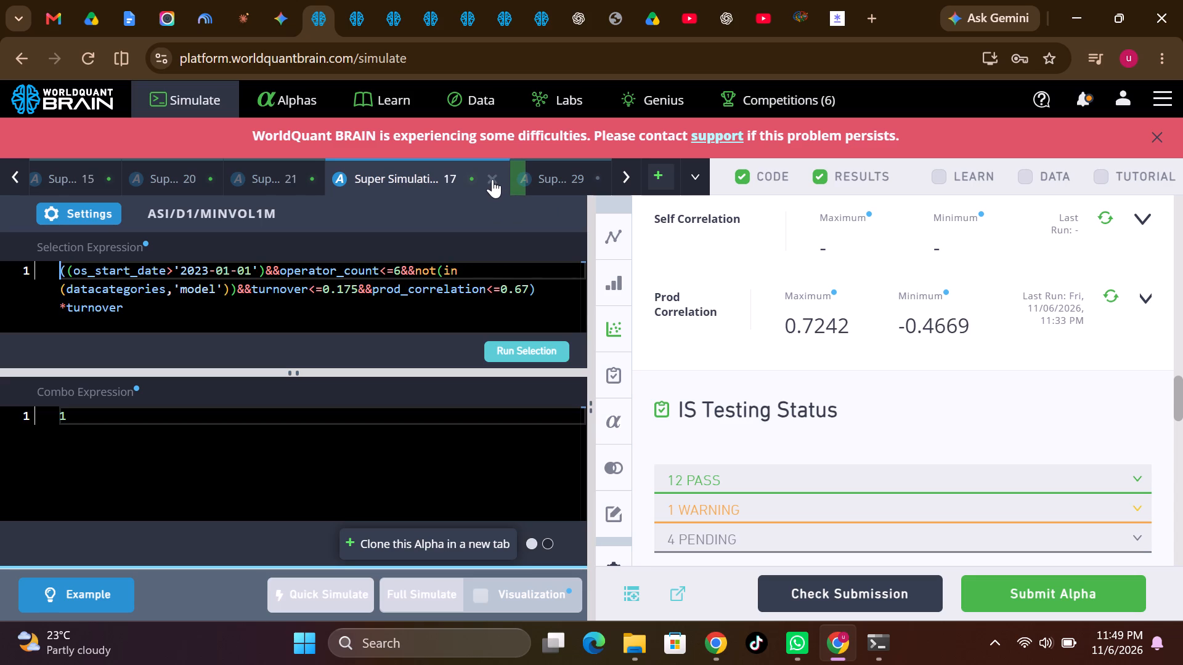
Clone the Super Simulation 17 alpha in a new tab.
right_click(430, 174)
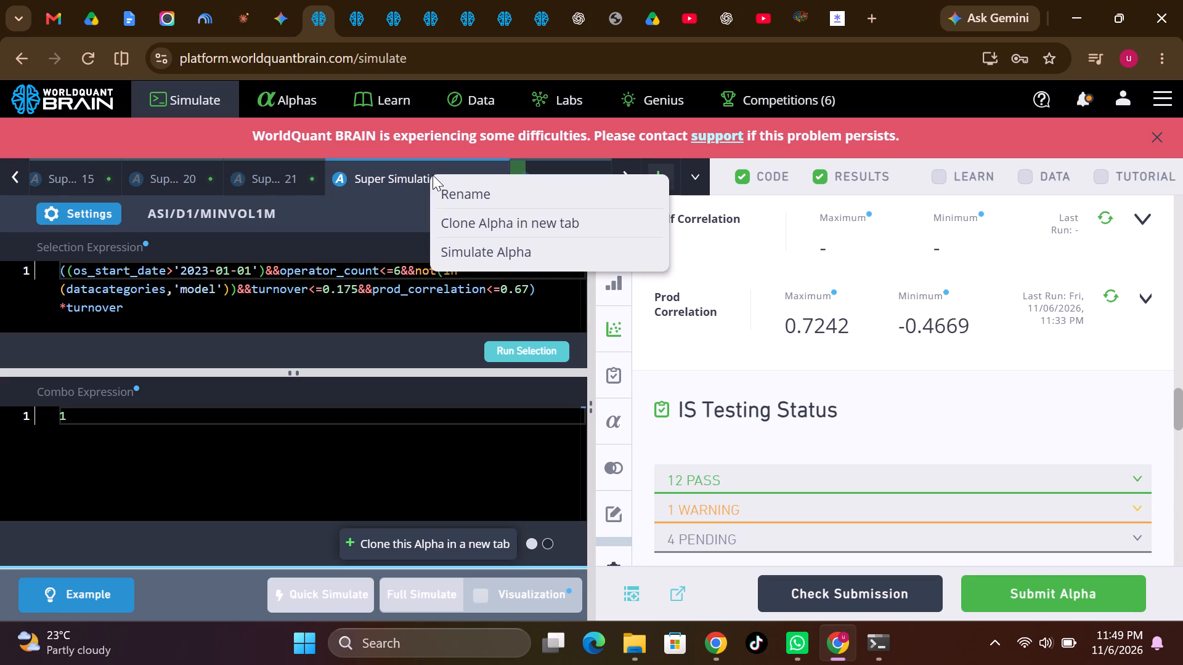
click(481, 230)
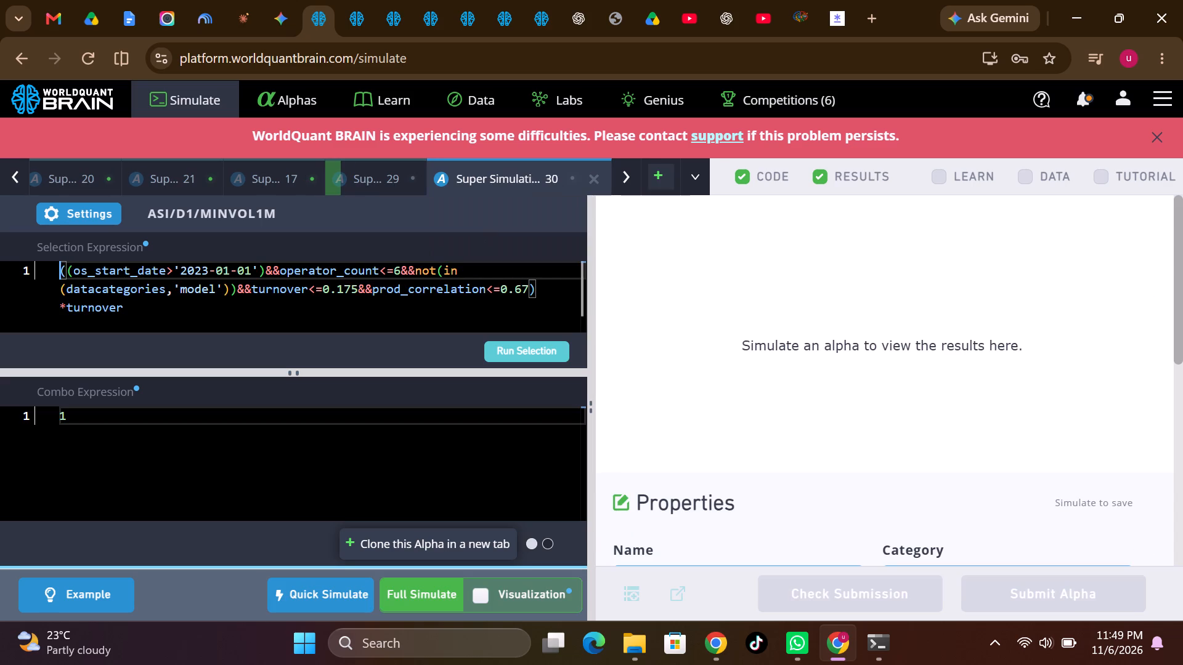
Append *prod_correlation to the end of the cloned alpha's selection expression and run the selection.
click(147, 308)
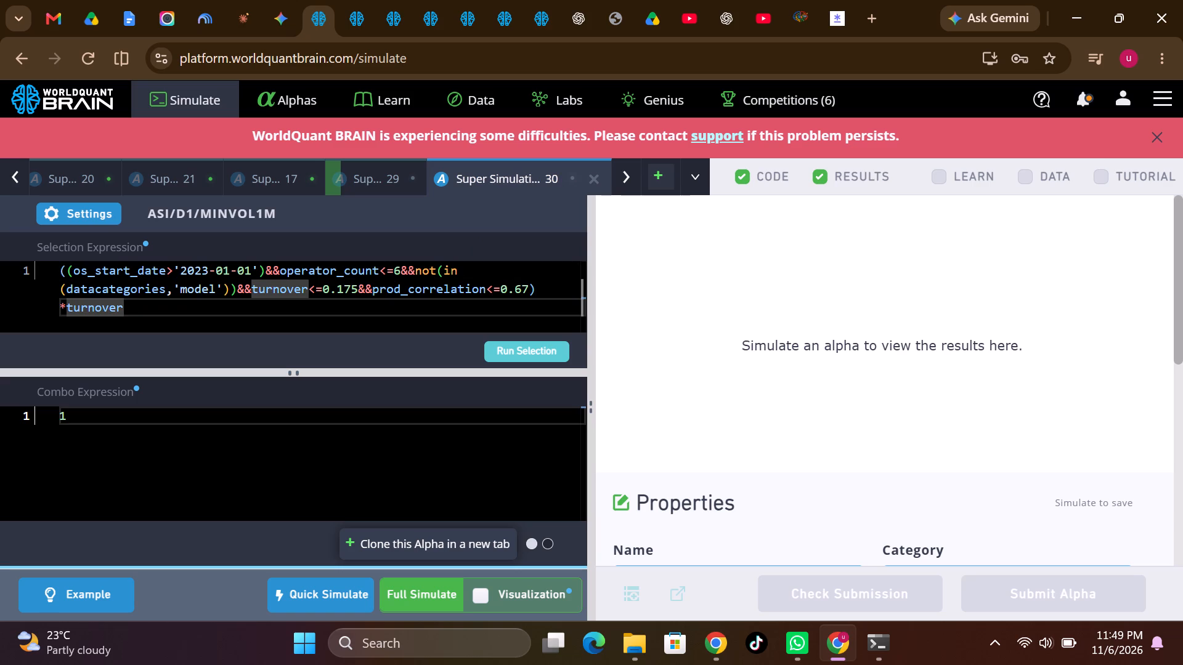
key(shift+asterisk)
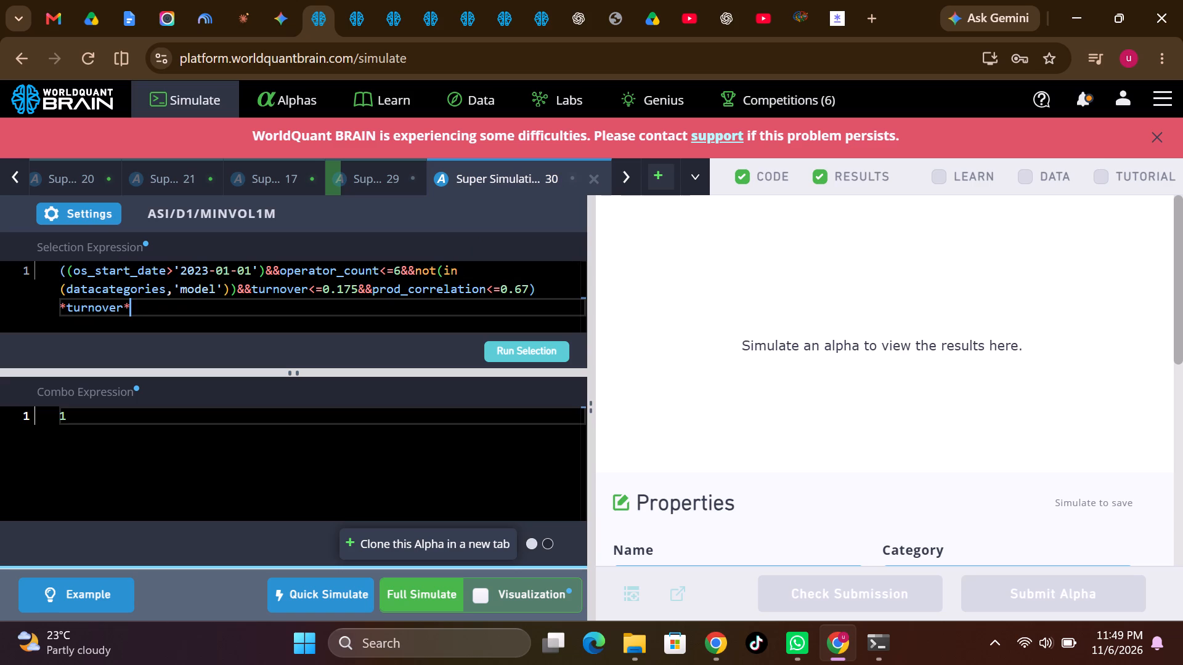
text(prod)
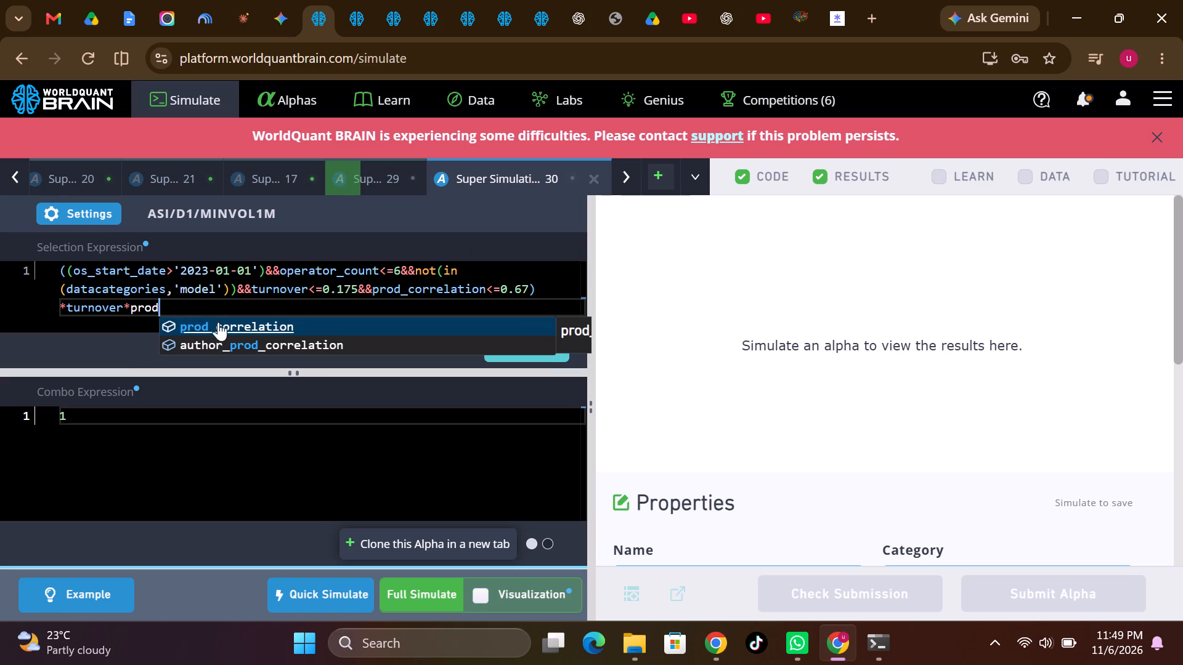
click(219, 332)
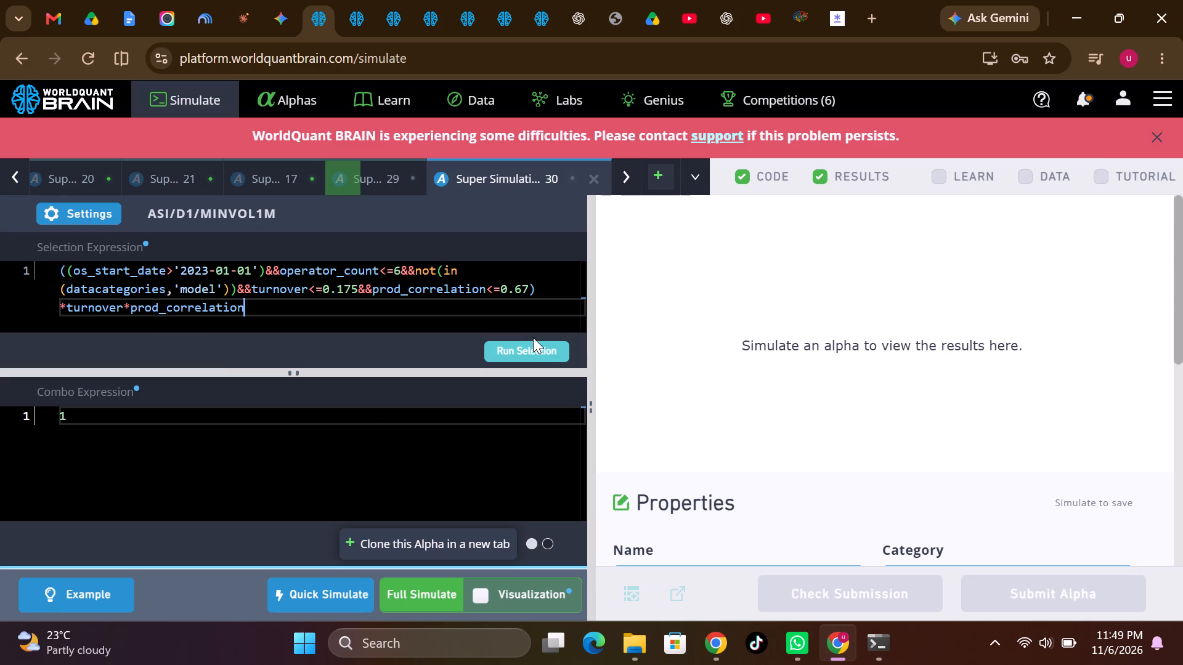
click(532, 337)
click(536, 353)
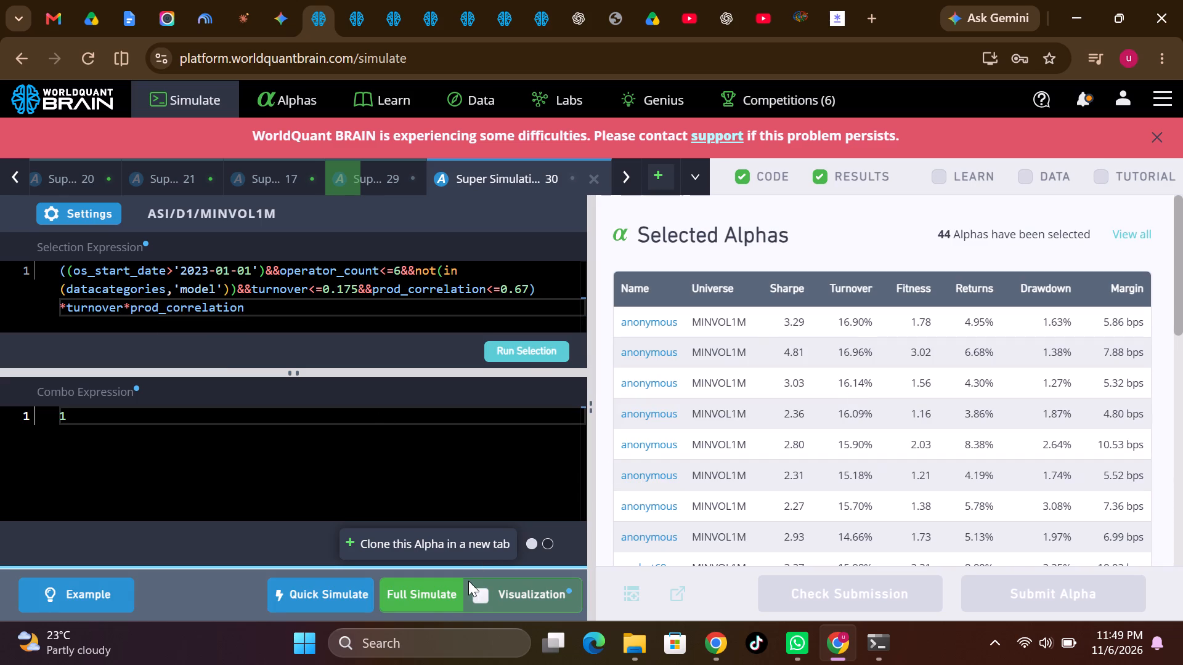
Start a full simulation of the cloned ASI super alpha.
click(445, 592)
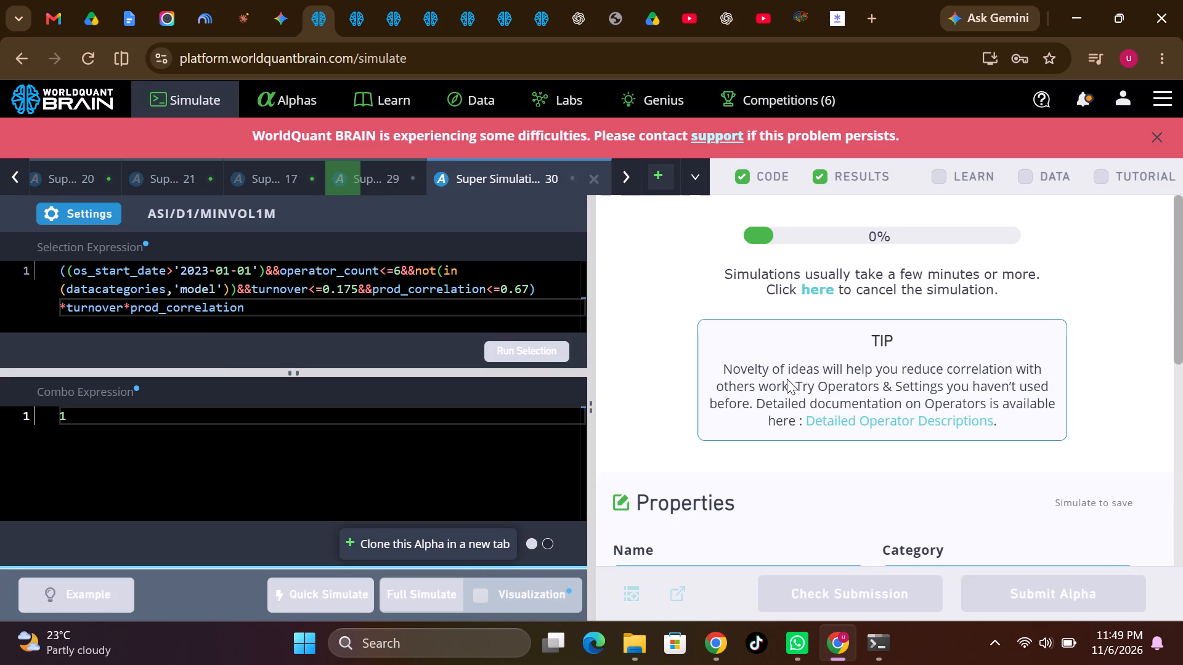
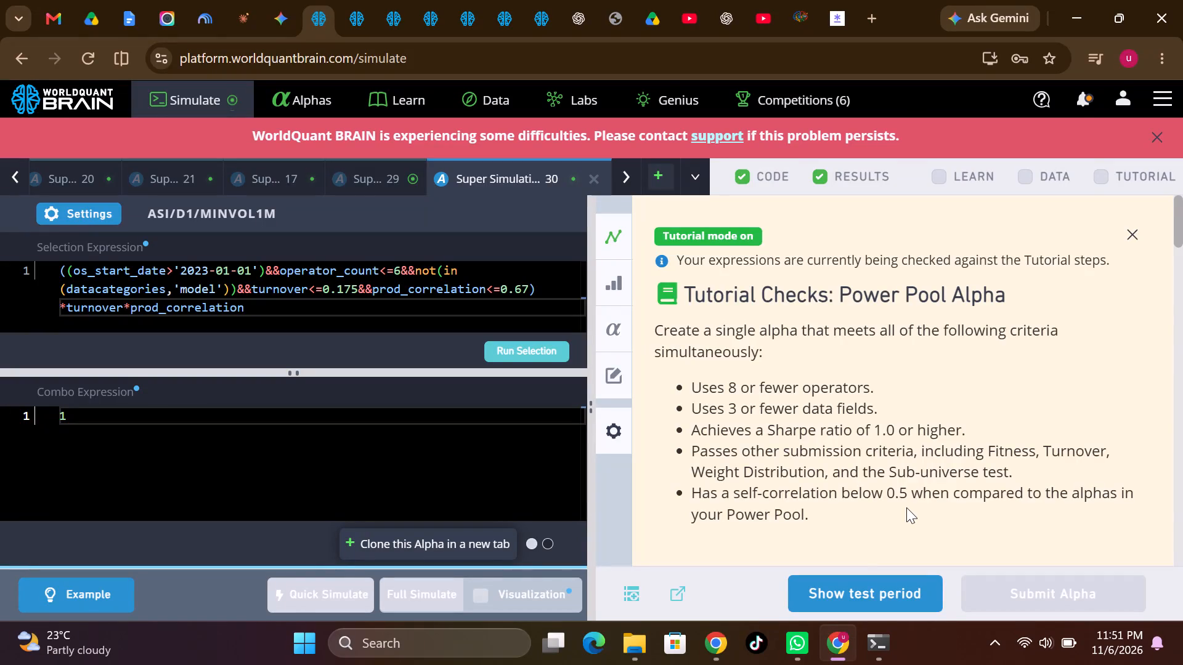
Show the test period for Super Simulation 30 and view its IS Summary for the IS period.
scroll(906, 507, down, 7)
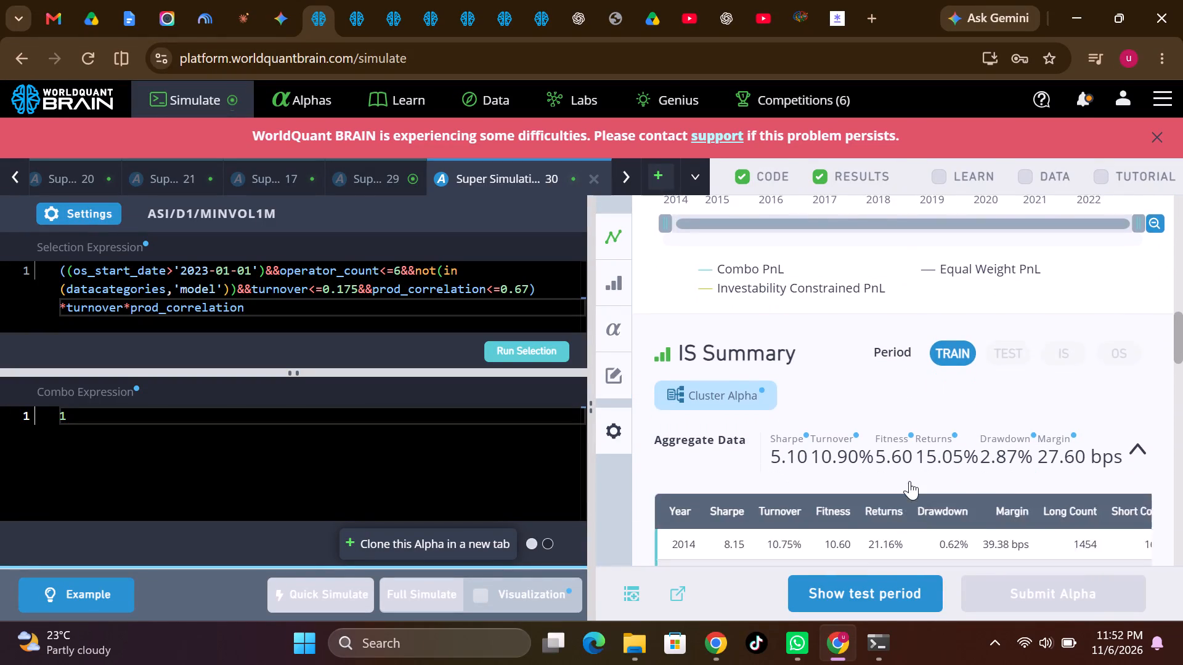
scroll(909, 481, down, 1)
click(898, 602)
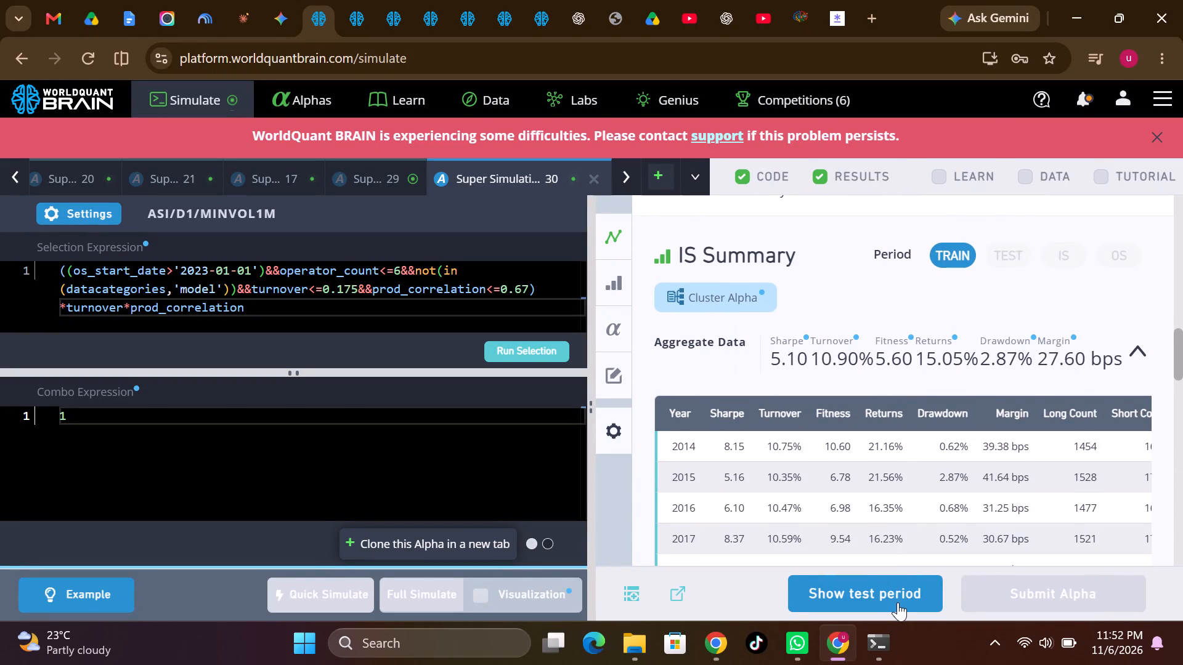
click(1064, 257)
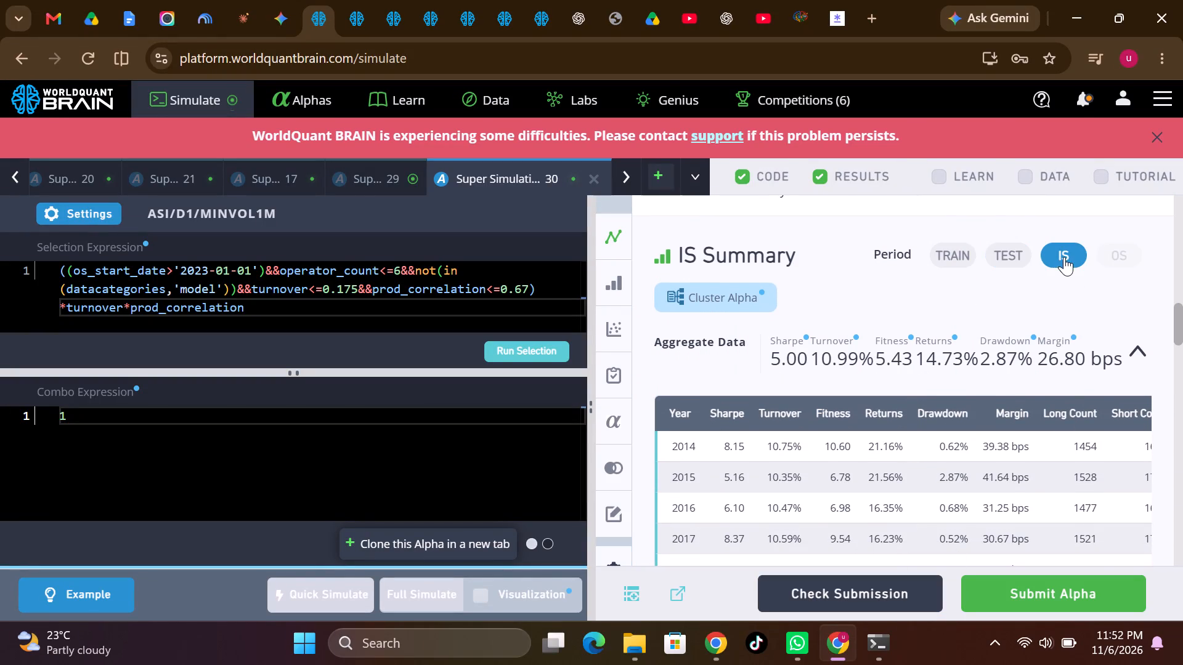
Run the prod correlation check for Super Simulation 30.
scroll(1007, 391, down, 6)
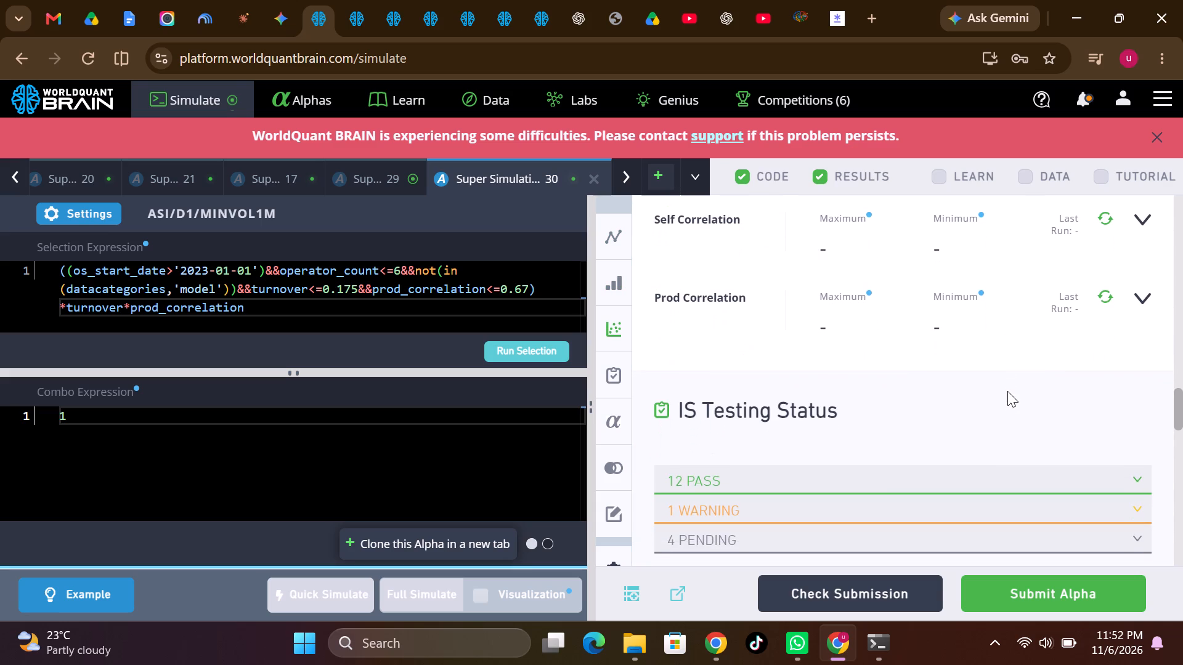
click(1104, 292)
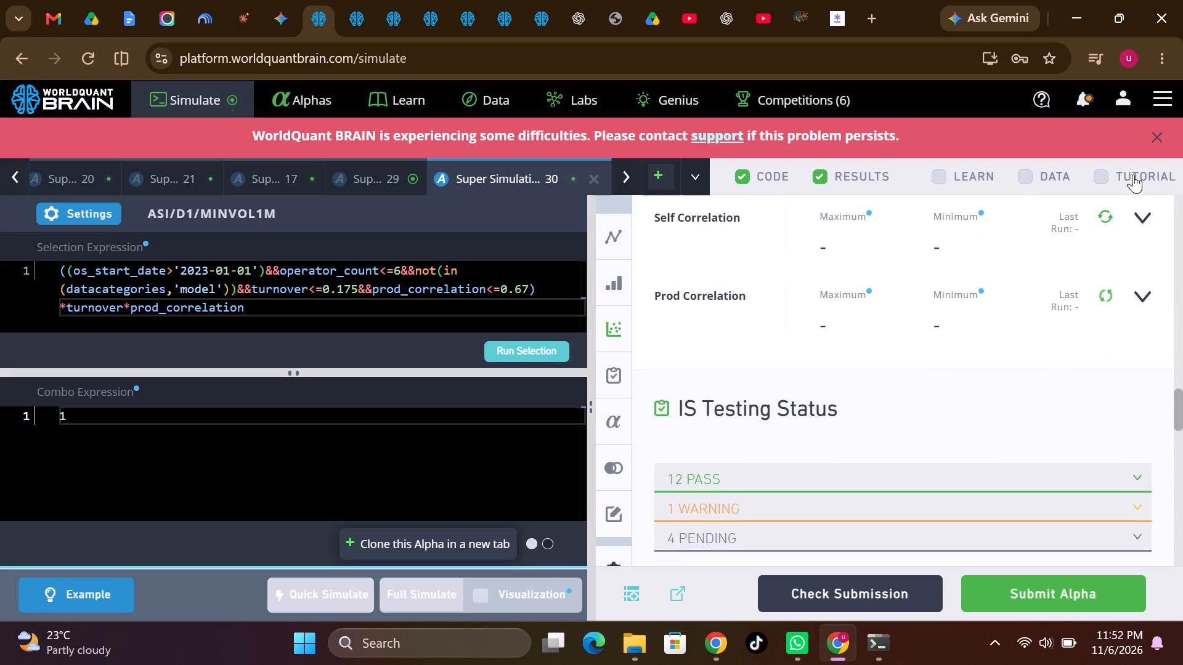
Dismiss the notice banner about platform difficulties.
click(1158, 136)
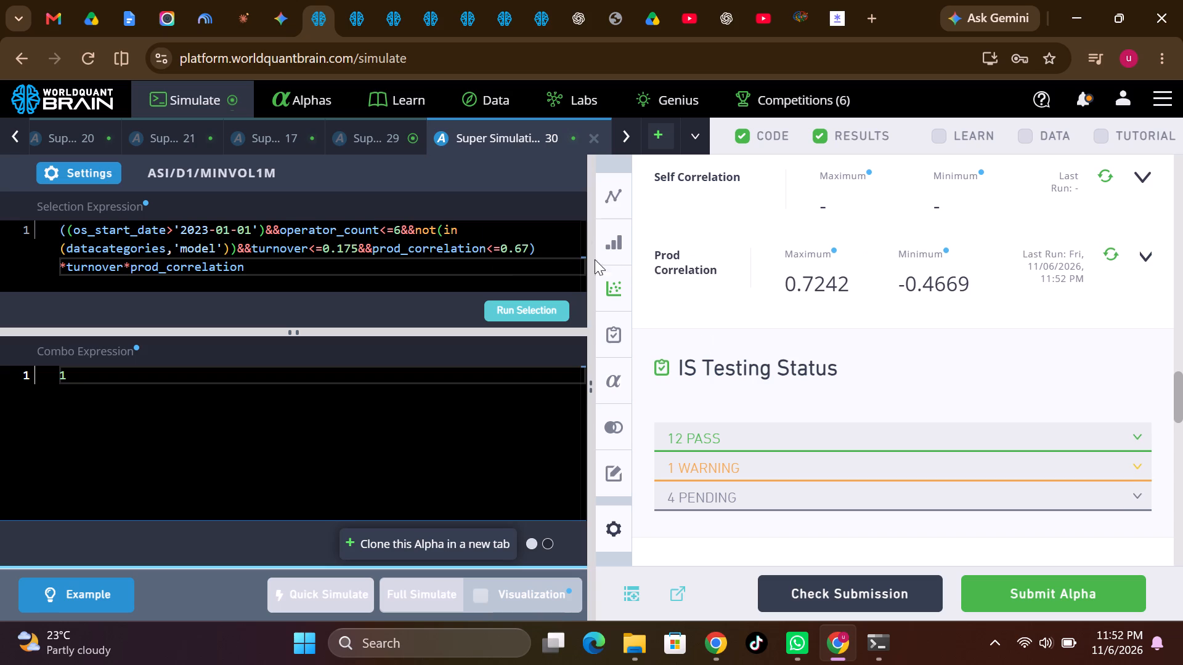
Show the test period for Super Simulation 29 and run its prod correlation check.
click(387, 138)
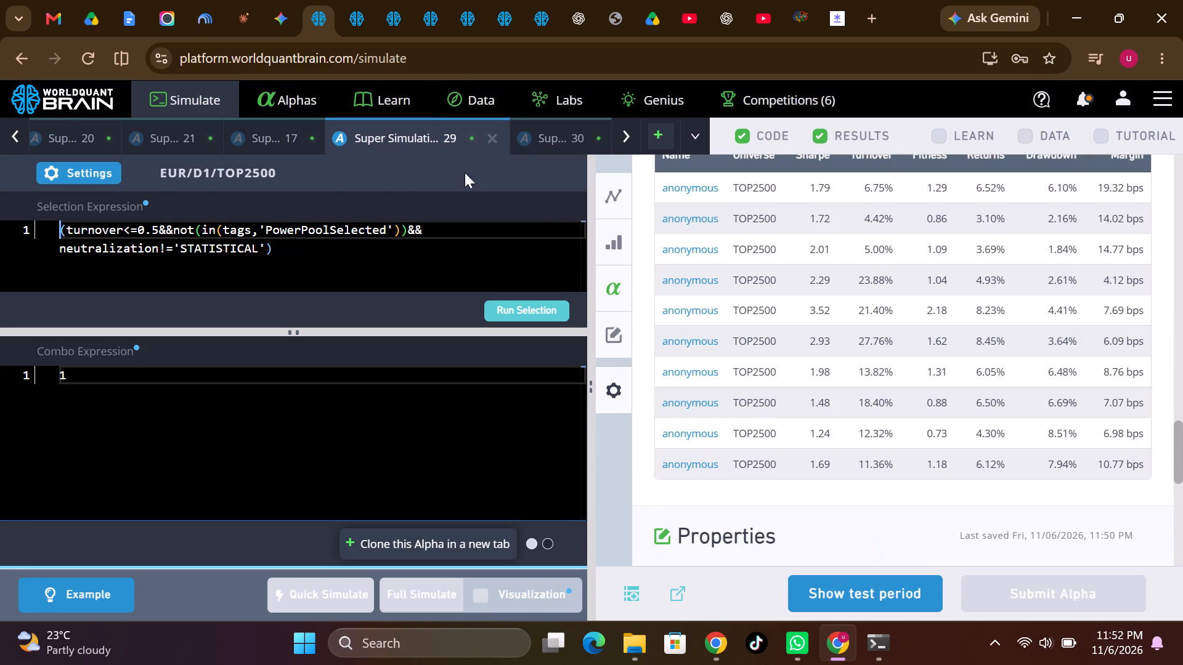
click(844, 589)
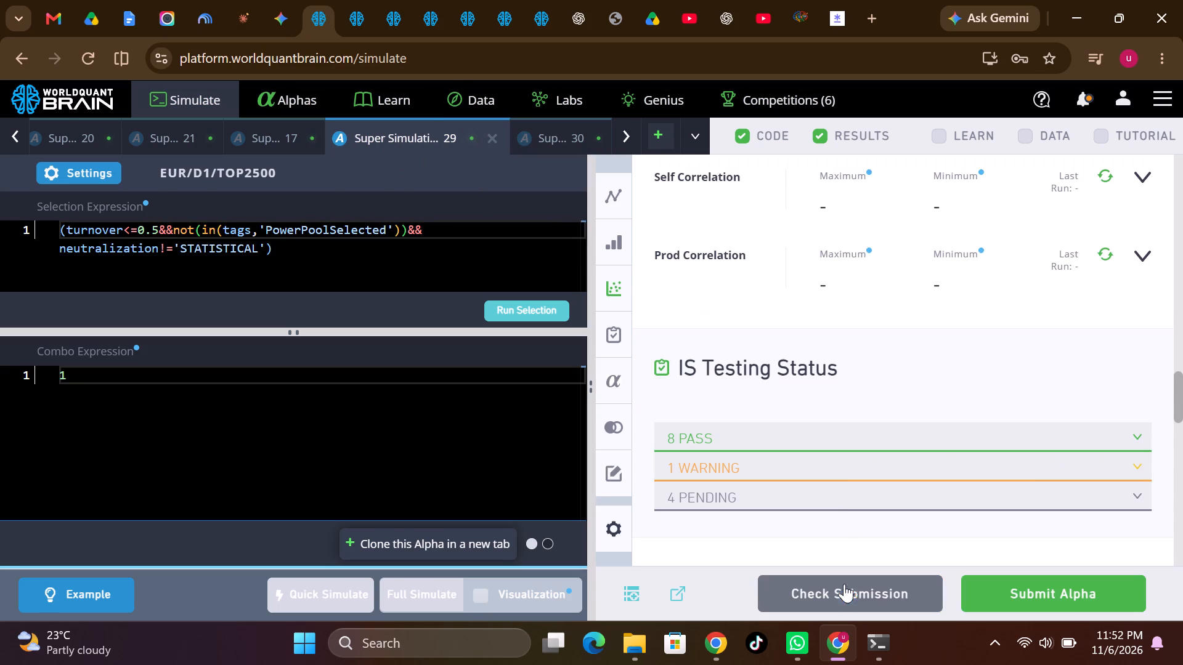
click(1107, 252)
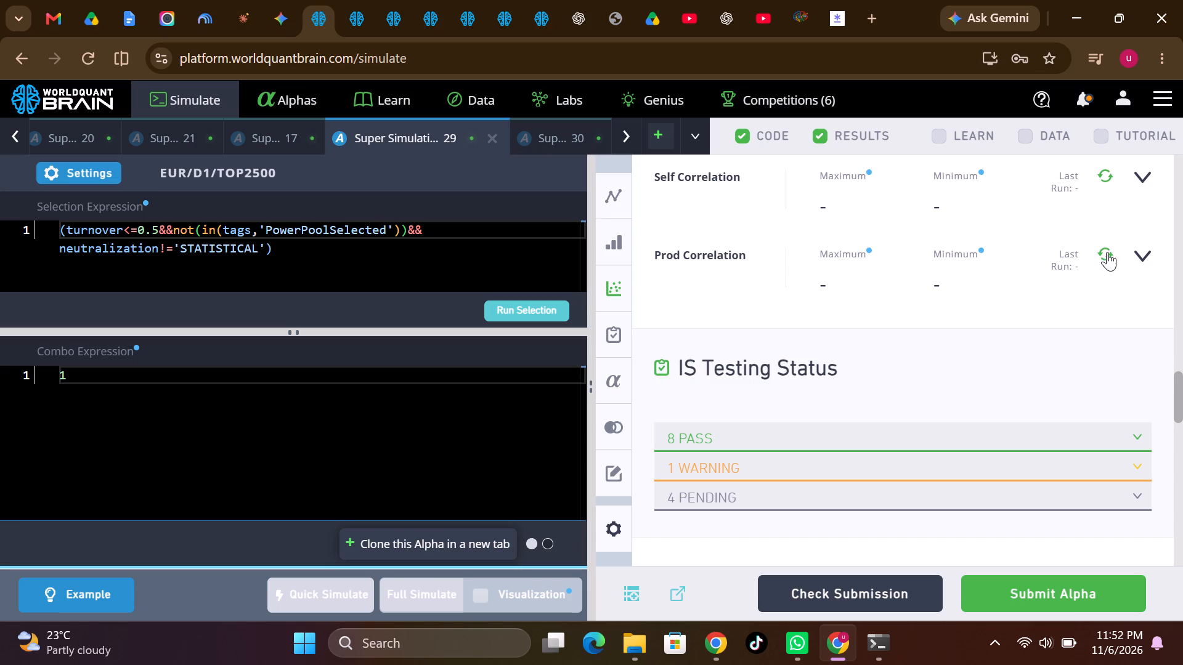
Review Super Simulation 29's IS Summary for the IS period and its prod correlation result.
scroll(965, 316, up, 6)
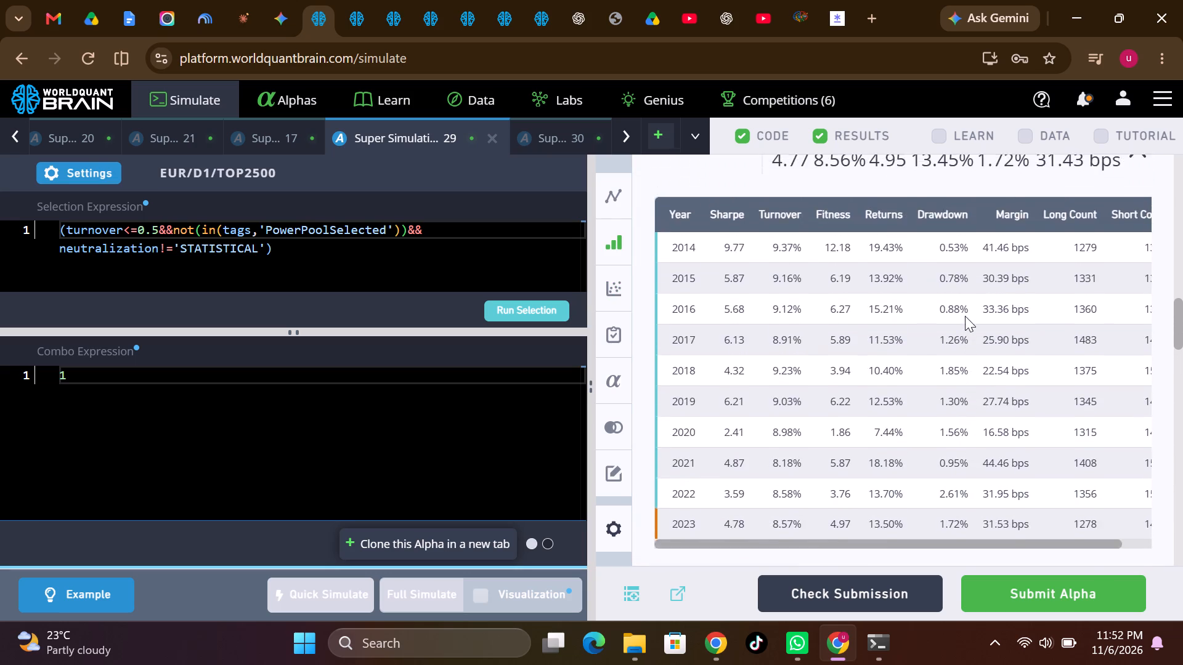
scroll(965, 316, up, 1)
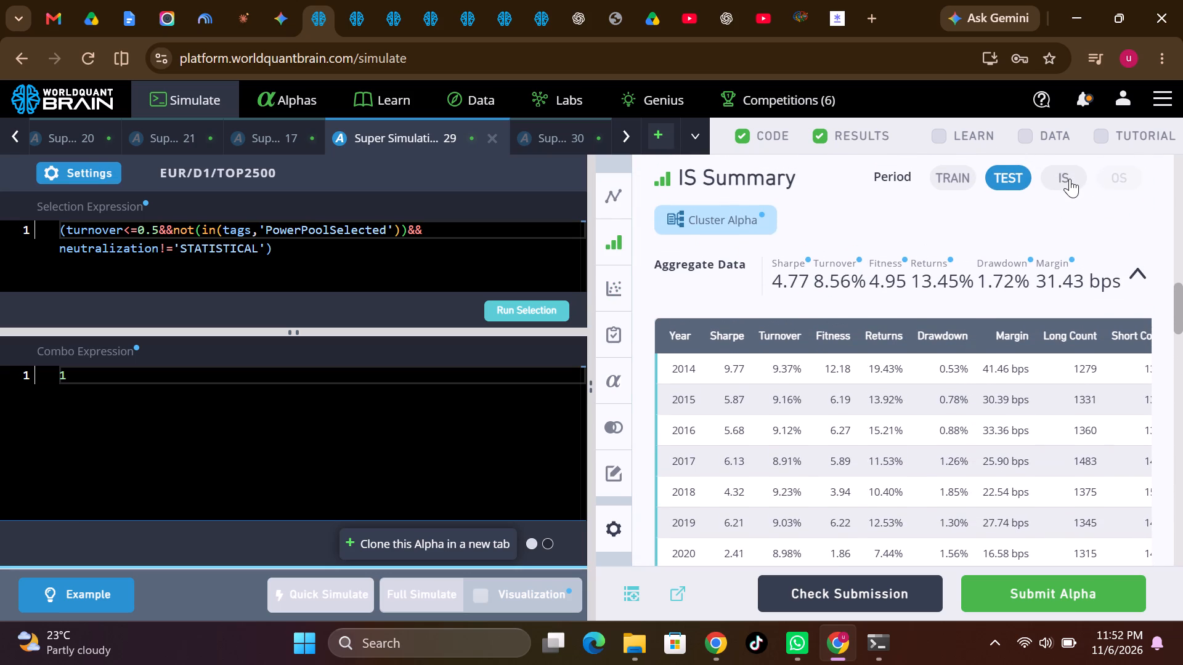
click(1070, 179)
scroll(875, 449, down, 2)
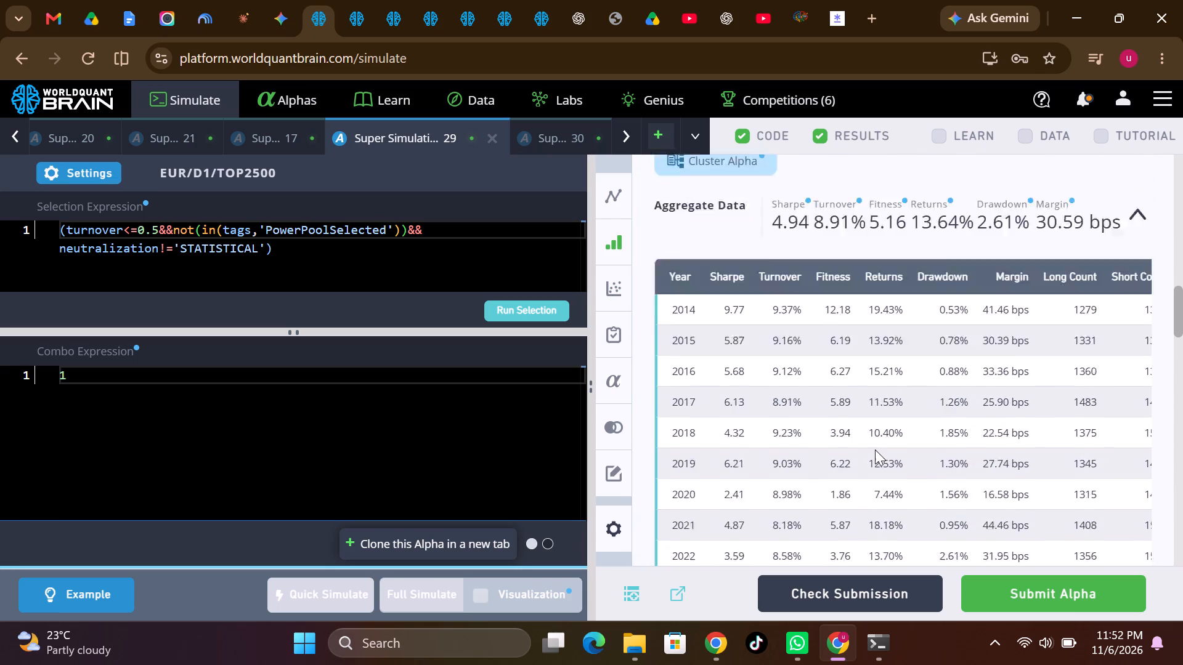
scroll(875, 449, down, 4)
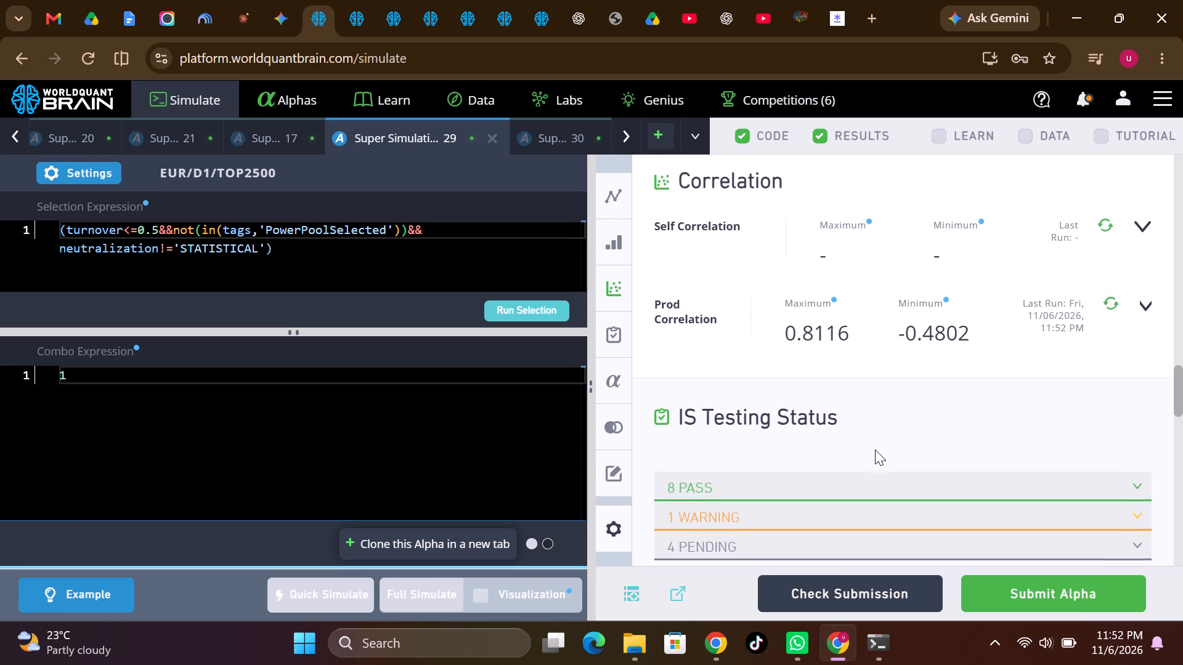
Append *turnover to the end of Super Simulation 29's selection expression and start a full simulation.
click(285, 246)
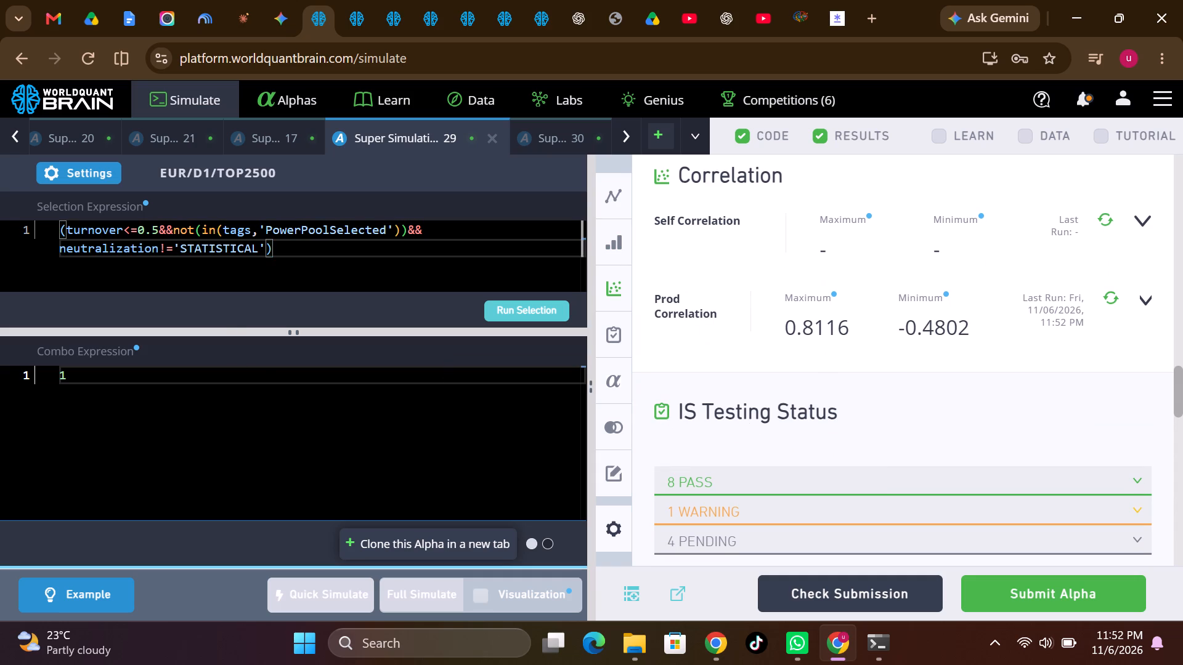
text(*turnover)
click(431, 589)
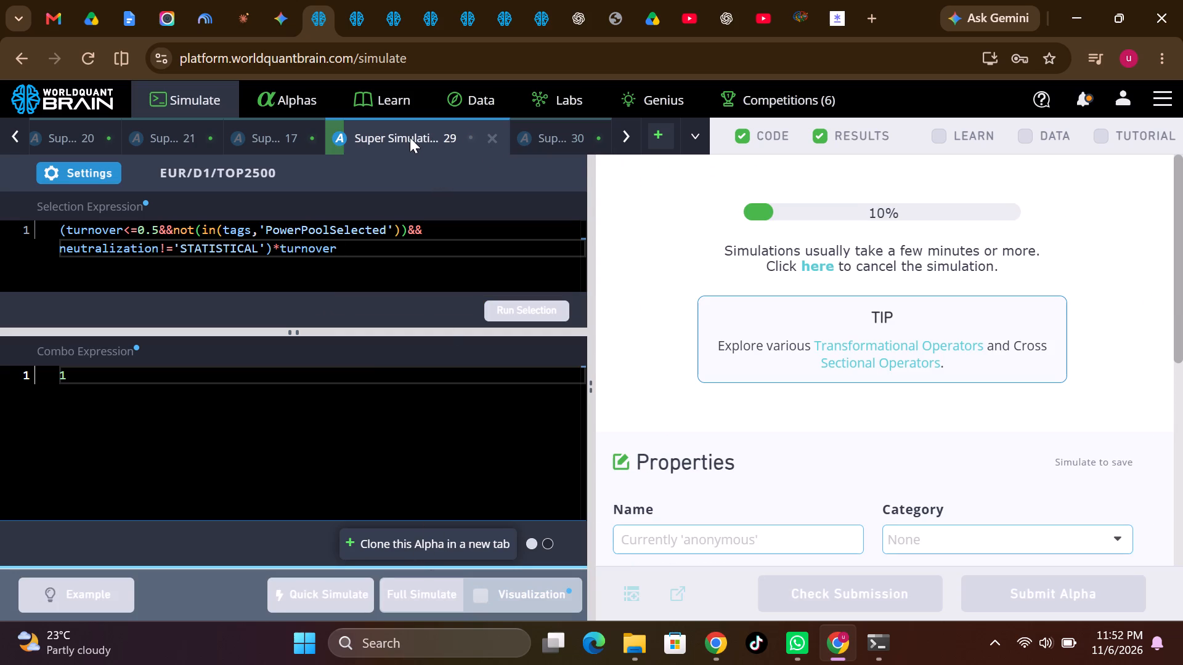
Clone the Super Simulation 29 alpha in a new tab and place that tab between Super Simulations 29 and 30.
right_click(408, 135)
click(449, 181)
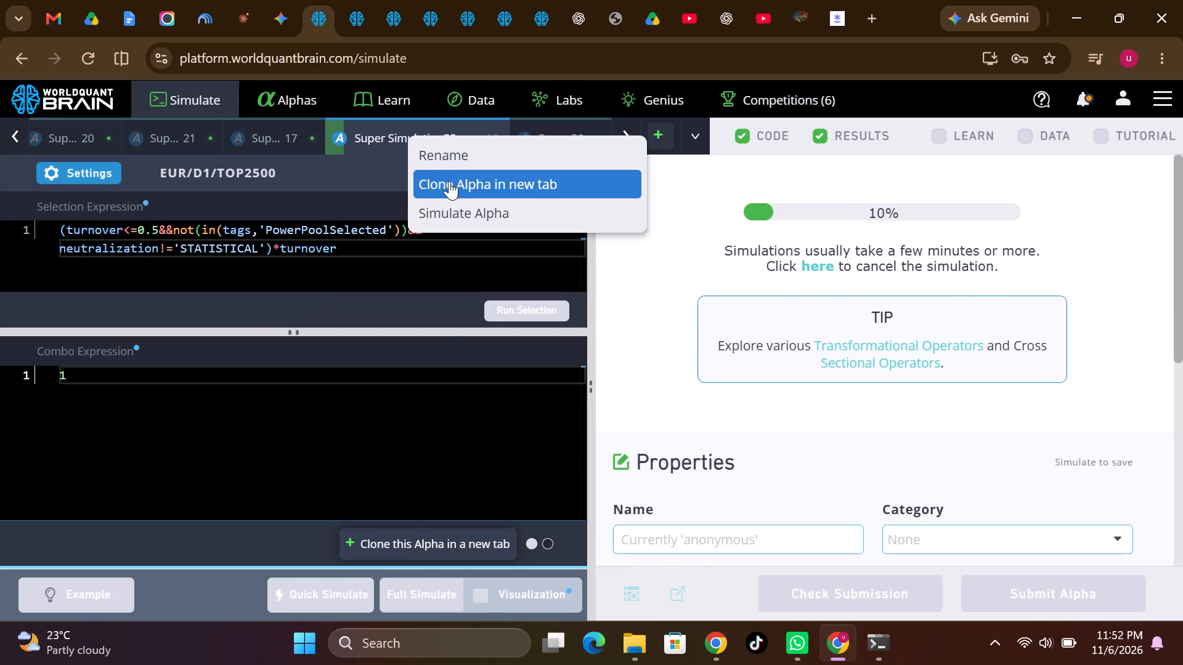
drag(505, 129, 412, 132)
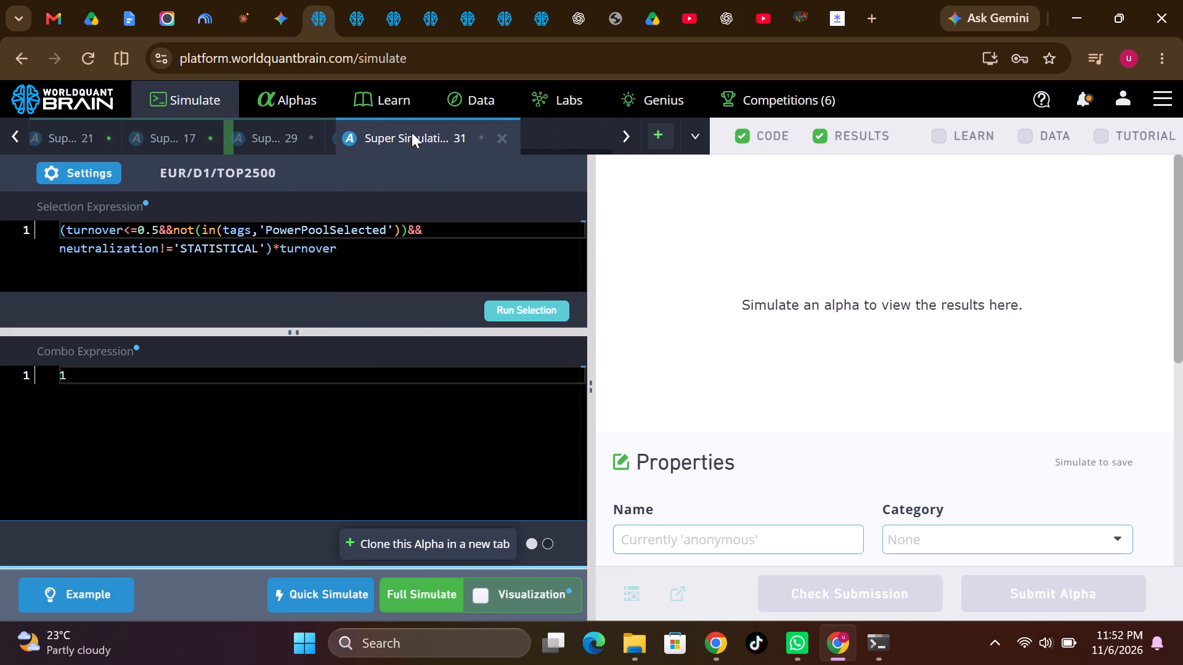
drag(412, 132, 394, 134)
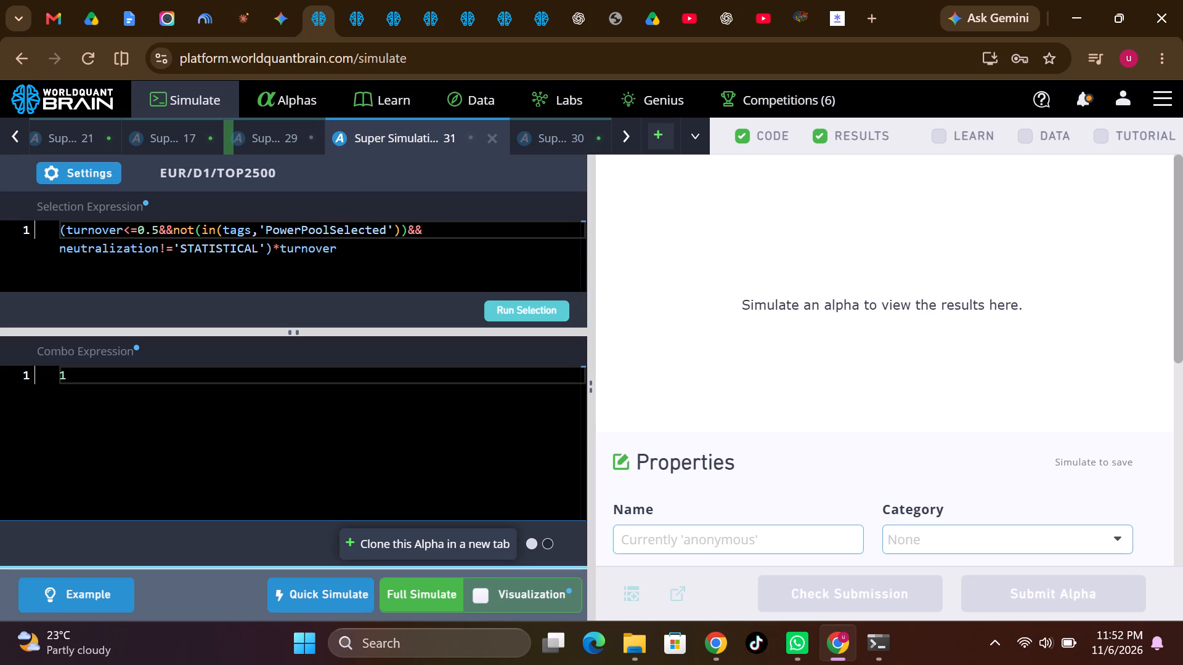
Replace the final turnover multiplier in the clone's selection expression with self_correlation and start a full simulation.
double_click(311, 248)
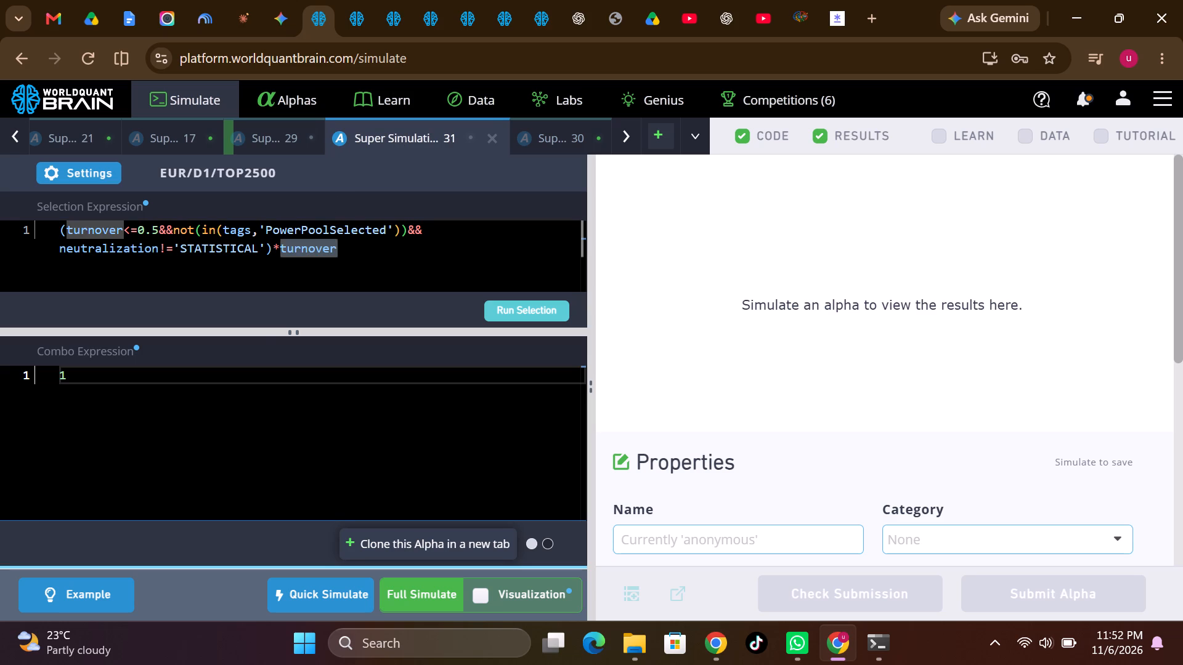
text(self)
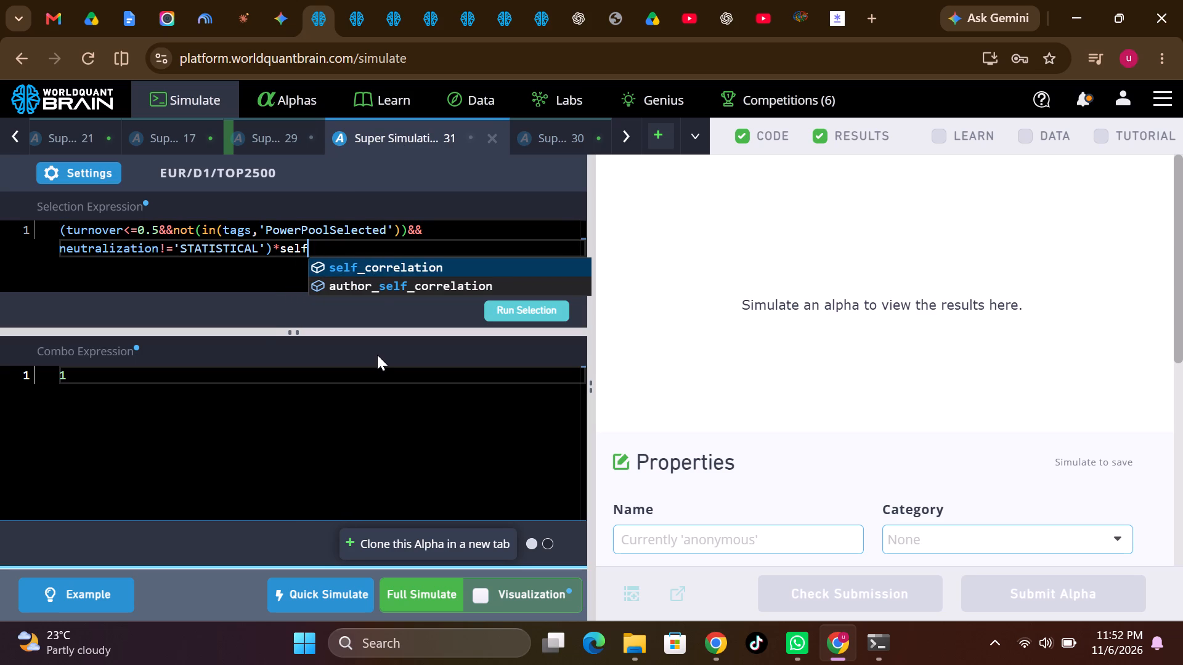
click(375, 265)
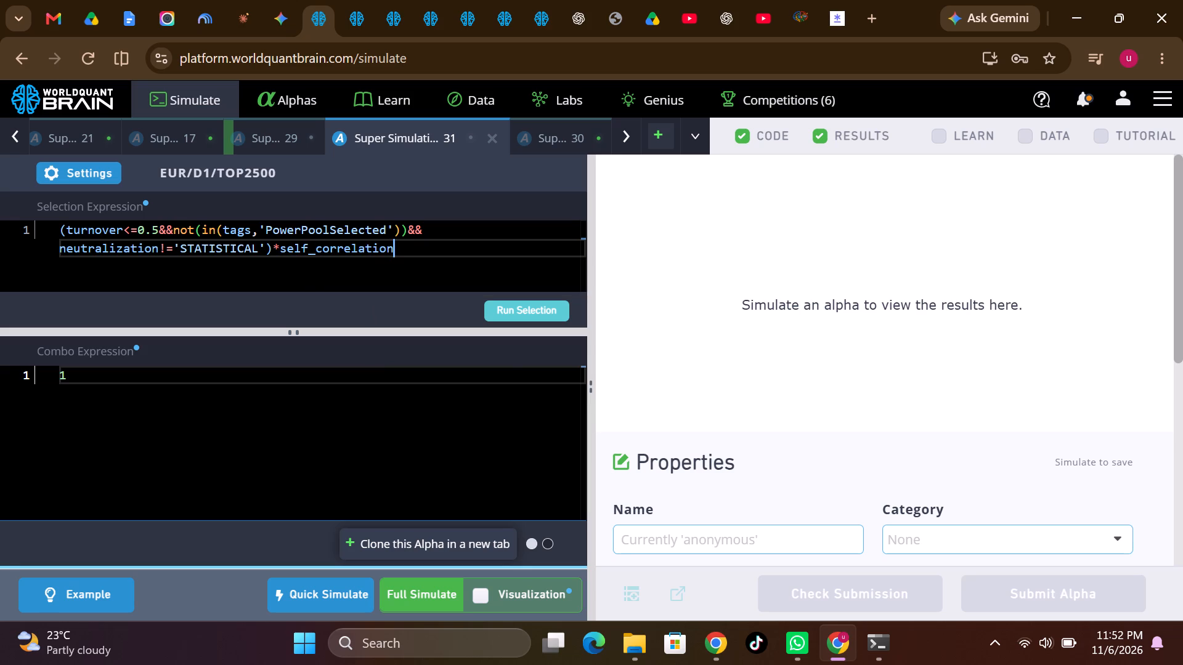
click(442, 595)
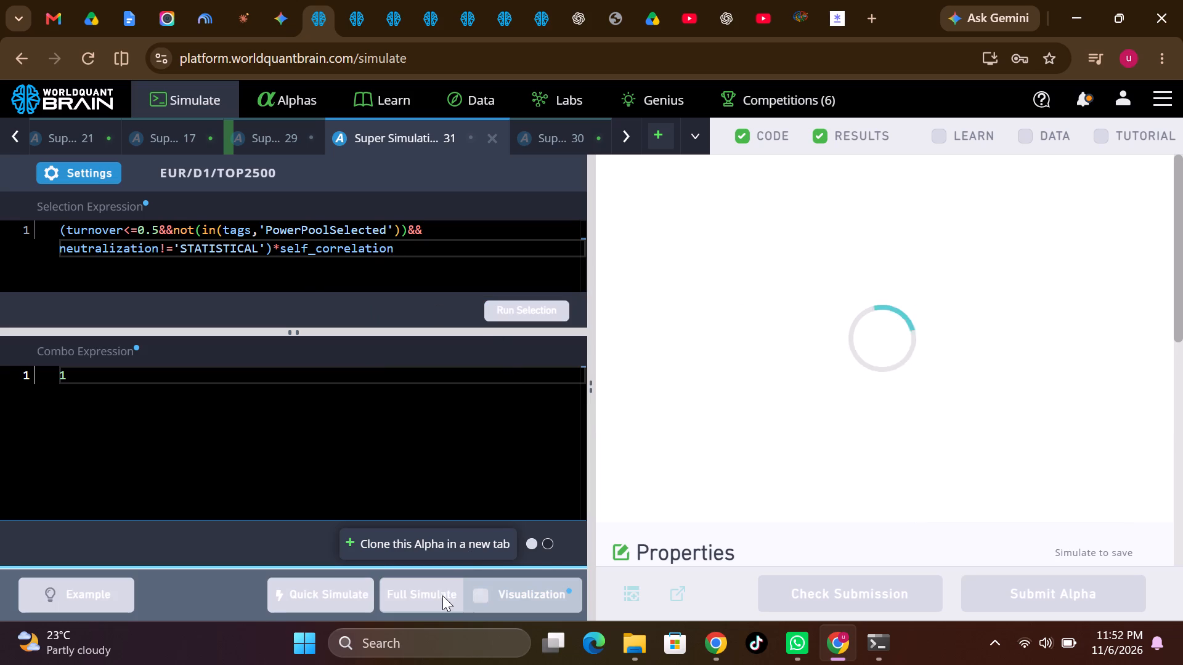